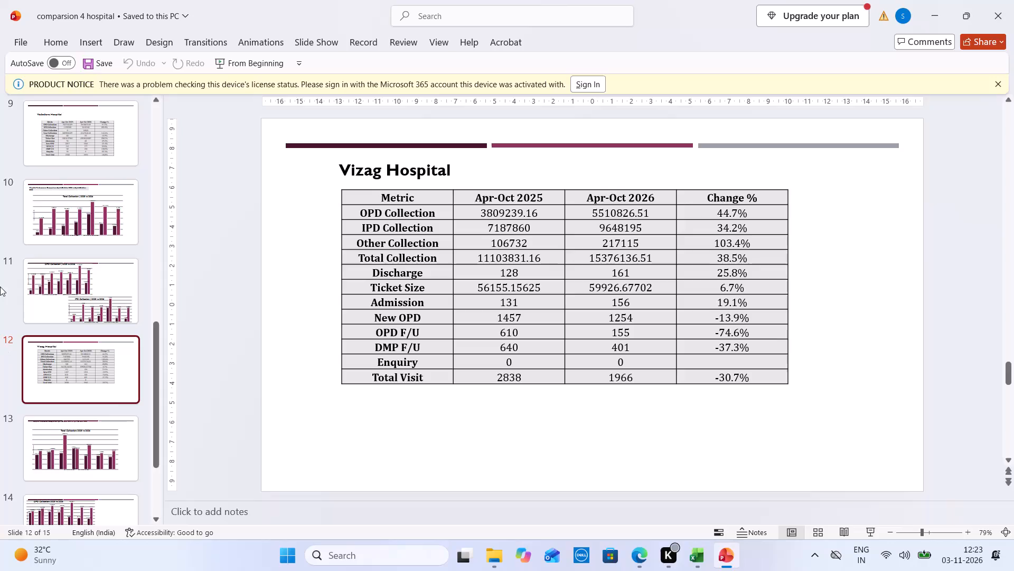
Return to the title slide of the four-hospital comparison presentation.
{"action": "double_click", "coordinate": [154, 127]}
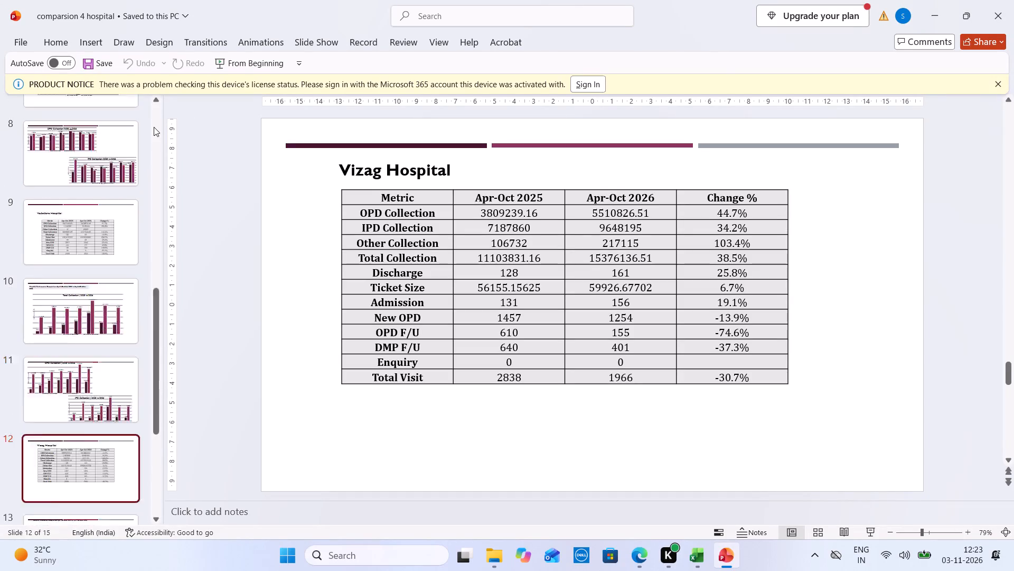
{"action": "left_click", "coordinate": [99, 148]}
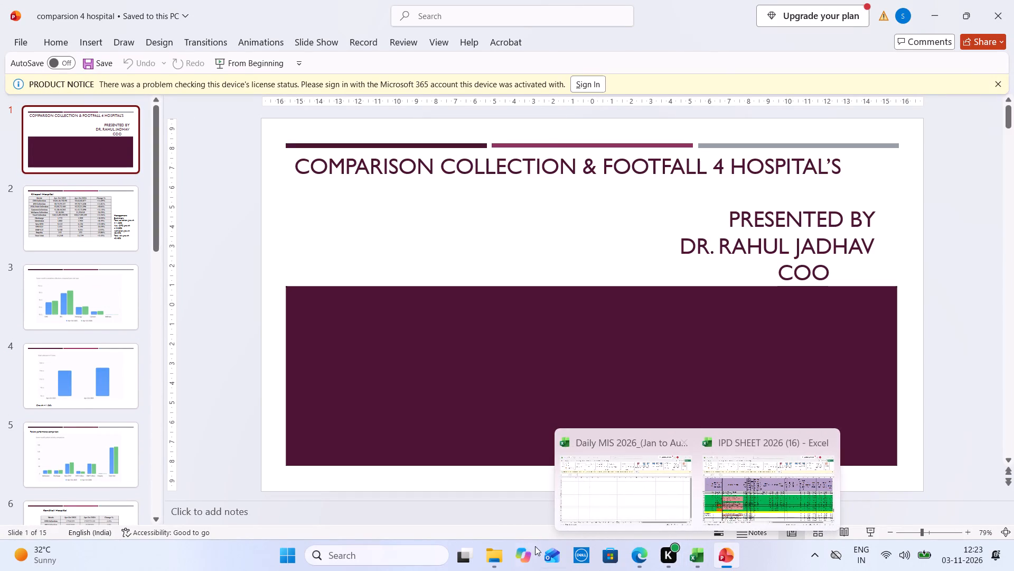
Open the Monthly MIS workbook from the Review folder on drive D without updating its external links.
{"action": "left_click", "coordinate": [490, 556]}
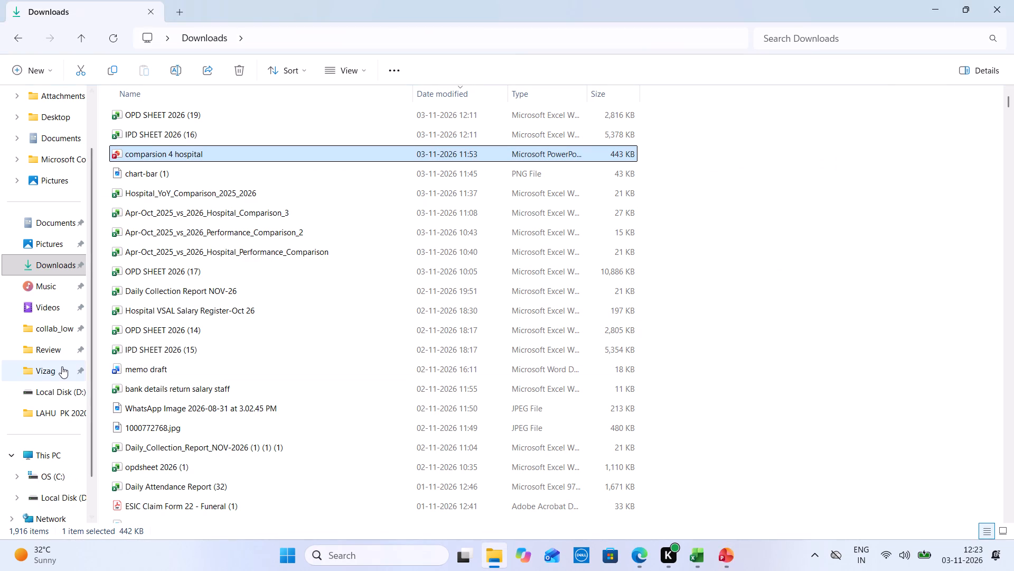
{"action": "left_click", "coordinate": [62, 366]}
{"action": "left_click", "coordinate": [51, 348]}
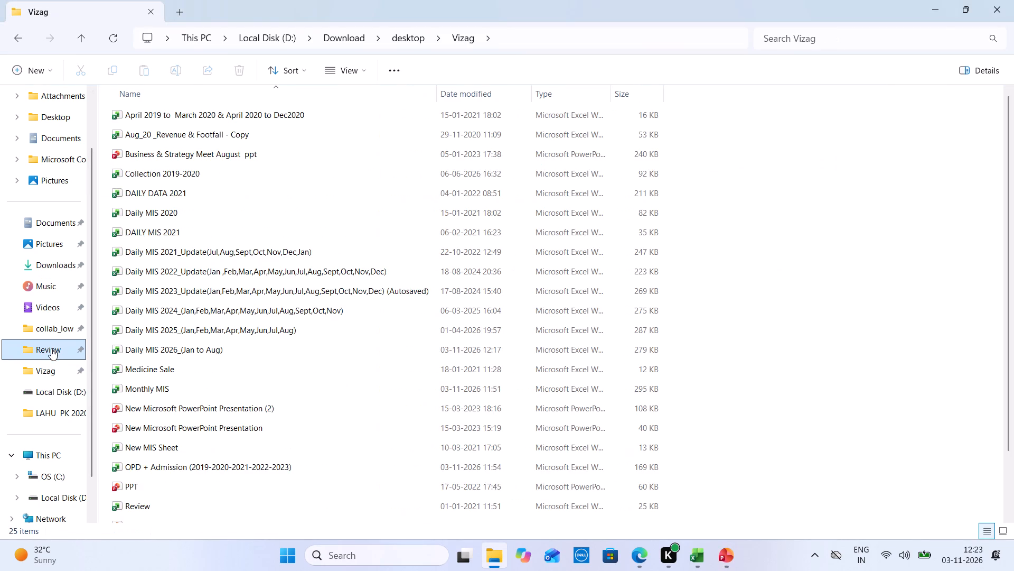
{"action": "double_click", "coordinate": [156, 383]}
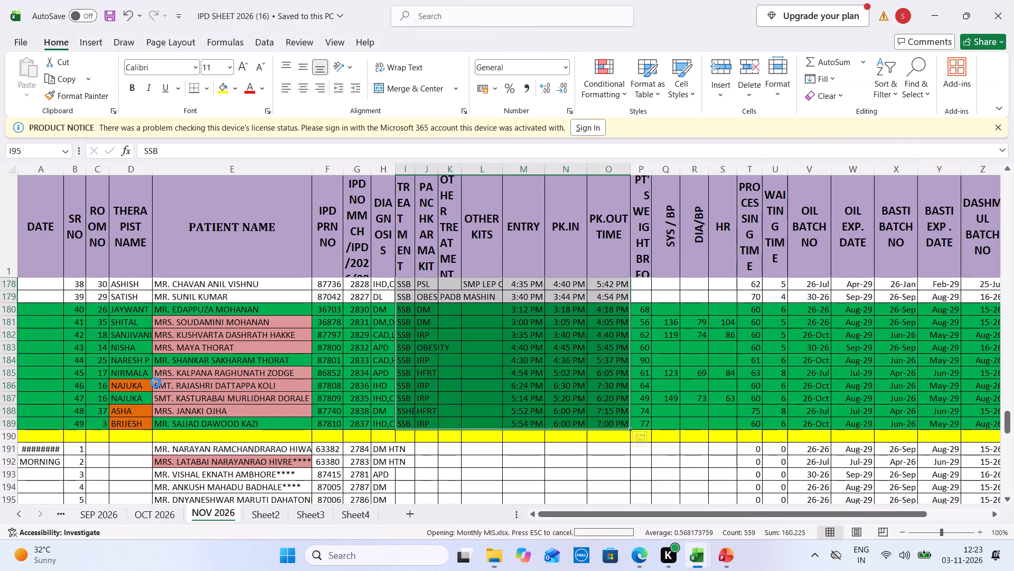
{"action": "left_click", "coordinate": [612, 201]}
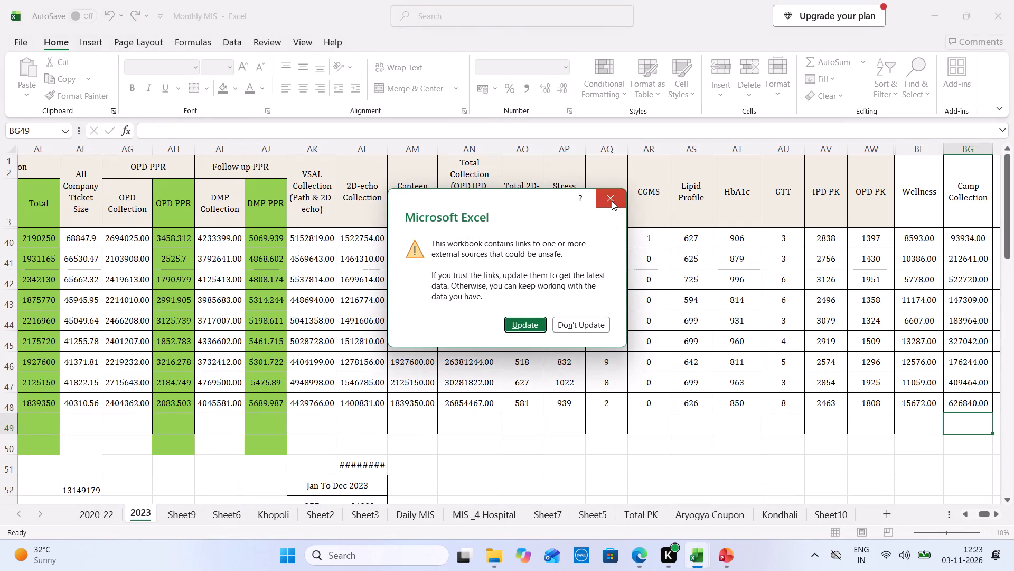
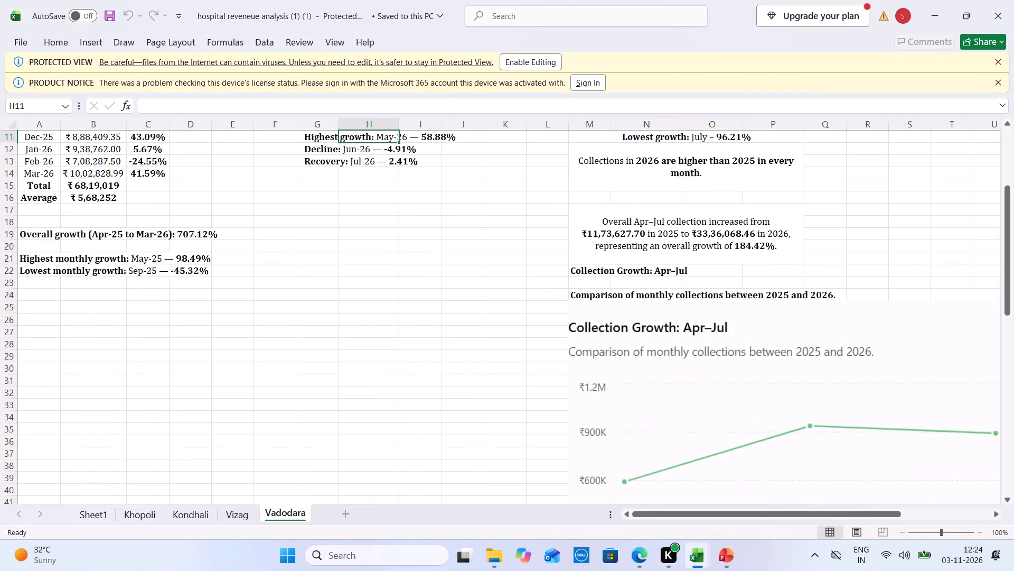
Look through the Vadodara, Vizag, Khopoli and Kondhali sheets of the hospital reveneue analysis (1) (1) workbook, and close it.
{"action": "key", "text": "Left"}
{"action": "key", "text": "Left"}
{"action": "key", "text": "Left"}
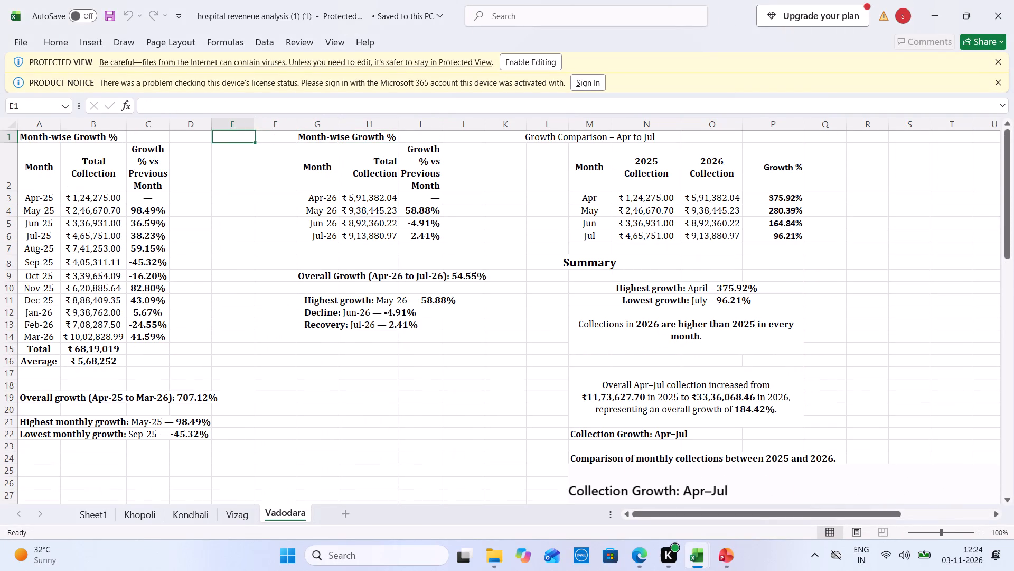
{"action": "key", "text": "Left"}
{"action": "key", "text": "Left"}
{"action": "left_click", "coordinate": [457, 250]}
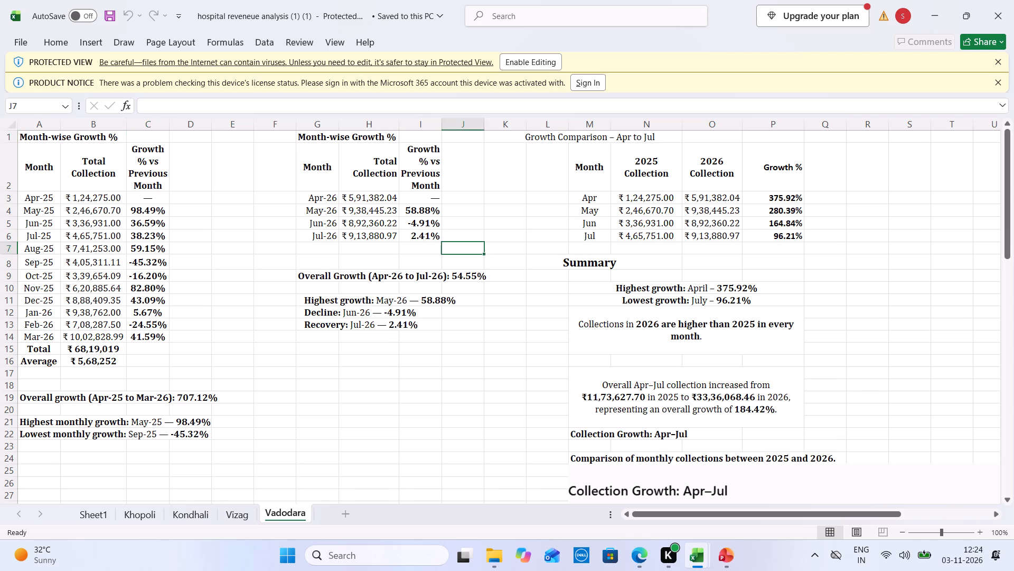
{"action": "left_click", "coordinate": [237, 519]}
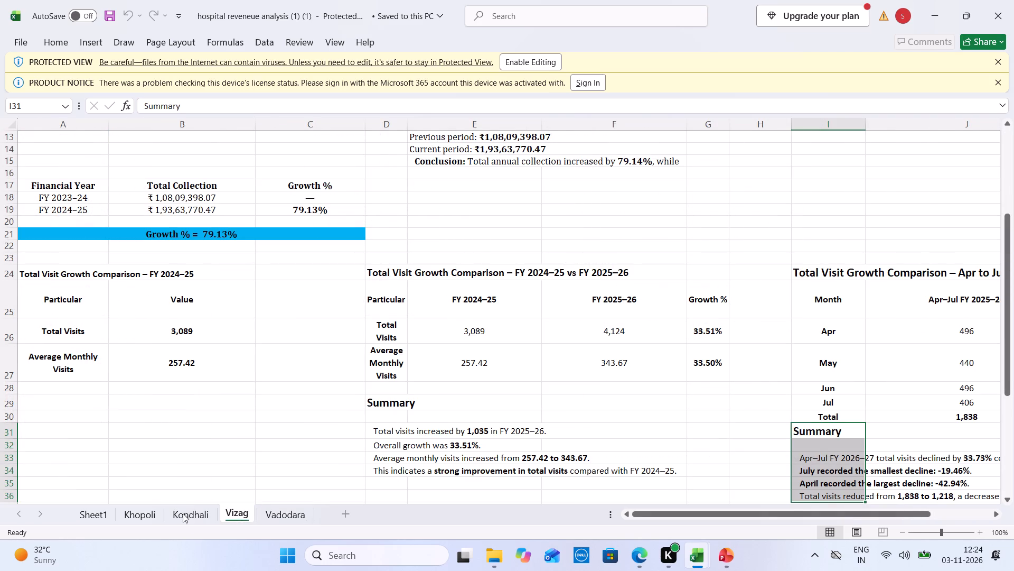
{"action": "left_click", "coordinate": [193, 512]}
{"action": "left_click", "coordinate": [159, 513]}
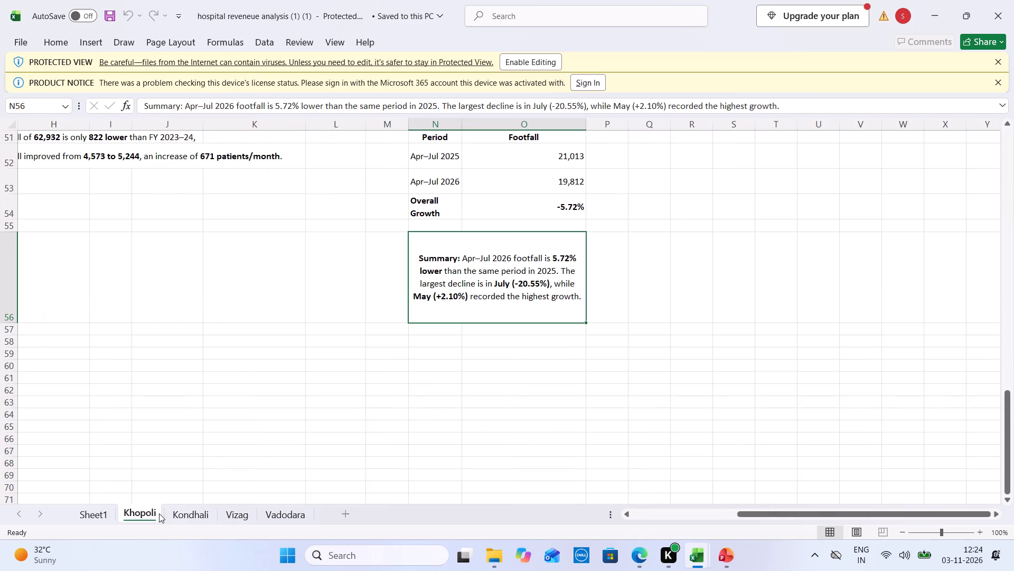
{"action": "left_click", "coordinate": [129, 511]}
{"action": "left_click", "coordinate": [191, 514]}
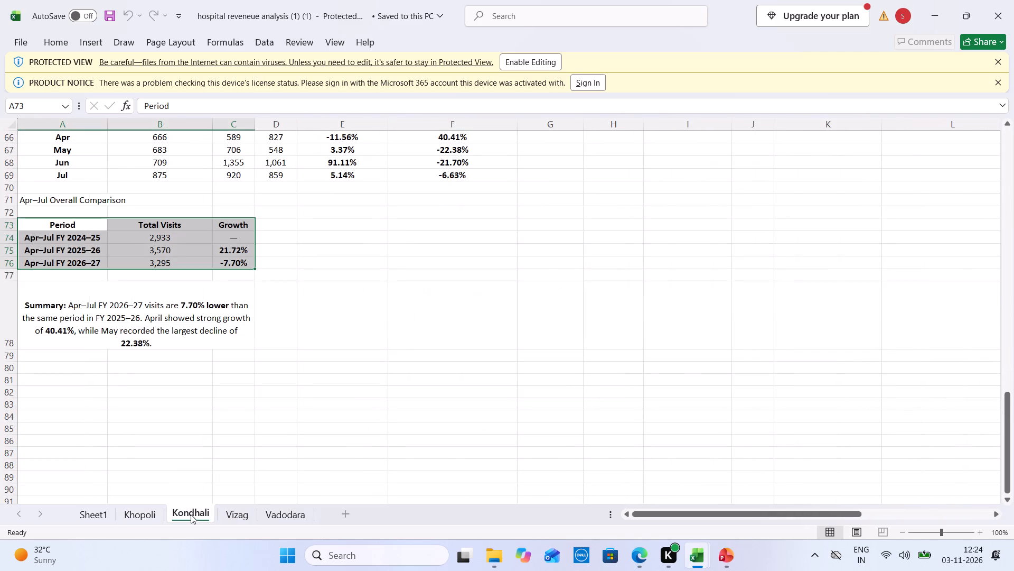
{"action": "left_click", "coordinate": [237, 514]}
{"action": "left_click", "coordinate": [1013, 0]}
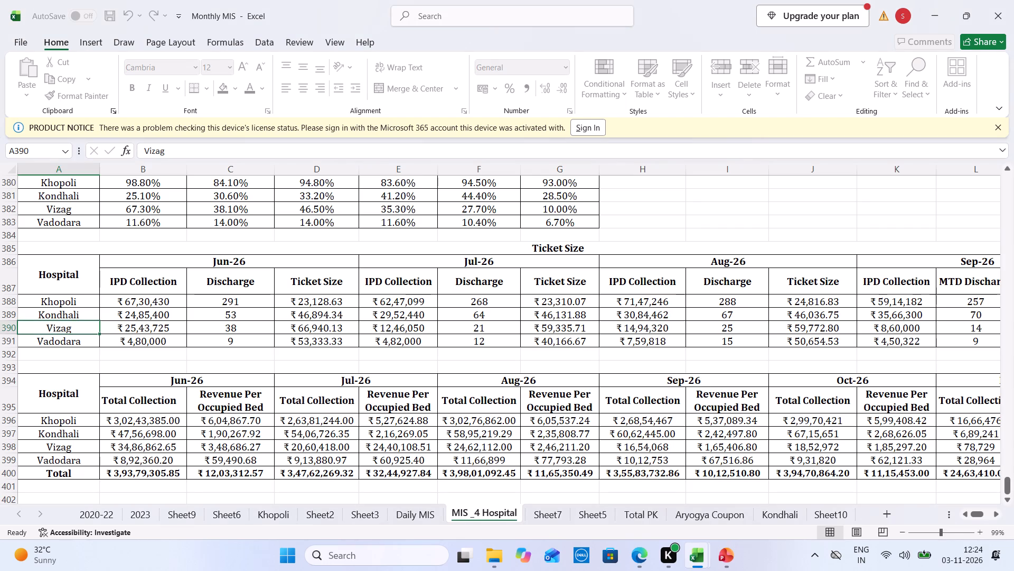
Search the Downloads folder for "comp", "hospi" and finally "reven", and open the hospital reveneue analysis (1) workbook.
{"action": "left_click", "coordinate": [495, 570]}
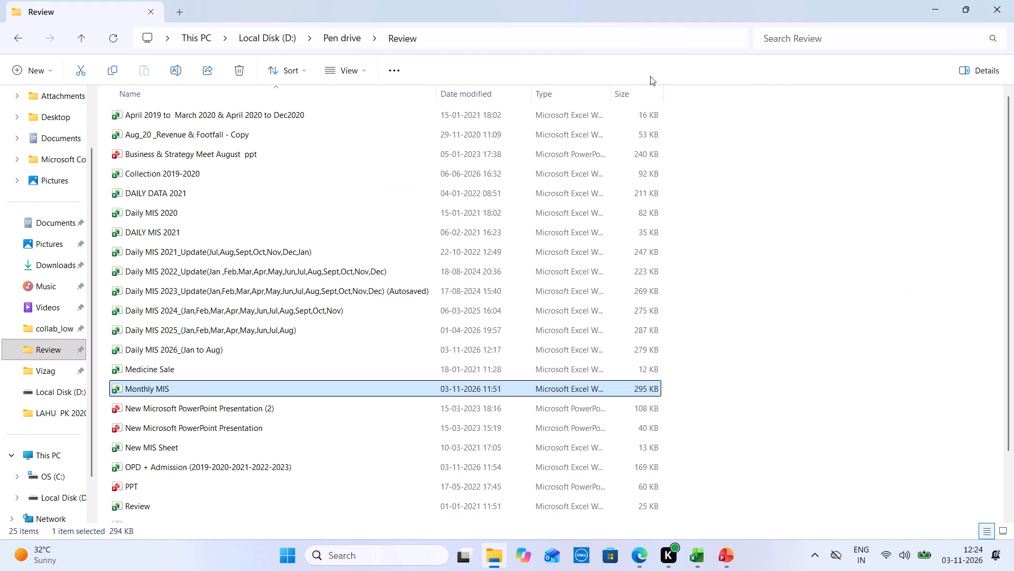
{"action": "left_click", "coordinate": [53, 262]}
{"action": "left_click", "coordinate": [758, 34]}
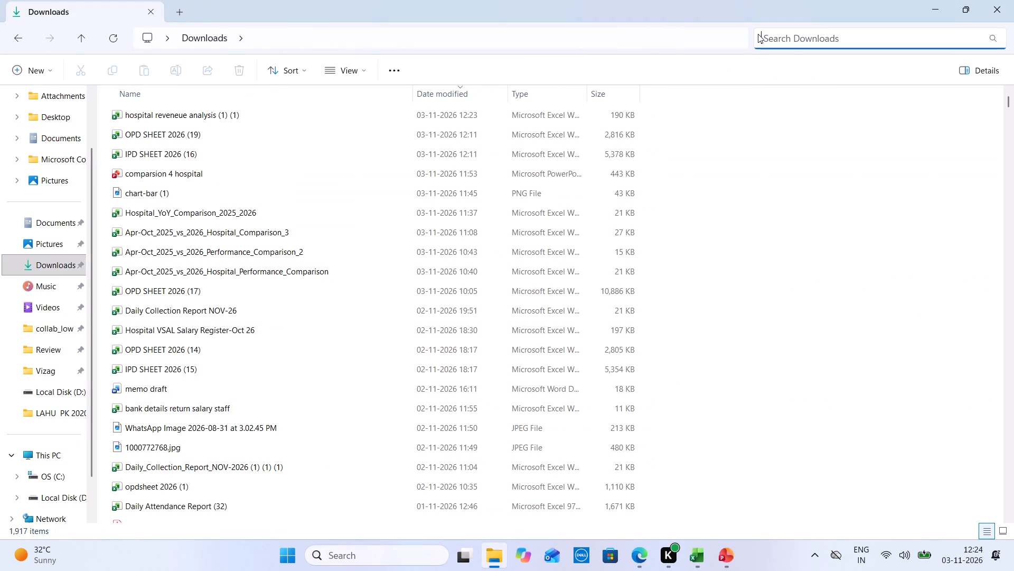
{"action": "type", "text": "com"}
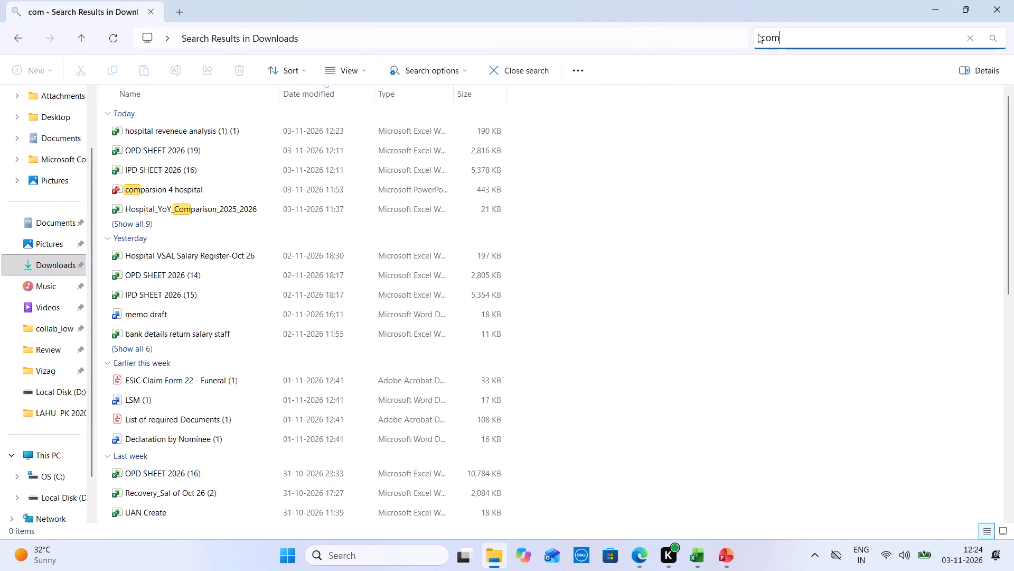
{"action": "key", "text": "p"}
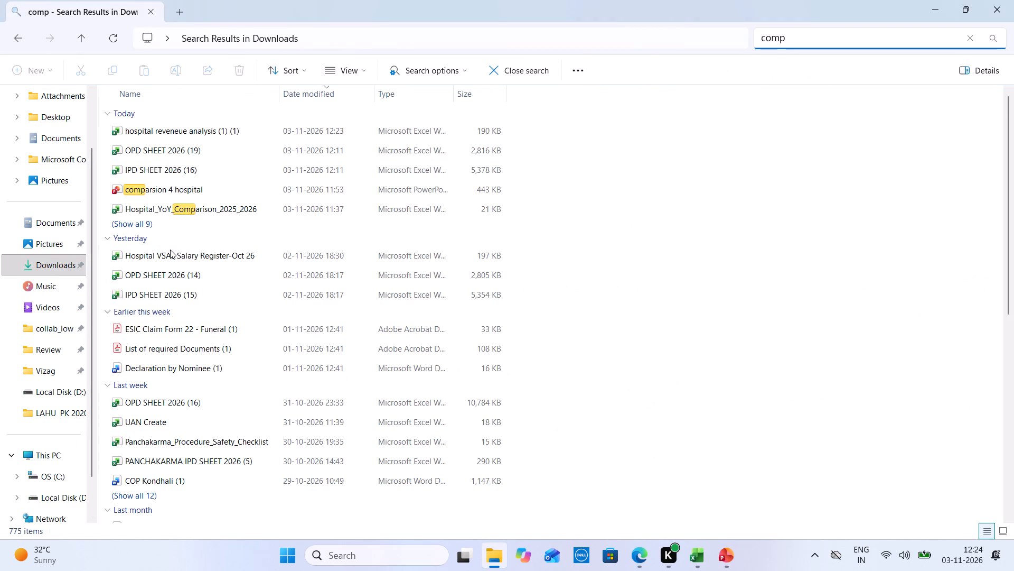
{"action": "double_click", "coordinate": [775, 39]}
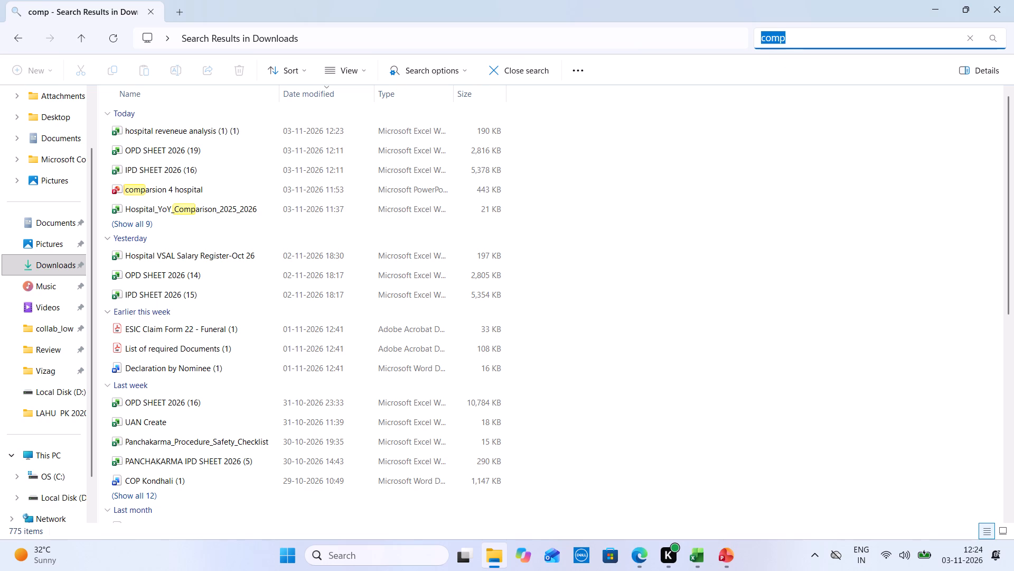
{"action": "type", "text": "hospi"}
{"action": "key", "text": "BackSpace"}
{"action": "key", "text": "BackSpace"}
{"action": "key", "text": "BackSpace"}
{"action": "key", "text": "BackSpace"}
{"action": "key", "text": "BackSpace"}
{"action": "key", "text": "BackSpace"}
{"action": "key", "text": "BackSpace"}
{"action": "key", "text": "BackSpace"}
{"action": "key", "text": "BackSpace"}
{"action": "key", "text": "BackSpace"}
{"action": "key", "text": "BackSpace"}
{"action": "key", "text": "BackSpace"}
{"action": "key", "text": "BackSpace"}
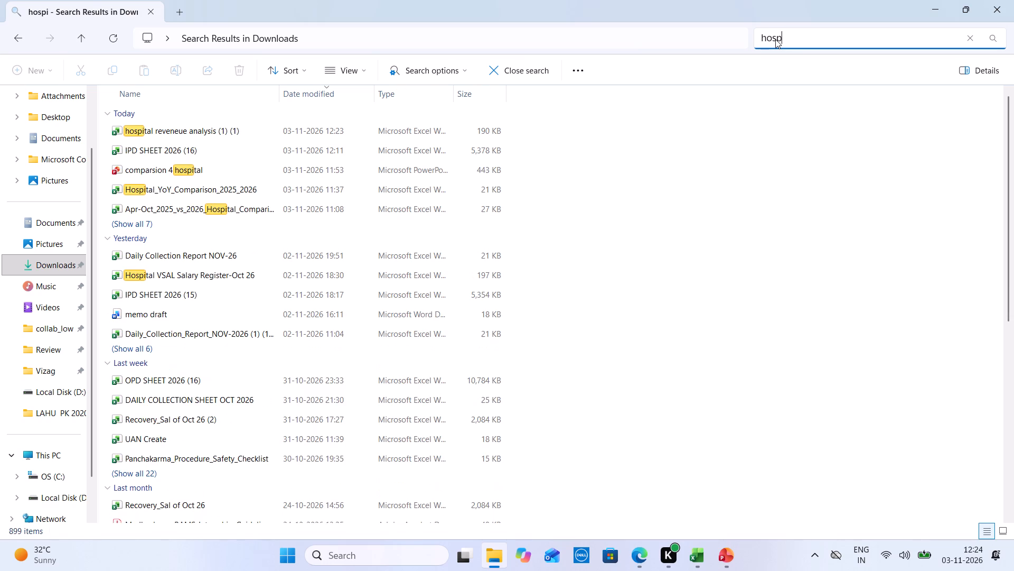
{"action": "type", "text": "reven"}
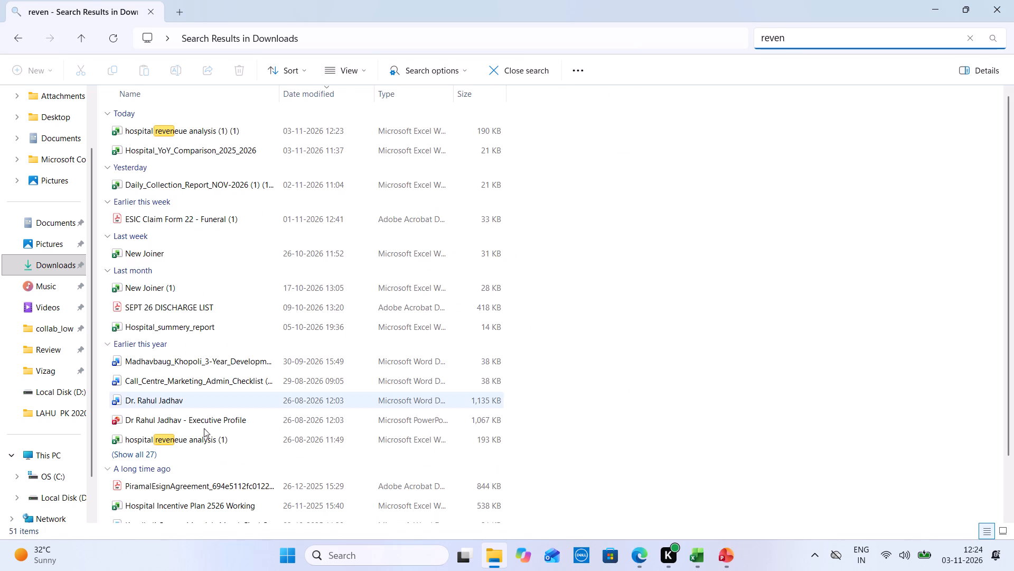
{"action": "double_click", "coordinate": [216, 436]}
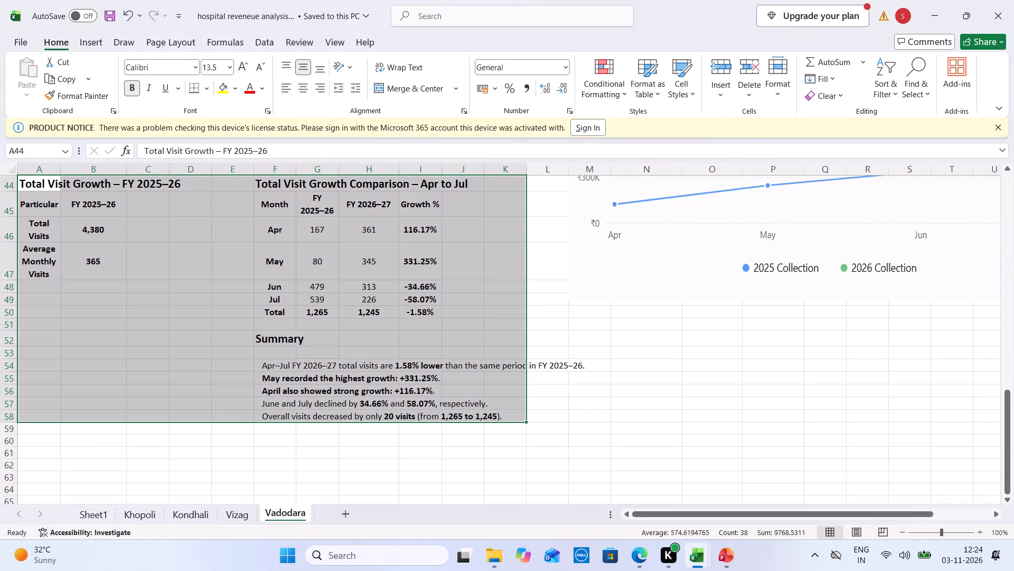
Check the Vizag sheet of the hospital reveneue analysis (1) workbook and close the workbook.
{"action": "left_click", "coordinate": [226, 520]}
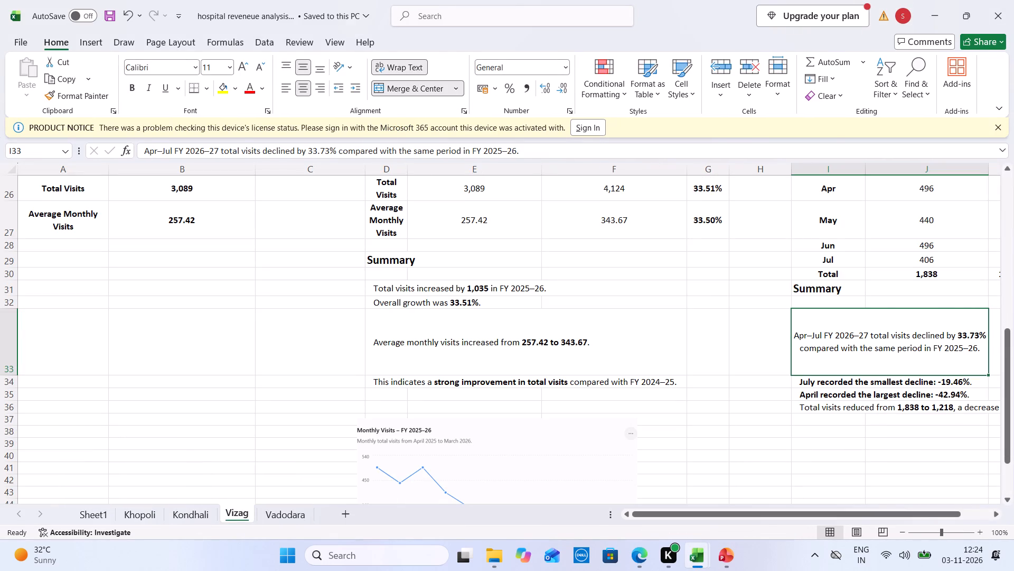
{"action": "left_click", "coordinate": [1013, 0]}
Reopen the hospital reveneue analysis (1) (1) workbook from the Downloads search results.
{"action": "left_click", "coordinate": [495, 555]}
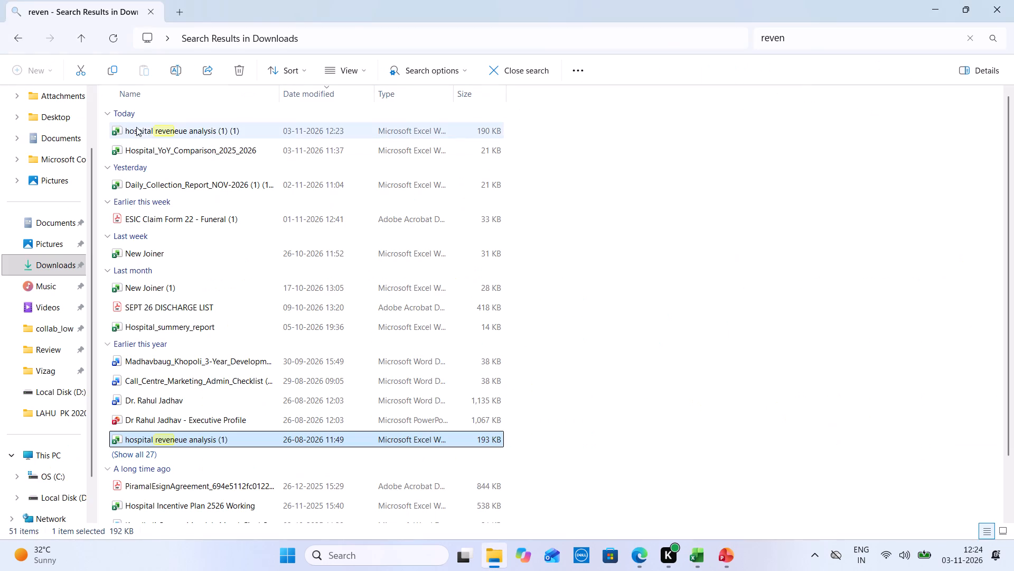
{"action": "double_click", "coordinate": [163, 135]}
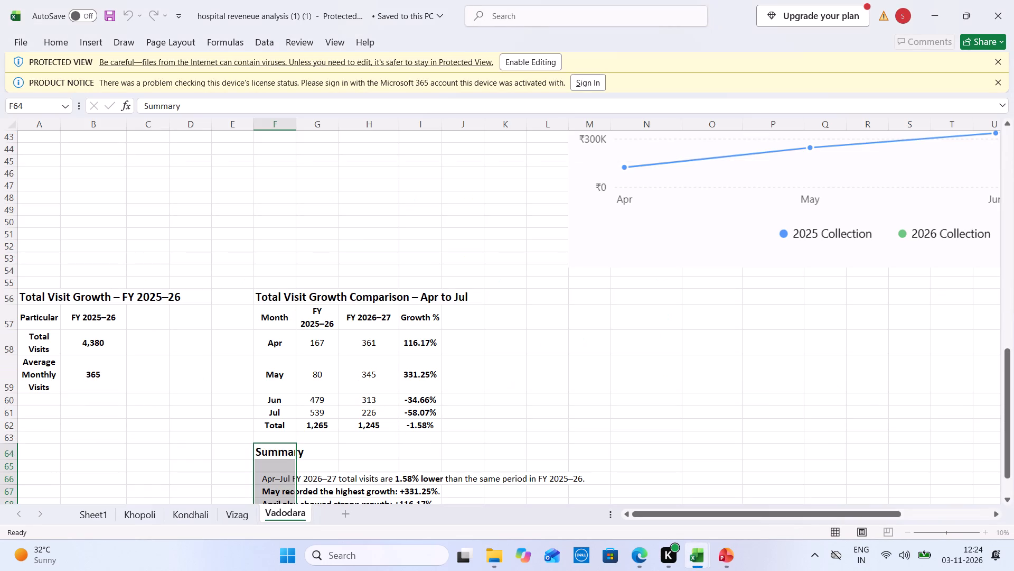
Examine the hospital-wise collection, revenue contribution, admissions and collection-per-bed tables on Sheet1, and close the workbook.
{"action": "left_click", "coordinate": [109, 513]}
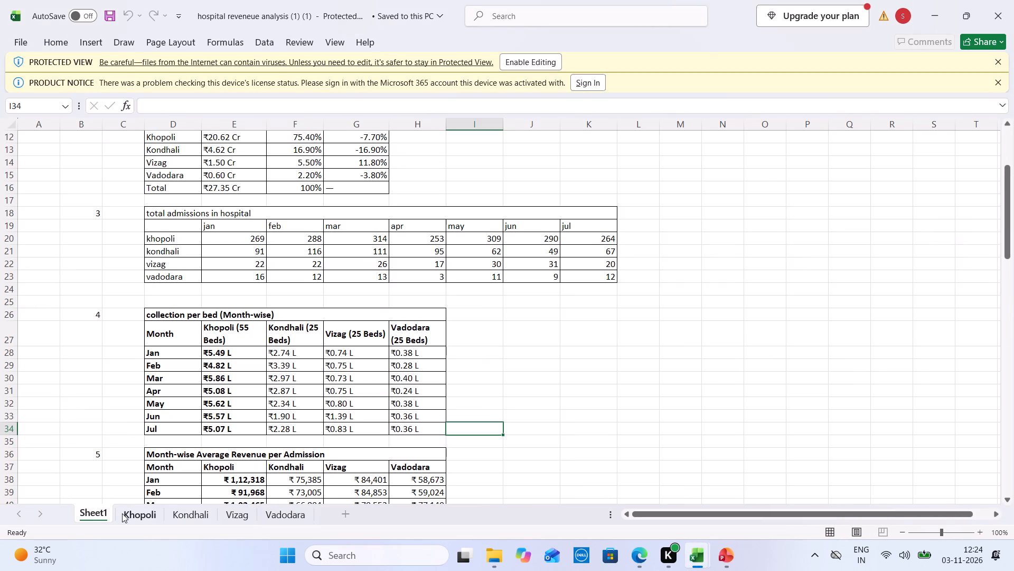
{"action": "left_click", "coordinate": [167, 369]}
{"action": "key", "text": "Up"}
{"action": "key", "text": "Up"}
{"action": "key", "text": "Up"}
{"action": "key", "text": "Up"}
{"action": "key", "text": "Up"}
{"action": "key", "text": "Up"}
{"action": "key", "text": "Up"}
{"action": "key", "text": "Up"}
{"action": "key", "text": "Up"}
{"action": "key", "text": "Up"}
{"action": "key", "text": "Up"}
{"action": "key", "text": "Up"}
{"action": "key", "text": "Up"}
{"action": "key", "text": "Up"}
{"action": "key", "text": "Up"}
{"action": "key", "text": "Up"}
{"action": "key", "text": "Up"}
{"action": "key", "text": "Up"}
{"action": "key", "text": "Up"}
{"action": "key", "text": "Up"}
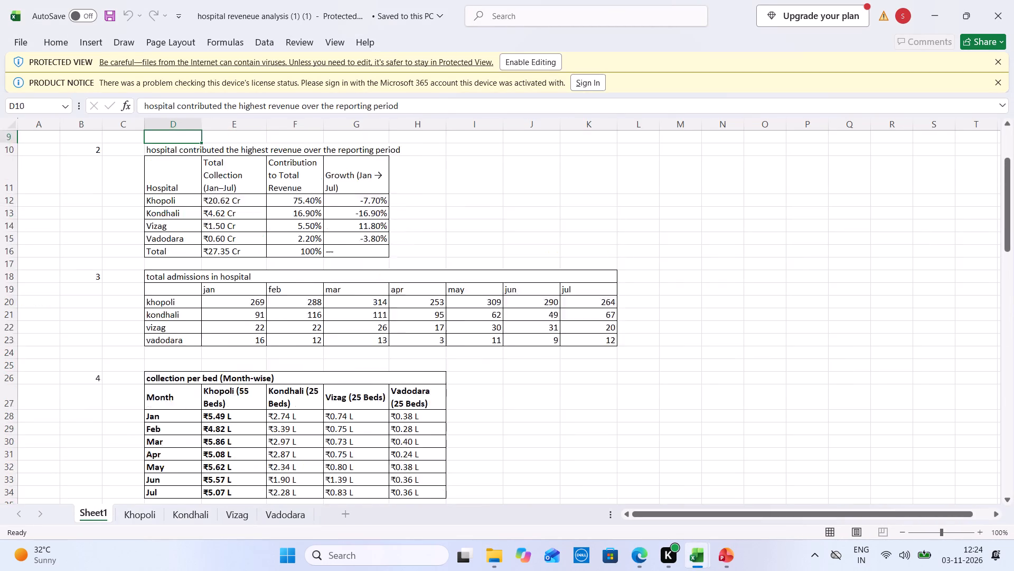
{"action": "key", "text": "Down"}
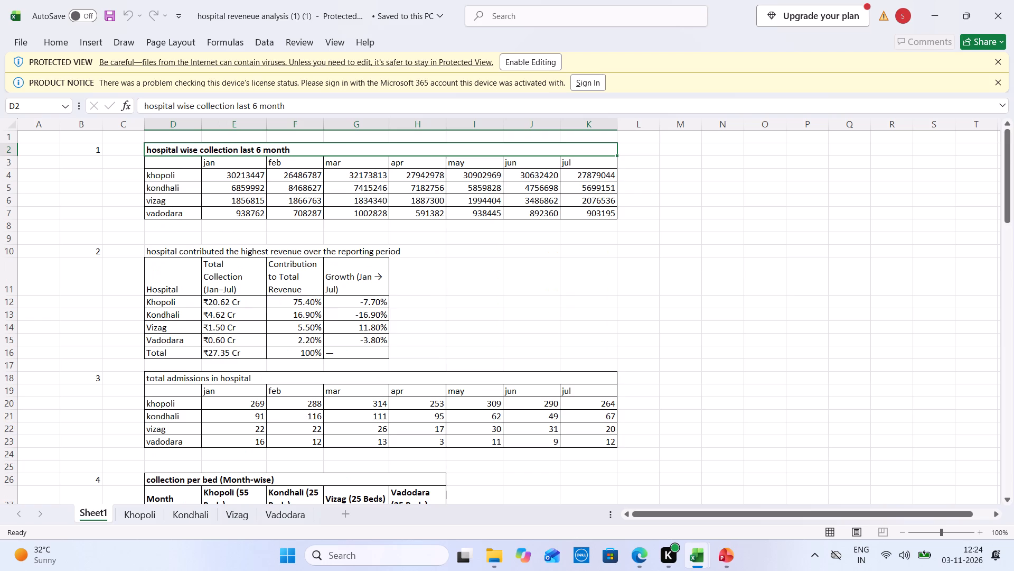
{"action": "left_click", "coordinate": [1013, 0]}
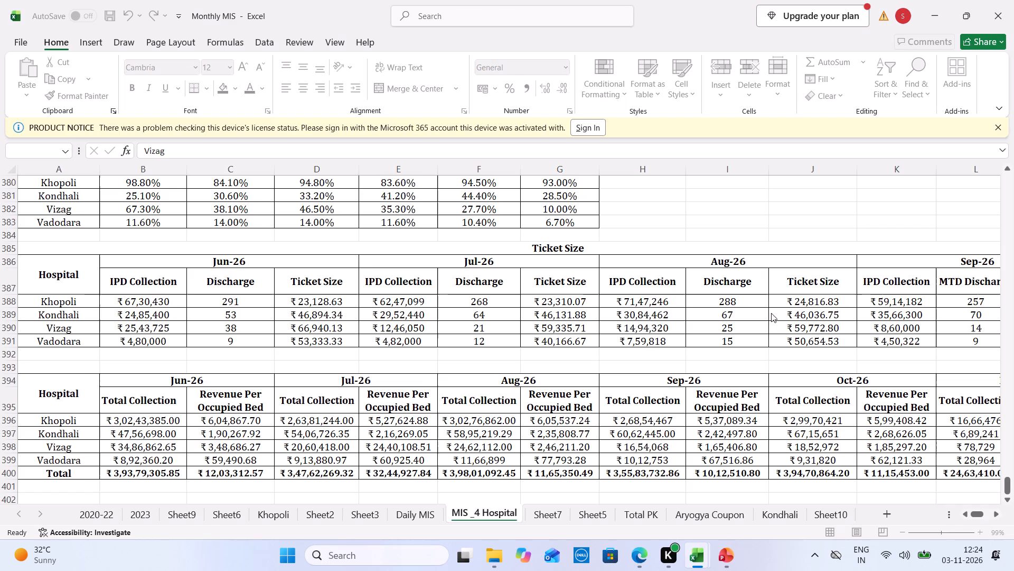
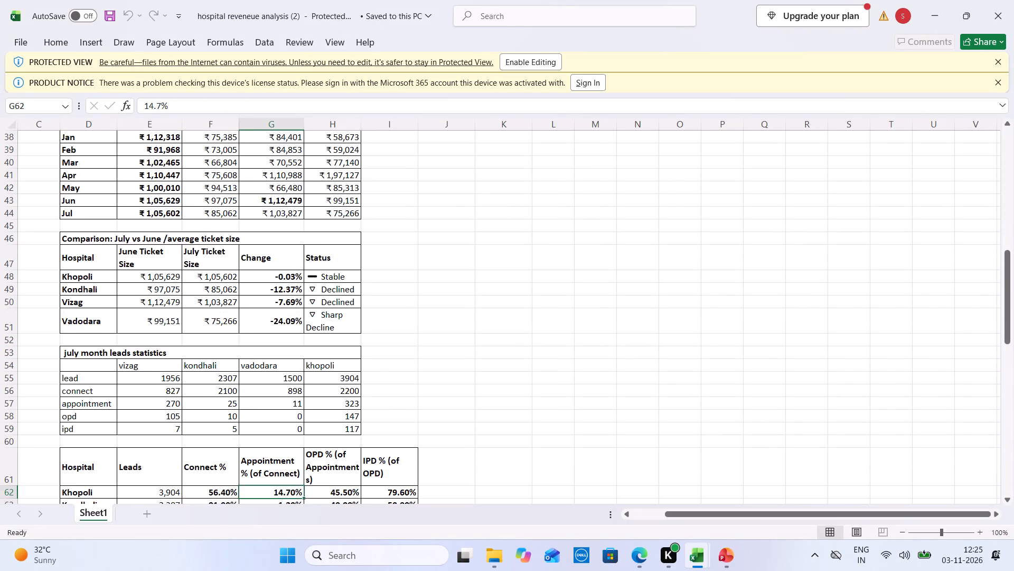
Examine the ticket size, leads, ARPU, bed occupancy, length of stay and 2D-Echo tables further down Sheet1.
{"action": "key", "text": "Down"}
{"action": "key", "text": "Down"}
{"action": "key", "text": "Down"}
{"action": "key", "text": "Down"}
{"action": "key", "text": "Down"}
{"action": "key", "text": "Down"}
{"action": "key", "text": "Down"}
{"action": "key", "text": "Down"}
{"action": "key", "text": "Down"}
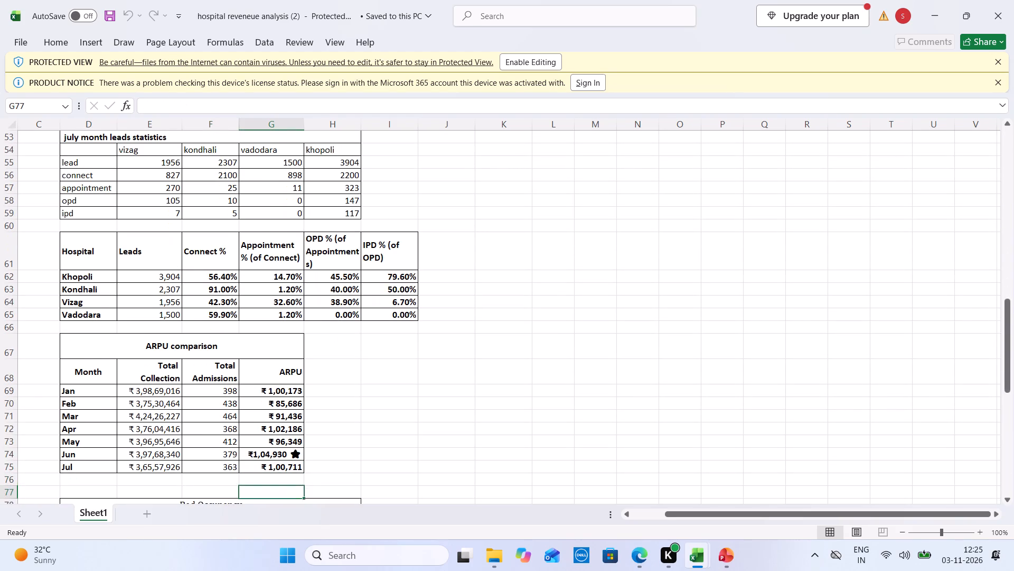
{"action": "key", "text": "Down"}
{"action": "key", "text": "Down"}
{"action": "key", "text": "Down"}
{"action": "key", "text": "Down"}
{"action": "key", "text": "Down"}
{"action": "key", "text": "Down"}
{"action": "key", "text": "Down"}
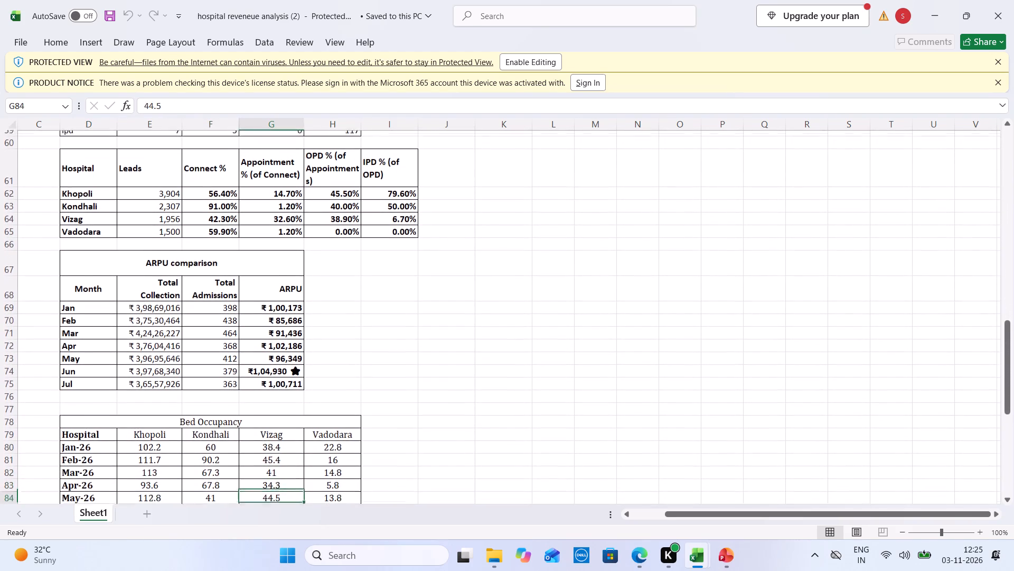
{"action": "key", "text": "Down"}
{"action": "key", "text": "Down"}
{"action": "key", "text": "Down"}
{"action": "key", "text": "Down"}
{"action": "key", "text": "Down"}
{"action": "key", "text": "Down"}
{"action": "key", "text": "Down"}
{"action": "key", "text": "Down"}
{"action": "key", "text": "Down"}
{"action": "key", "text": "Down"}
{"action": "key", "text": "Down"}
{"action": "key", "text": "Down"}
{"action": "key", "text": "Down"}
{"action": "key", "text": "Down"}
{"action": "key", "text": "Down"}
{"action": "key", "text": "Down"}
{"action": "key", "text": "Down"}
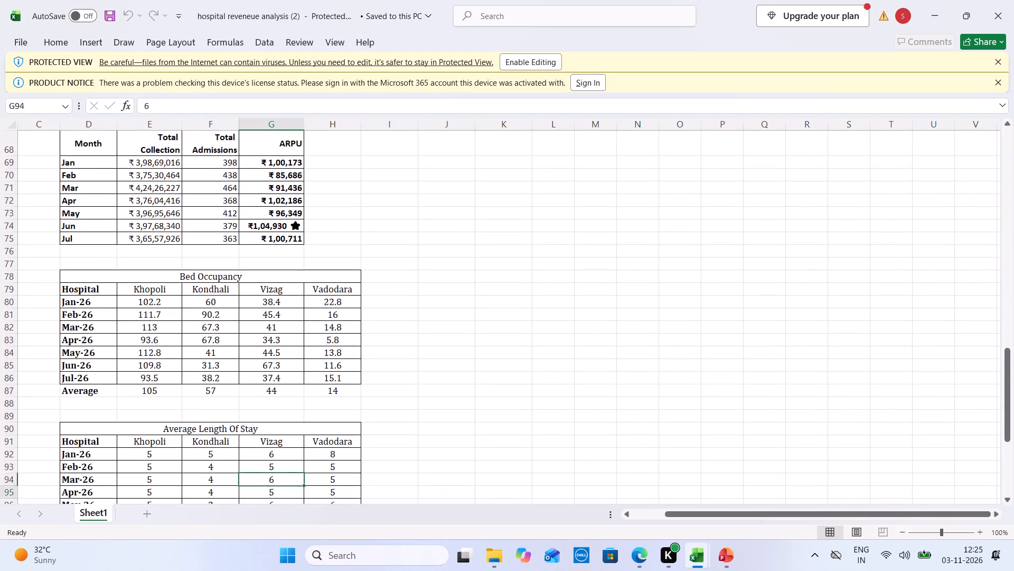
{"action": "key", "text": "Down"}
{"action": "key", "text": "Down"}
{"action": "key", "text": "Down"}
{"action": "key", "text": "Down"}
{"action": "key", "text": "Down"}
{"action": "key", "text": "Down"}
{"action": "key", "text": "Down"}
{"action": "key", "text": "Down"}
{"action": "key", "text": "Down"}
{"action": "key", "text": "Down"}
{"action": "key", "text": "Down"}
{"action": "key", "text": "Down"}
{"action": "key", "text": "Down"}
{"action": "key", "text": "Down"}
{"action": "key", "text": "Down"}
{"action": "key", "text": "Down"}
{"action": "key", "text": "Down"}
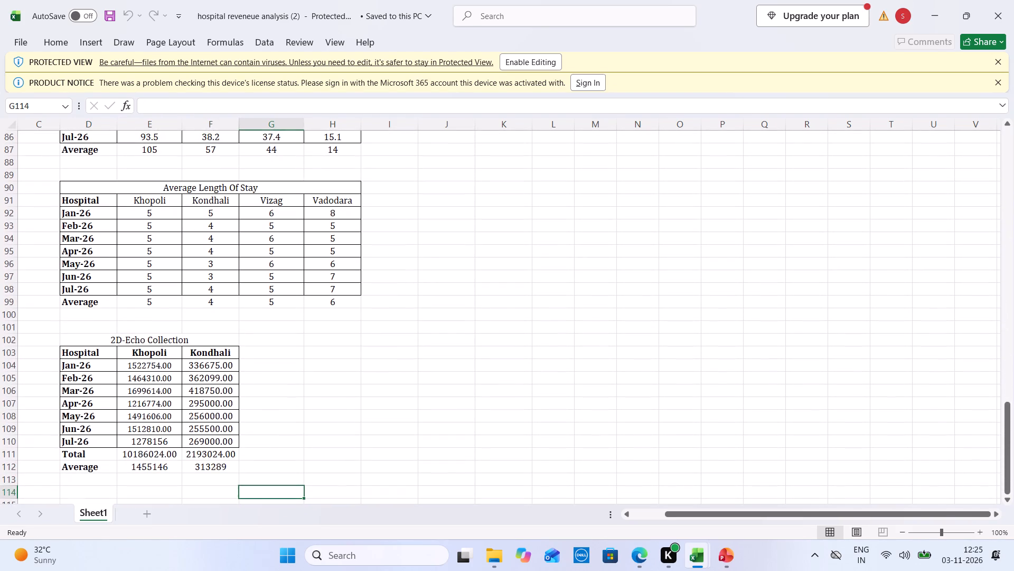
{"action": "triple_click", "coordinate": [1009, 147]}
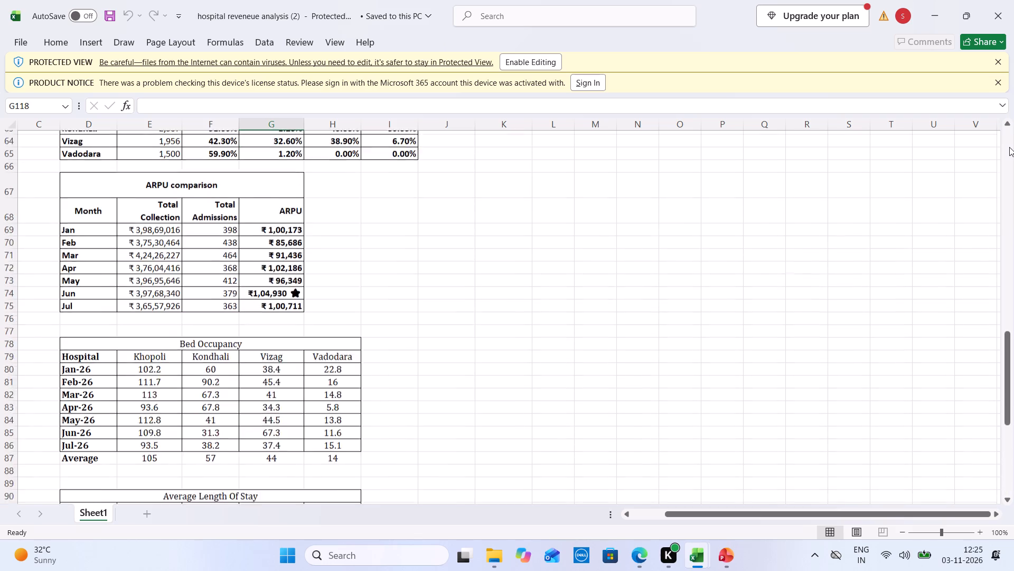
{"action": "double_click", "coordinate": [1009, 147]}
Enable editing and copy the hospital wise collection table (D2:K7) into a new sheet starting at A1.
{"action": "left_click", "coordinate": [305, 152]}
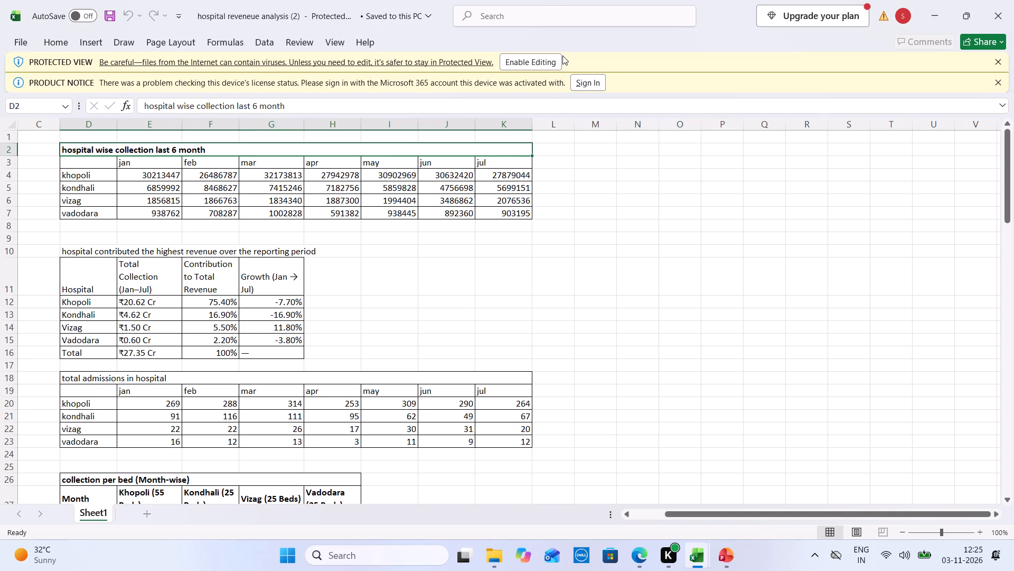
{"action": "left_click", "coordinate": [549, 59]}
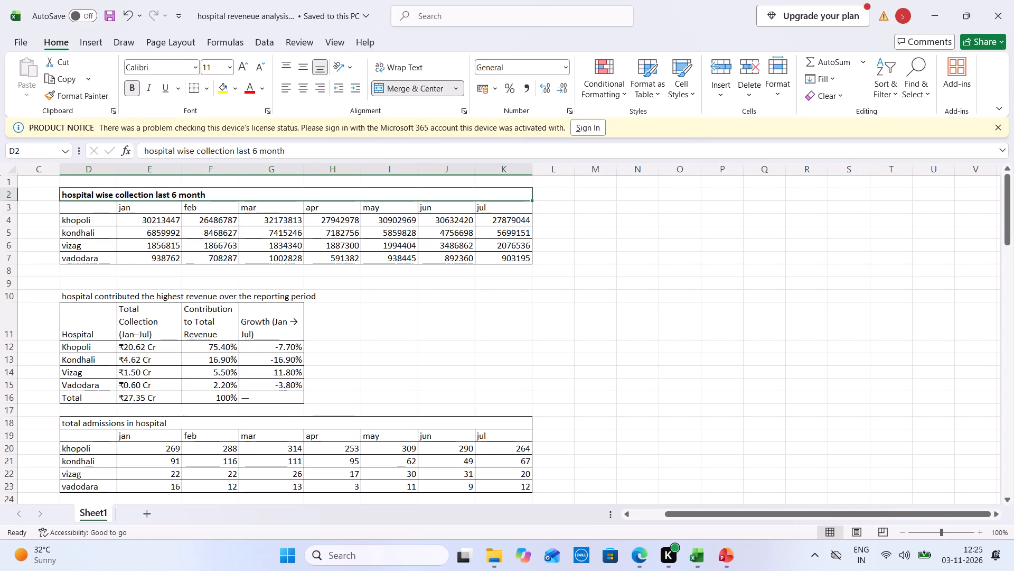
{"action": "left_click_drag", "start_coordinate": [101, 191], "coordinate": [123, 252]}
{"action": "key", "text": "ctrl+c"}
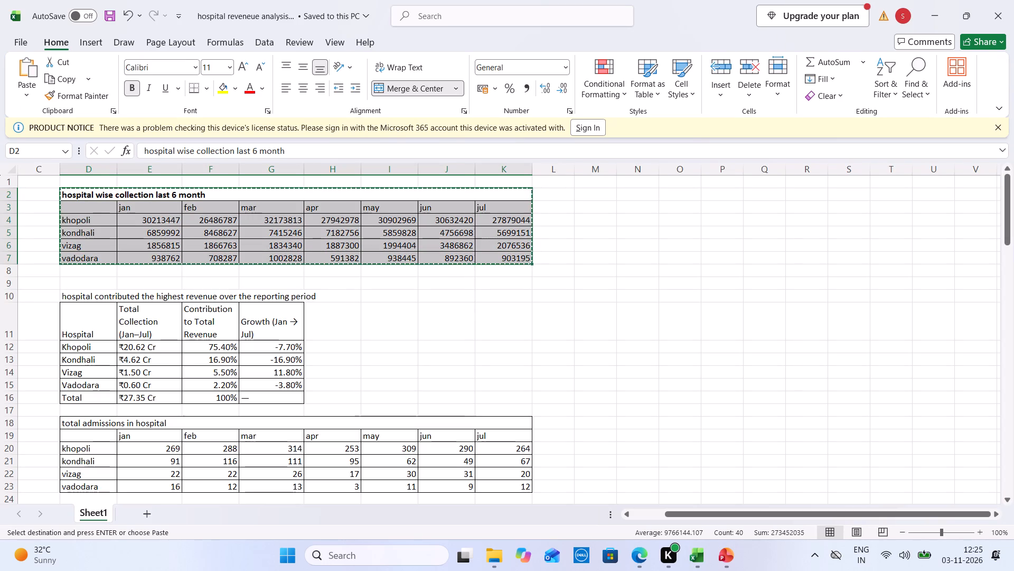
{"action": "left_click", "coordinate": [141, 514]}
{"action": "key", "text": "ctrl+v"}
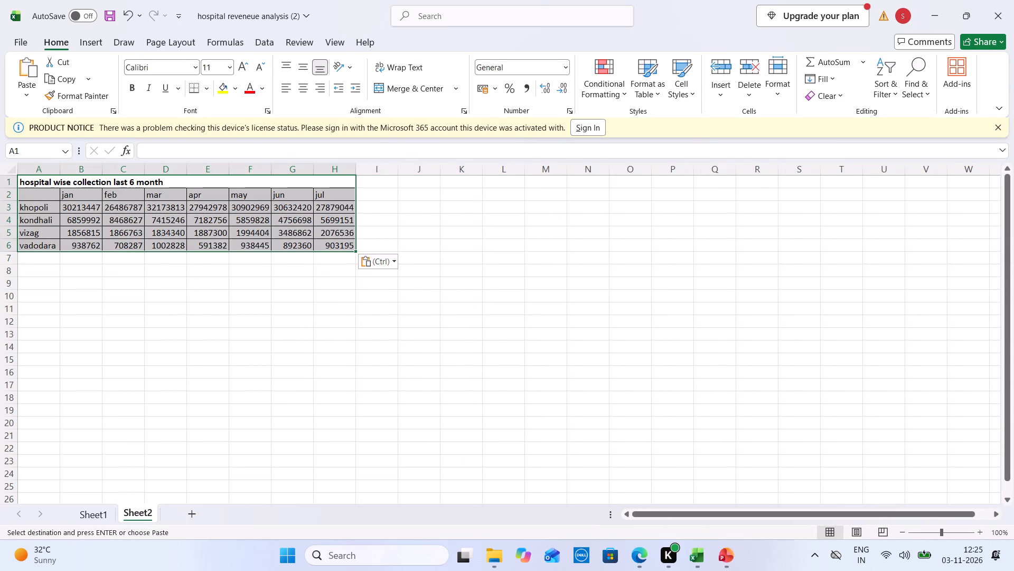
Capitalise the copied table's title so it reads "Hospital wise Collection last 6 month".
{"action": "left_click", "coordinate": [48, 181]}
{"action": "double_click", "coordinate": [157, 148]}
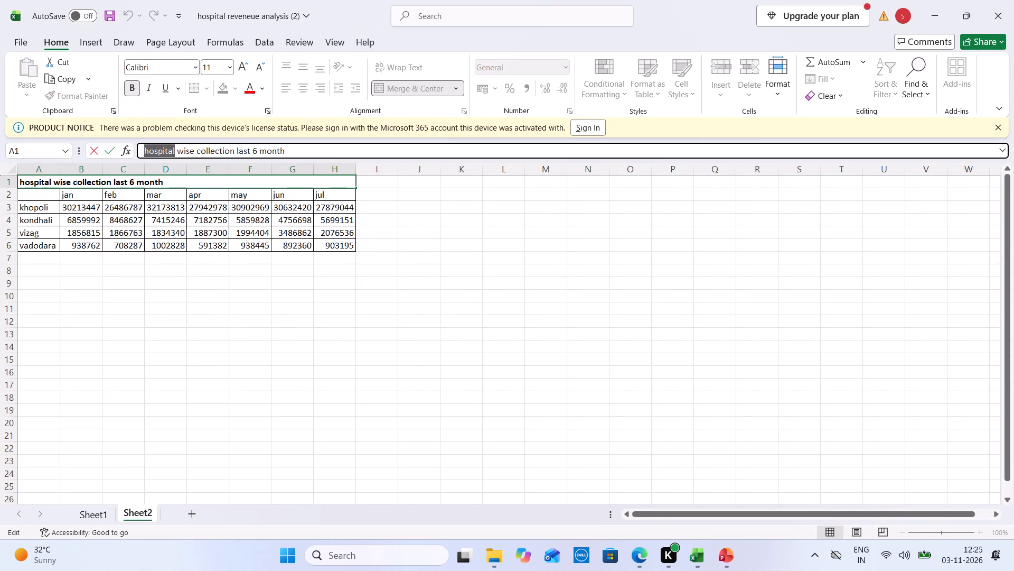
{"action": "type", "text": "Hospital"}
{"action": "key", "text": "Tab"}
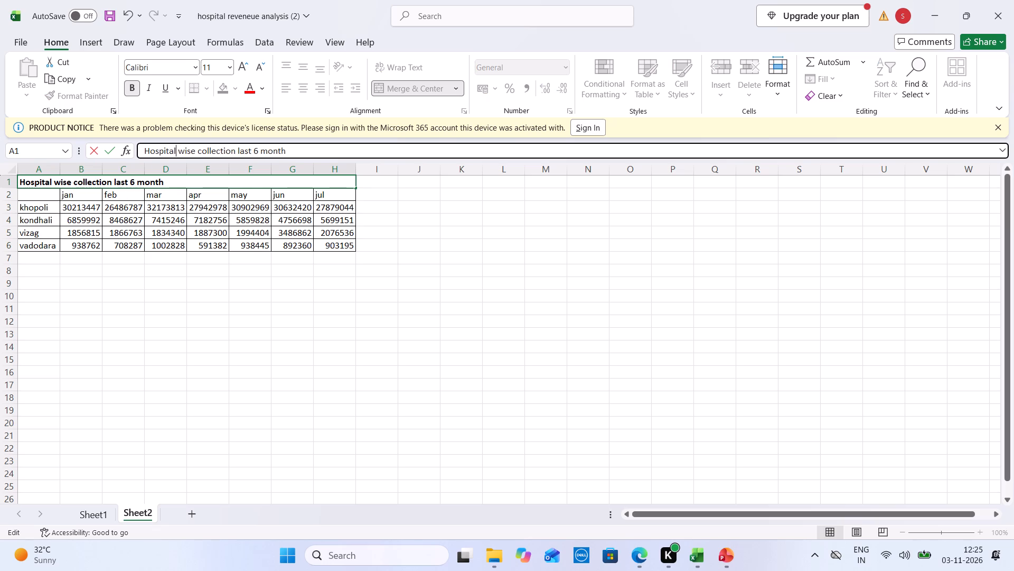
{"action": "double_click", "coordinate": [80, 182]}
{"action": "key", "text": "BackSpace"}
{"action": "key", "text": "shift+c"}
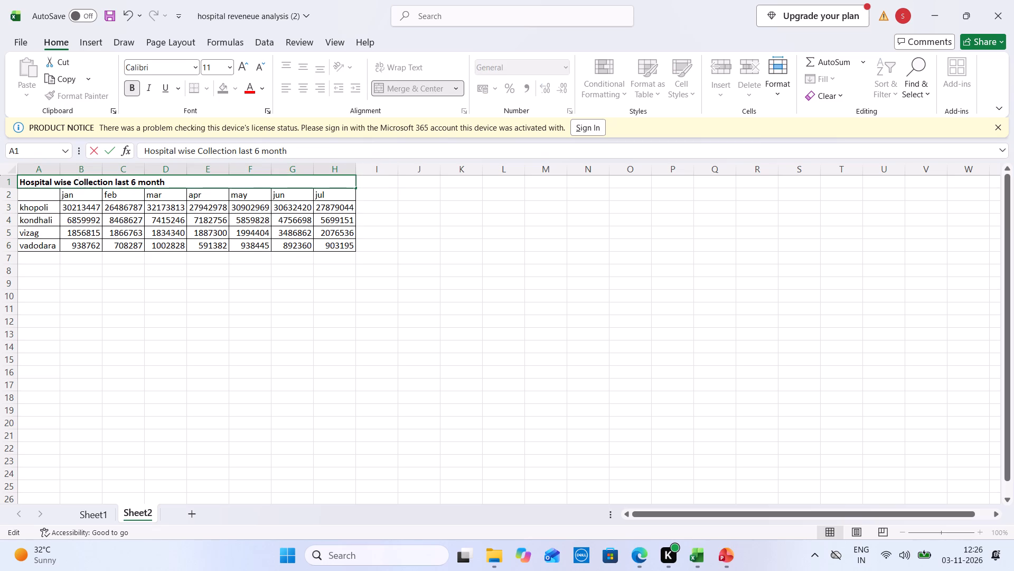
{"action": "left_click", "coordinate": [140, 265]}
Replace the month headers in B2:H2 with the series Apr-26 through Oct-26.
{"action": "left_click", "coordinate": [74, 195]}
{"action": "type", "text": "Apr 26"}
{"action": "key", "text": "Tab"}
{"action": "left_click", "coordinate": [98, 195]}
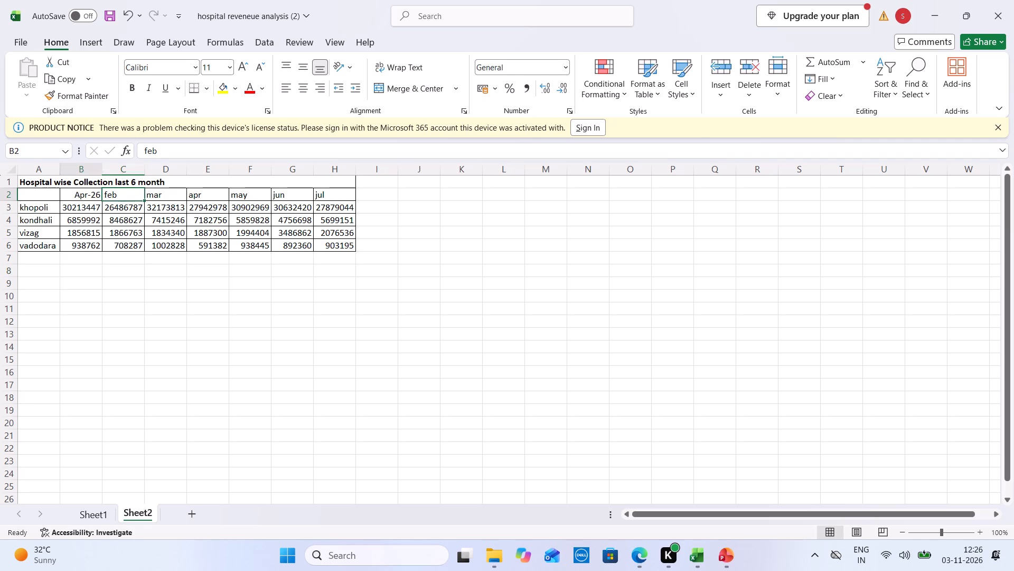
{"action": "left_click_drag", "start_coordinate": [100, 199], "coordinate": [352, 197]}
Set the whole of Sheet2 to the Cambria font and centre its contents horizontally and vertically.
{"action": "left_click", "coordinate": [8, 172]}
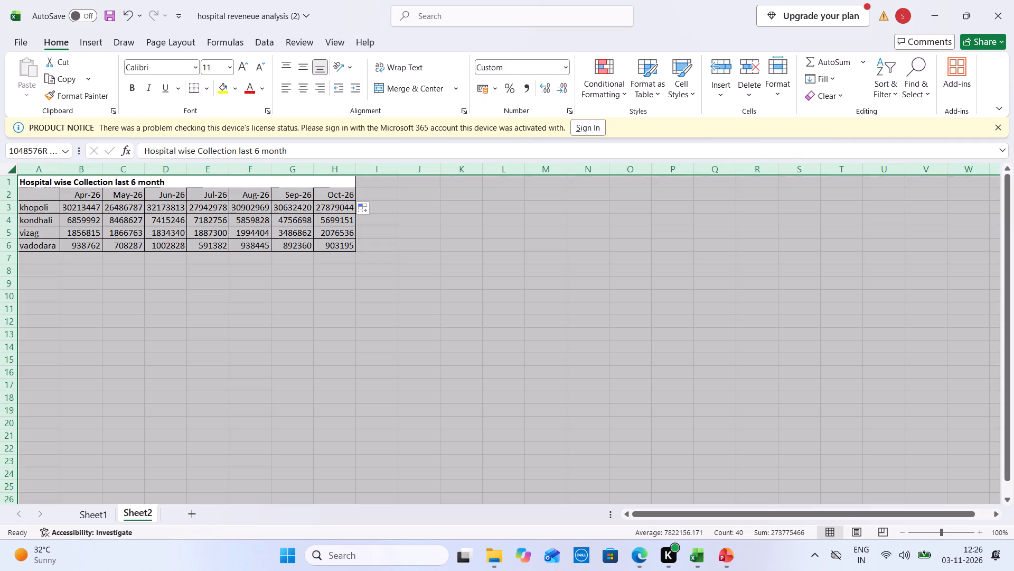
{"action": "left_click", "coordinate": [173, 61]}
{"action": "left_click", "coordinate": [162, 65]}
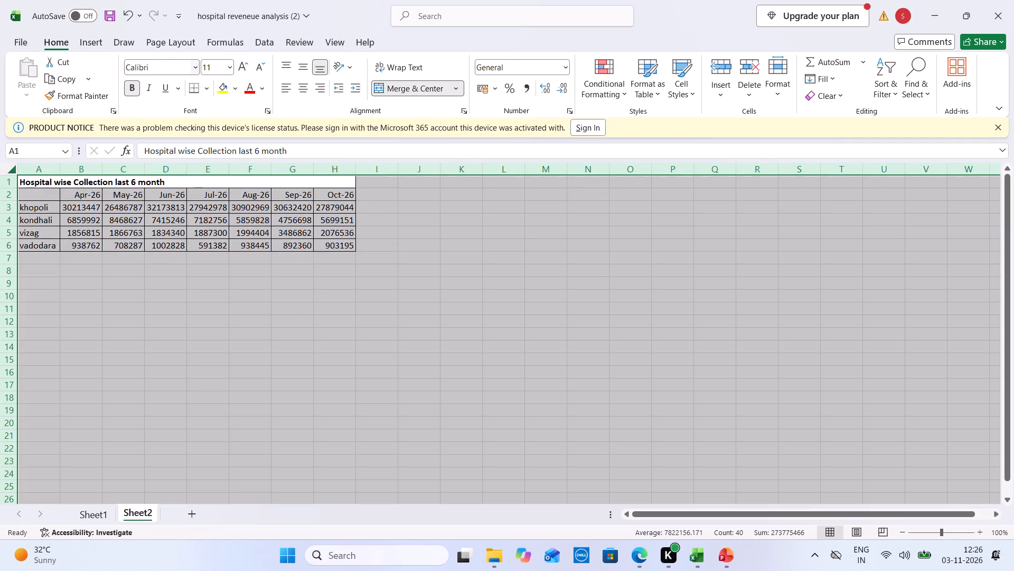
{"action": "type", "text": "cam"}
{"action": "key", "text": "Return"}
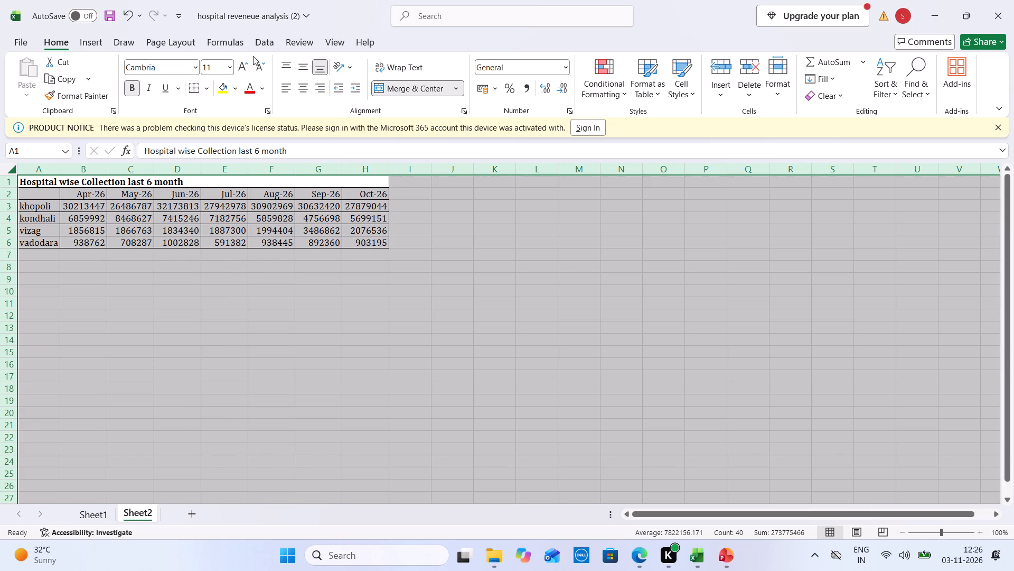
{"action": "left_click", "coordinate": [308, 86]}
{"action": "left_click", "coordinate": [303, 70]}
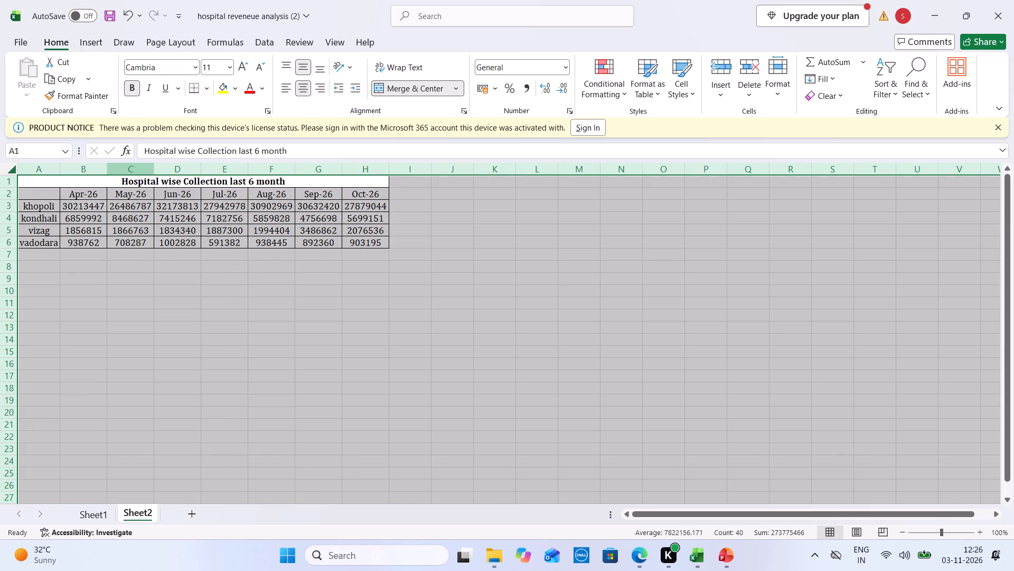
Capitalise the hospital names in A3:A6 as Khopoli, Kondhali, Vizag and Vadodara.
{"action": "left_click", "coordinate": [51, 206]}
{"action": "type", "text": "Khopoli"}
{"action": "key", "text": "Tab"}
{"action": "key", "text": "Down"}
{"action": "key", "text": "Left"}
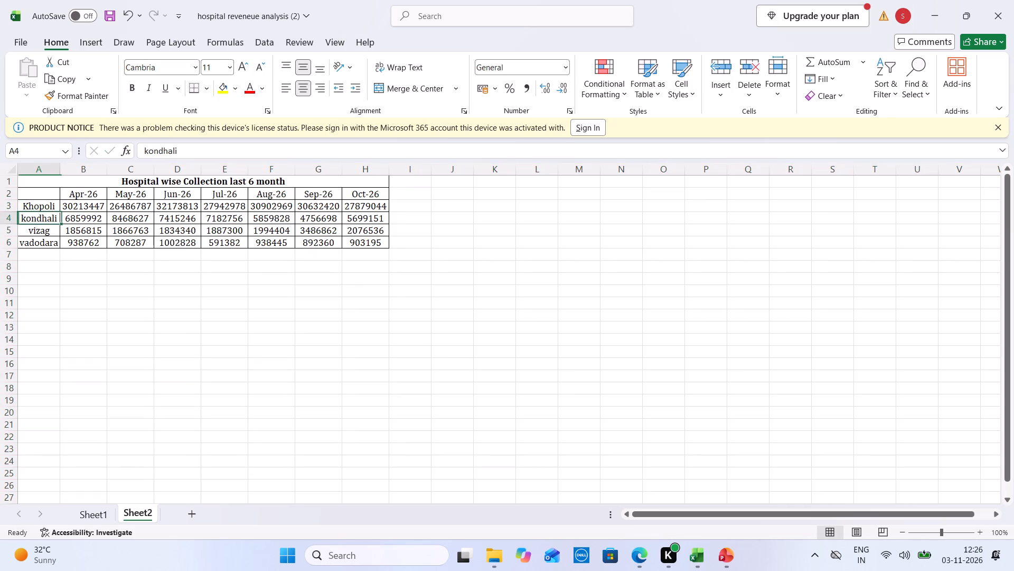
{"action": "type", "text": "Kondhali"}
{"action": "key", "text": "Tab"}
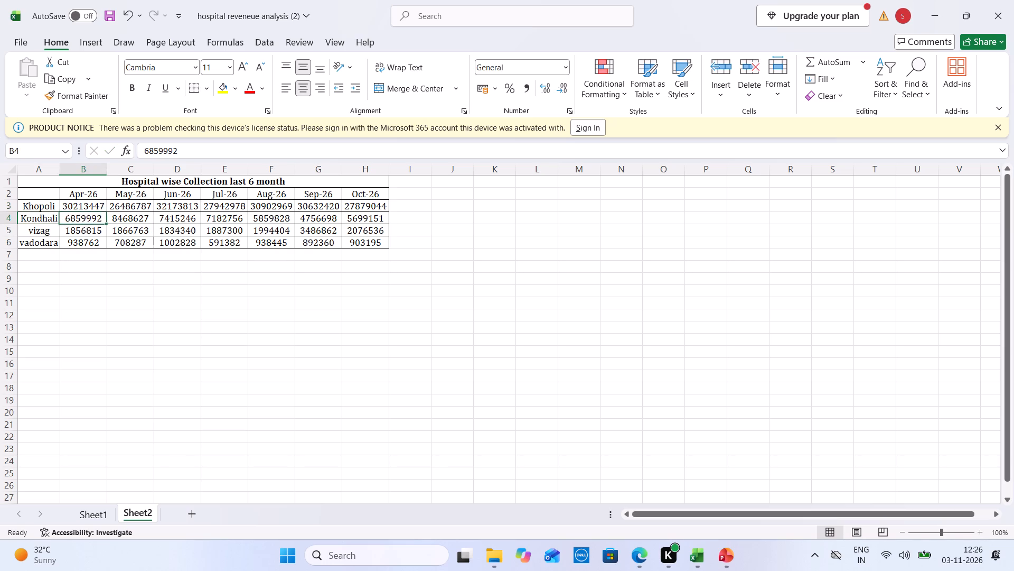
{"action": "key", "text": "Down"}
{"action": "key", "text": "Left"}
{"action": "type", "text": "Vizag"}
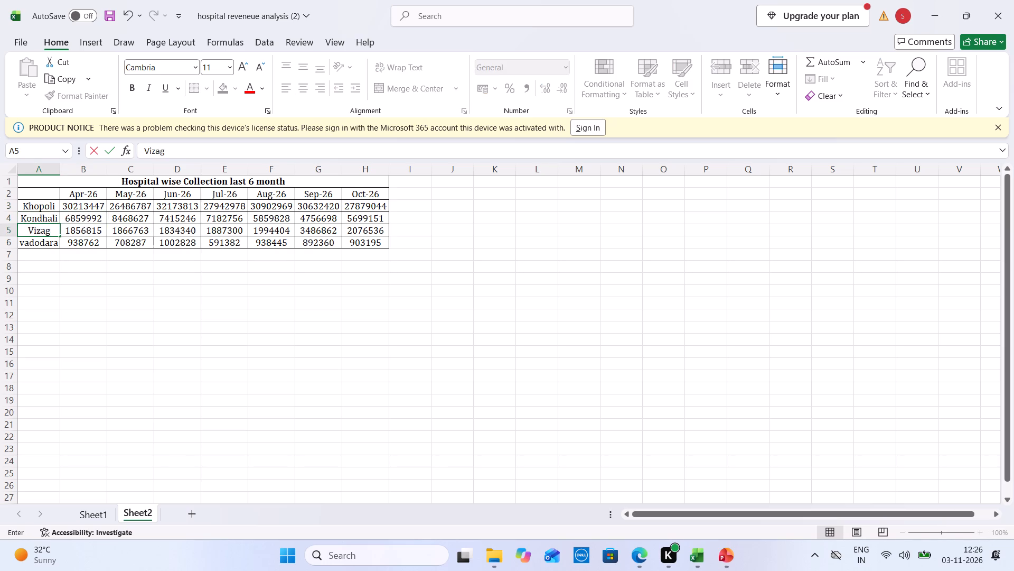
{"action": "key", "text": "Down"}
{"action": "type", "text": "Vadodara"}
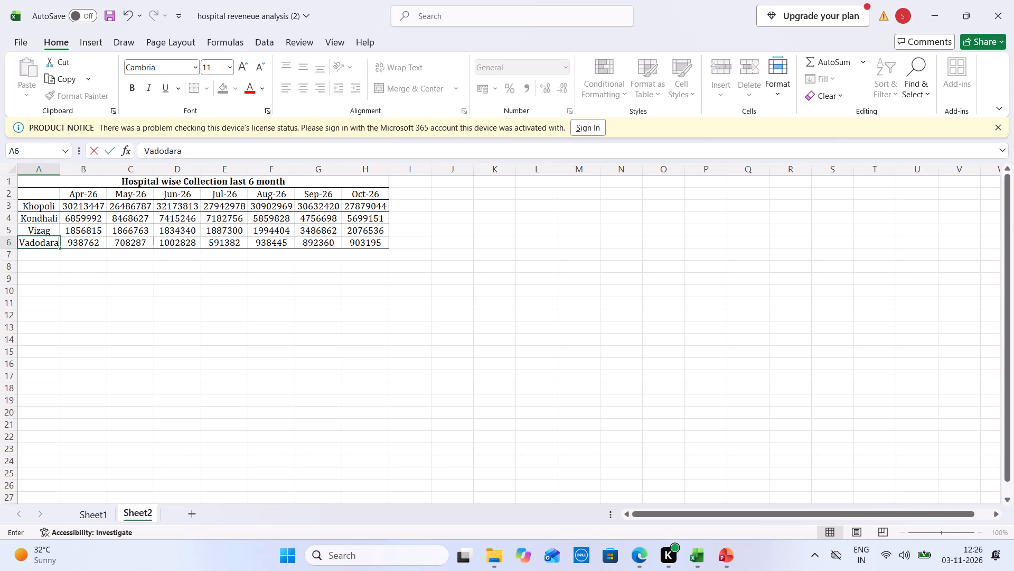
{"action": "key", "text": "Tab"}
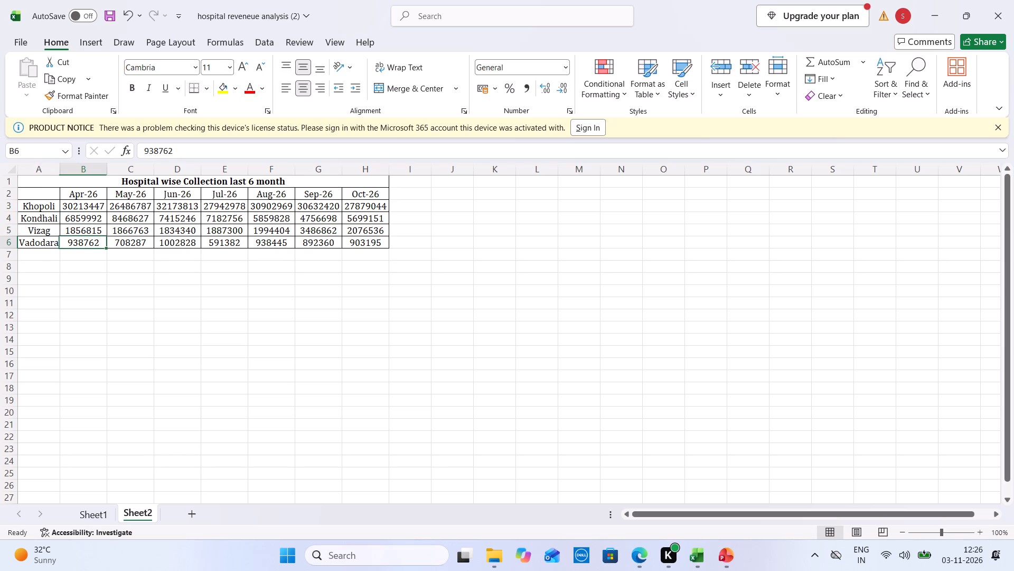
Clear the collection figures for all four hospitals in B3:H6.
{"action": "left_click_drag", "start_coordinate": [88, 208], "coordinate": [379, 241]}
{"action": "right_click", "coordinate": [342, 238]}
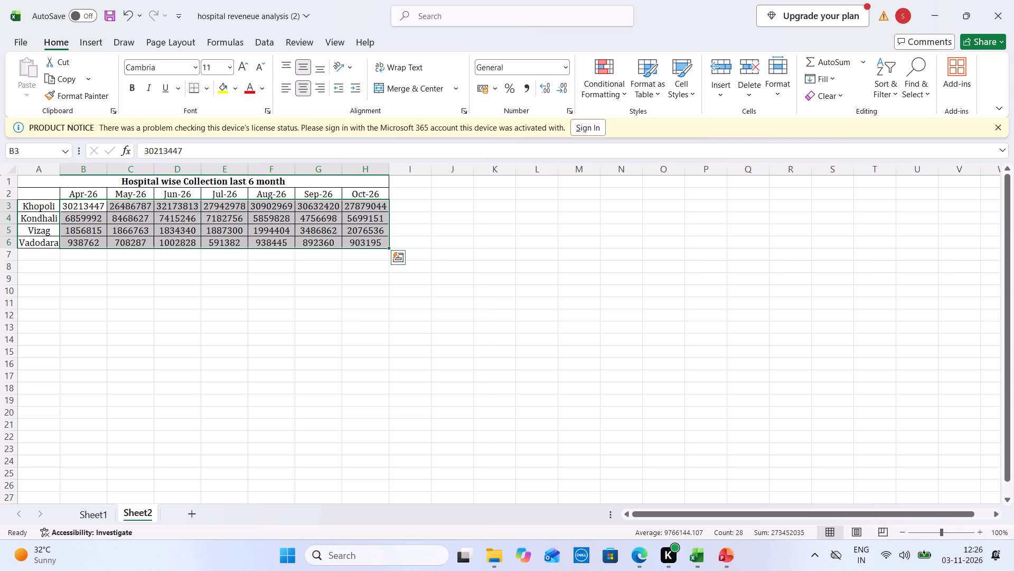
{"action": "left_click", "coordinate": [406, 313]}
Copy the Jun-26 to Oct-26 total collections (B346:F349) from Monthly MIS's MIS _4 Hospital sheet into Sheet2 of hospital reveneue analysis (2) from D3.
{"action": "key", "text": "ctrl+Tab"}
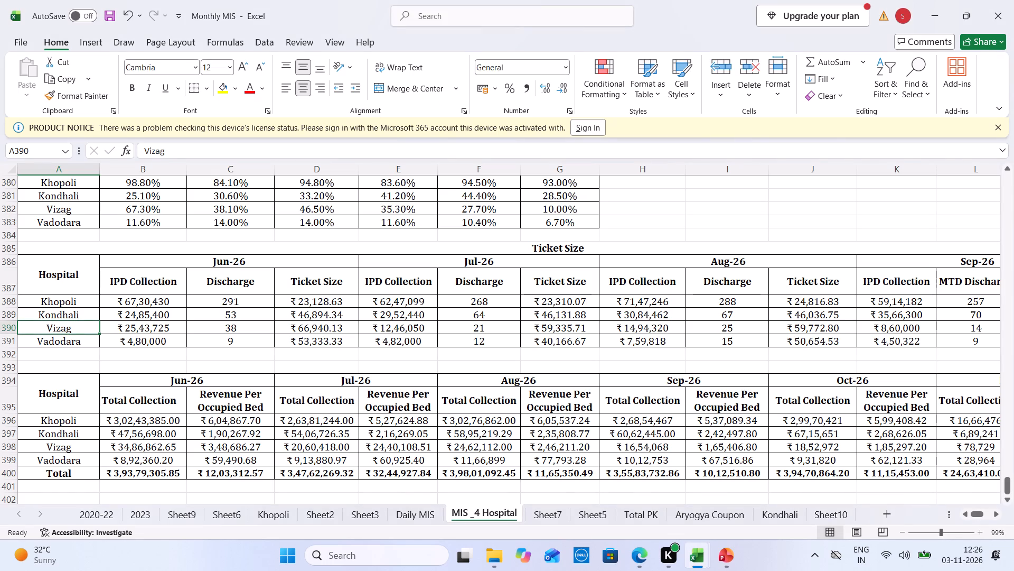
{"action": "key", "text": "Up"}
{"action": "key", "text": "Up"}
{"action": "key", "text": "Up"}
{"action": "key", "text": "Up"}
{"action": "key", "text": "Up"}
{"action": "key", "text": "Up"}
{"action": "key", "text": "Up"}
{"action": "key", "text": "Up"}
{"action": "key", "text": "Up"}
{"action": "key", "text": "Up"}
{"action": "key", "text": "Up"}
{"action": "key", "text": "Up"}
{"action": "key", "text": "Up"}
{"action": "key", "text": "Up"}
{"action": "key", "text": "Up"}
{"action": "key", "text": "Up"}
{"action": "key", "text": "Up"}
{"action": "key", "text": "Up"}
{"action": "key", "text": "Up"}
{"action": "key", "text": "Up"}
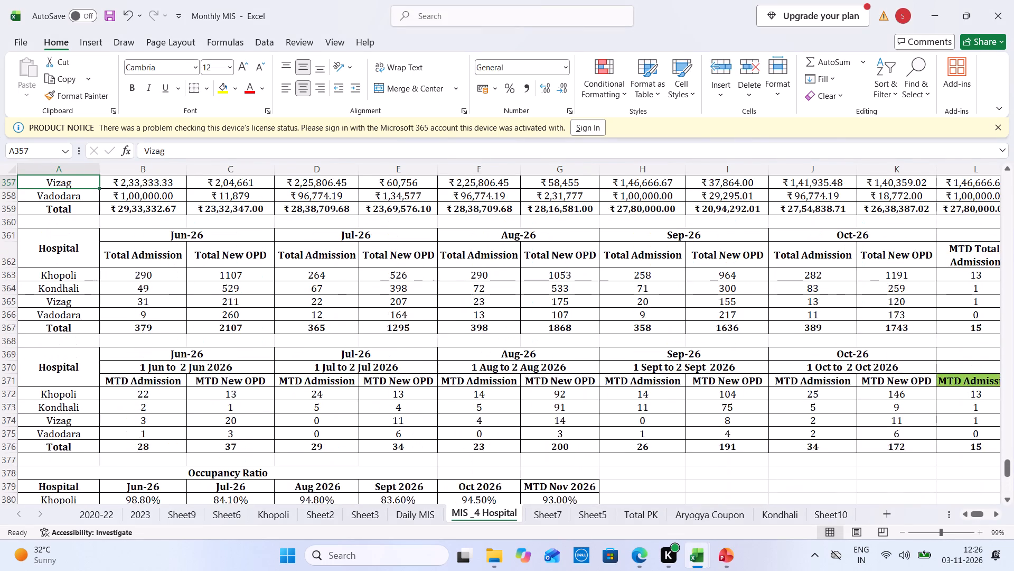
{"action": "key", "text": "Up"}
{"action": "key", "text": "Up"}
{"action": "key", "text": "Up"}
{"action": "key", "text": "Up"}
{"action": "key", "text": "Up"}
{"action": "key", "text": "Up"}
{"action": "key", "text": "Up"}
{"action": "key", "text": "Up"}
{"action": "key", "text": "Up"}
{"action": "key", "text": "Up"}
{"action": "key", "text": "Up"}
{"action": "key", "text": "Up"}
{"action": "key", "text": "Up"}
{"action": "key", "text": "Up"}
{"action": "key", "text": "Up"}
{"action": "key", "text": "Up"}
{"action": "key", "text": "Up"}
{"action": "key", "text": "Up"}
{"action": "key", "text": "Up"}
{"action": "key", "text": "Up"}
{"action": "key", "text": "Up"}
{"action": "key", "text": "Up"}
{"action": "key", "text": "Up"}
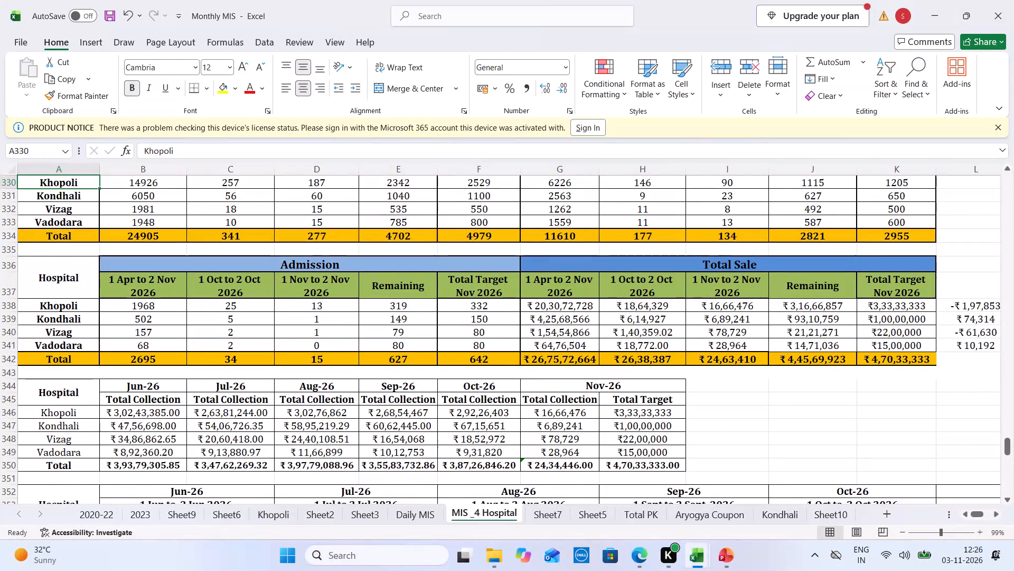
{"action": "left_click", "coordinate": [156, 405]}
{"action": "left_click_drag", "start_coordinate": [126, 416], "coordinate": [265, 436]}
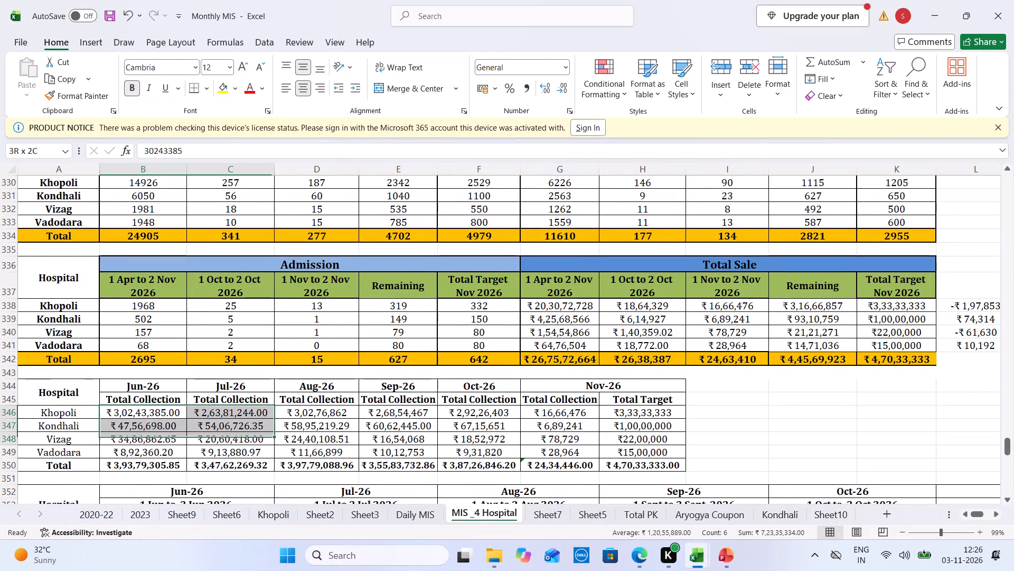
{"action": "left_click_drag", "start_coordinate": [265, 436], "coordinate": [446, 455]}
{"action": "key", "text": "ctrl+c"}
{"action": "key", "text": "ctrl+Tab"}
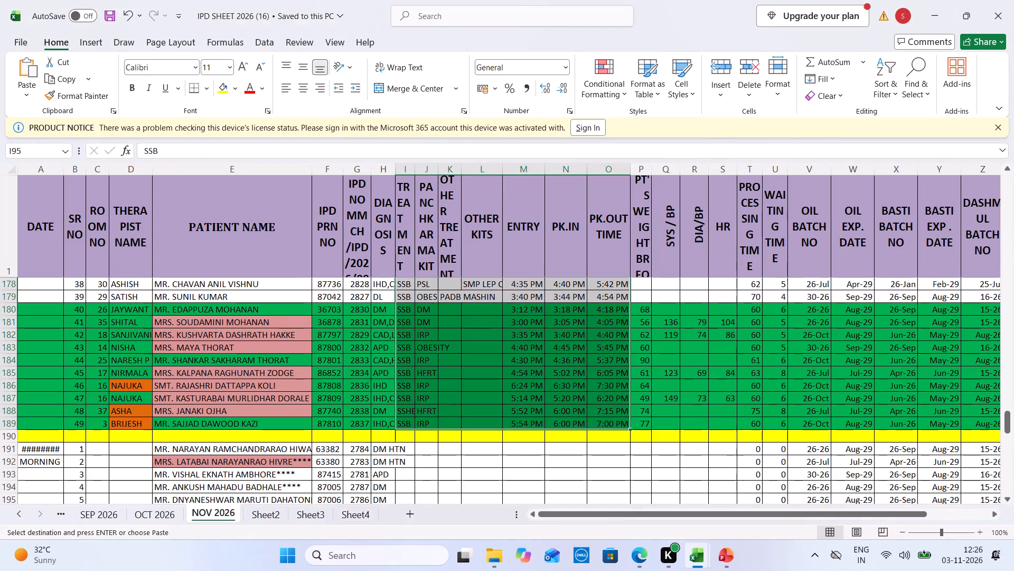
{"action": "key", "text": "ctrl+Tab"}
{"action": "key", "text": "ctrl+Tab"}
{"action": "key", "text": "ctrl+Tab"}
{"action": "key", "text": "ctrl+Tab"}
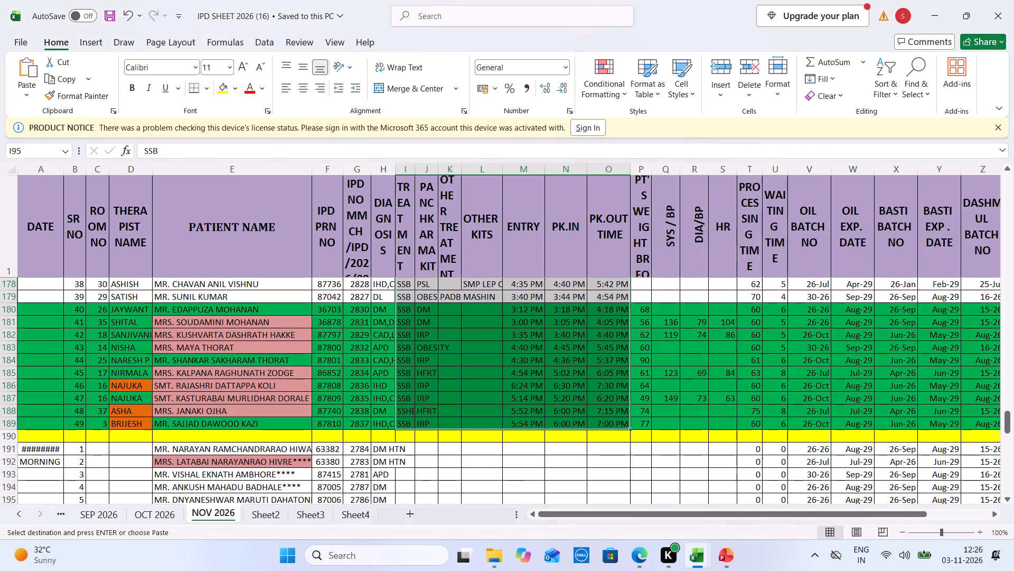
{"action": "left_click", "coordinate": [1013, 0]}
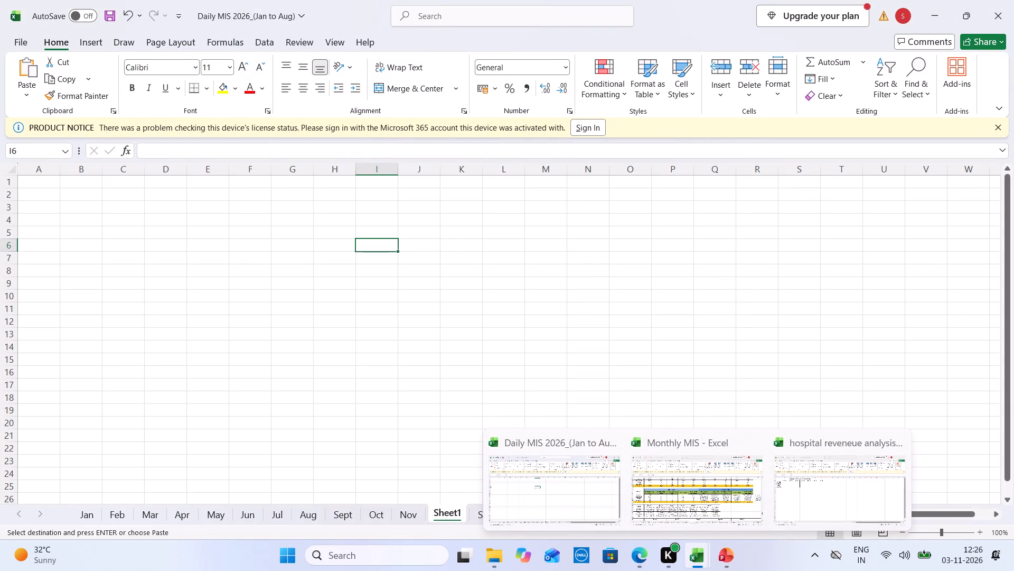
{"action": "key", "text": "ctrl+Tab"}
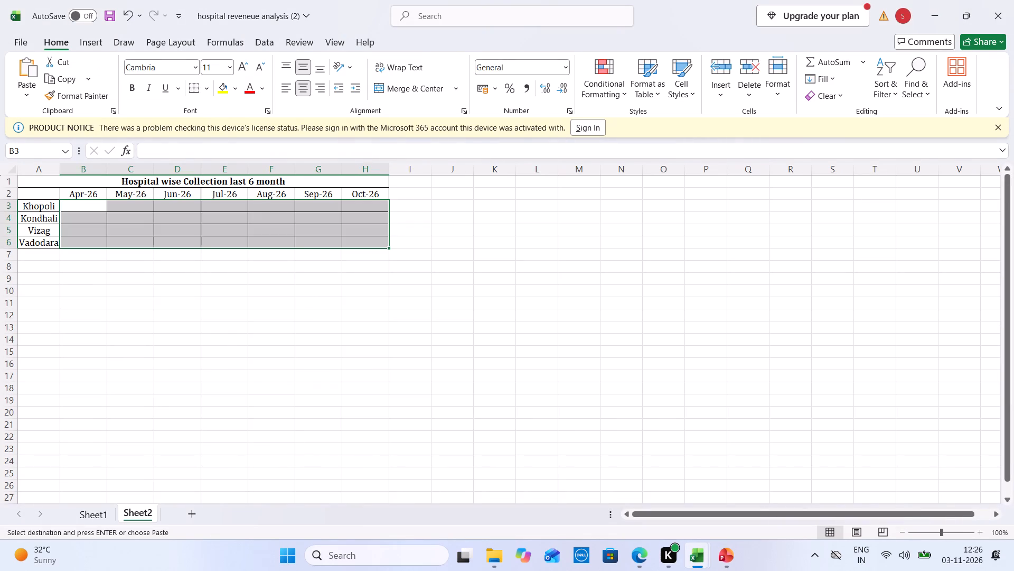
{"action": "left_click", "coordinate": [185, 202]}
{"action": "key", "text": "ctrl+v"}
Switch to the Monthly MIS workbook and save it.
{"action": "key", "text": "ctrl+Tab"}
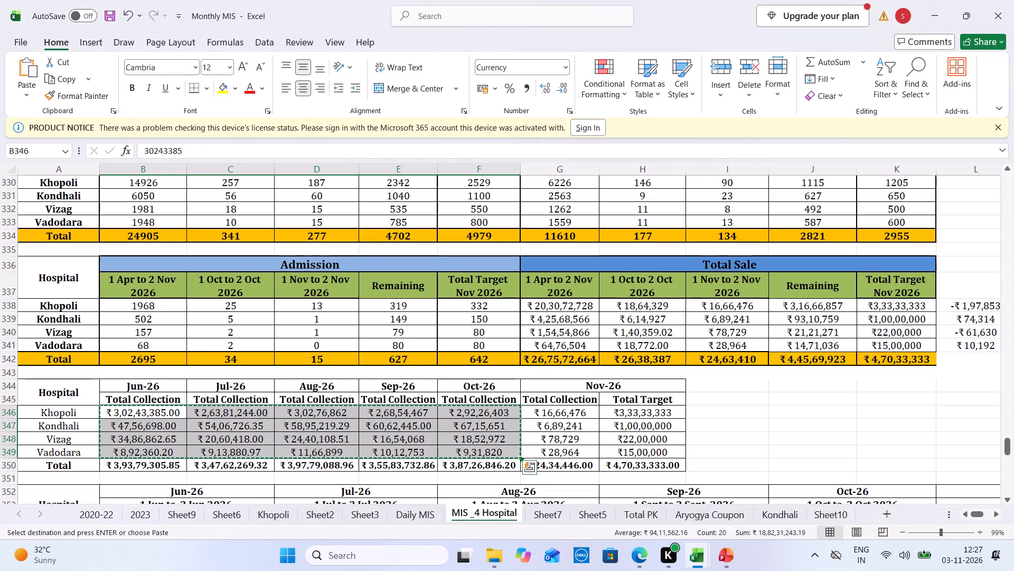
{"action": "key", "text": "ctrl+s"}
Enter the total collection from the Apr sheet of Daily MIS 2026_(Jan to Aug), 27942978, as Khopoli's Apr-26 figure in B3 of Sheet2.
{"action": "key", "text": "ctrl+Tab"}
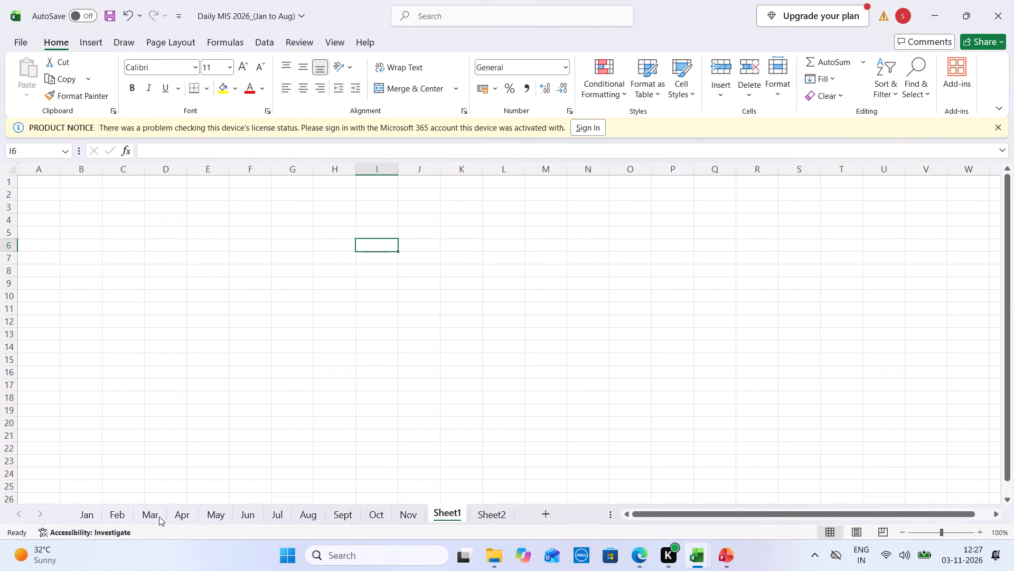
{"action": "left_click", "coordinate": [177, 517]}
{"action": "left_click", "coordinate": [624, 398]}
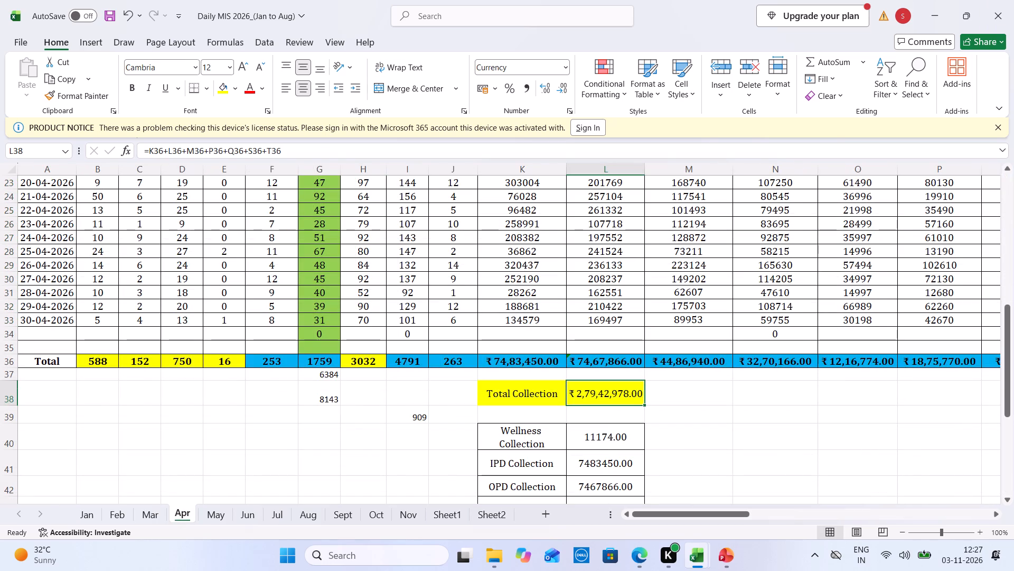
{"action": "key", "text": "ctrl+Tab"}
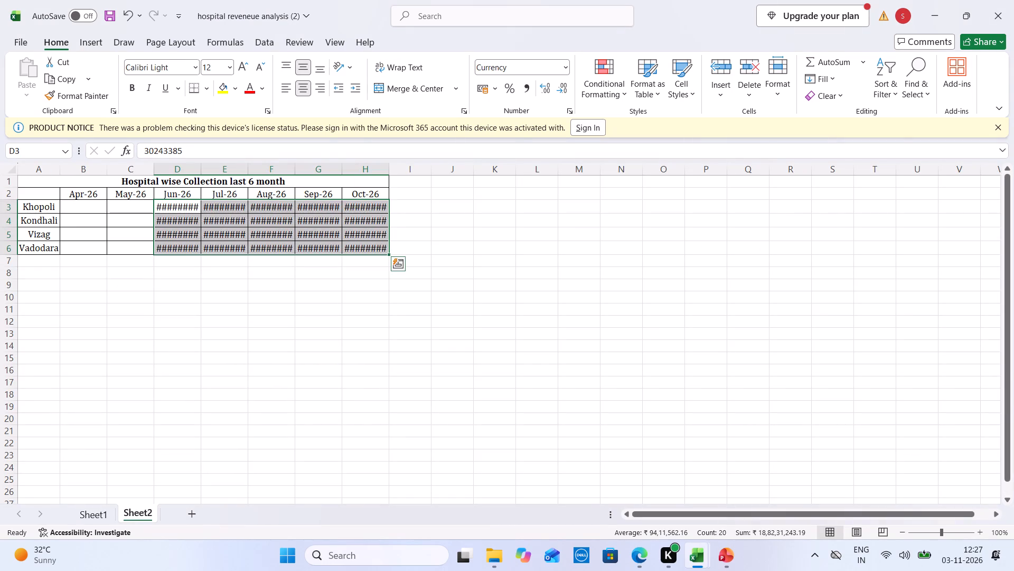
{"action": "left_click", "coordinate": [92, 211]}
{"action": "type", "text": "279"}
{"action": "key", "text": "ctrl+Tab"}
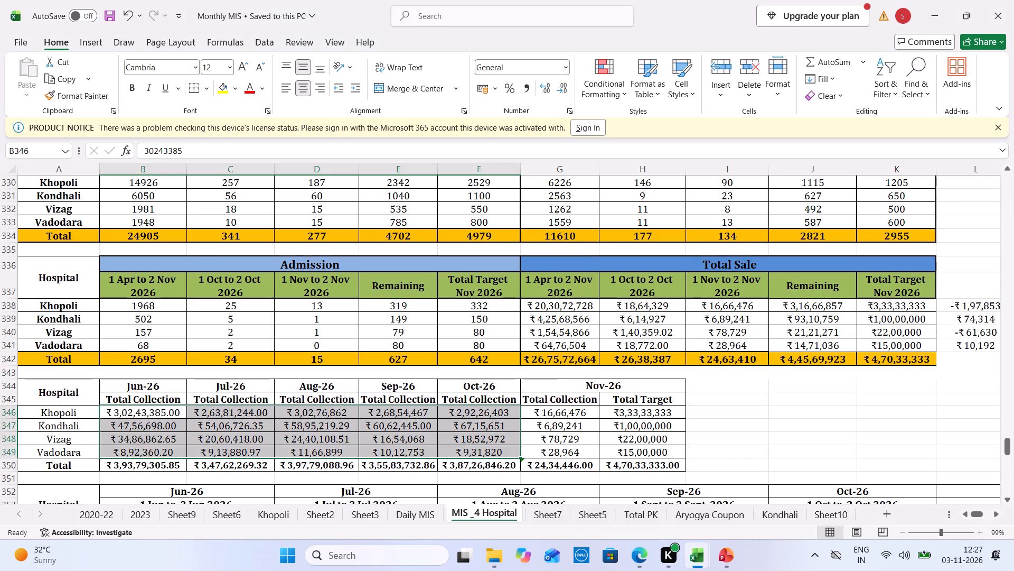
{"action": "key", "text": "ctrl+Tab"}
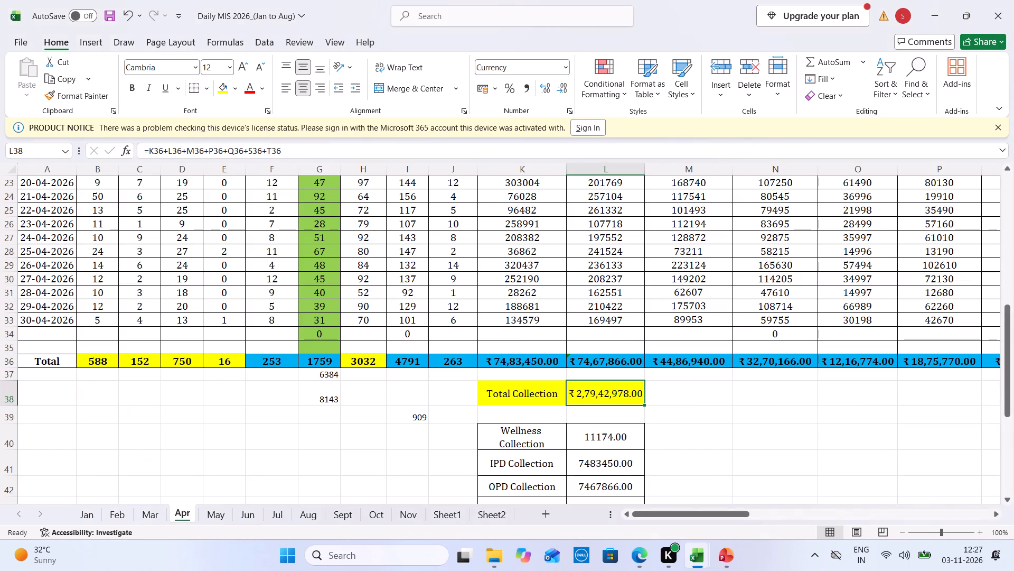
{"action": "key", "text": "ctrl+Tab"}
{"action": "double_click", "coordinate": [103, 208]}
{"action": "type", "text": "427"}
{"action": "key", "text": "8"}
{"action": "key", "text": "ctrl+Tab"}
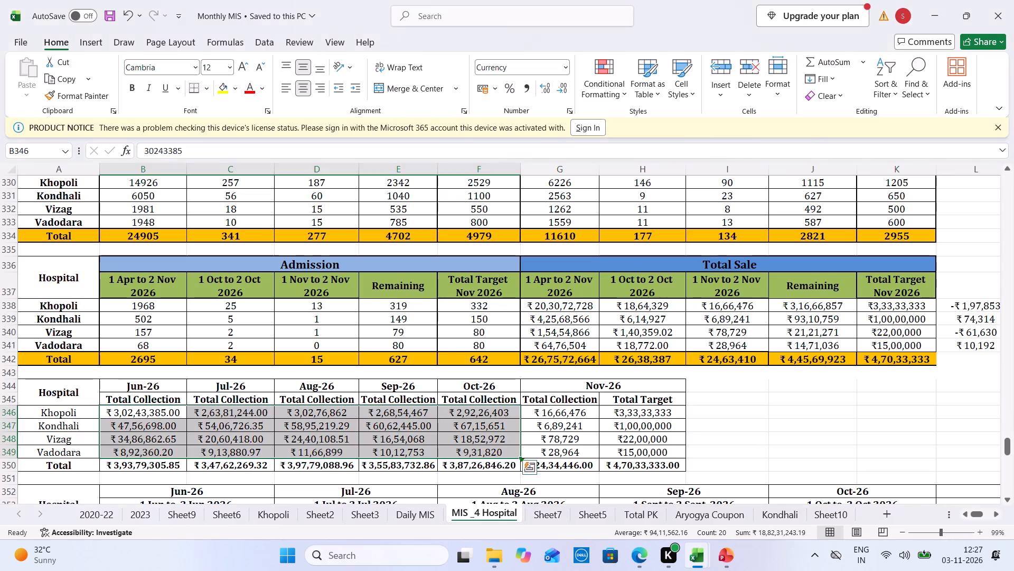
{"action": "key", "text": "ctrl+Tab"}
{"action": "key", "text": "ctrl+Tab"}
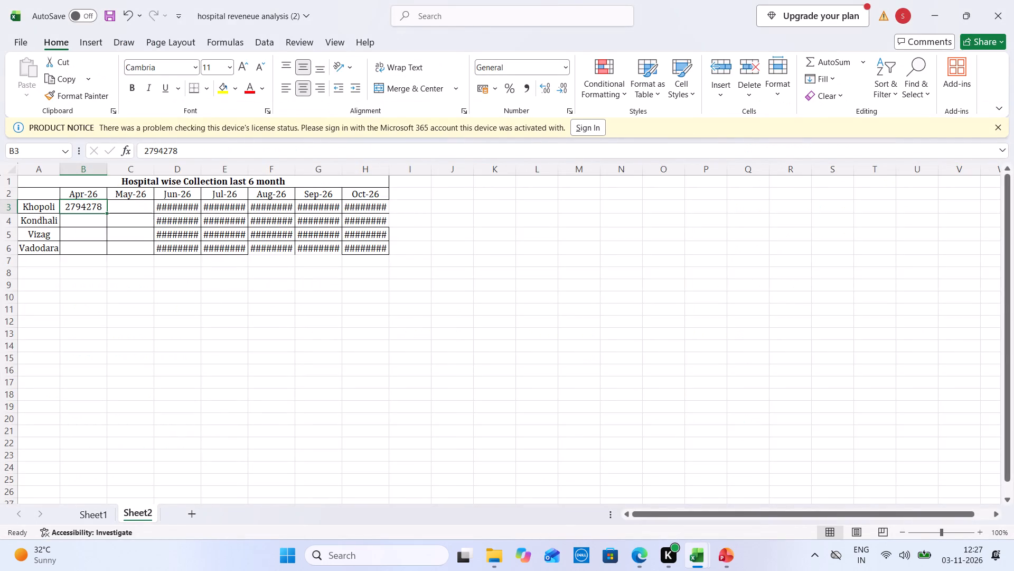
{"action": "double_click", "coordinate": [89, 209]}
{"action": "key", "text": "9"}
{"action": "key", "text": "Tab"}
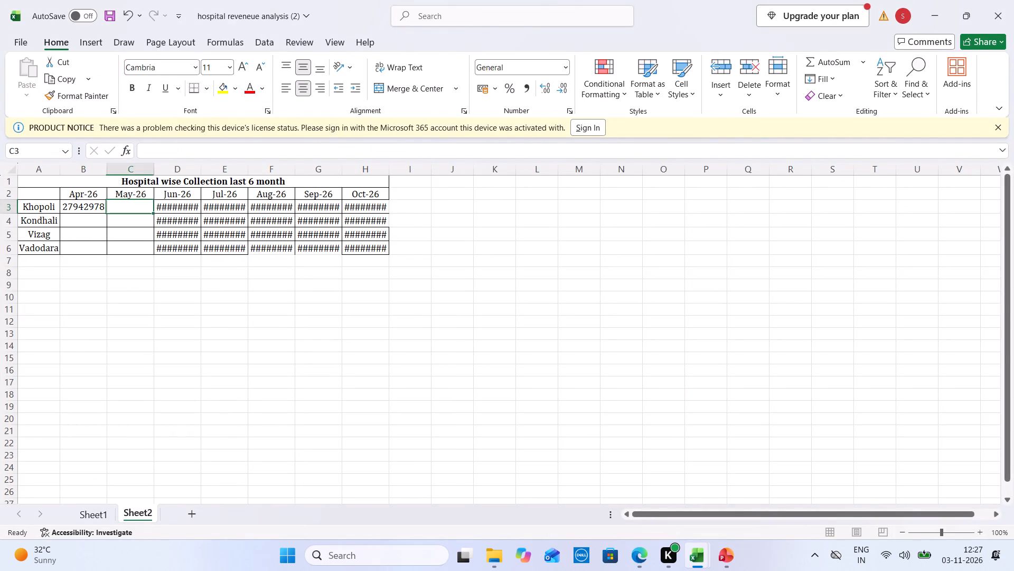
Autofit the column widths across the whole of Sheet2 to suit the collection figures.
{"action": "left_click", "coordinate": [5, 168]}
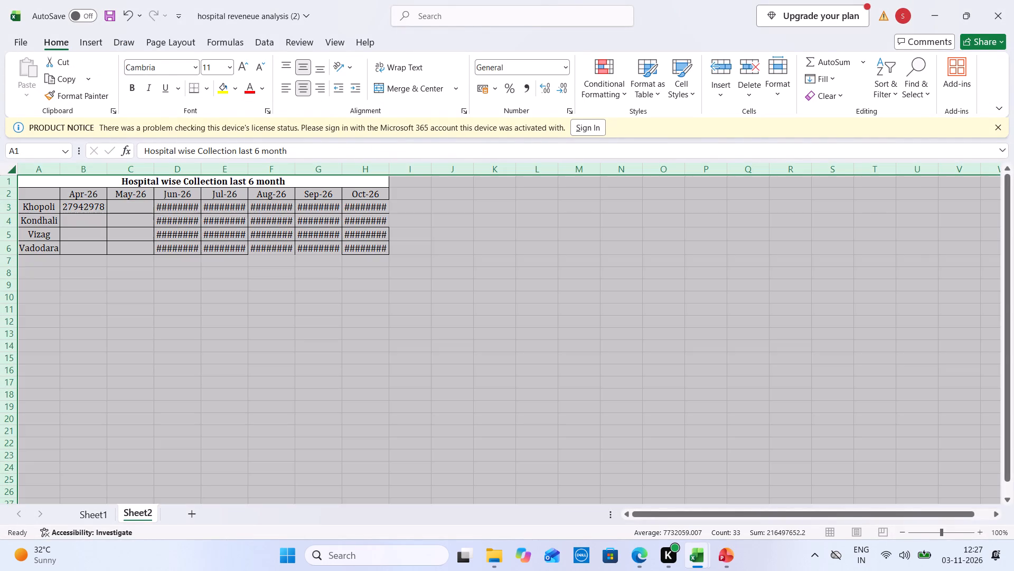
{"action": "double_click", "coordinate": [297, 169]}
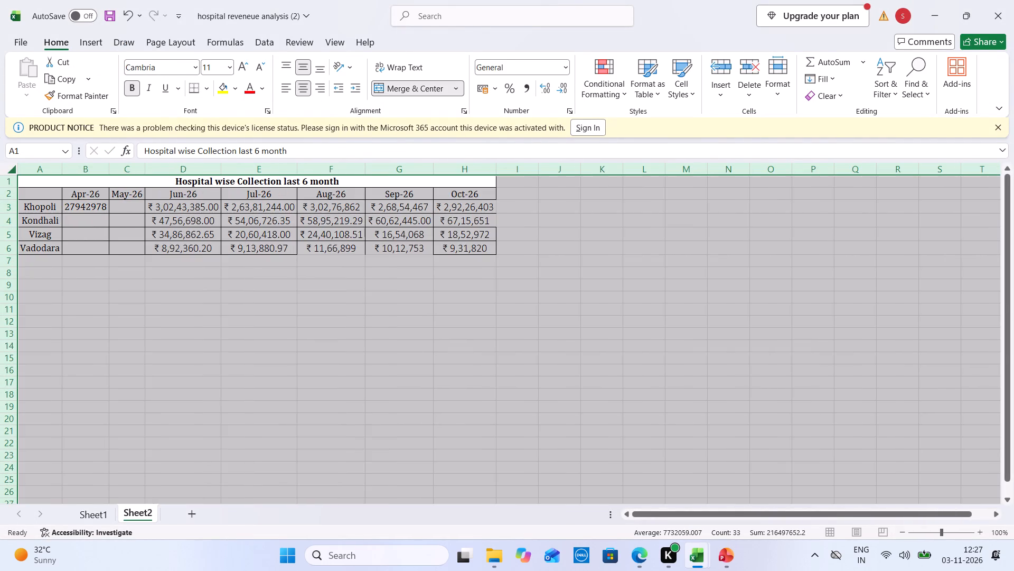
{"action": "left_click", "coordinate": [285, 234]}
Set the font of the entire Sheet2 to Cambria.
{"action": "left_click", "coordinate": [15, 172]}
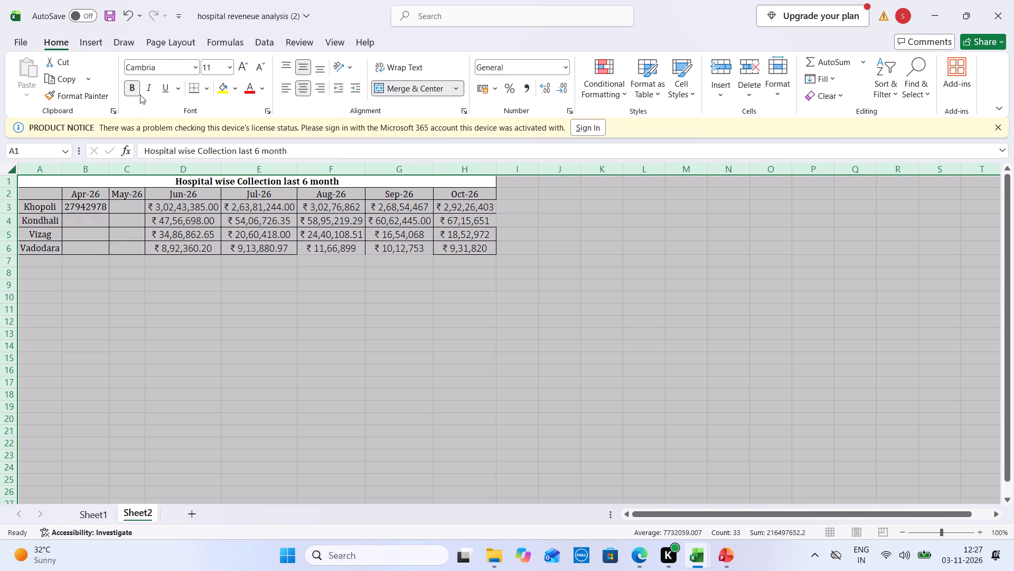
{"action": "left_click", "coordinate": [156, 65]}
{"action": "type", "text": "cam"}
{"action": "key", "text": "Return"}
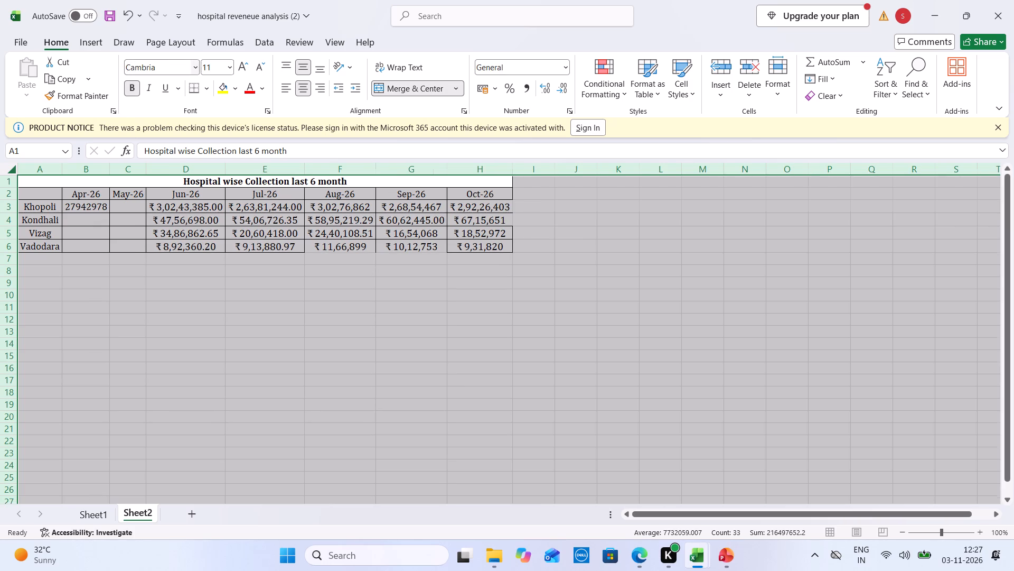
{"action": "left_click", "coordinate": [352, 285]}
Apply all borders to the hospital-wise collection table in A1:H6.
{"action": "left_click_drag", "start_coordinate": [41, 185], "coordinate": [398, 243]}
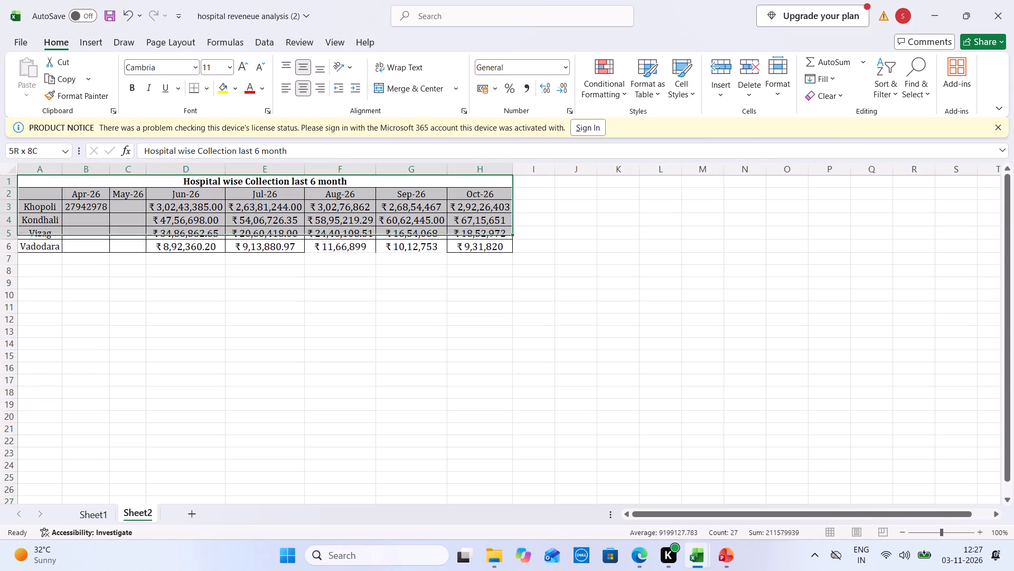
{"action": "left_click_drag", "start_coordinate": [398, 243], "coordinate": [462, 245]}
{"action": "left_click", "coordinate": [204, 90]}
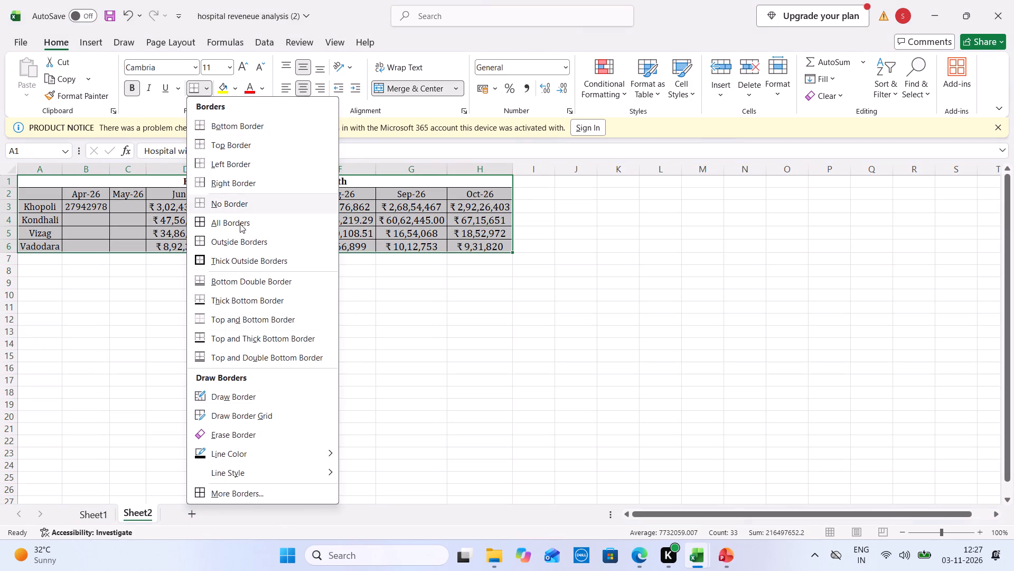
{"action": "left_click", "coordinate": [240, 224]}
Enter the total collection from the May sheet of Daily MIS 2026_(Jan to Aug), 30902969, as Khopoli's May-26 figure in C3 of Sheet2.
{"action": "left_click", "coordinate": [138, 205]}
{"action": "key", "text": "ctrl+Tab"}
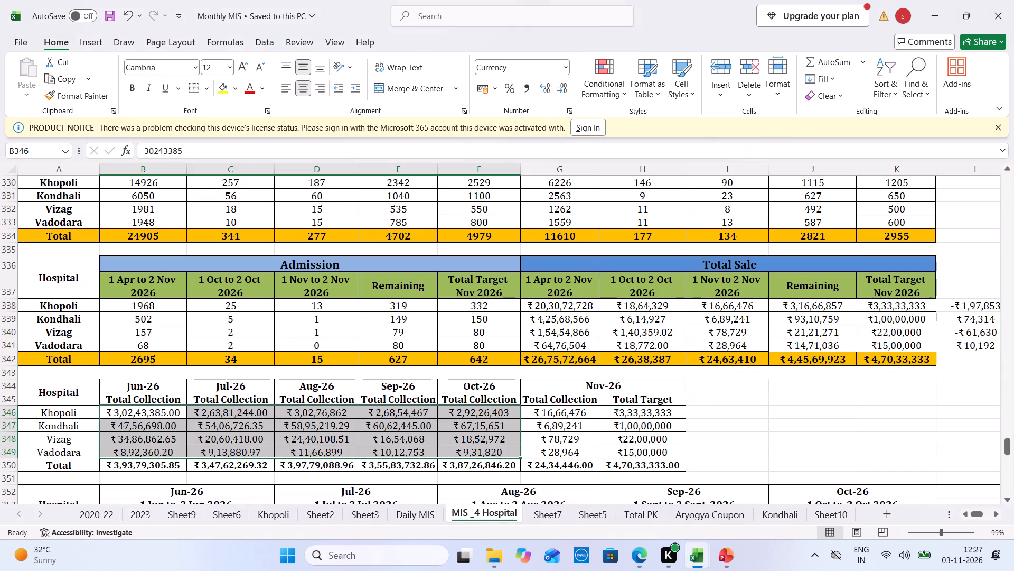
{"action": "key", "text": "ctrl+Tab"}
{"action": "left_click", "coordinate": [223, 518]}
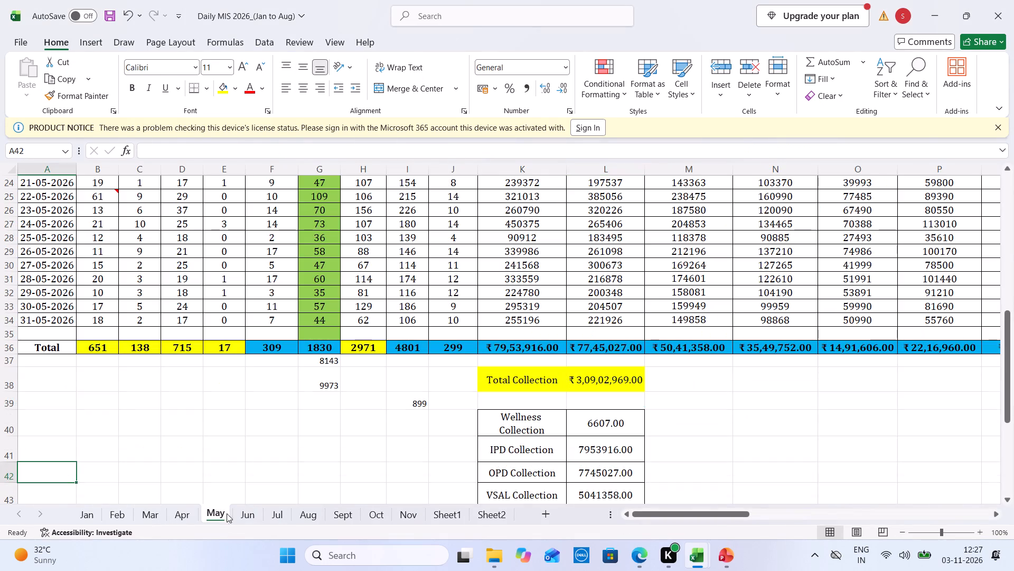
{"action": "key", "text": "ctrl+Tab"}
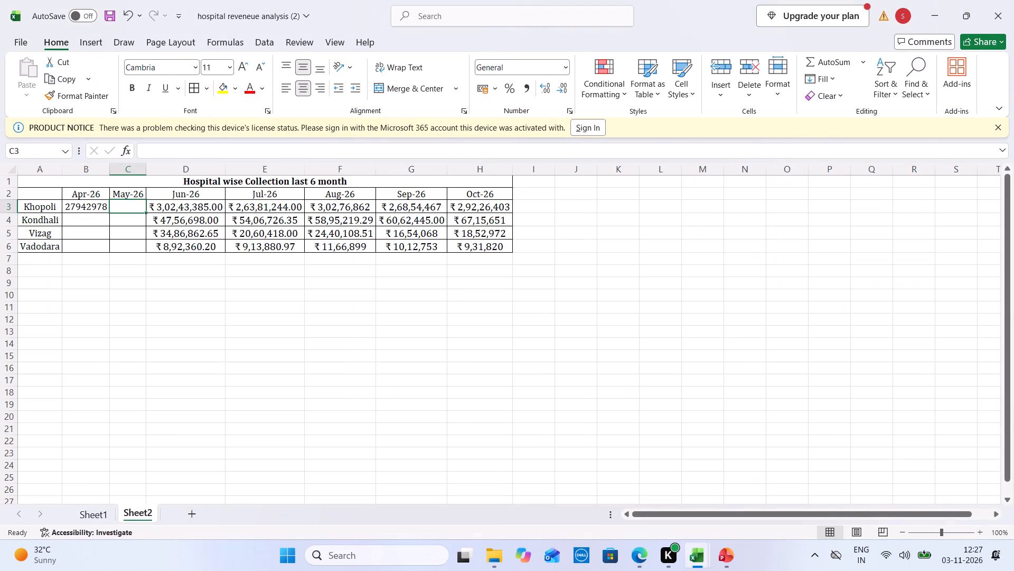
{"action": "type", "text": "3092"}
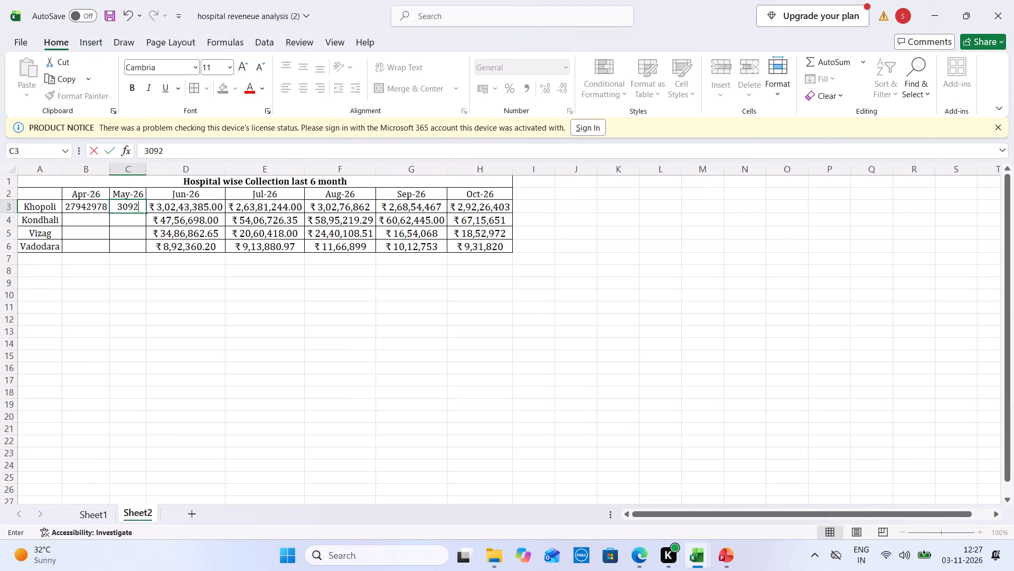
{"action": "key", "text": "BackSpace"}
{"action": "type", "text": "02"}
{"action": "key", "text": "ctrl+Tab"}
{"action": "key", "text": "ctrl+Tab"}
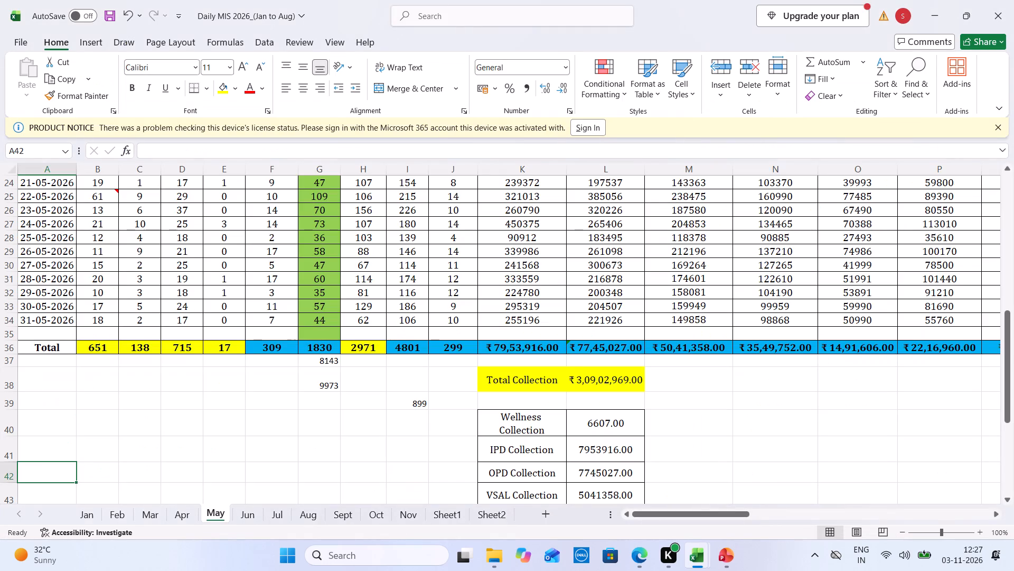
{"action": "key", "text": "ctrl+Tab"}
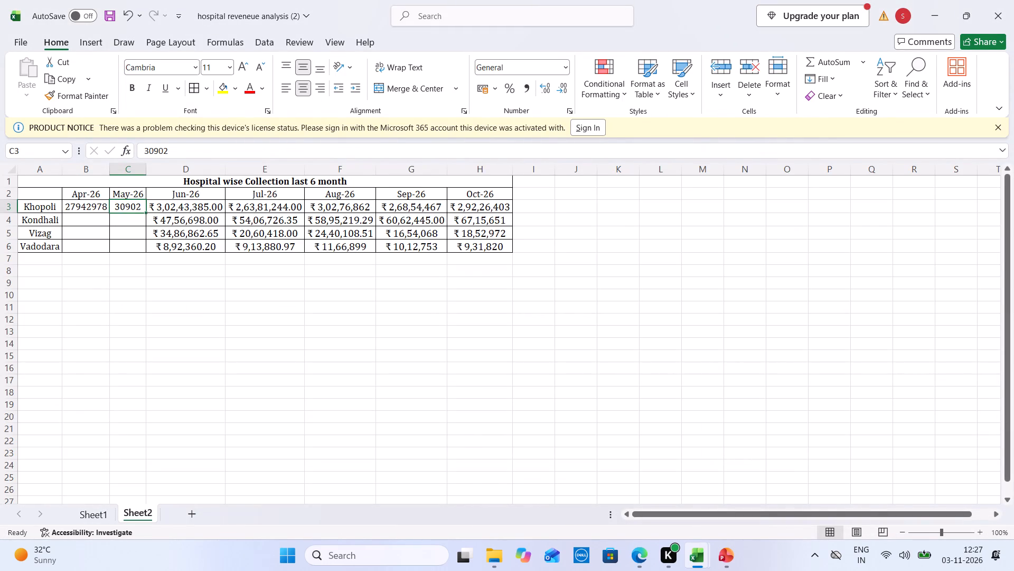
{"action": "left_click", "coordinate": [199, 155]}
{"action": "type", "text": "969"}
{"action": "key", "text": "Tab"}
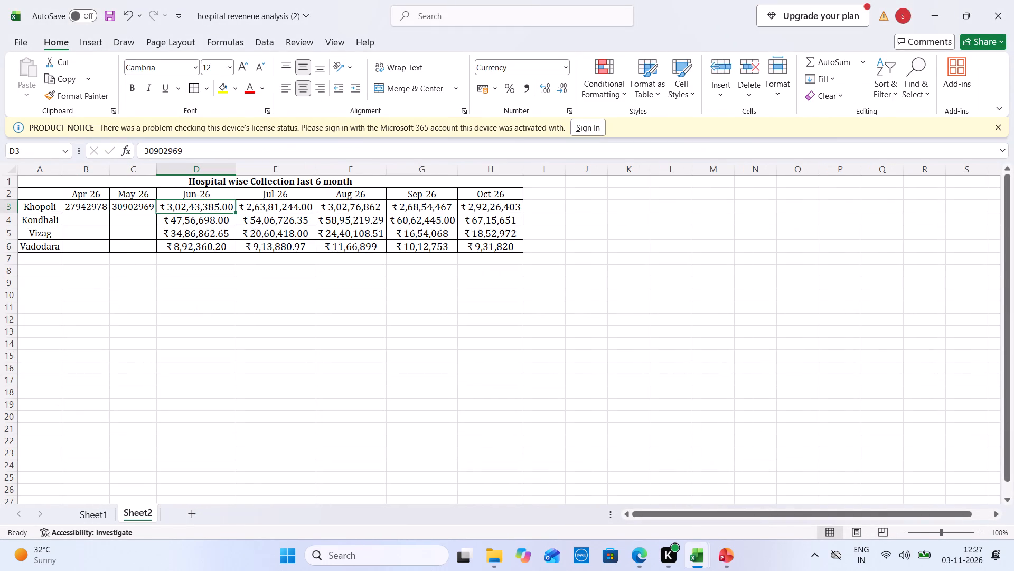
Close the Daily MIS 2026_(Jan to Aug) workbook, saving its changes.
{"action": "left_click", "coordinate": [91, 220]}
{"action": "key", "text": "ctrl+Tab"}
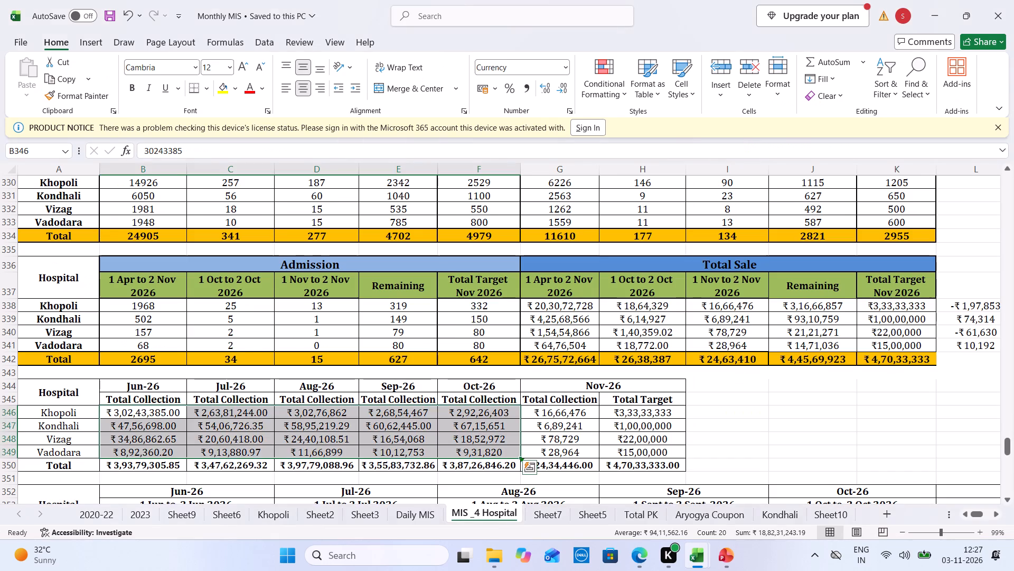
{"action": "key", "text": "ctrl+Tab"}
{"action": "left_click", "coordinate": [1013, 0]}
{"action": "left_click", "coordinate": [504, 374]}
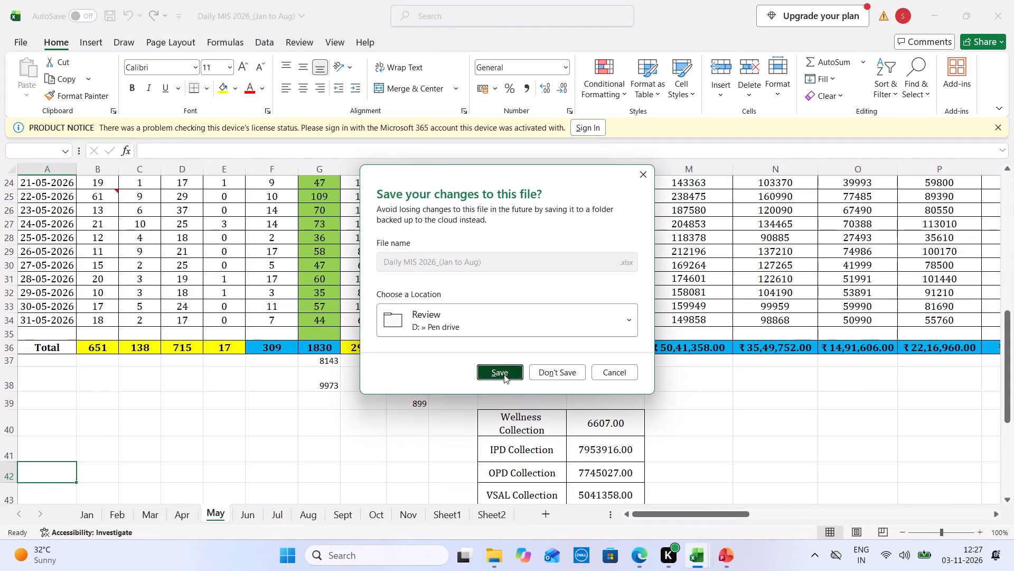
{"action": "key", "text": "ctrl+Tab"}
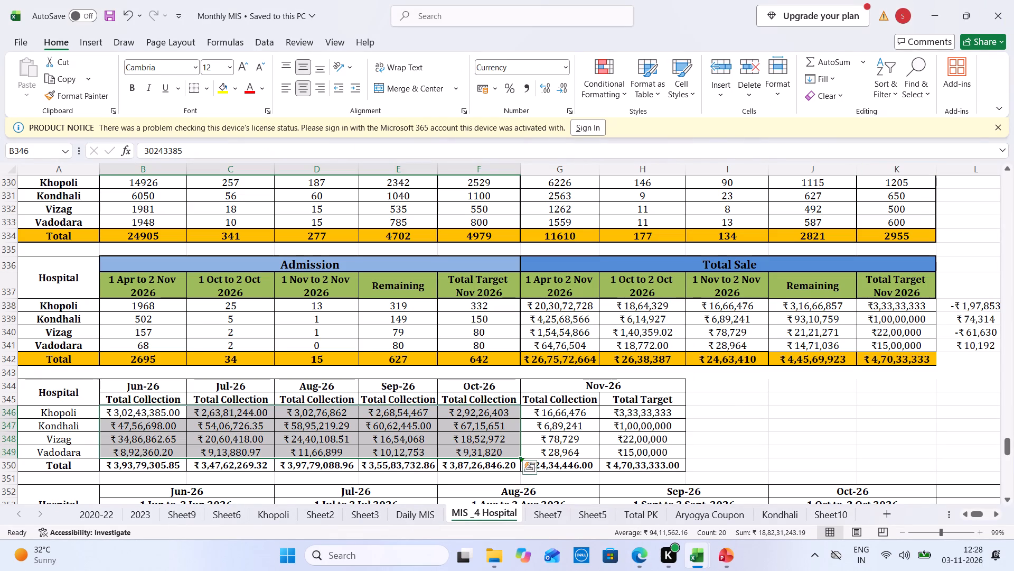
{"action": "left_click", "coordinate": [505, 553]}
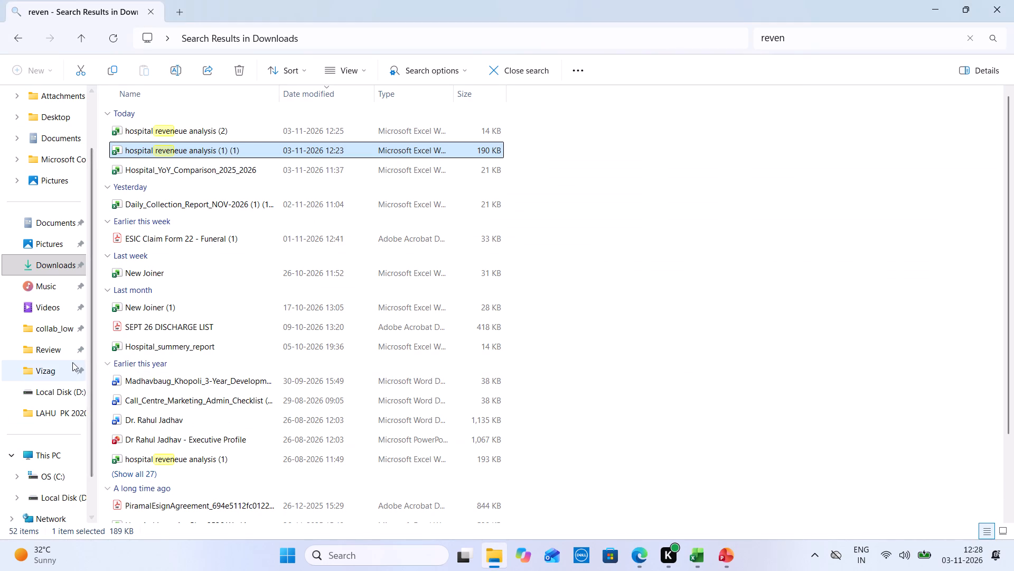
{"action": "left_click", "coordinate": [73, 356]}
{"action": "double_click", "coordinate": [218, 467]}
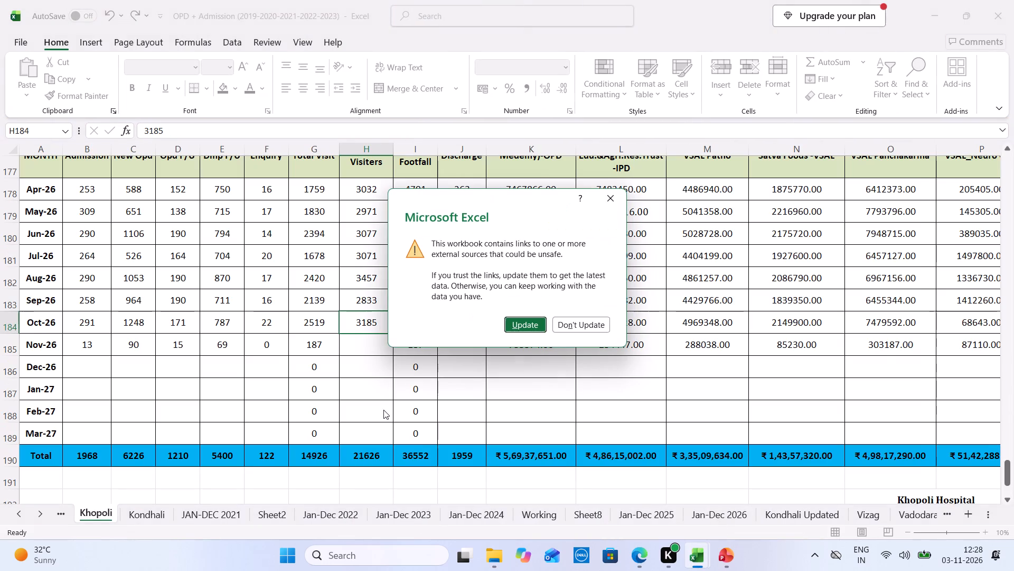
{"action": "left_click", "coordinate": [609, 208]}
{"action": "left_click", "coordinate": [616, 200]}
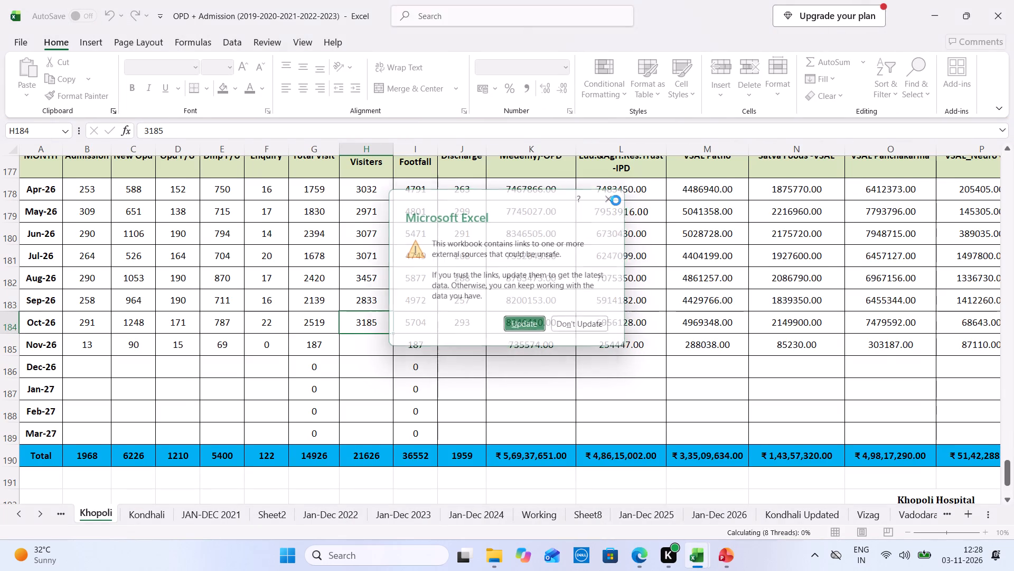
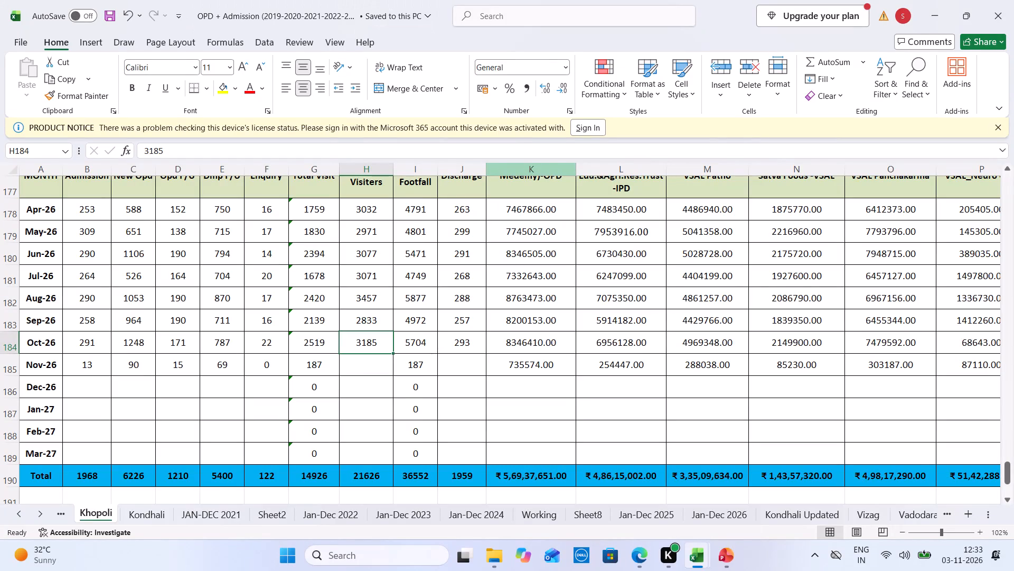
Save the OPD + Admission workbook.
{"action": "key", "text": "ctrl+s"}
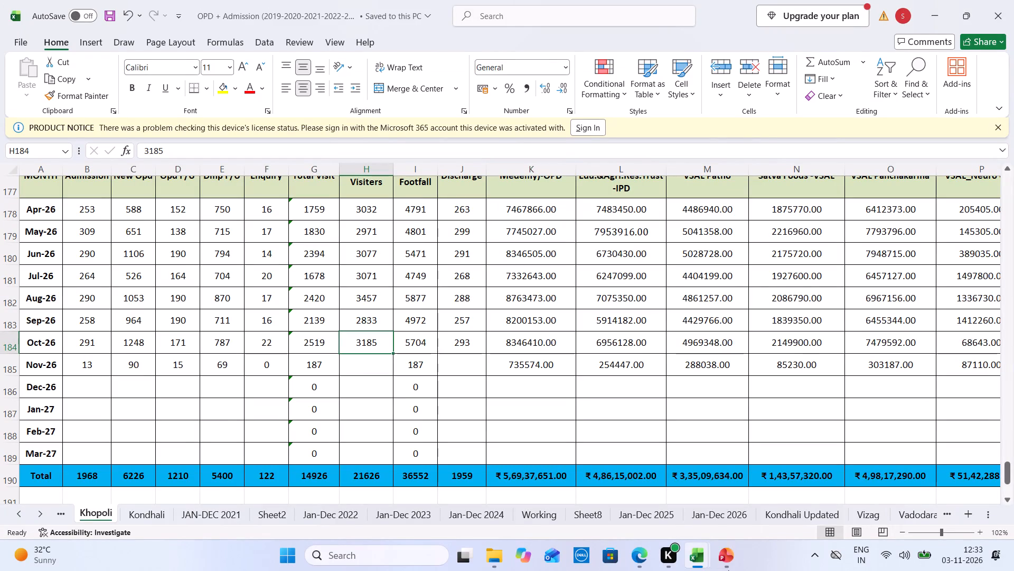
Find Kondhali's Apr-26 total collection on the Working sheet of the OPD + Admission workbook.
{"action": "left_click", "coordinate": [722, 556]}
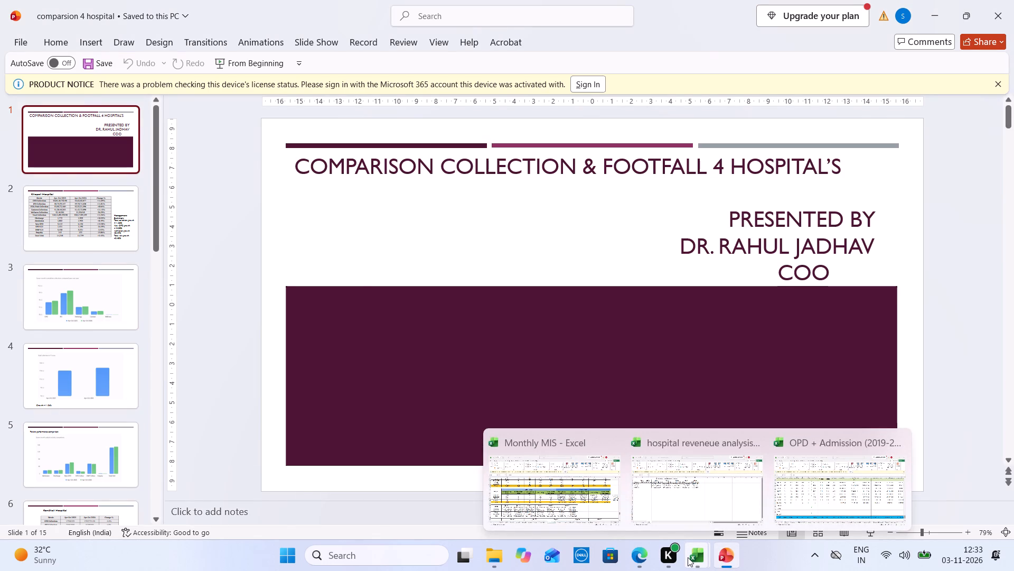
{"action": "left_click", "coordinate": [709, 498]}
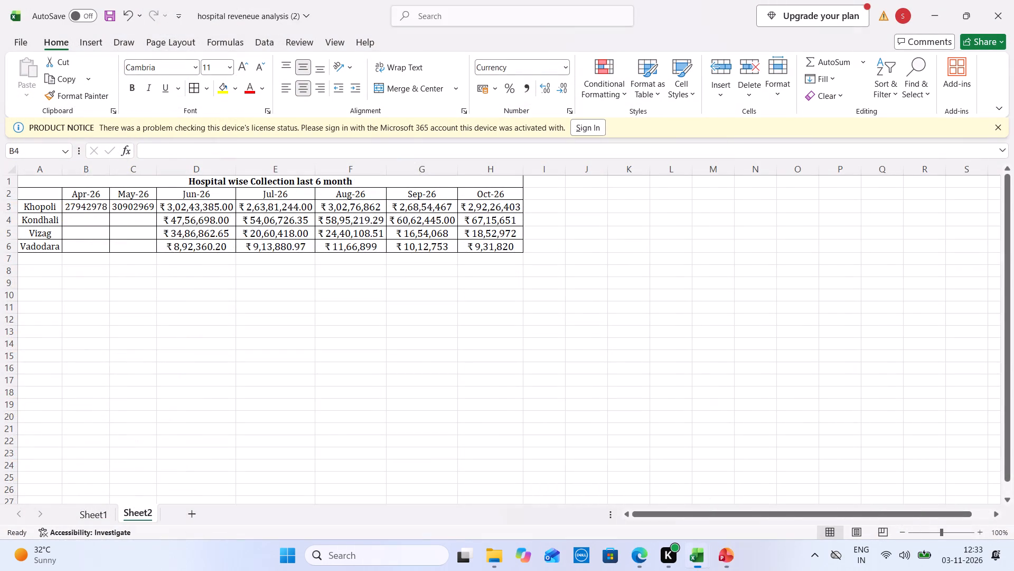
{"action": "key", "text": "ctrl+Tab"}
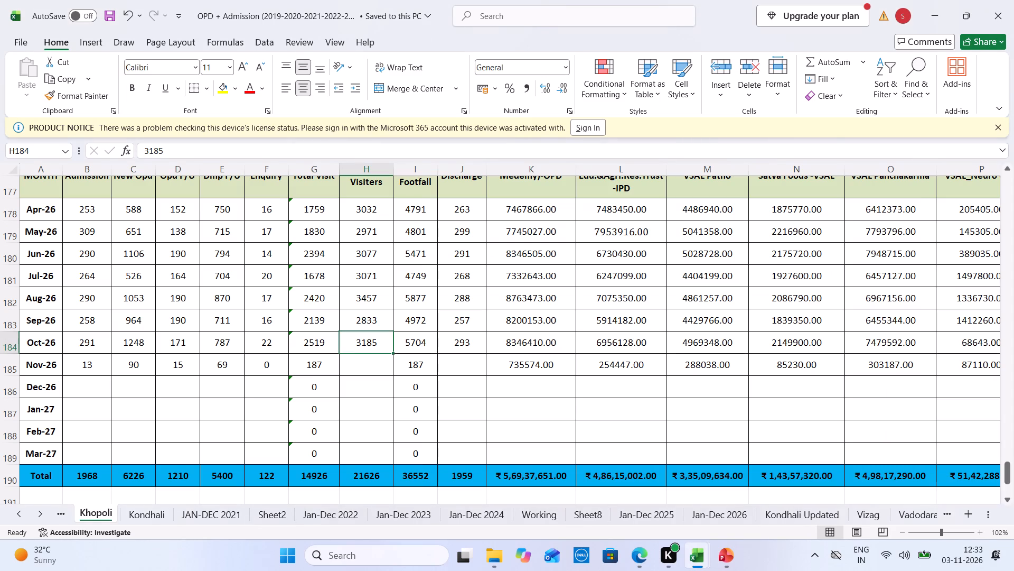
{"action": "left_click", "coordinate": [548, 510]}
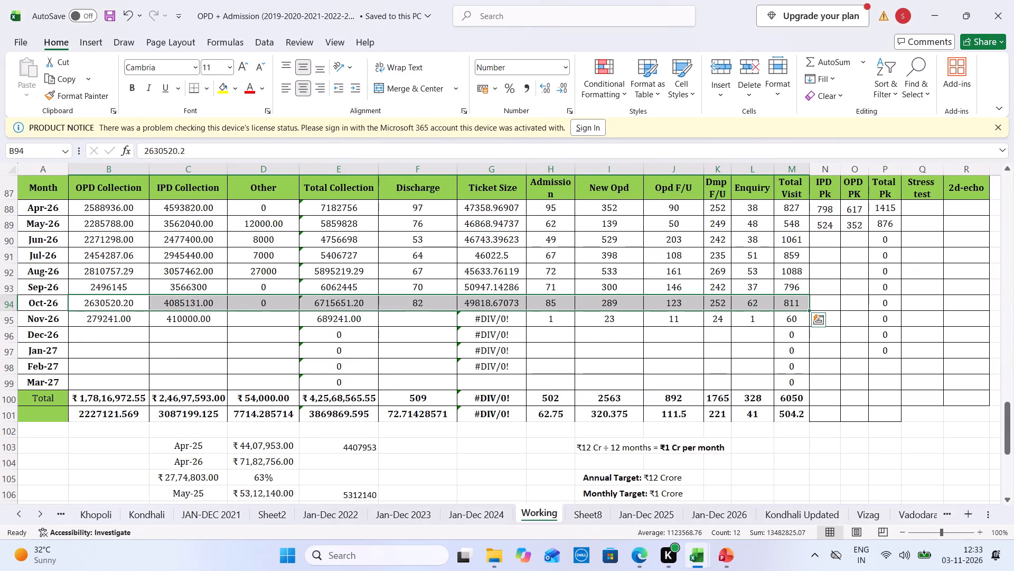
{"action": "left_click", "coordinate": [343, 305]}
{"action": "key", "text": "ctrl+Tab"}
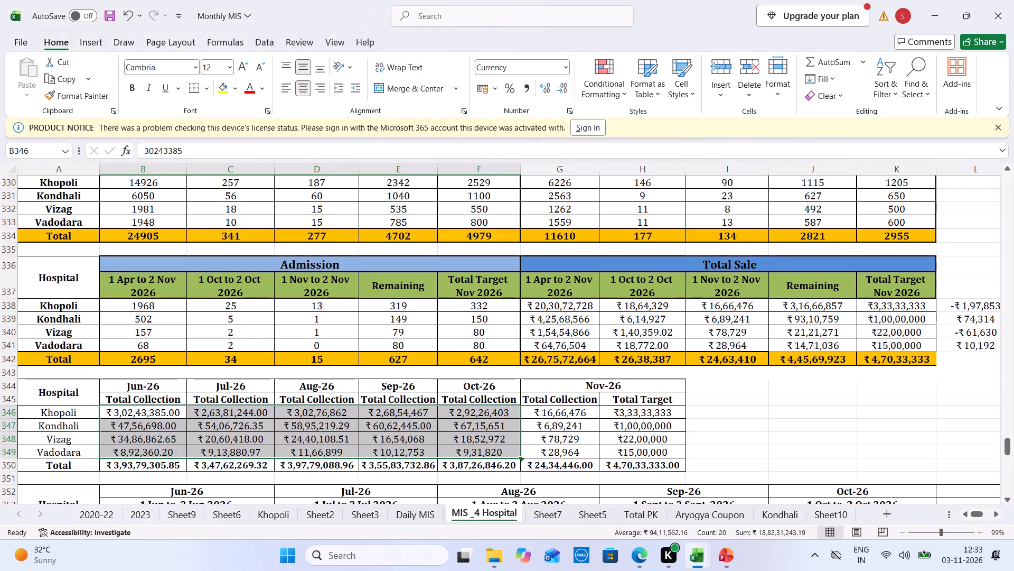
{"action": "key", "text": "ctrl+Tab"}
{"action": "key", "text": "ctrl+Tab"}
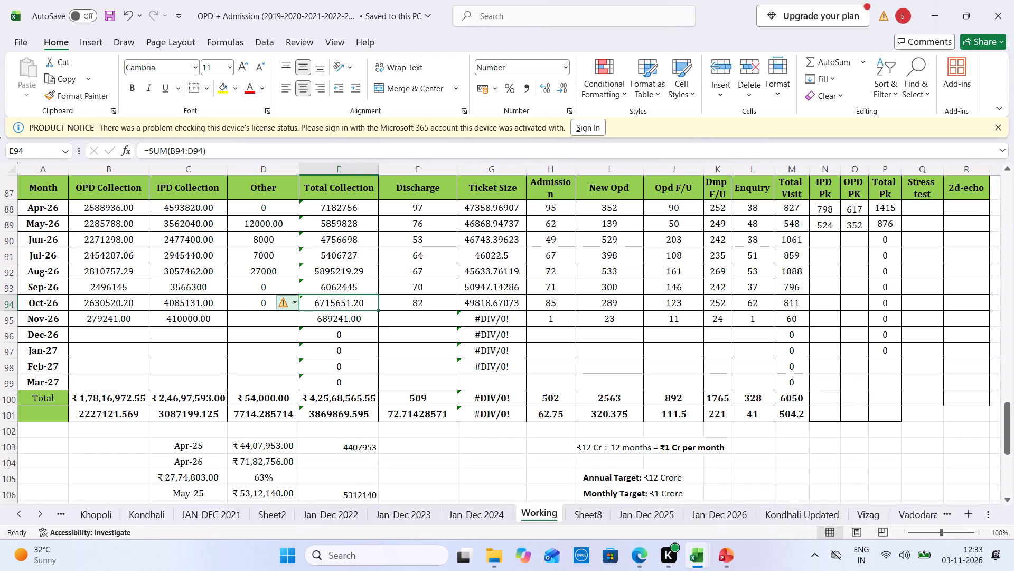
{"action": "left_click", "coordinate": [351, 210]}
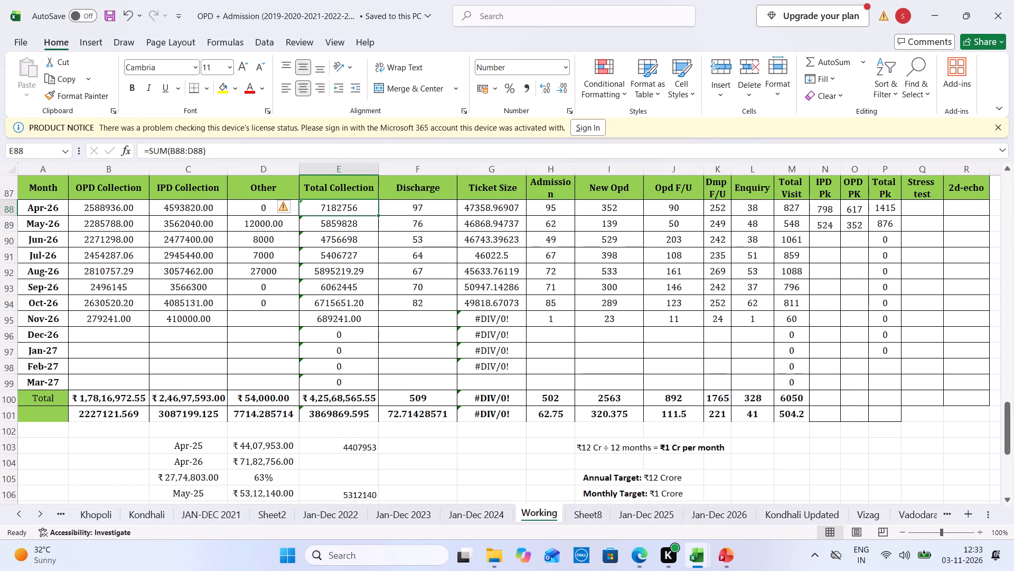
Close the Monthly MIS workbook, saving its changes in the Review folder.
{"action": "key", "text": "ctrl+Tab"}
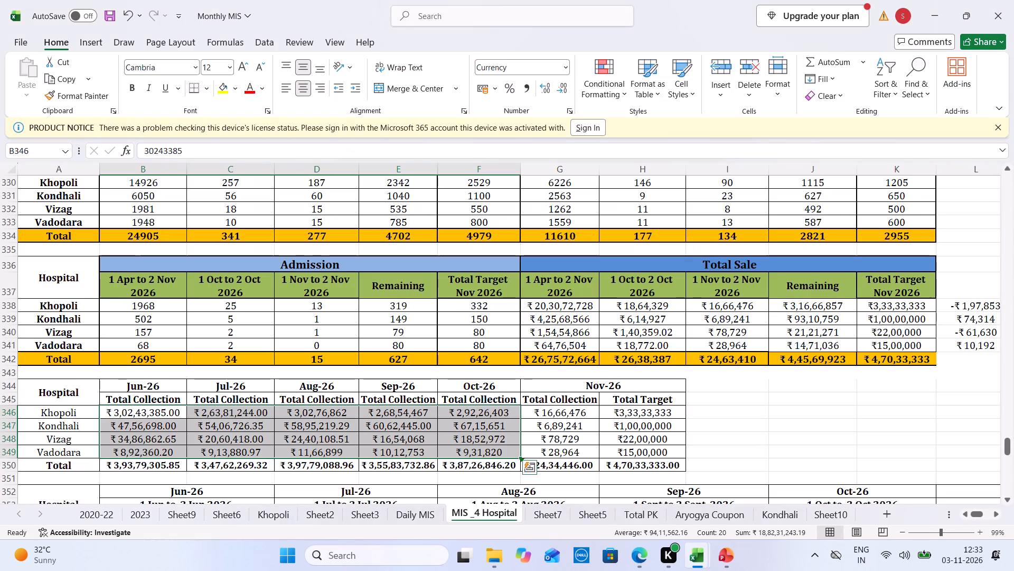
{"action": "left_click", "coordinate": [1013, 0]}
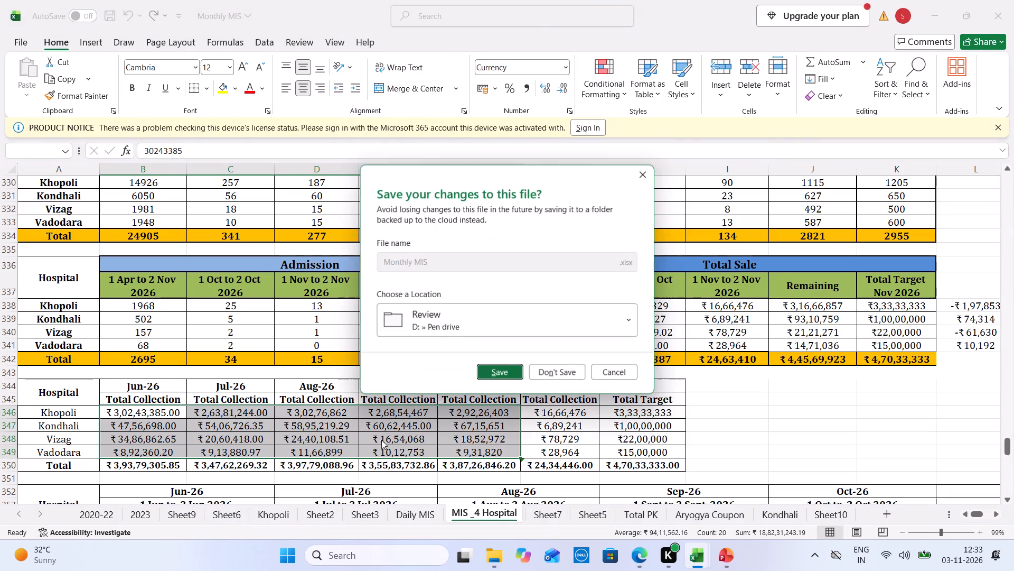
{"action": "left_click", "coordinate": [504, 370]}
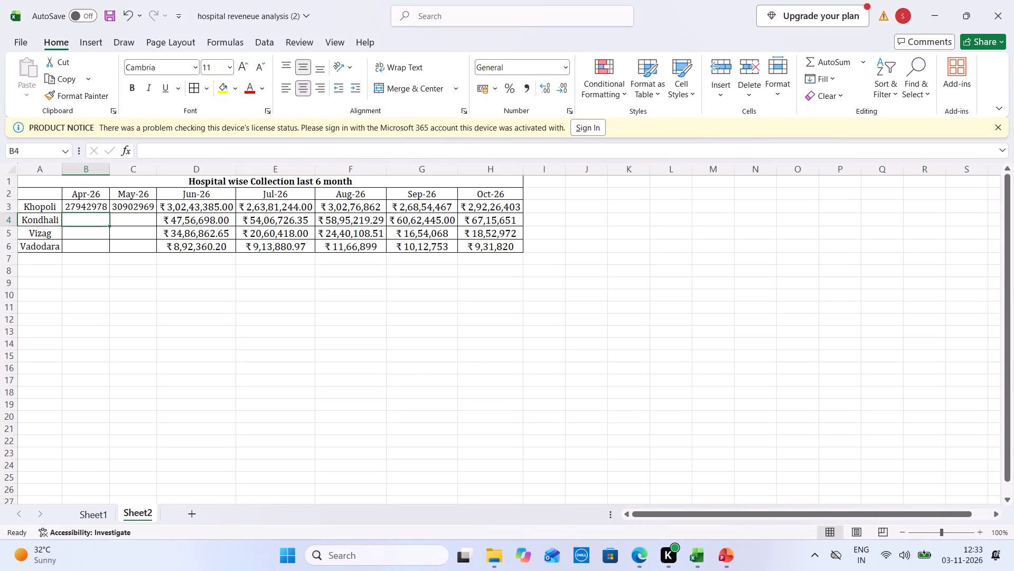
Enter the Working sheet's Apr-26 total collection, 7182756, as Kondhali's Apr-26 figure in B4 of Sheet2.
{"action": "type", "text": "7182"}
{"action": "key", "text": "ctrl+Tab"}
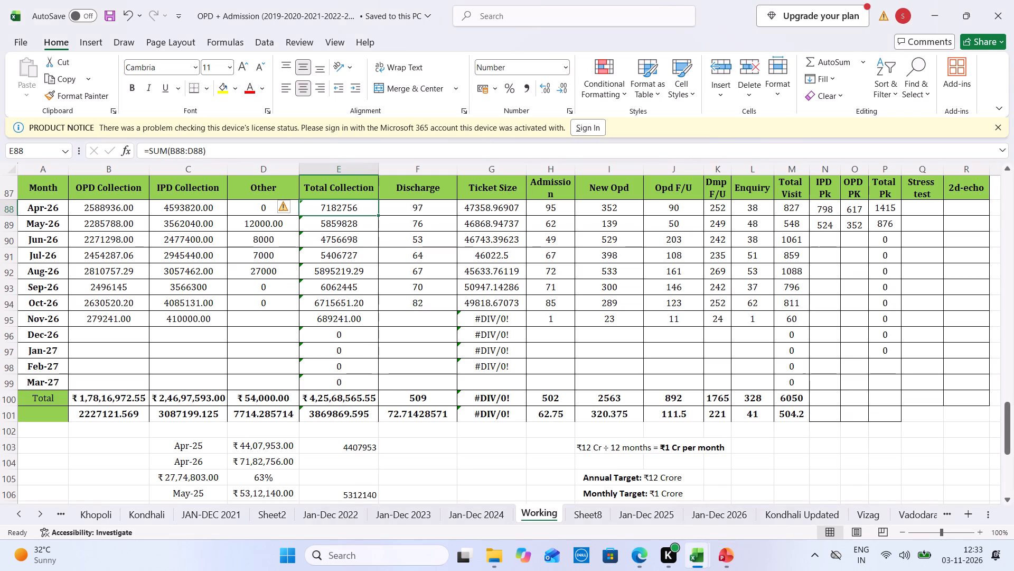
{"action": "key", "text": "ctrl+Tab"}
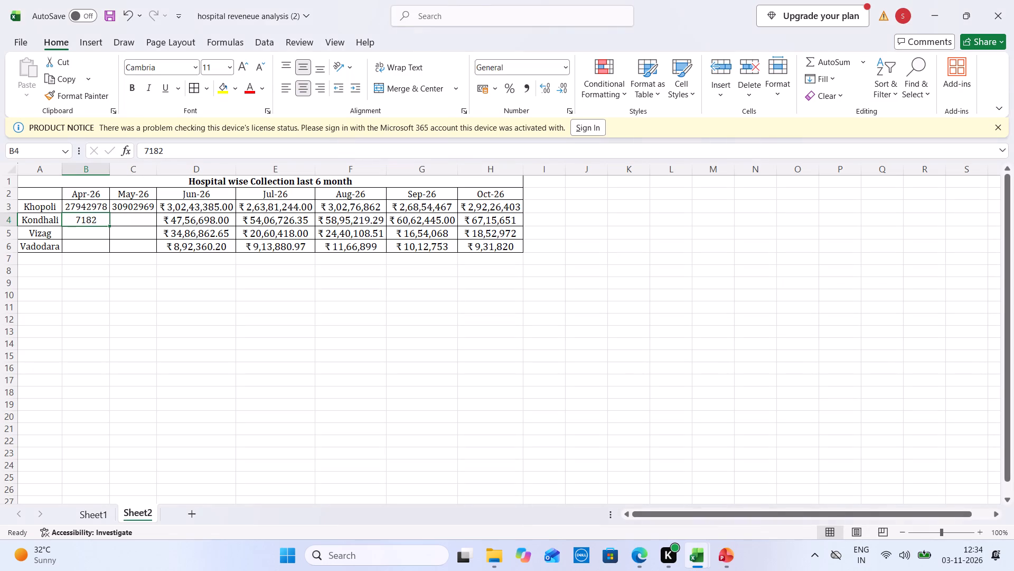
{"action": "type", "text": "81"}
{"action": "key", "text": "BackSpace"}
{"action": "key", "text": "BackSpace"}
{"action": "type", "text": "72"}
{"action": "key", "text": "ctrl+Tab"}
{"action": "key", "text": "ctrl+Tab"}
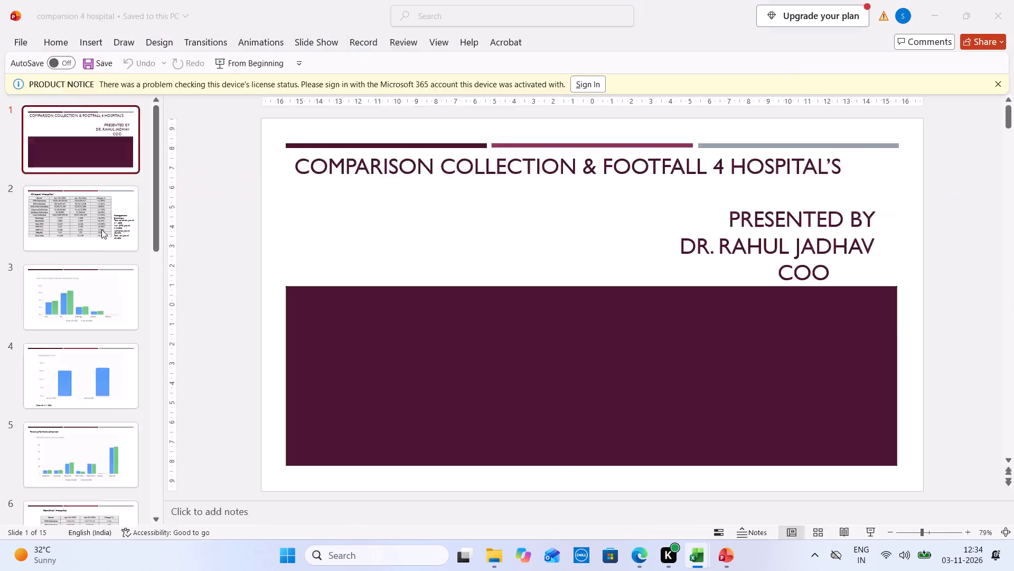
{"action": "type", "text": "717"}
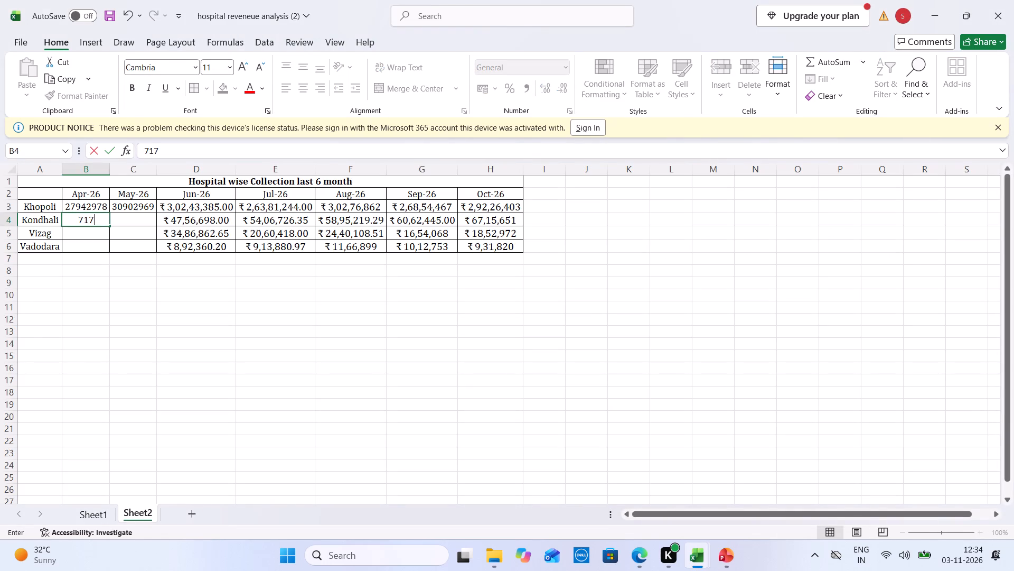
{"action": "key", "text": "BackSpace"}
{"action": "type", "text": "82756"}
Enter the Working sheet's May-26 total collection, 5859828, as Kondhali's May-26 figure in C4 of Sheet2.
{"action": "key", "text": "ctrl+Tab"}
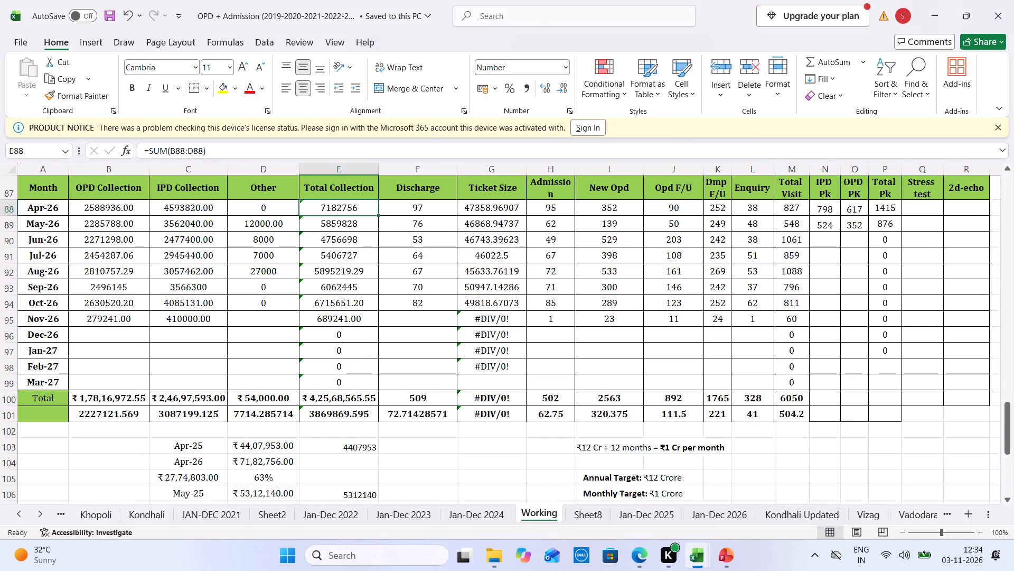
{"action": "left_click", "coordinate": [346, 222]}
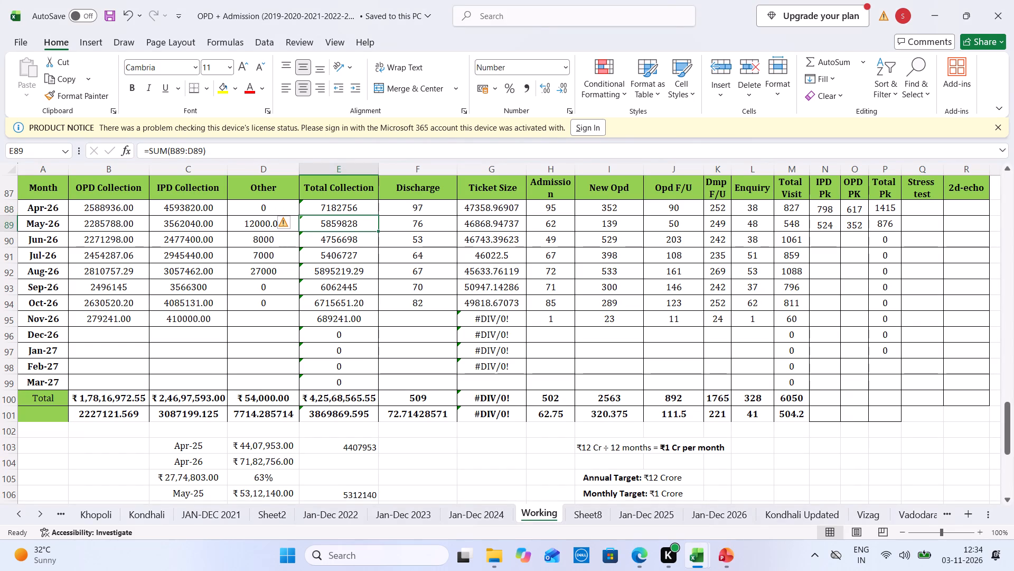
{"action": "key", "text": "ctrl+Tab"}
{"action": "key", "text": "5"}
{"action": "key", "text": "Right"}
{"action": "key", "text": "ctrl+z"}
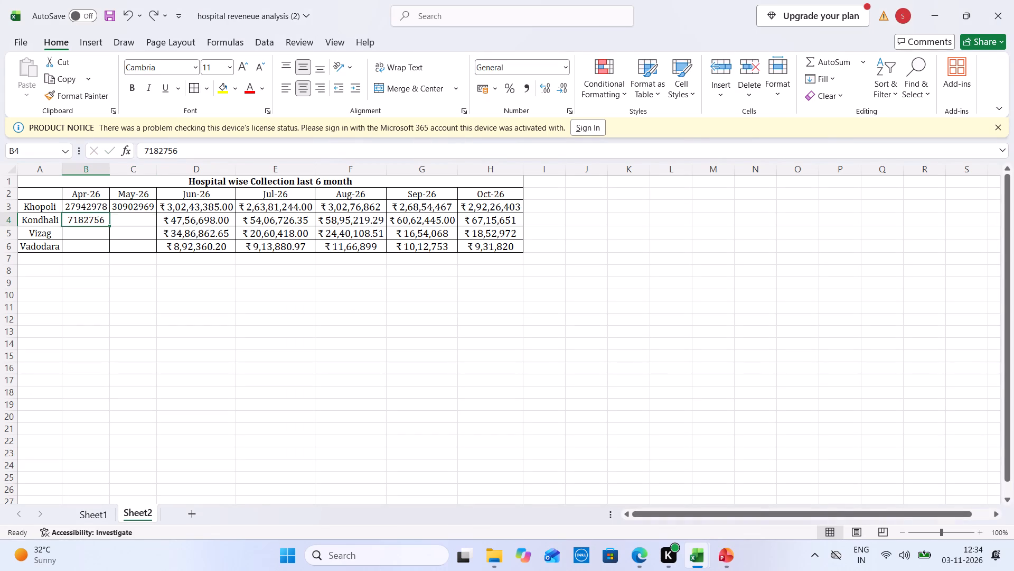
{"action": "key", "text": "Right"}
{"action": "key", "text": "ctrl+Tab"}
{"action": "key", "text": "ctrl+Tab"}
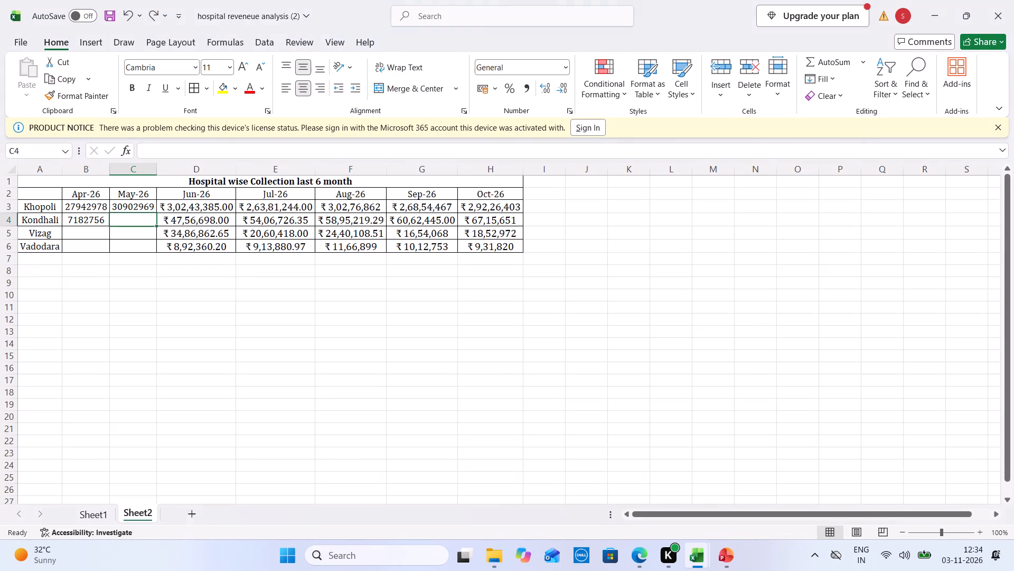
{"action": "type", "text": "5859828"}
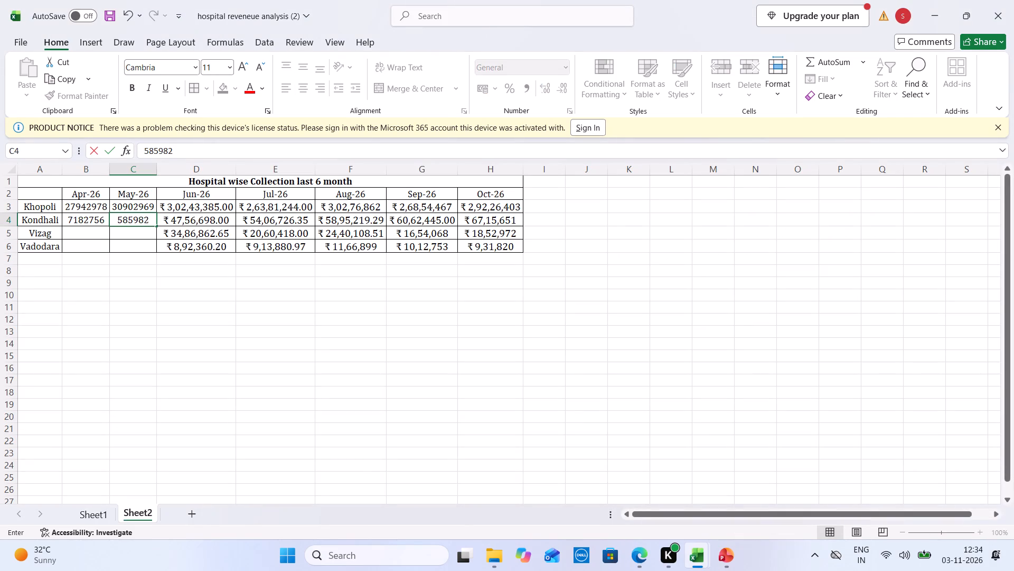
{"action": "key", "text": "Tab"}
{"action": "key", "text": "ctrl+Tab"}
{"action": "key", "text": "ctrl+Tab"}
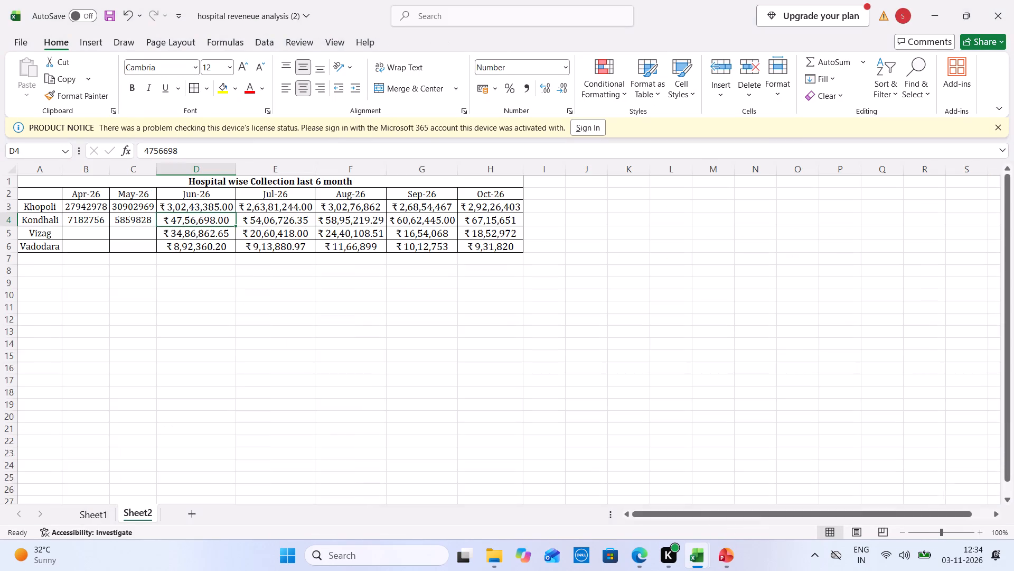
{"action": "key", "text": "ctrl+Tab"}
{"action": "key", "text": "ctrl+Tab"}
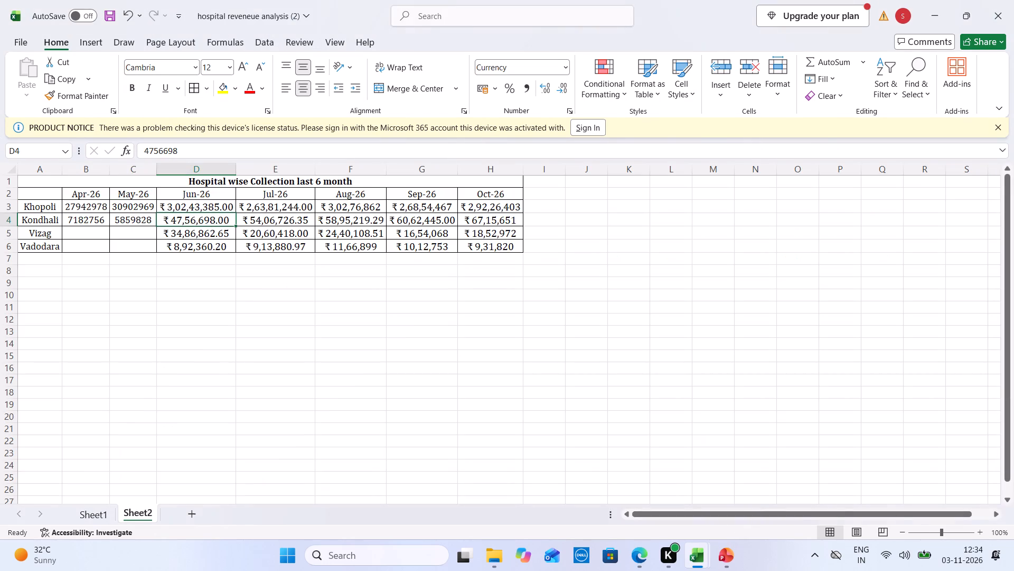
Enter the Apr-26 total collection from the OPD + Admission workbook's Vizag sheet, 1887300.47, in B5 of Sheet2.
{"action": "left_click", "coordinate": [81, 228]}
{"action": "key", "text": "ctrl+Tab"}
{"action": "key", "text": "ctrl+Tab"}
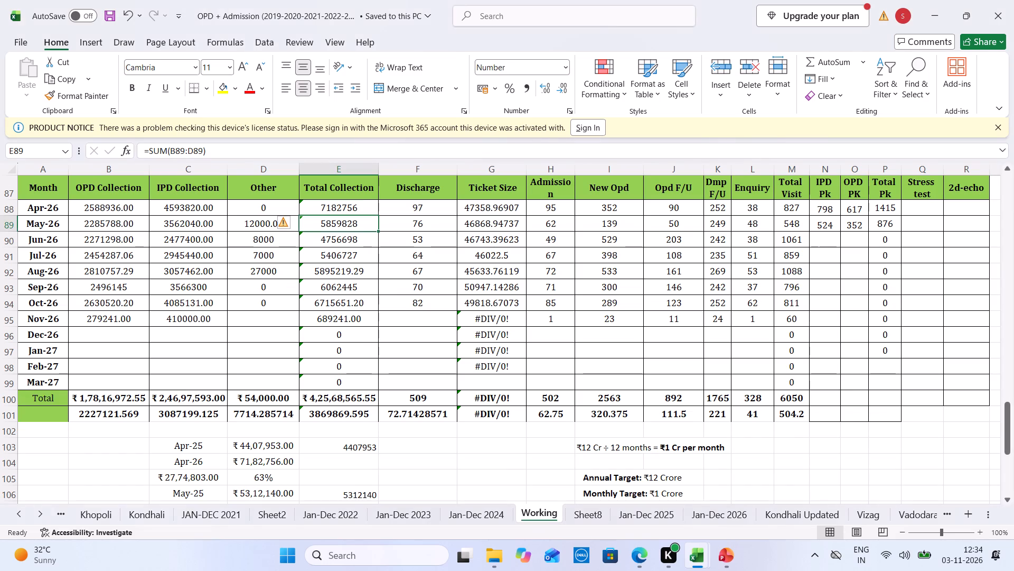
{"action": "left_click", "coordinate": [867, 524]}
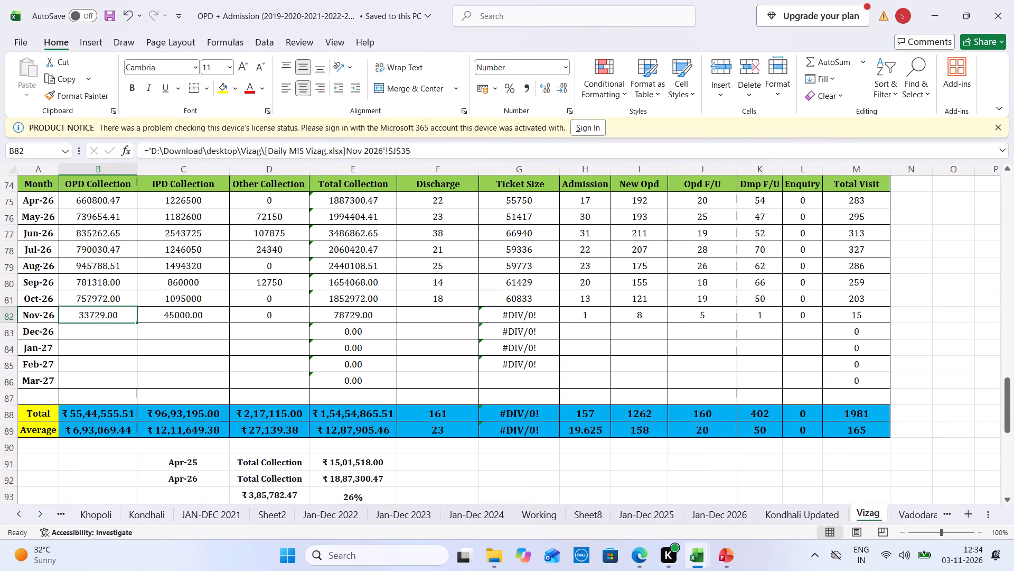
{"action": "key", "text": "ctrl+Tab"}
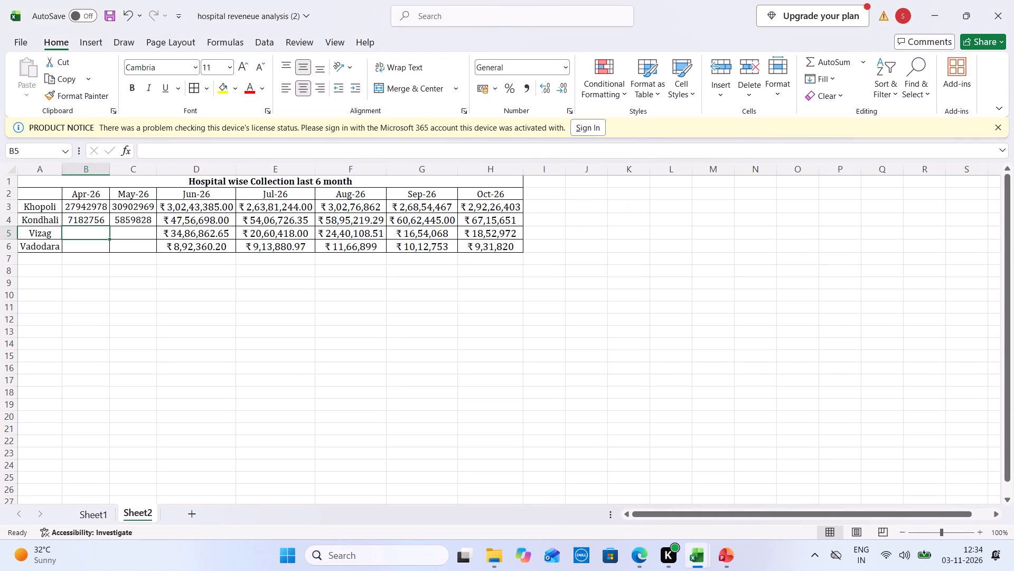
{"action": "type", "text": "188"}
{"action": "key", "text": "BackSpace"}
{"action": "type", "text": "7300.47"}
{"action": "key", "text": "Tab"}
{"action": "key", "text": "ctrl+Tab"}
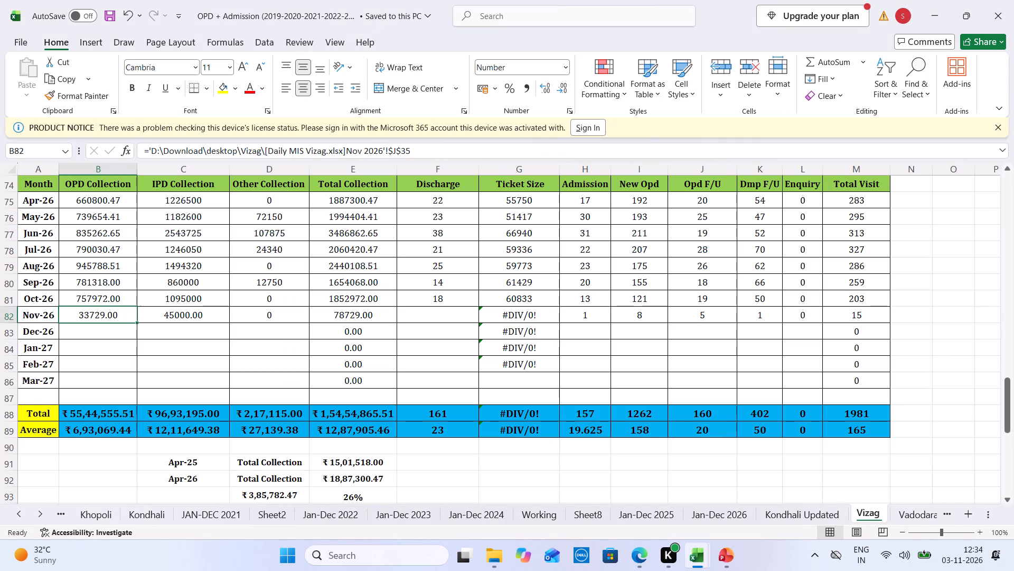
{"action": "key", "text": "ctrl+Tab"}
{"action": "double_click", "coordinate": [78, 232]}
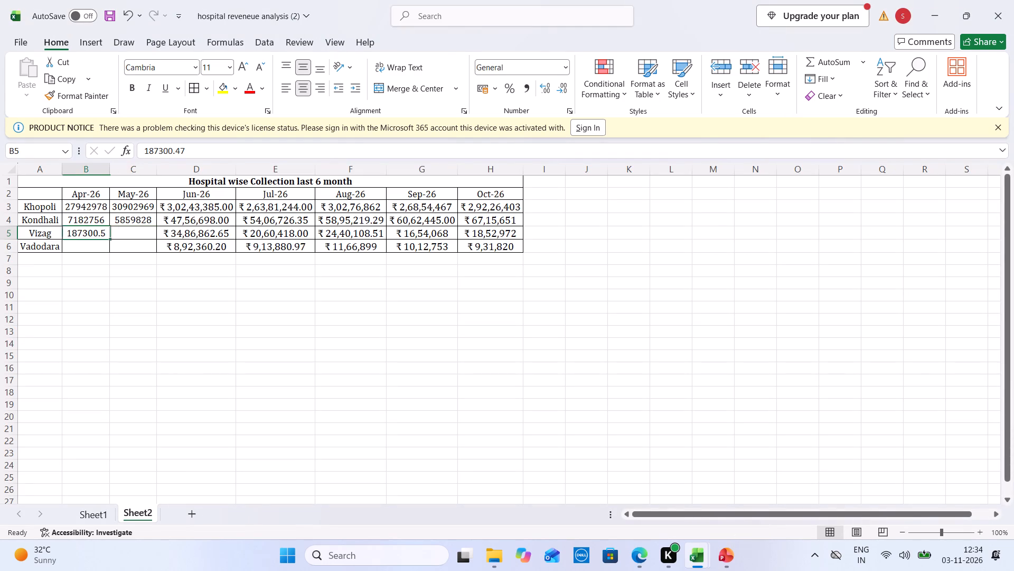
{"action": "key", "text": "Left"}
{"action": "key", "text": "8"}
{"action": "key", "text": "Tab"}
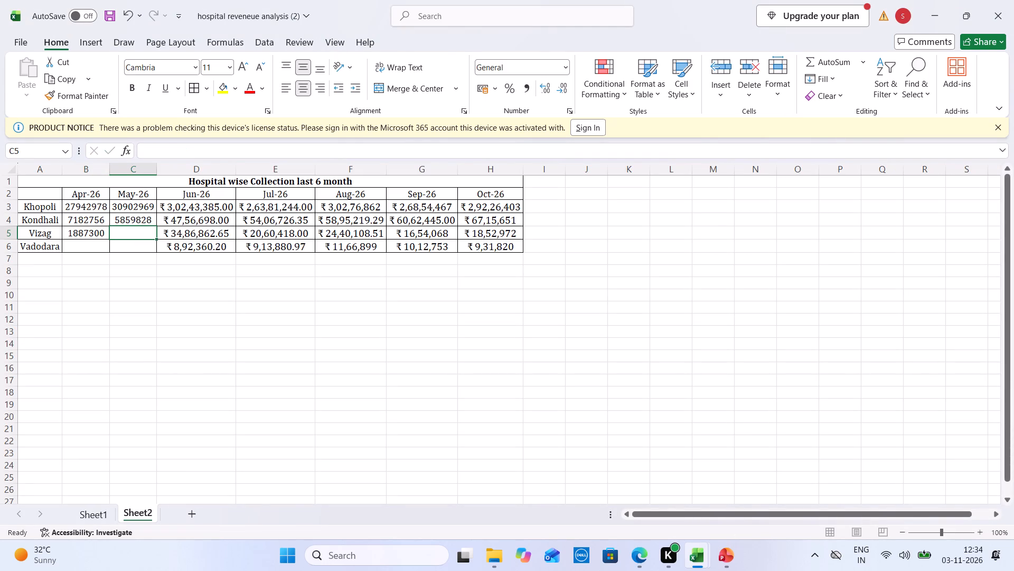
Enter the May-26 total collection from the Vizag sheet, 1994404.41, as Vizag's May-26 figure in C5 of Sheet2.
{"action": "left_click", "coordinate": [89, 250]}
{"action": "key", "text": "ctrl+Tab"}
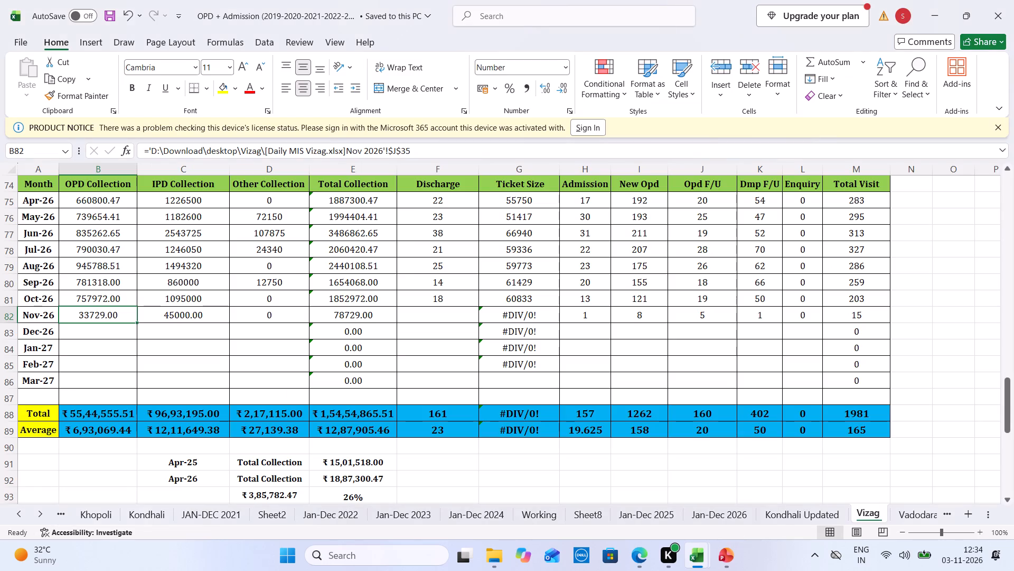
{"action": "key", "text": "ctrl+Tab"}
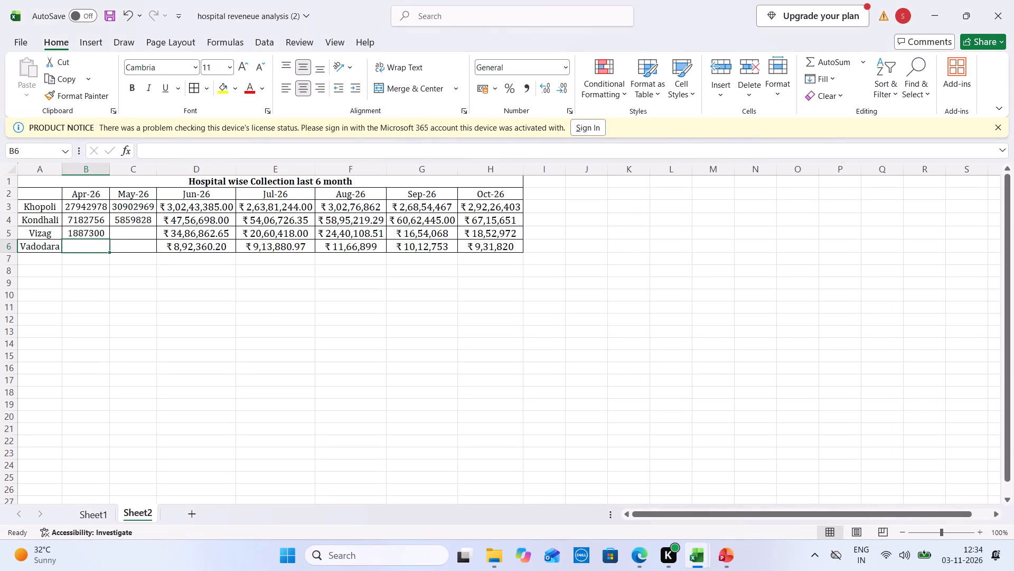
{"action": "key", "text": "Up"}
{"action": "key", "text": "Up"}
{"action": "key", "text": "Right"}
{"action": "key", "text": "Down"}
{"action": "key", "text": "ctrl+Tab"}
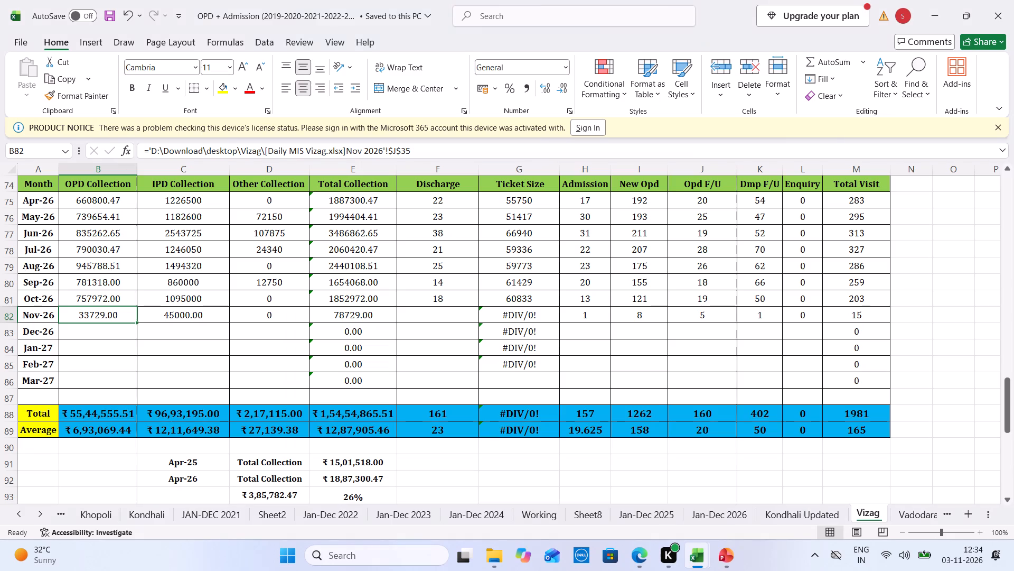
{"action": "key", "text": "ctrl+Tab"}
{"action": "type", "text": "1994404.11"}
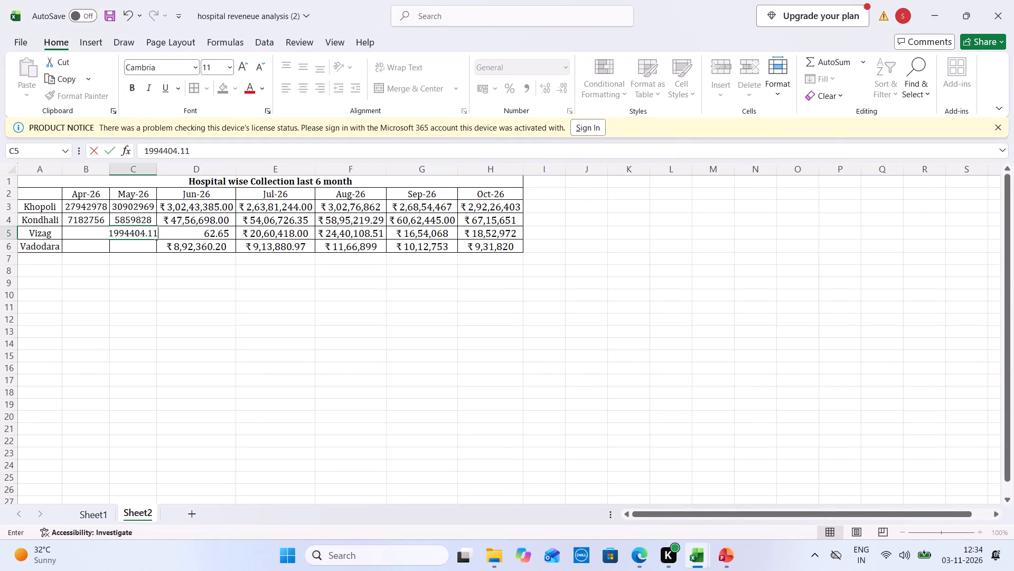
{"action": "key", "text": "ctrl+Tab"}
{"action": "key", "text": "ctrl+Tab"}
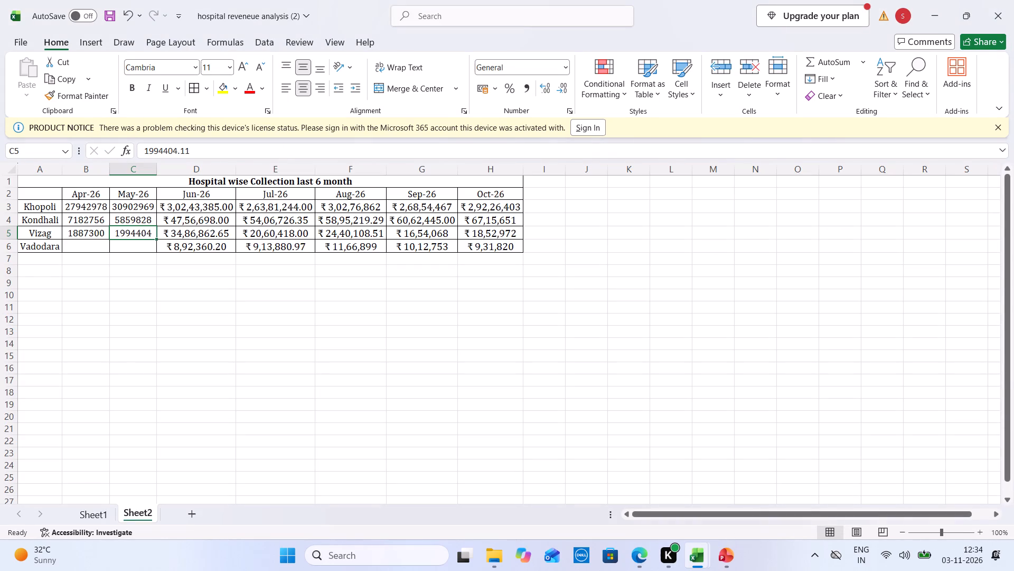
{"action": "double_click", "coordinate": [198, 150]}
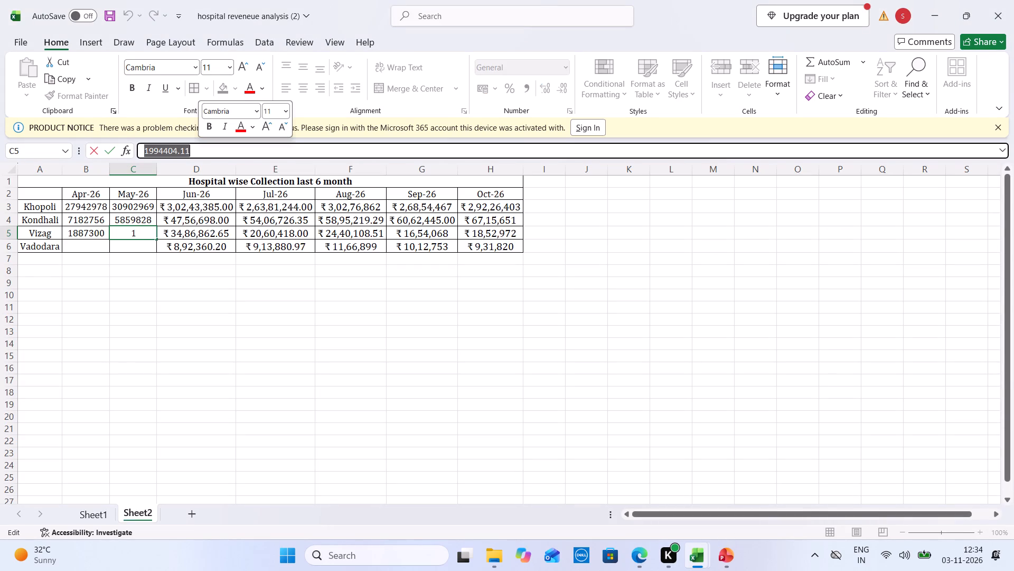
{"action": "left_click", "coordinate": [198, 150]}
{"action": "key", "text": "BackSpace"}
{"action": "key", "text": "BackSpace"}
{"action": "type", "text": "41"}
{"action": "key", "text": "Tab"}
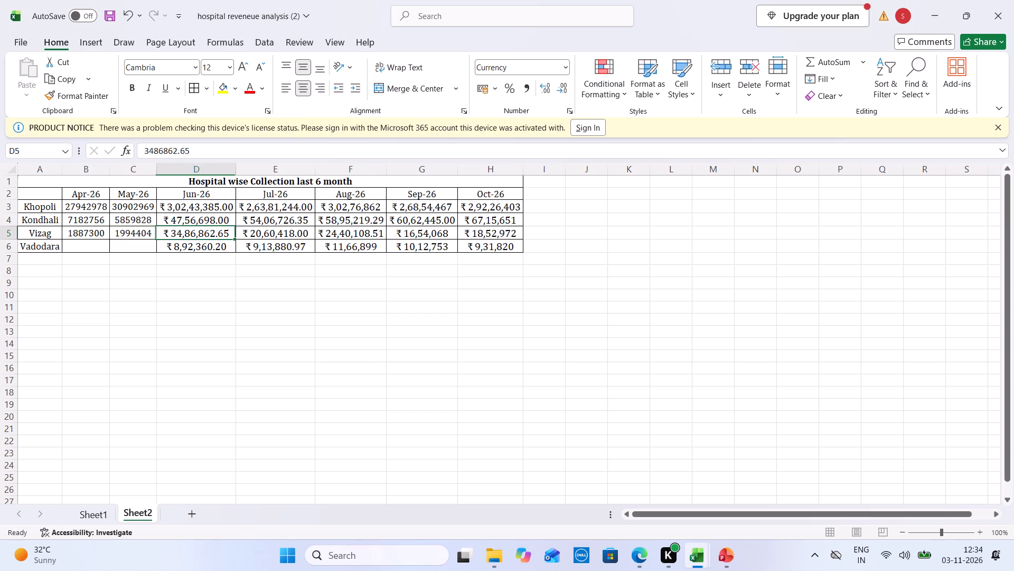
Enter the Apr-26 total collection from the OPD + Admission workbook's Vadodara sheet, 591382.04, in B6 of Sheet2.
{"action": "key", "text": "ctrl+Tab"}
{"action": "left_click", "coordinate": [923, 519]}
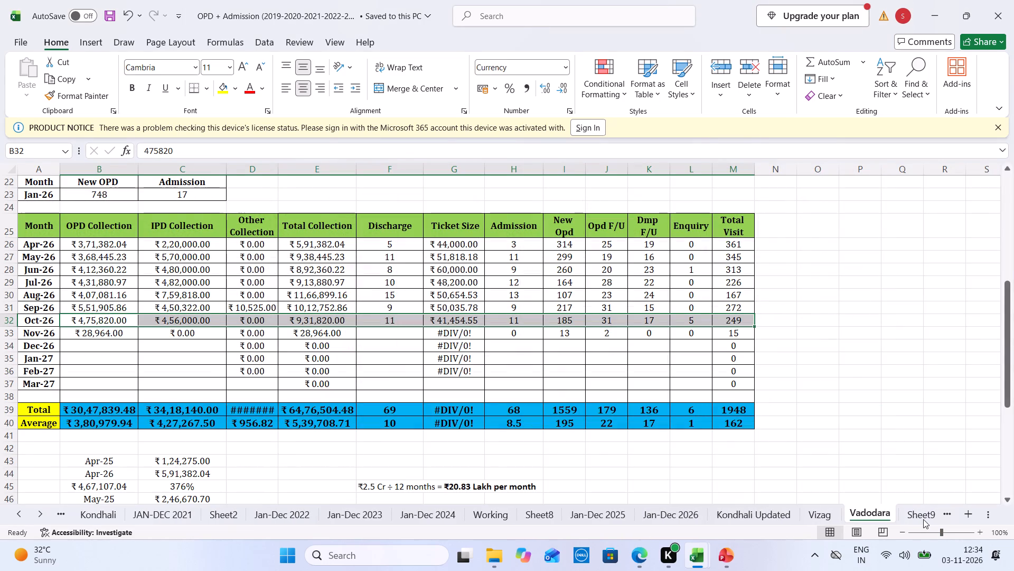
{"action": "key", "text": "ctrl+Tab"}
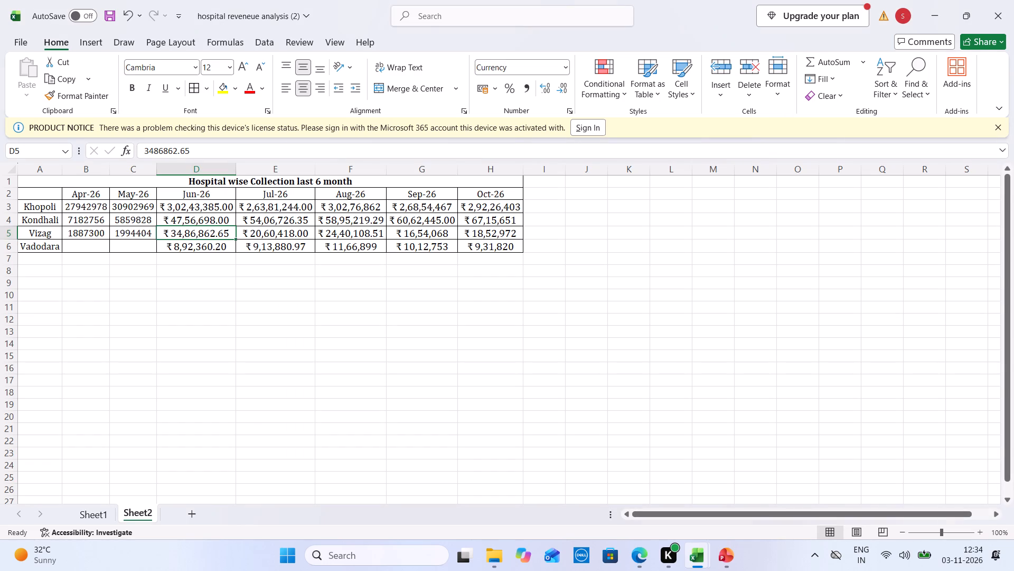
{"action": "left_click", "coordinate": [86, 236]}
{"action": "key", "text": "Down"}
{"action": "key", "text": "ctrl+Tab"}
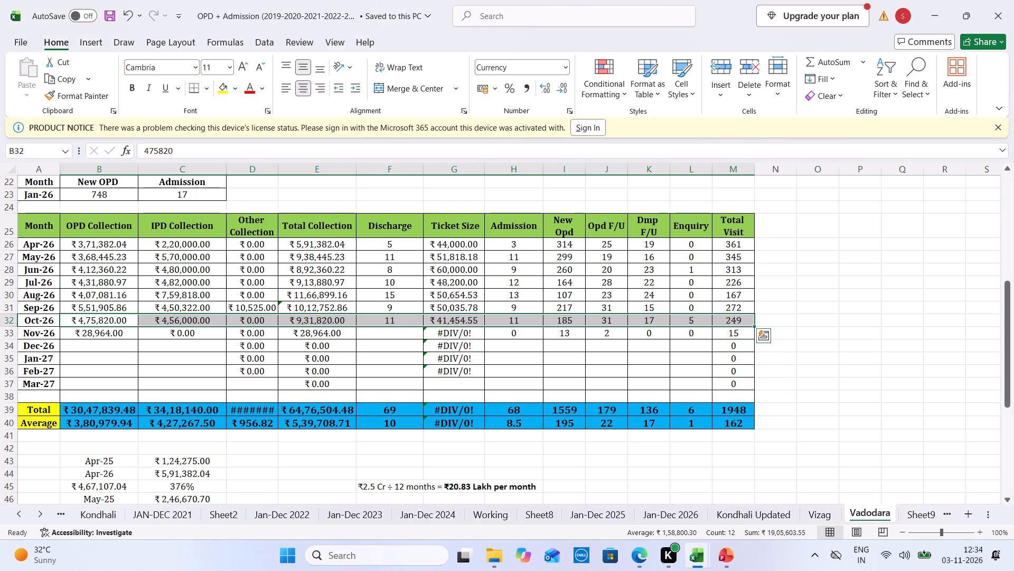
{"action": "key", "text": "ctrl+Tab"}
{"action": "type", "text": "591382.04"}
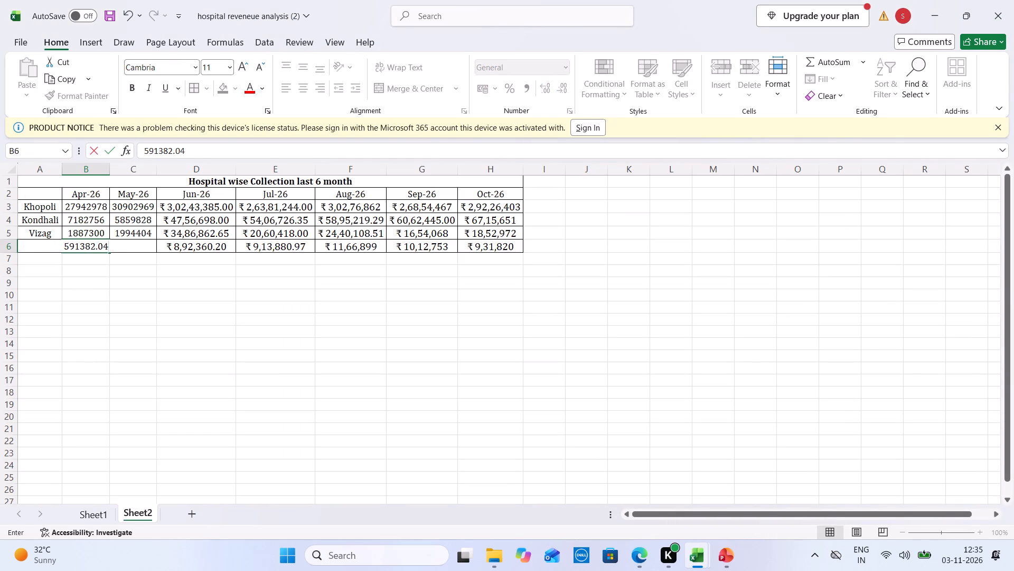
{"action": "key", "text": "Right"}
Enter the May-26 total collection from the Vadodara sheet, 938445.23, as Vadodara's May-26 figure in C6 of Sheet2.
{"action": "key", "text": "ctrl+Tab"}
{"action": "key", "text": "ctrl+Tab"}
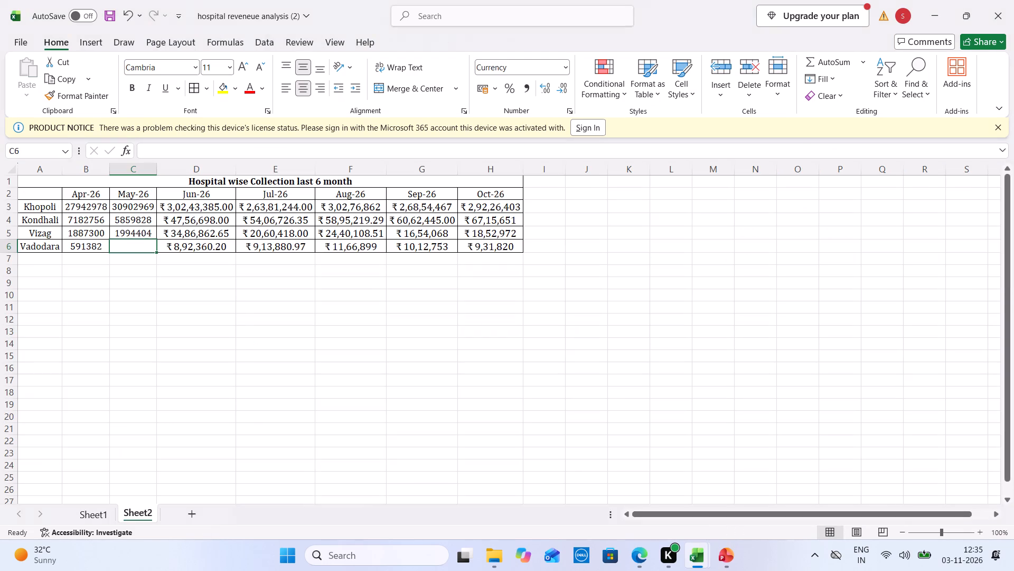
{"action": "type", "text": "92"}
{"action": "key", "text": "BackSpace"}
{"action": "type", "text": "38445"}
{"action": "key", "text": "ctrl+Tab"}
{"action": "key", "text": "ctrl+Tab"}
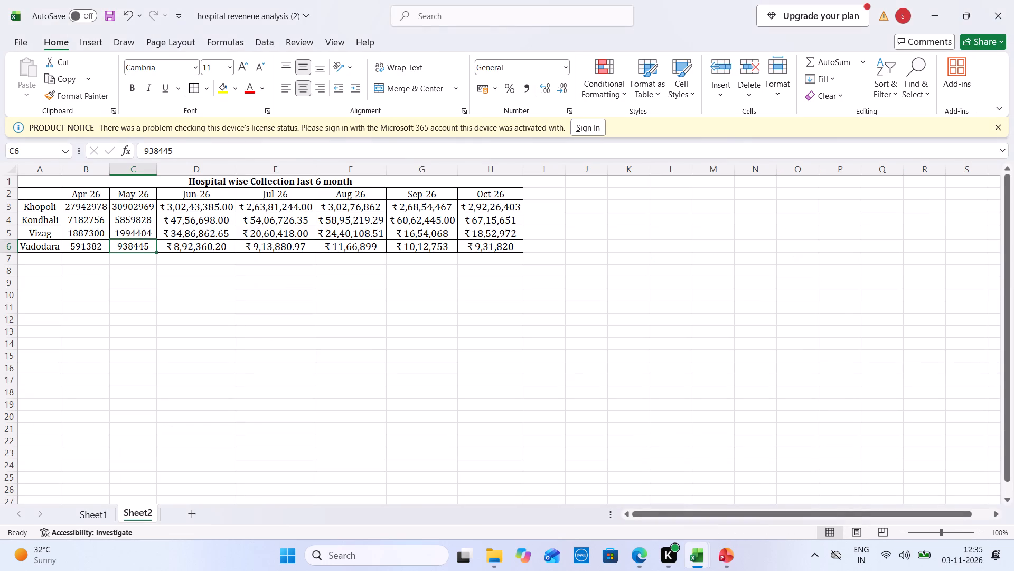
{"action": "double_click", "coordinate": [152, 246]}
{"action": "type", "text": ".23"}
{"action": "key", "text": "Tab"}
Format the Apr-26 and May-26 collection figures of all four hospitals, B3:C6, as Currency.
{"action": "left_click_drag", "start_coordinate": [79, 202], "coordinate": [192, 244]}
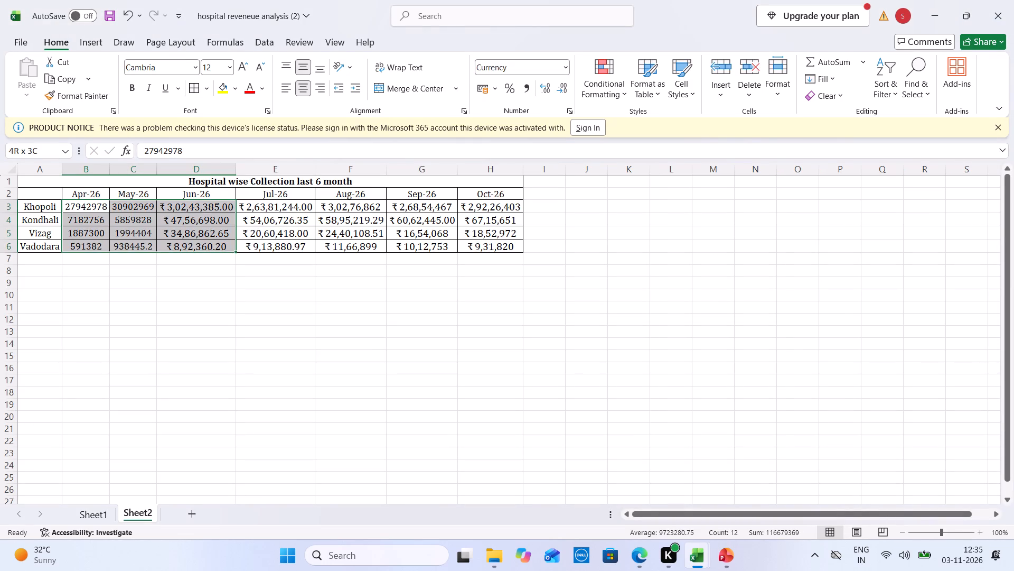
{"action": "left_click_drag", "start_coordinate": [192, 244], "coordinate": [143, 245]}
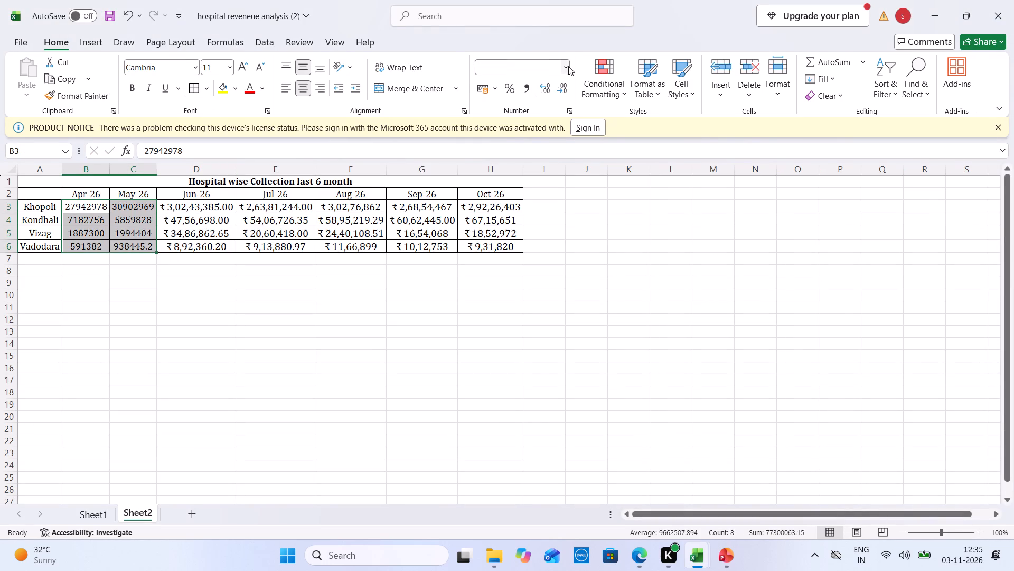
{"action": "left_click", "coordinate": [568, 66]}
{"action": "left_click", "coordinate": [553, 143]}
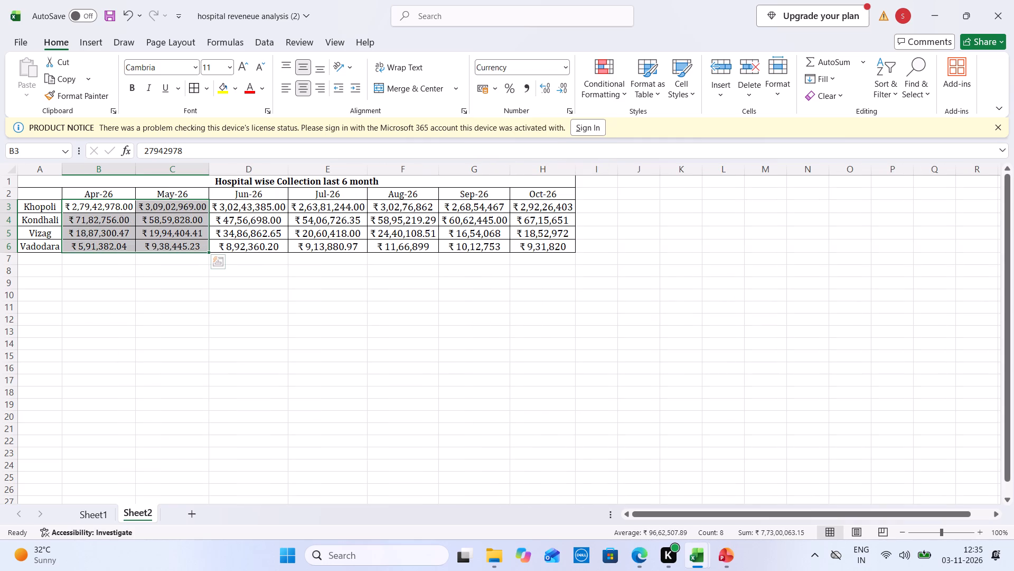
{"action": "left_click", "coordinate": [228, 296]}
Make the font size uniform at 11 across all of Sheet2.
{"action": "left_click", "coordinate": [11, 172]}
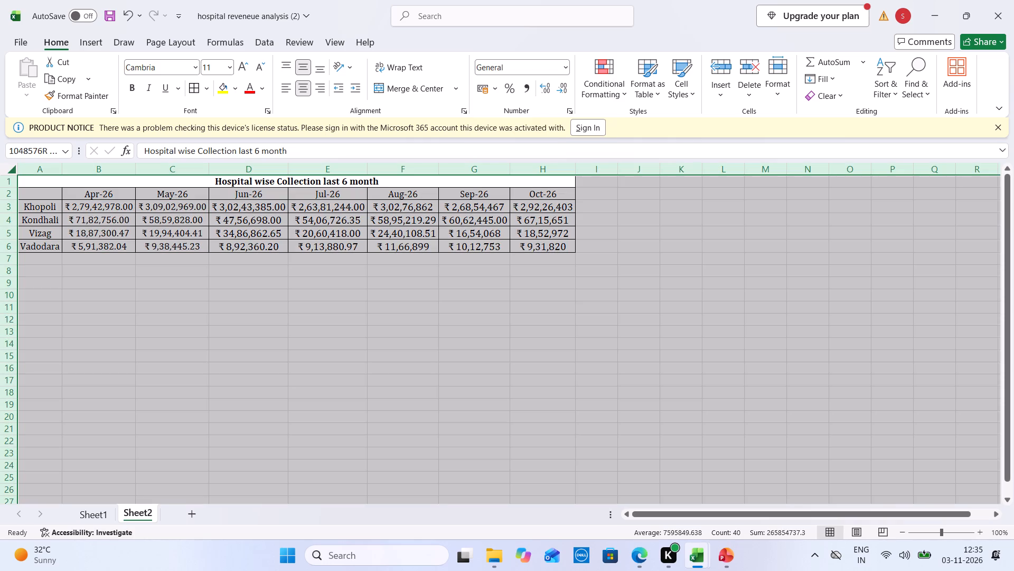
{"action": "left_click", "coordinate": [260, 66]}
{"action": "left_click", "coordinate": [242, 62]}
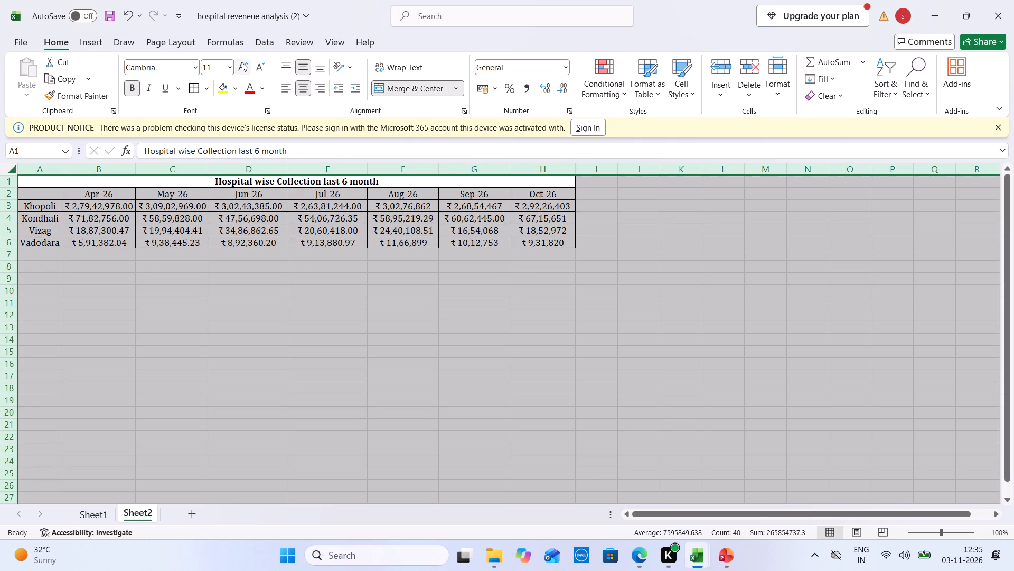
{"action": "left_click", "coordinate": [130, 280]}
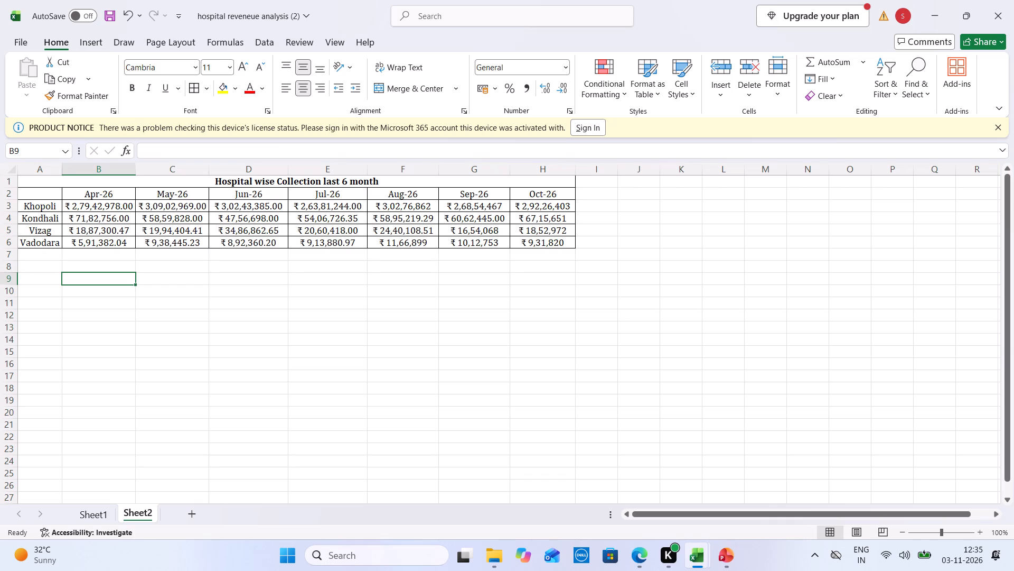
Bold the month header row A2:H2 and the hospital names in A3:A6.
{"action": "left_click_drag", "start_coordinate": [45, 190], "coordinate": [514, 194]}
{"action": "left_click", "coordinate": [135, 86]}
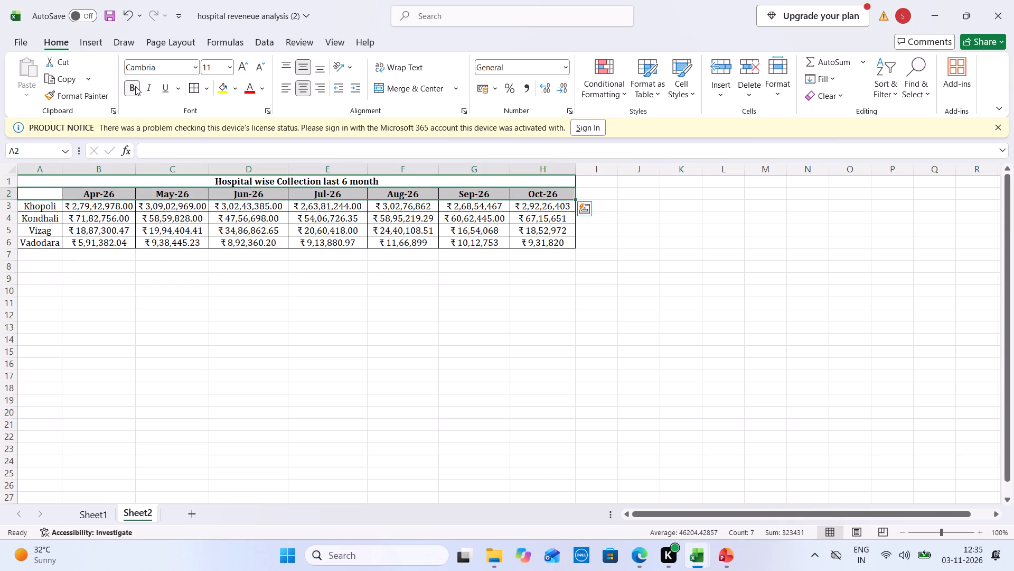
{"action": "left_click_drag", "start_coordinate": [50, 205], "coordinate": [52, 241]}
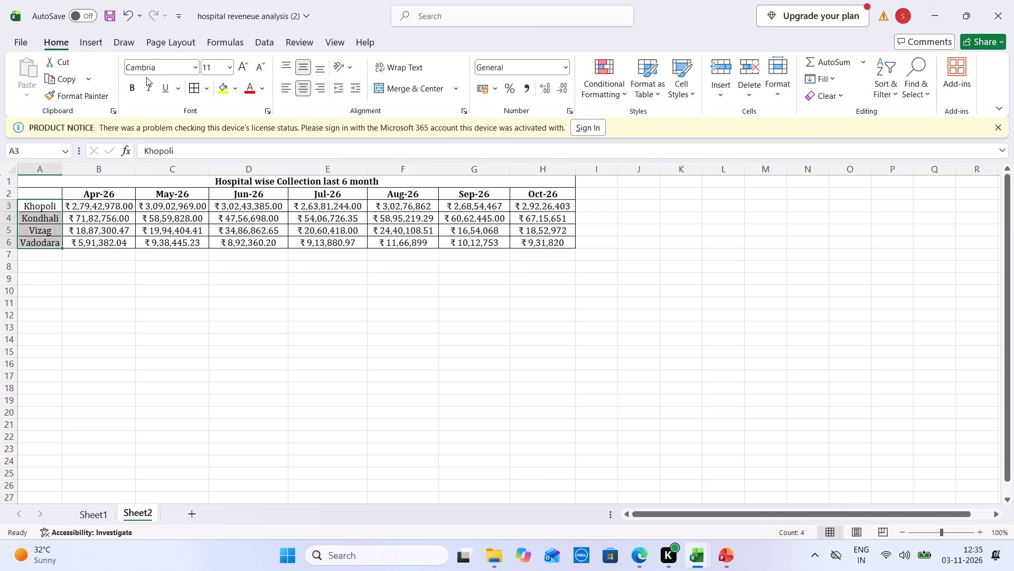
{"action": "left_click", "coordinate": [128, 89]}
Enter the header Month in the empty cell A2 of the collection table.
{"action": "left_click", "coordinate": [45, 188]}
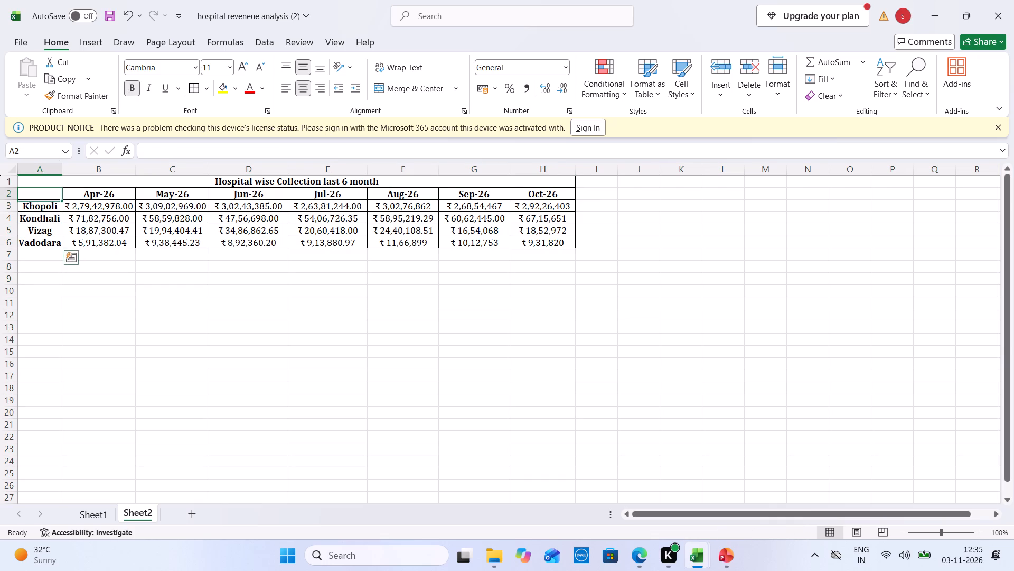
{"action": "type", "text": "MOnth"}
{"action": "key", "text": "Tab"}
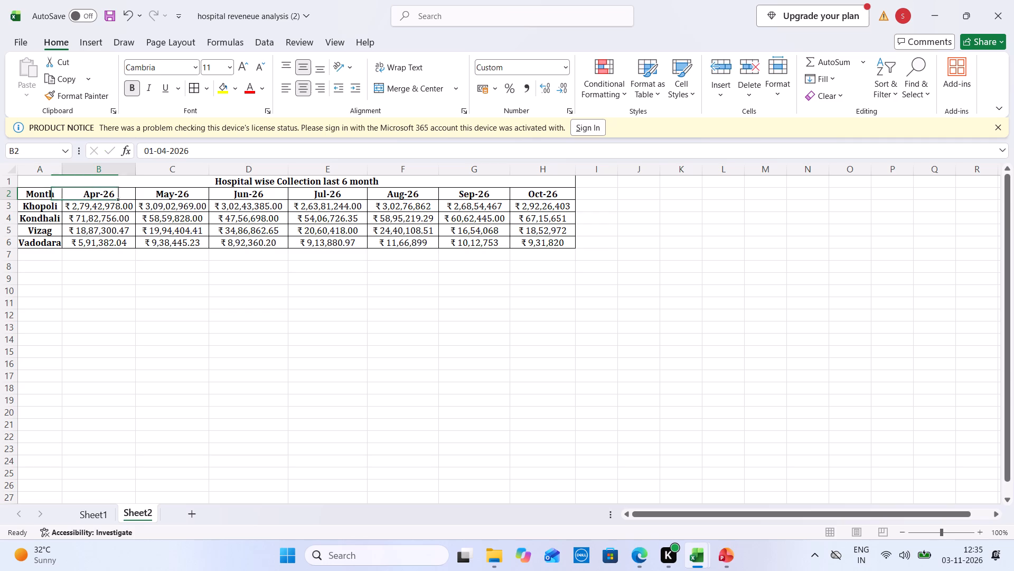
{"action": "left_click", "coordinate": [157, 264]}
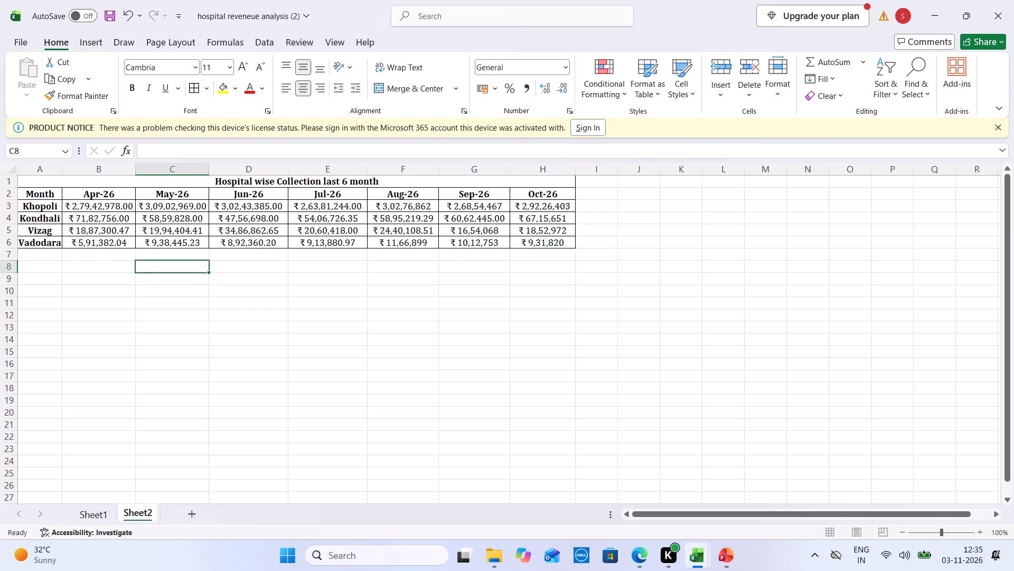
Examine Sheet1's highest-revenue contribution table and sum Khopoli's January to July collections, E4:K4, to check how its total was derived.
{"action": "left_click", "coordinate": [104, 517]}
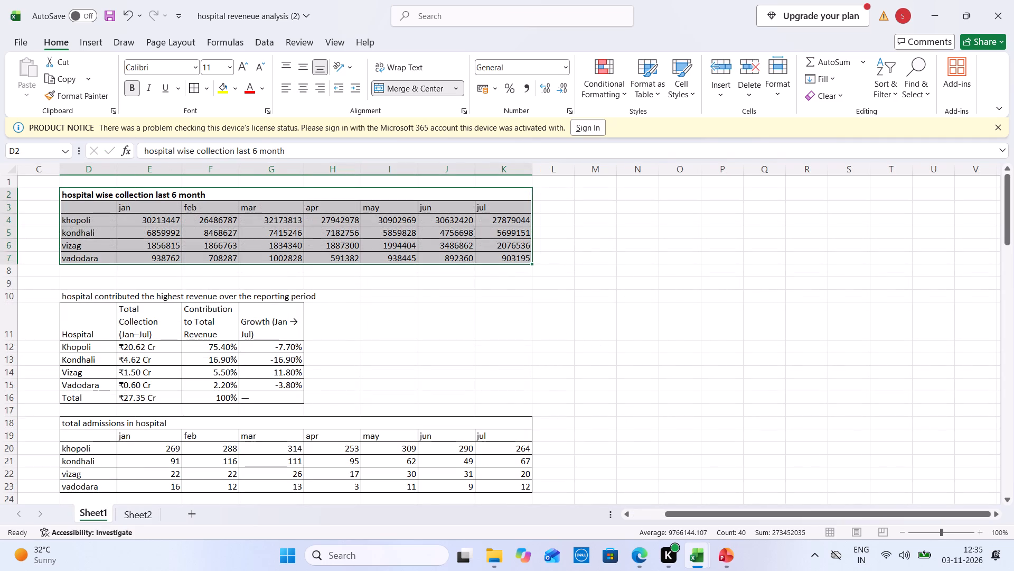
{"action": "left_click_drag", "start_coordinate": [92, 298], "coordinate": [225, 338]}
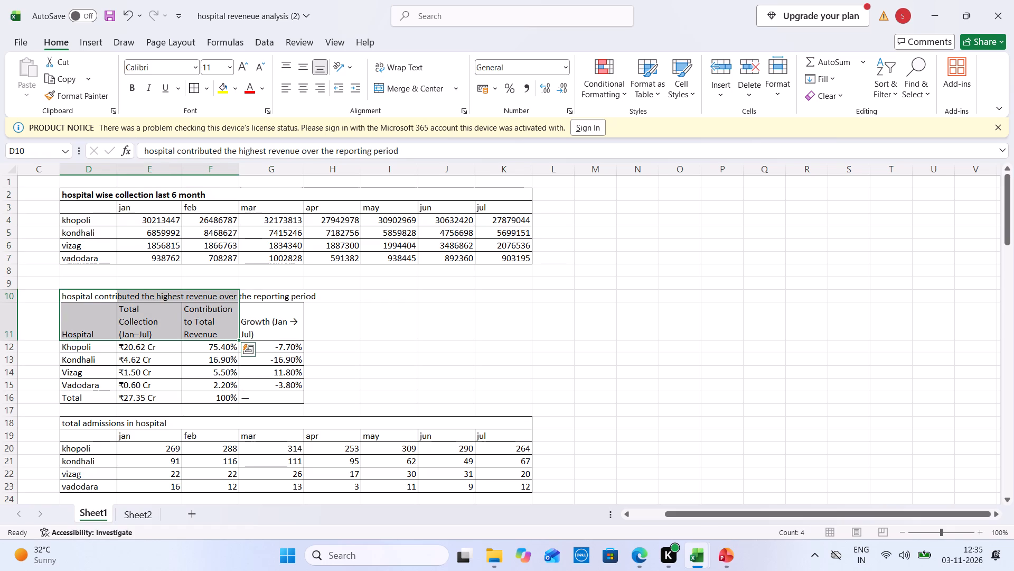
{"action": "left_click", "coordinate": [145, 353]}
{"action": "key", "text": "Right"}
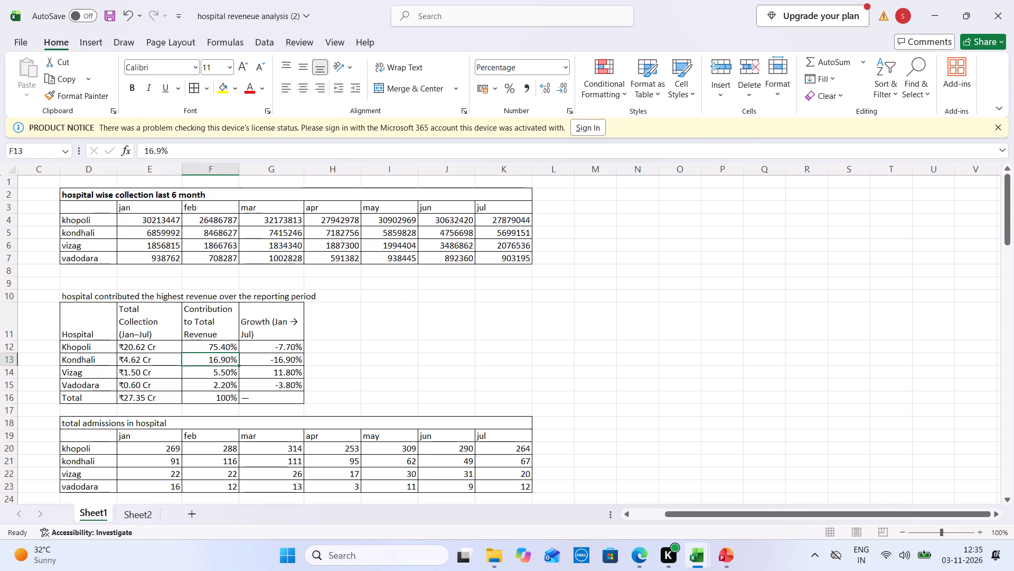
{"action": "key", "text": "Up"}
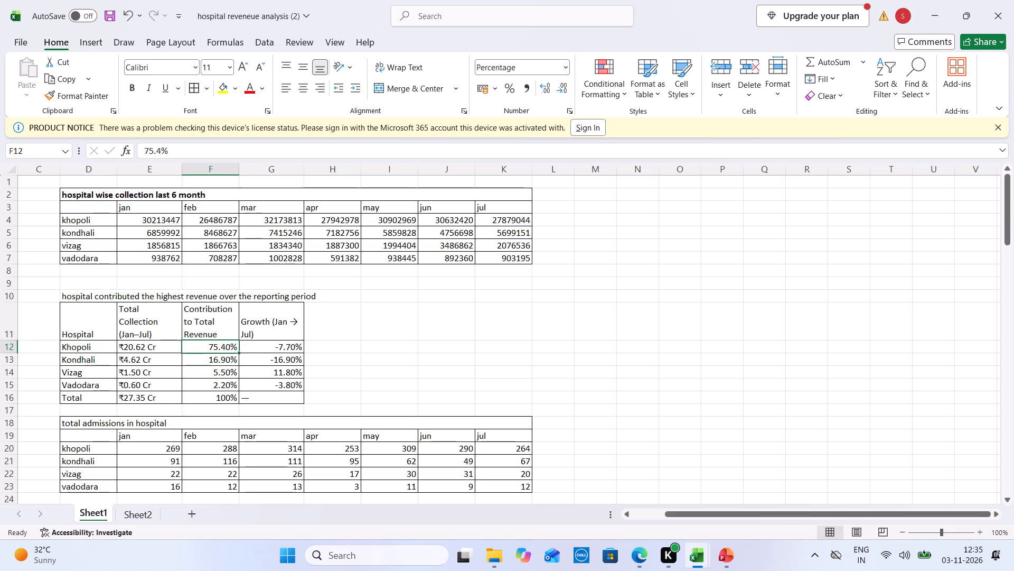
{"action": "left_click_drag", "start_coordinate": [158, 222], "coordinate": [493, 235]}
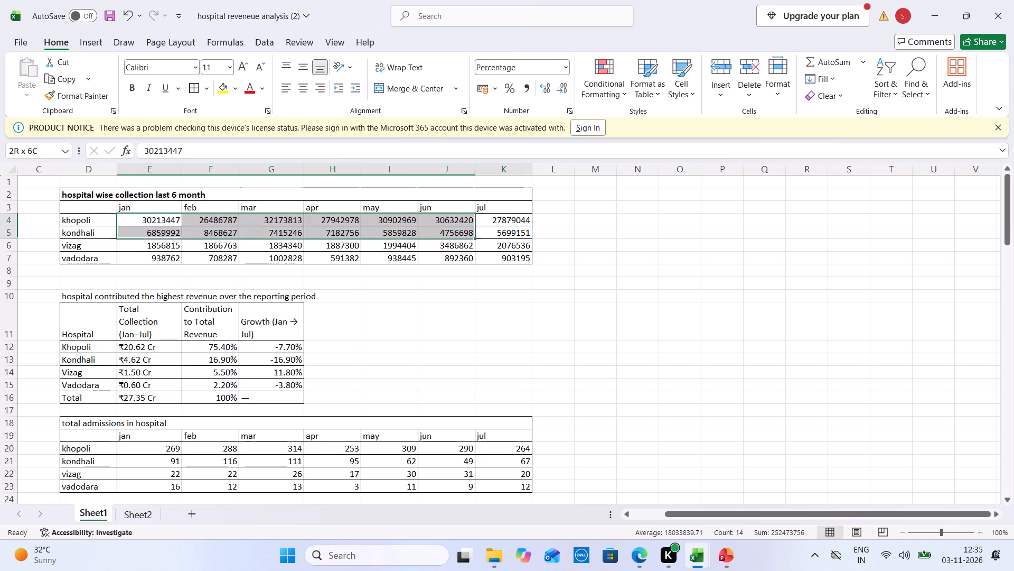
{"action": "left_click_drag", "start_coordinate": [493, 235], "coordinate": [512, 223]}
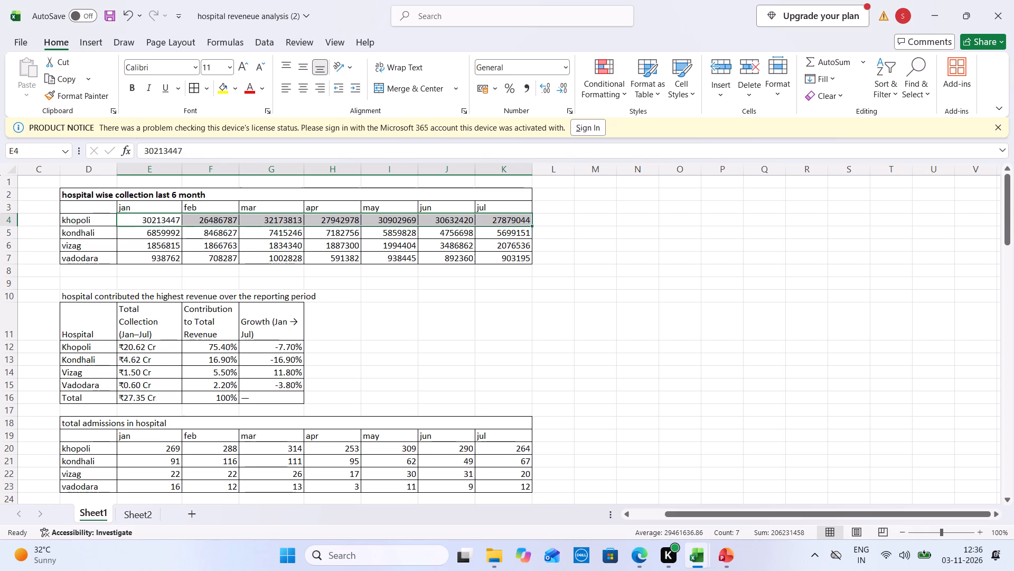
Return to Sheet2 and select the hospital-wise collection table together with the blank row beneath it, A1:H7.
{"action": "key", "text": "ctrl+Tab"}
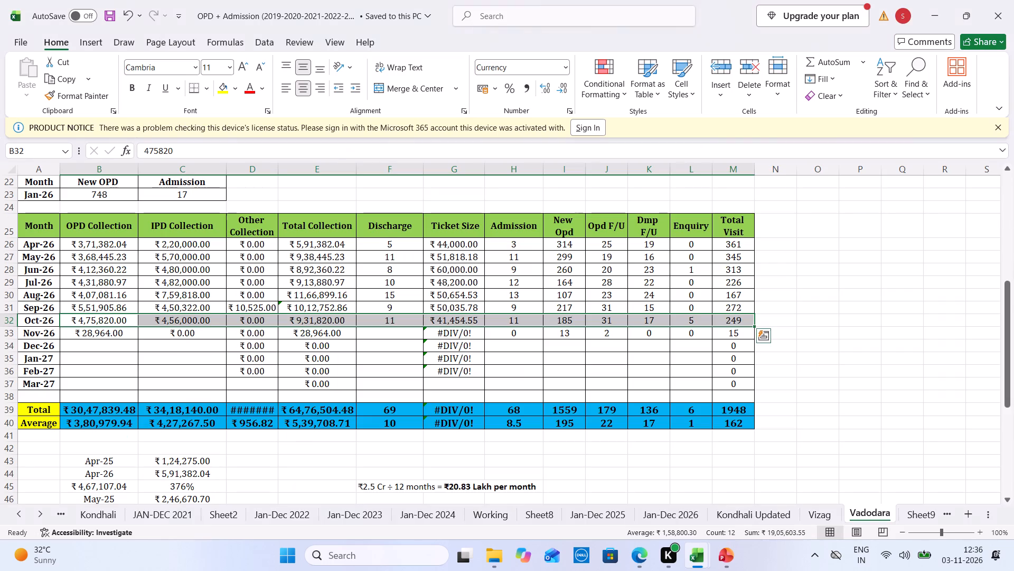
{"action": "key", "text": "ctrl+Tab"}
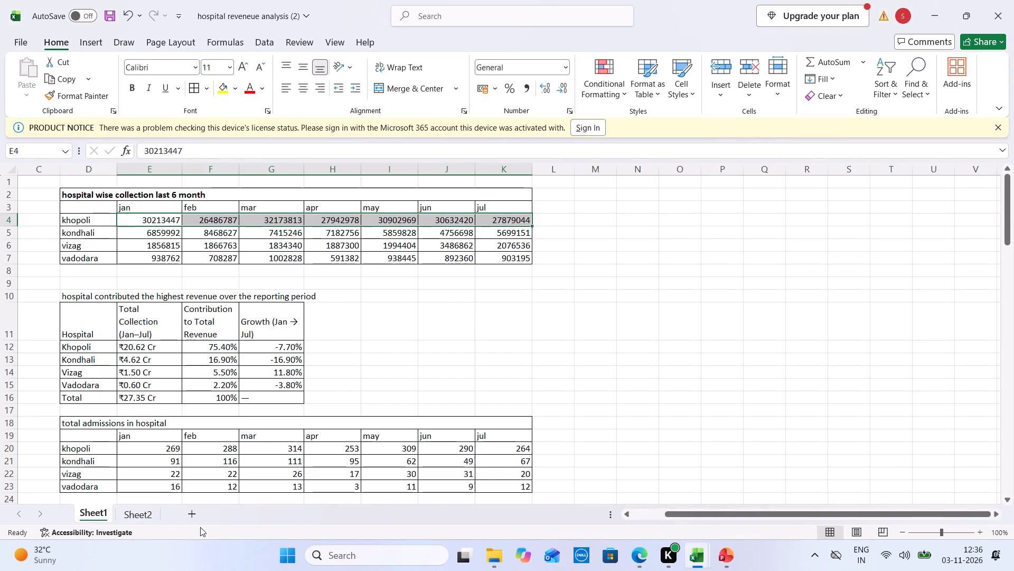
{"action": "left_click", "coordinate": [157, 514]}
{"action": "left_click_drag", "start_coordinate": [42, 183], "coordinate": [382, 248]}
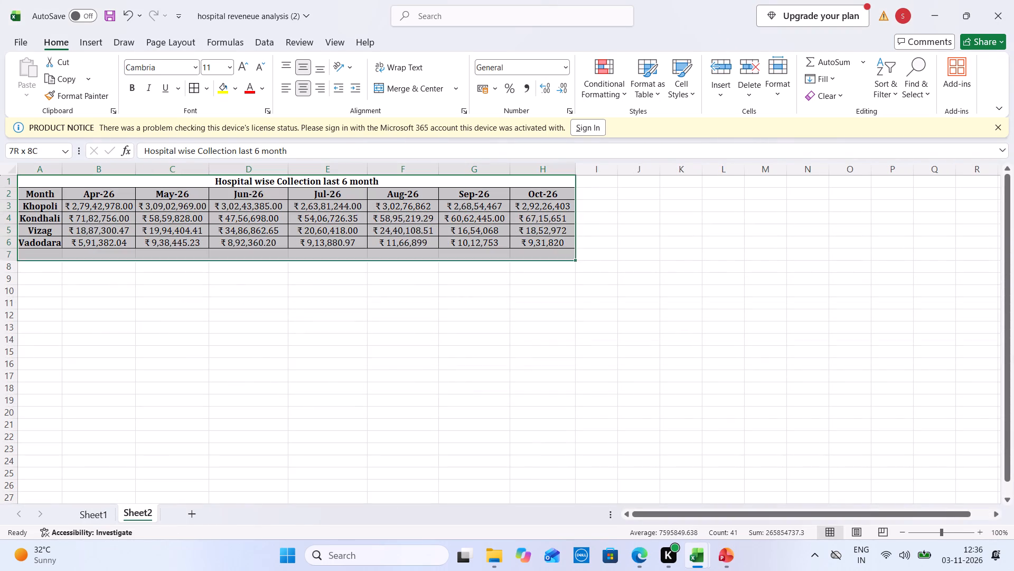
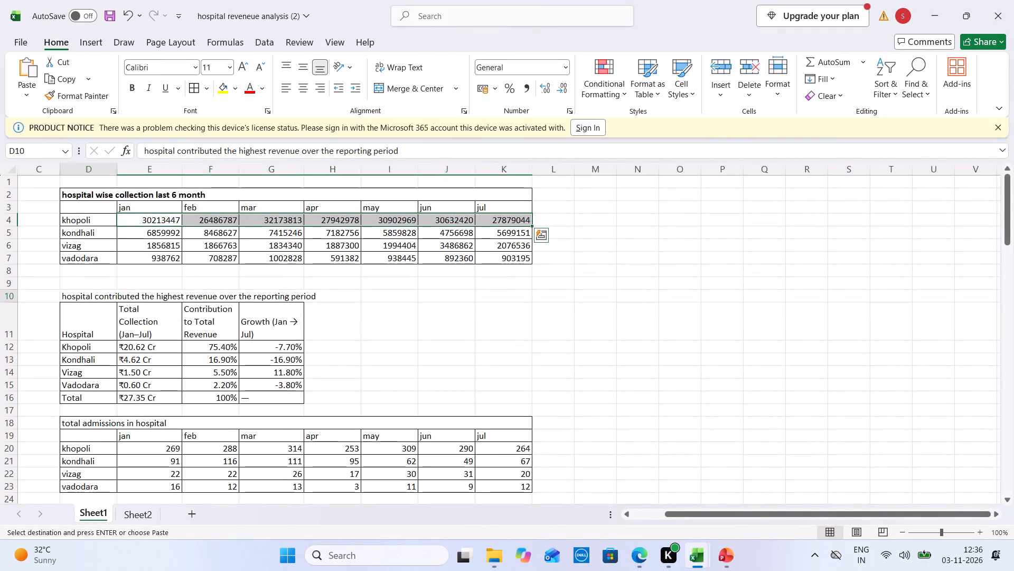
Select the full title text in cell D10 above Sheet1's highest-revenue contribution table.
{"action": "triple_click", "coordinate": [259, 148]}
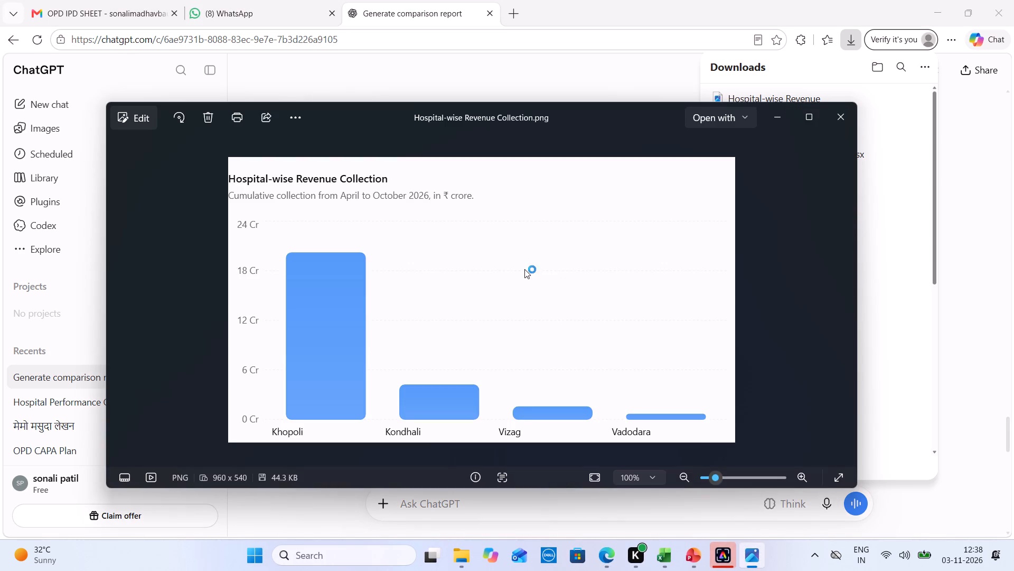
{"action": "left_click", "coordinate": [548, 292]}
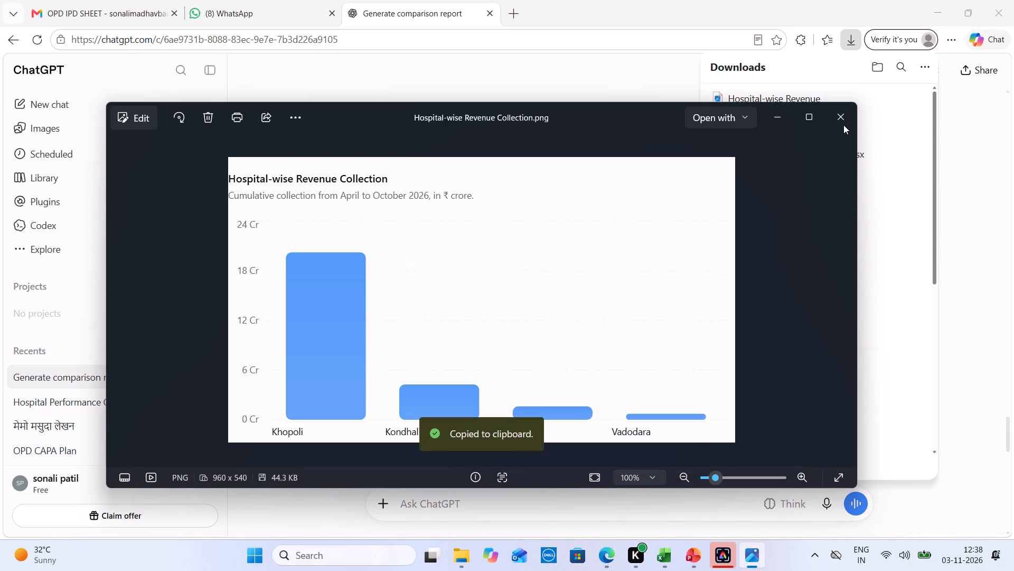
{"action": "left_click", "coordinate": [840, 121]}
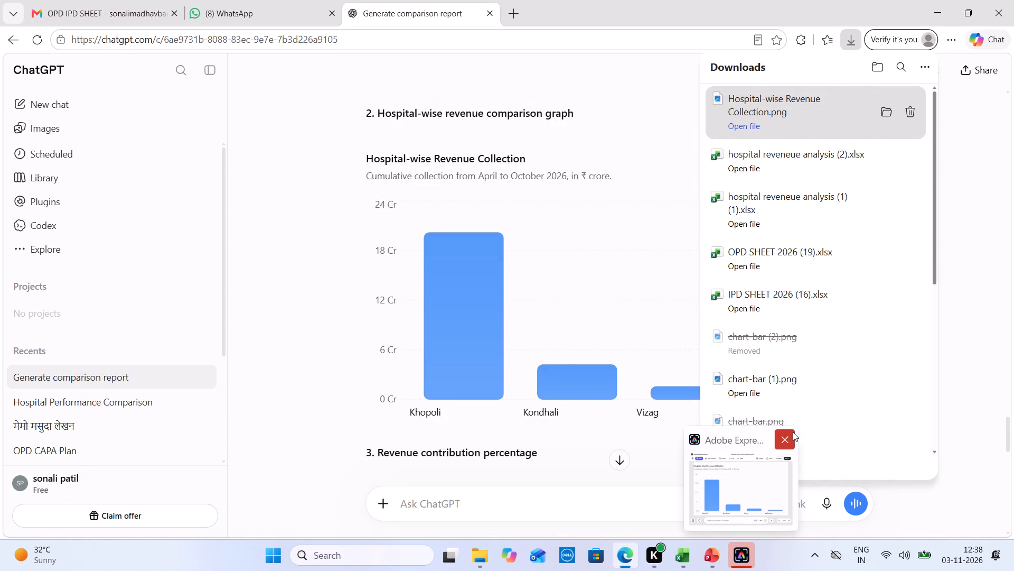
{"action": "left_click", "coordinate": [793, 432]}
Paste the copied chart picture as a bitmap at A24 of Sheet2 in the hospital revenue analysis workbook.
{"action": "left_click", "coordinate": [712, 570]}
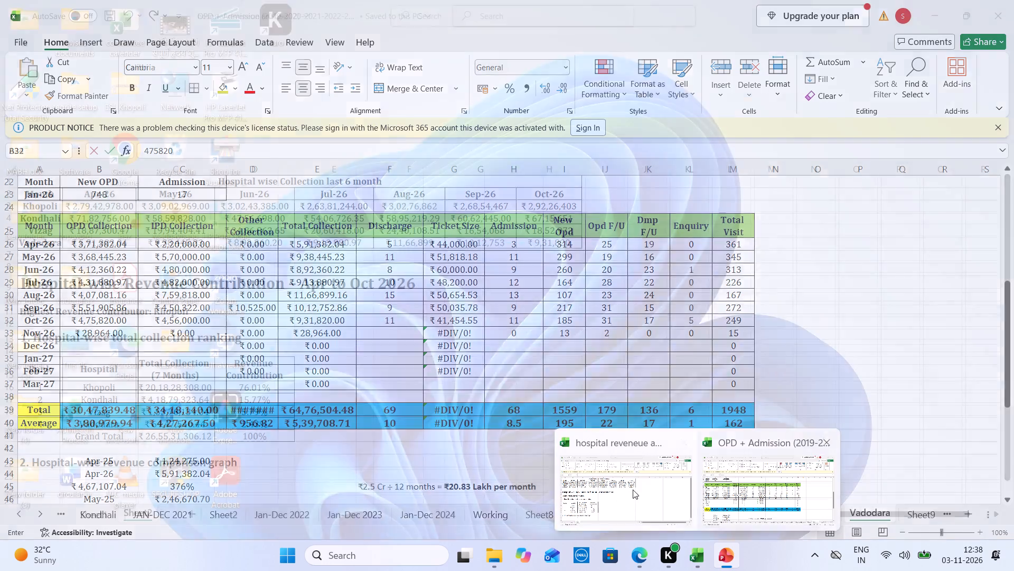
{"action": "left_click", "coordinate": [631, 487]}
{"action": "left_click", "coordinate": [107, 478]}
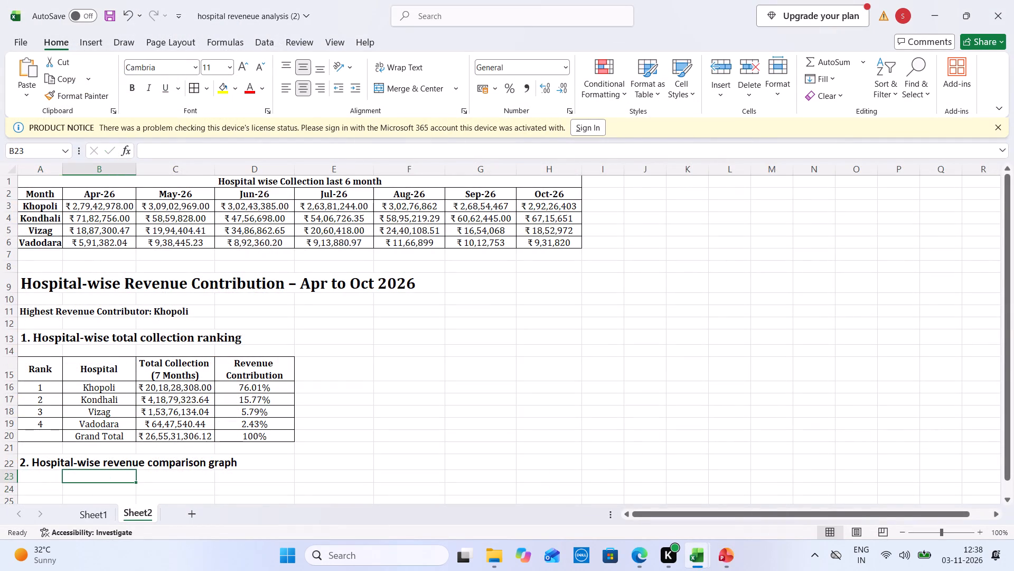
{"action": "right_click", "coordinate": [44, 484]}
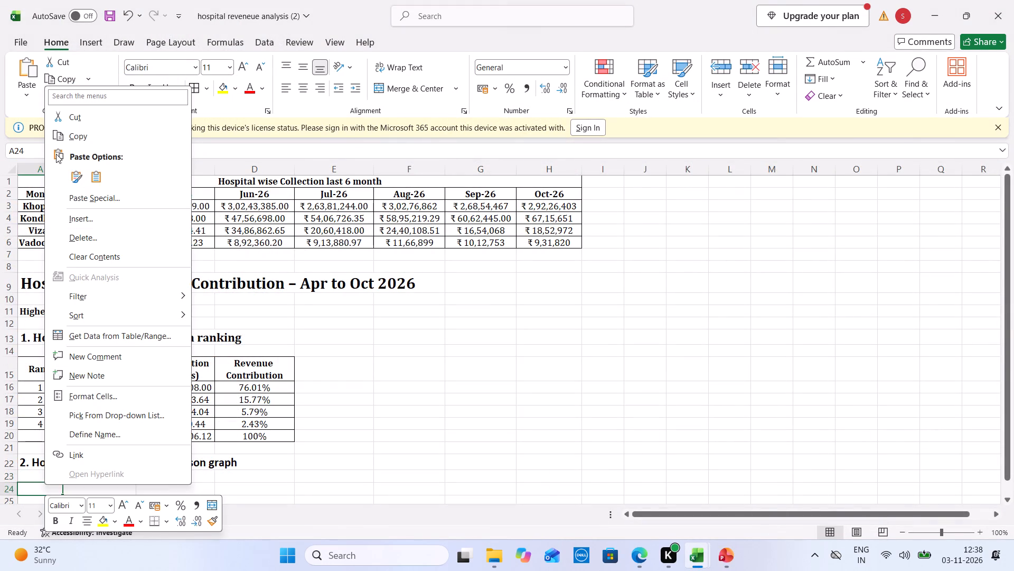
{"action": "left_click", "coordinate": [23, 91]}
{"action": "left_click", "coordinate": [60, 154]}
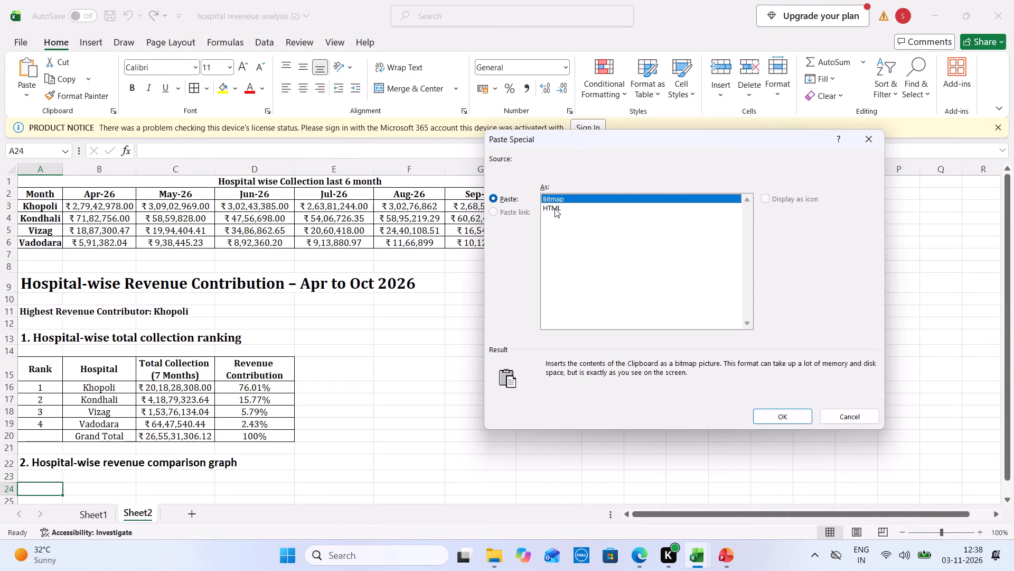
{"action": "left_click", "coordinate": [769, 415]}
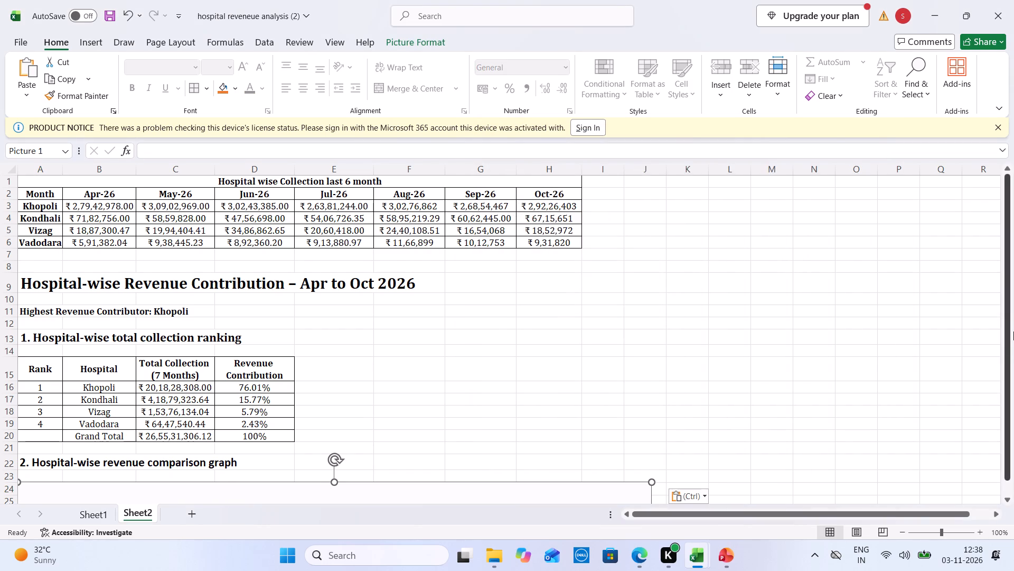
Shrink the pasted revenue chart picture to a width of roughly four and a half columns.
{"action": "left_click_drag", "start_coordinate": [1008, 348], "coordinate": [1010, 444]}
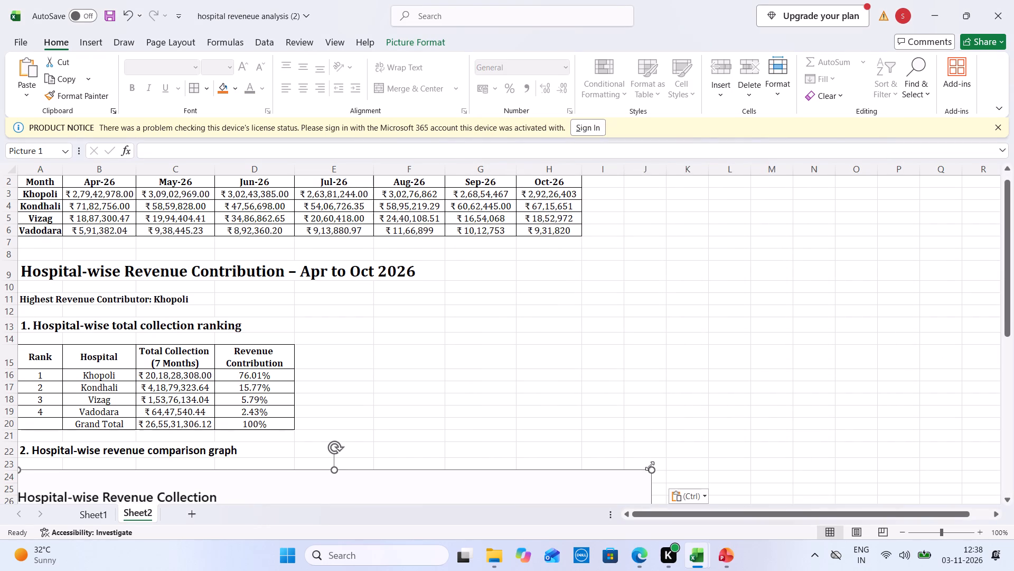
{"action": "left_click_drag", "start_coordinate": [652, 469], "coordinate": [395, 510]}
{"action": "left_click", "coordinate": [1008, 418]}
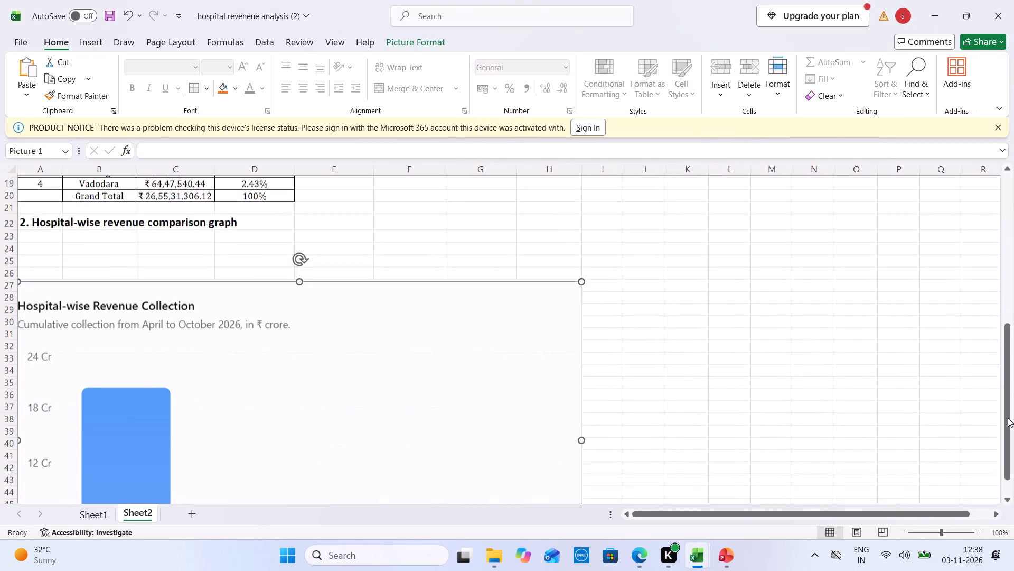
{"action": "left_click", "coordinate": [470, 388]}
{"action": "left_click_drag", "start_coordinate": [339, 317], "coordinate": [372, 298]}
{"action": "left_click_drag", "start_coordinate": [612, 487], "coordinate": [585, 438]}
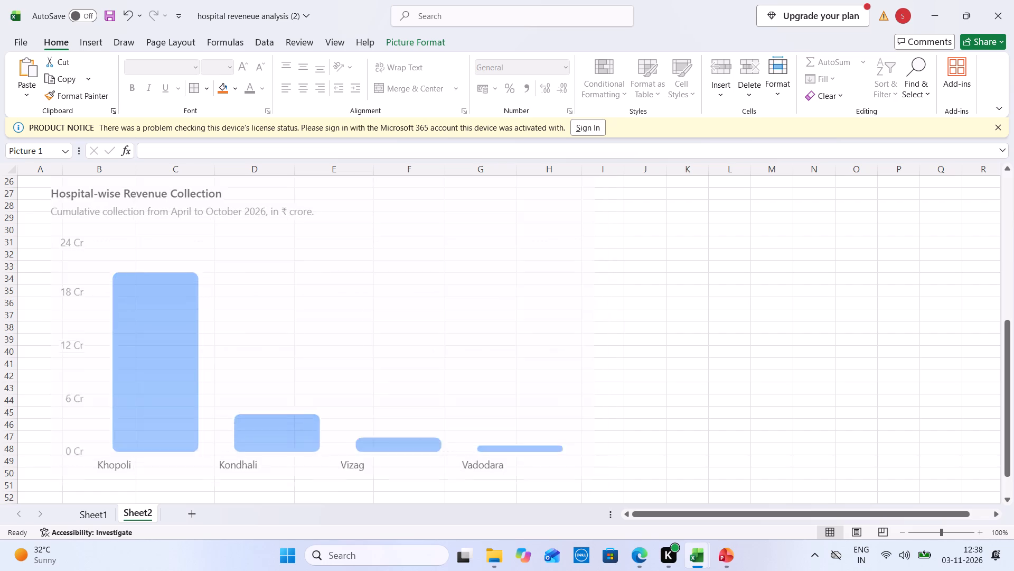
{"action": "left_click_drag", "start_coordinate": [585, 438], "coordinate": [394, 289]}
{"action": "left_click", "coordinate": [479, 294]}
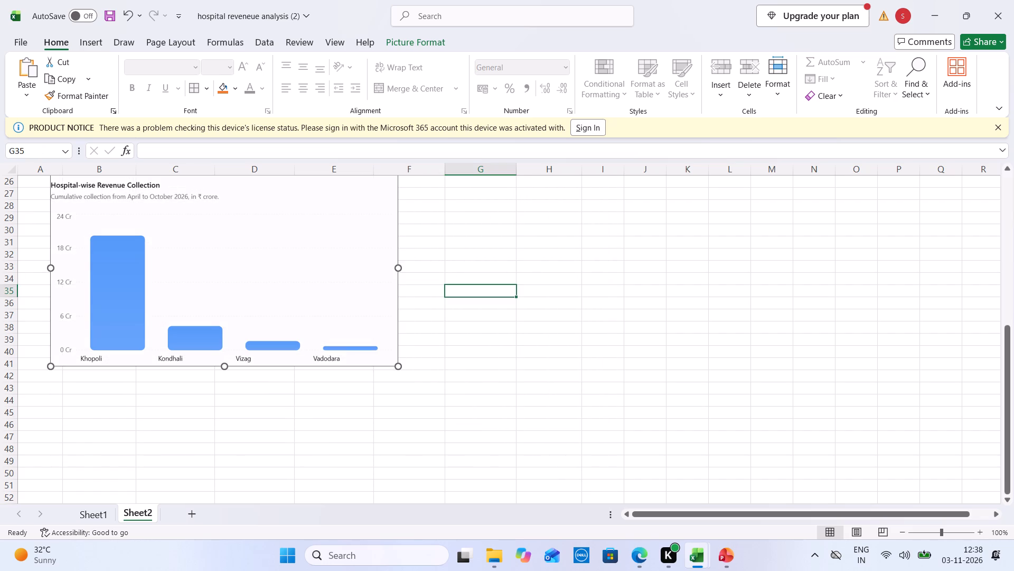
Move the revenue chart picture up to sit directly beneath the heading in row 22, ending around row 38.
{"action": "key", "text": "Up"}
{"action": "key", "text": "Up"}
{"action": "key", "text": "Up"}
{"action": "key", "text": "Up"}
{"action": "key", "text": "Up"}
{"action": "key", "text": "Up"}
{"action": "key", "text": "Up"}
{"action": "key", "text": "Up"}
{"action": "key", "text": "Up"}
{"action": "key", "text": "Up"}
{"action": "key", "text": "Up"}
{"action": "key", "text": "Up"}
{"action": "key", "text": "Up"}
{"action": "key", "text": "Up"}
{"action": "key", "text": "Up"}
{"action": "key", "text": "Up"}
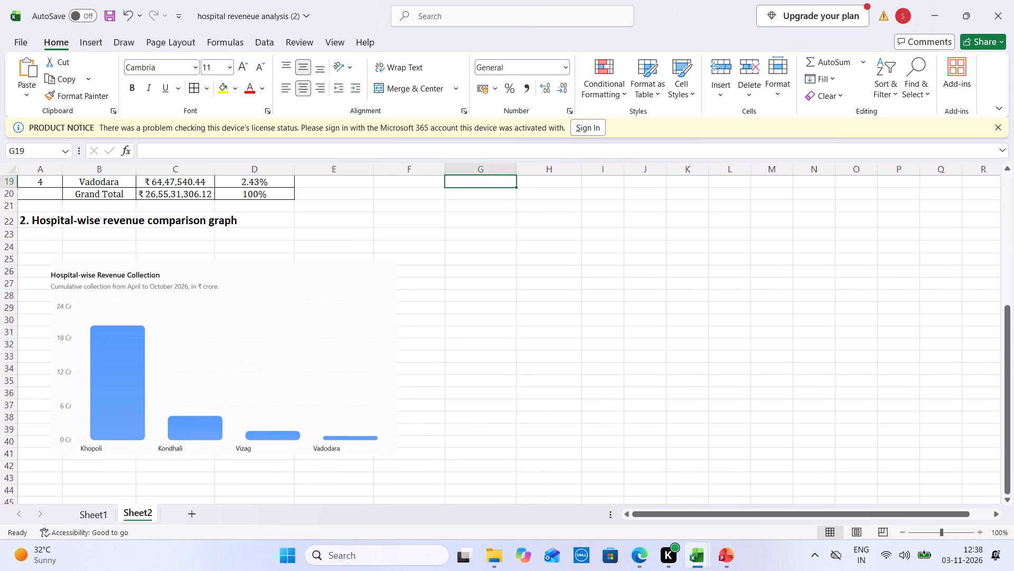
{"action": "left_click_drag", "start_coordinate": [176, 371], "coordinate": [166, 335]}
{"action": "left_click", "coordinate": [537, 388]}
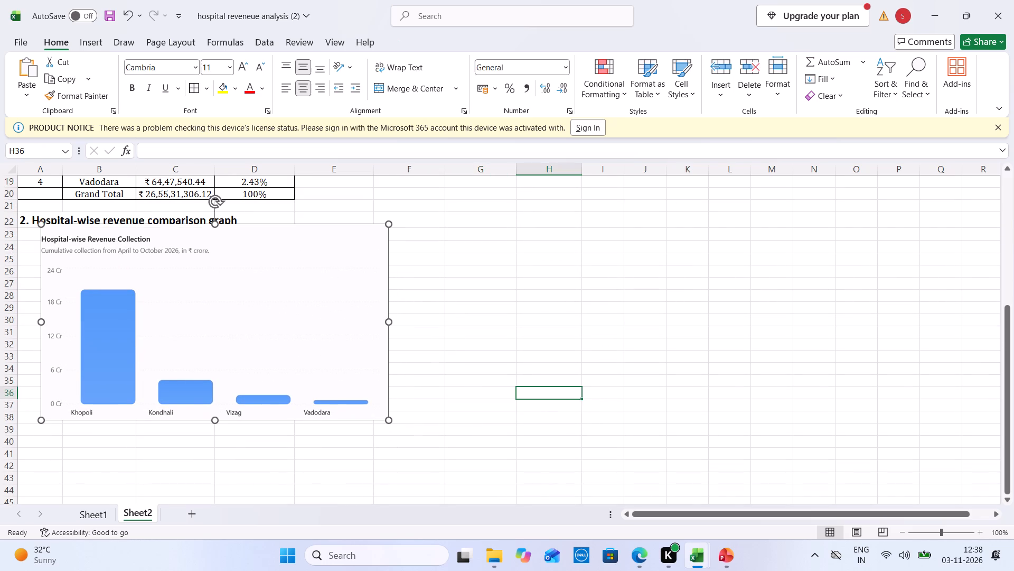
Examine Sheet1's earlier report tables, especially the total admissions in hospital table in D18:K23.
{"action": "left_click", "coordinate": [84, 510]}
{"action": "left_click", "coordinate": [219, 365]}
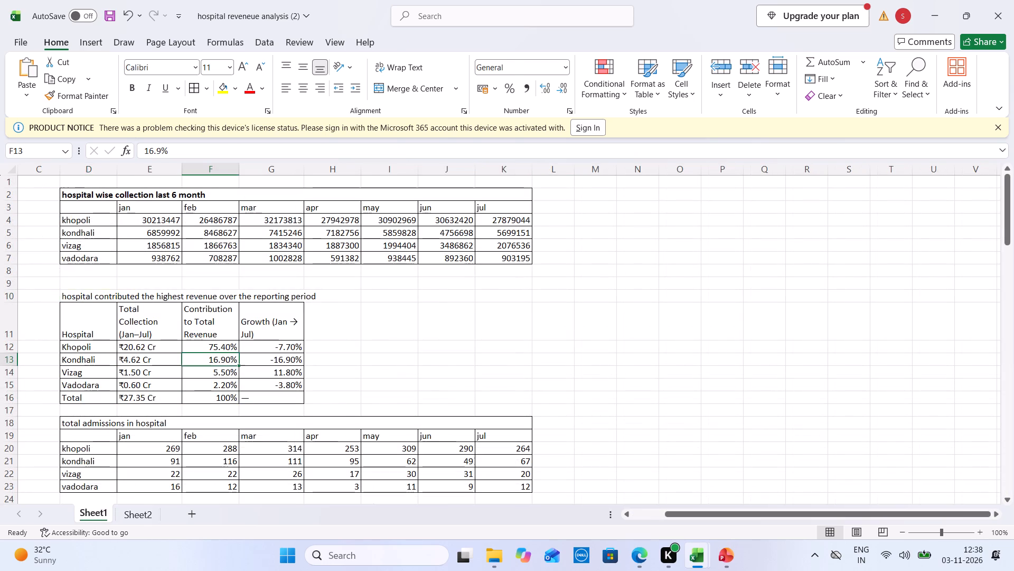
{"action": "key", "text": "Down"}
{"action": "key", "text": "Down"}
{"action": "key", "text": "Down"}
{"action": "key", "text": "Down"}
{"action": "key", "text": "Down"}
{"action": "key", "text": "Down"}
{"action": "key", "text": "Down"}
{"action": "key", "text": "Down"}
{"action": "key", "text": "Down"}
{"action": "key", "text": "Down"}
{"action": "key", "text": "Down"}
{"action": "key", "text": "Down"}
{"action": "key", "text": "Down"}
{"action": "key", "text": "Down"}
{"action": "key", "text": "Down"}
{"action": "key", "text": "Down"}
{"action": "key", "text": "Down"}
{"action": "key", "text": "Down"}
{"action": "key", "text": "Down"}
{"action": "key", "text": "Down"}
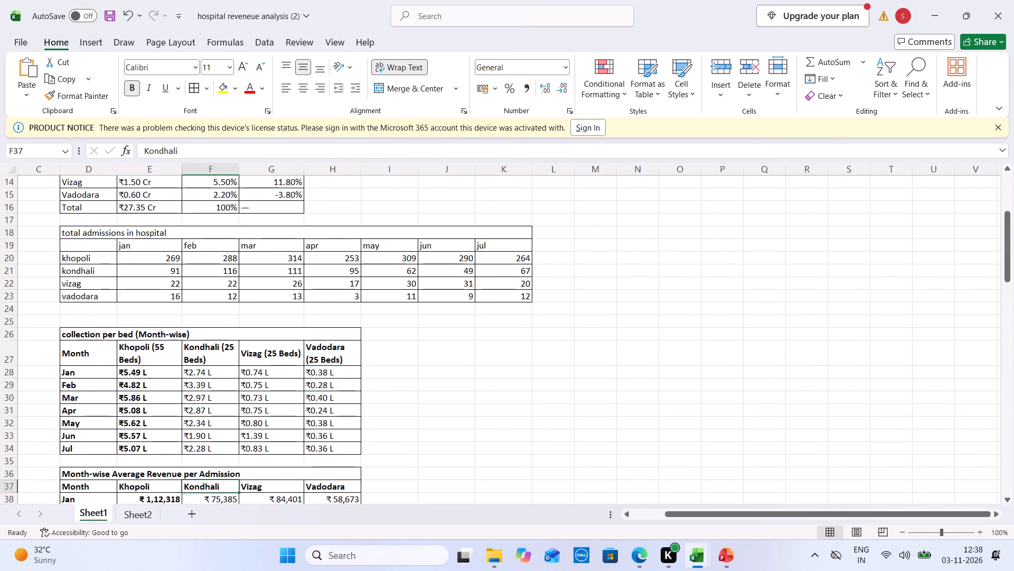
{"action": "left_click_drag", "start_coordinate": [89, 233], "coordinate": [405, 291]}
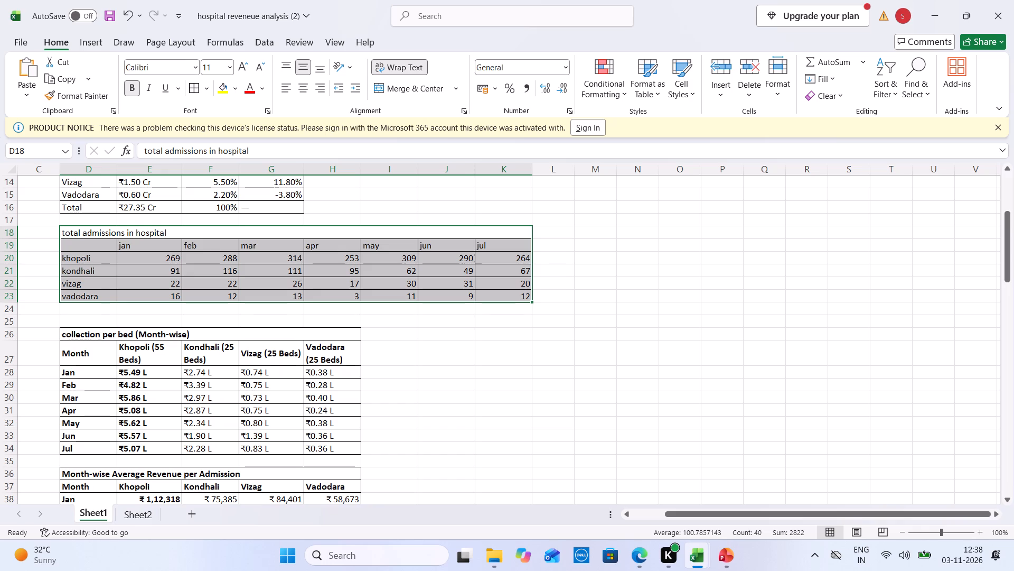
{"action": "key", "text": "ctrl+Tab"}
{"action": "key", "text": "ctrl+Tab"}
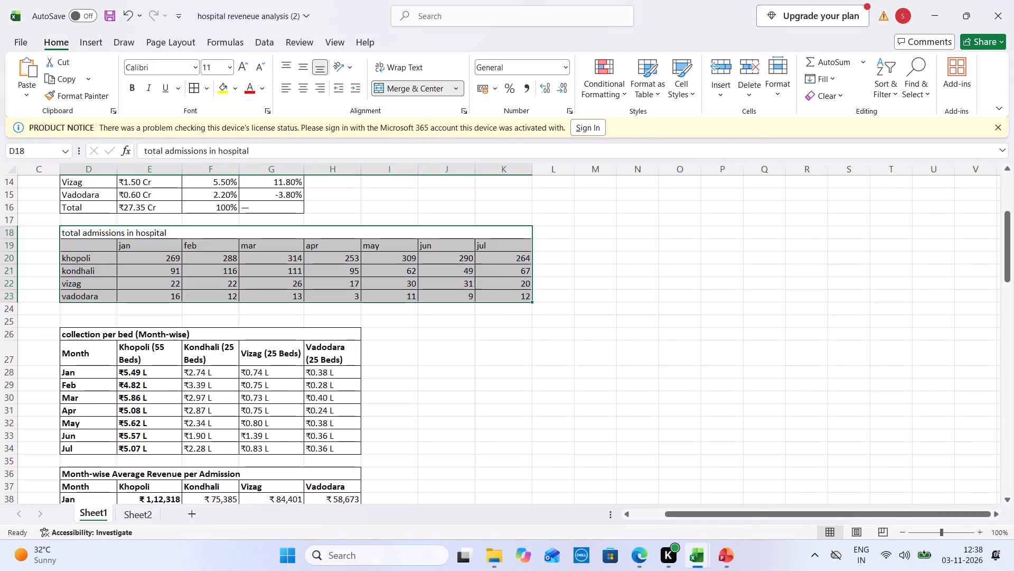
Copy Sheet2's Hospital wise Collection last 6 month table A1:H6 and paste it below the chart at A41.
{"action": "left_click", "coordinate": [149, 513]}
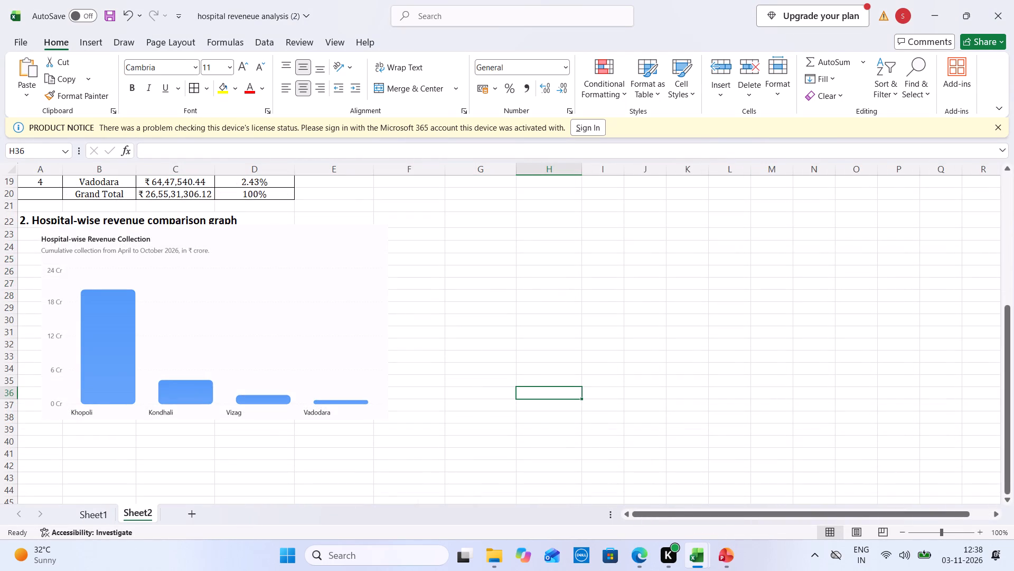
{"action": "left_click_drag", "start_coordinate": [1008, 377], "coordinate": [1013, 222]}
{"action": "left_click_drag", "start_coordinate": [72, 181], "coordinate": [234, 248]}
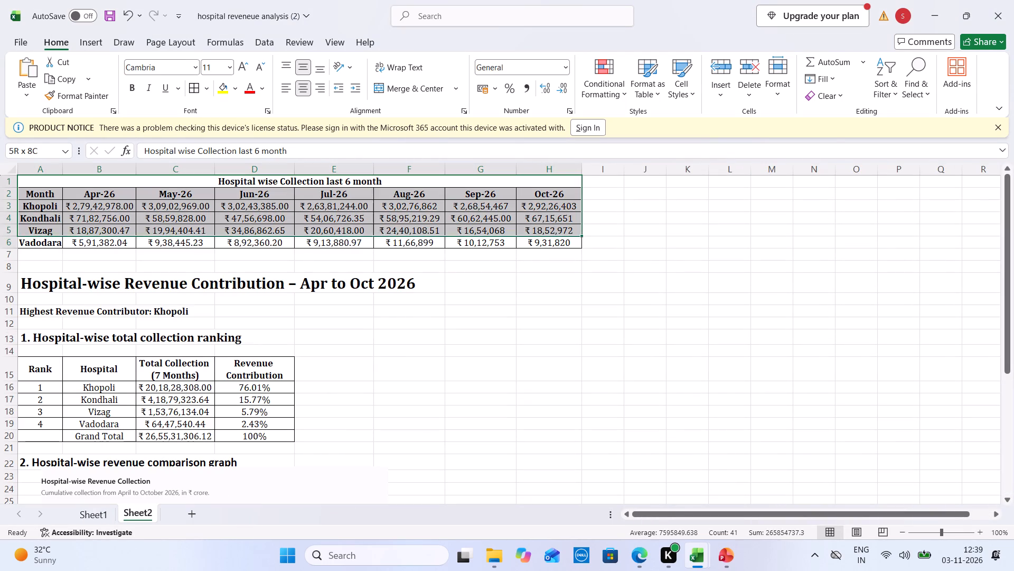
{"action": "left_click_drag", "start_coordinate": [234, 248], "coordinate": [373, 246]}
{"action": "key", "text": "ctrl+c"}
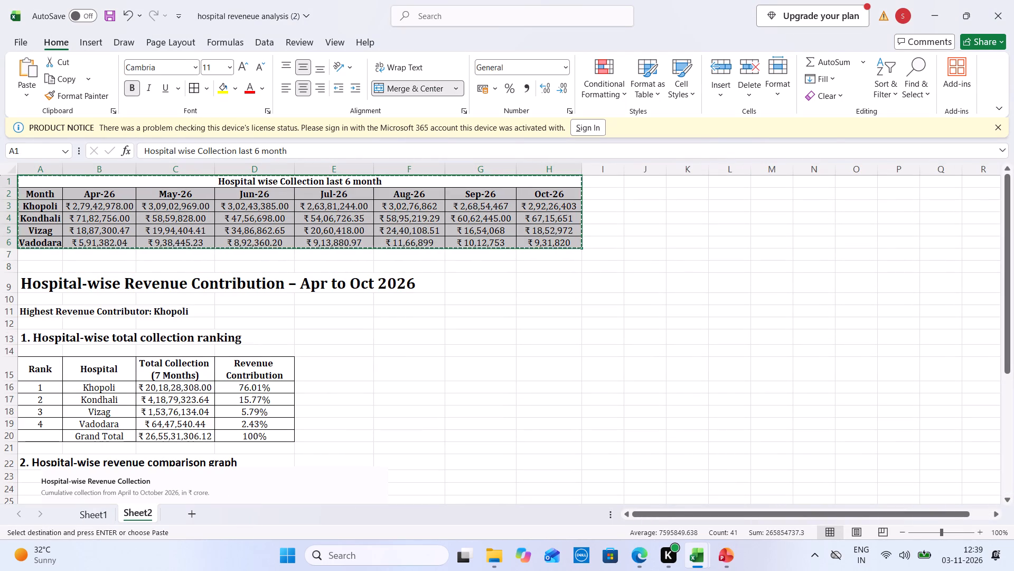
{"action": "left_click", "coordinate": [1005, 436]}
{"action": "left_click", "coordinate": [46, 373]}
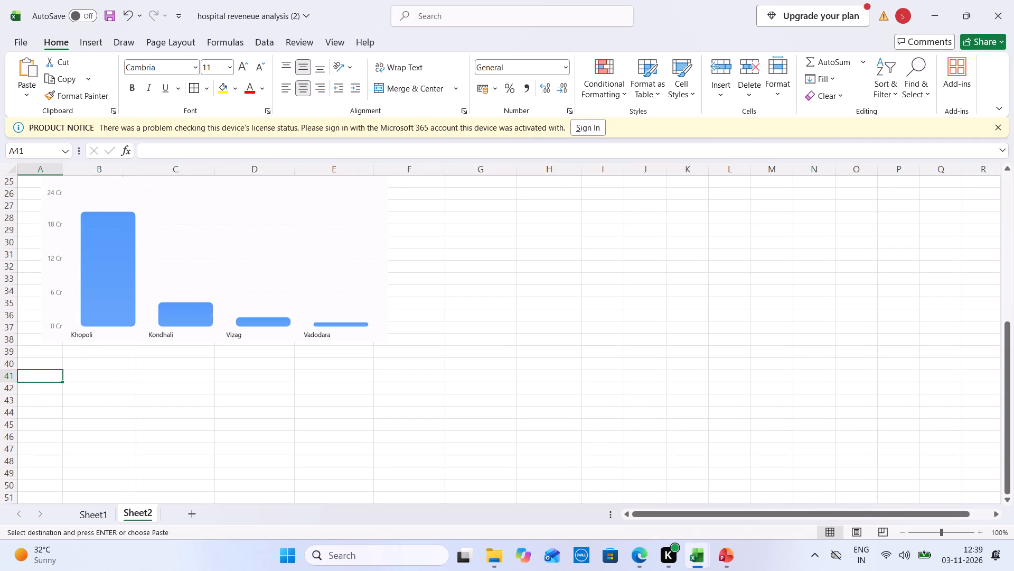
{"action": "key", "text": "ctrl+v"}
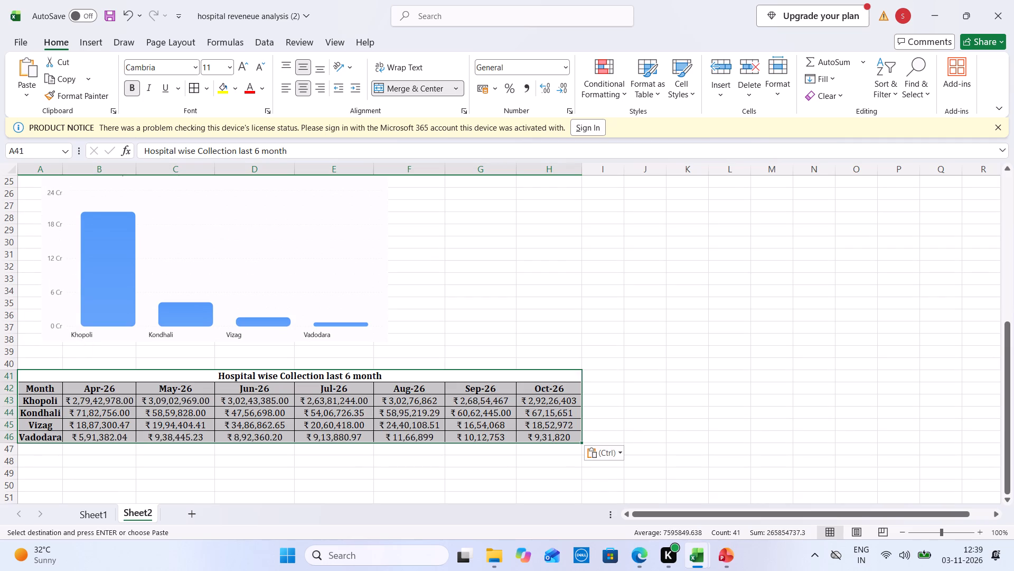
Retitle the pasted table in row 41 as "Hospital wise Total Admission last 6 month".
{"action": "left_click", "coordinate": [295, 380]}
{"action": "double_click", "coordinate": [298, 376]}
{"action": "left_click_drag", "start_coordinate": [280, 374], "coordinate": [326, 373]}
{"action": "type", "text": "Admission"}
{"action": "key", "text": "space"}
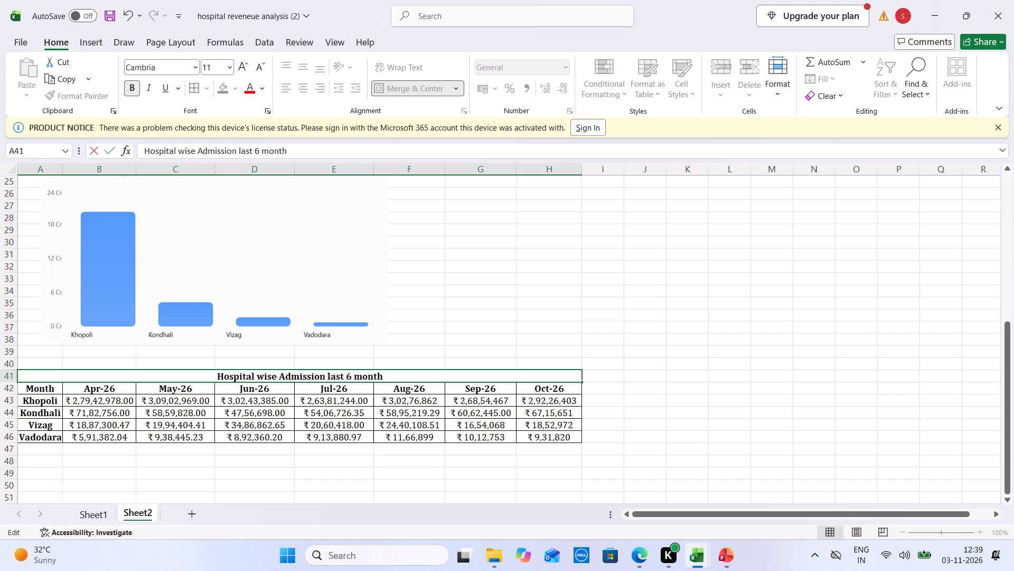
{"action": "left_click", "coordinate": [91, 388]}
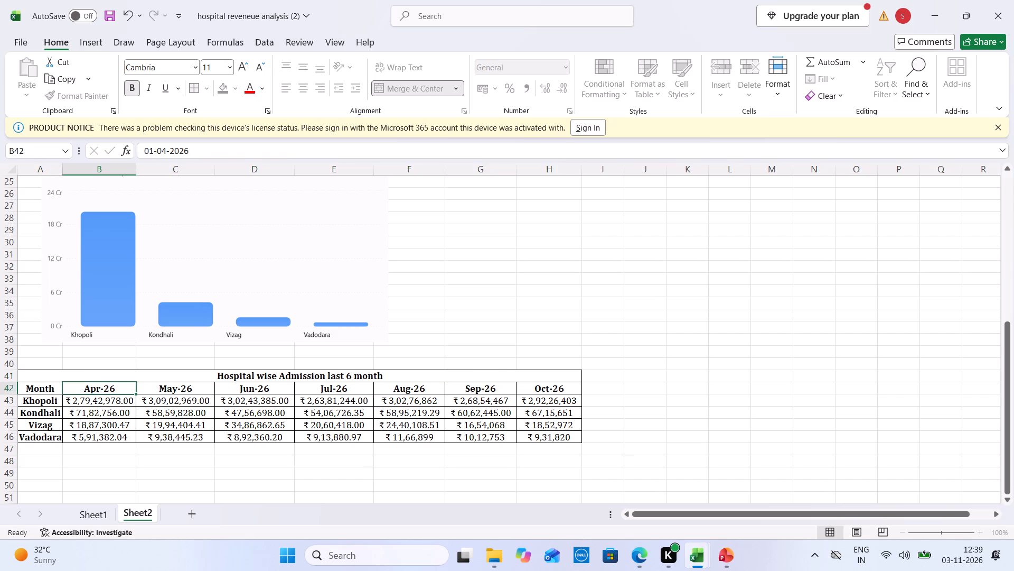
{"action": "double_click", "coordinate": [278, 376]}
{"action": "type", "text": "Total"}
{"action": "left_click", "coordinate": [269, 377]}
{"action": "key", "text": "Left"}
{"action": "key", "text": "space"}
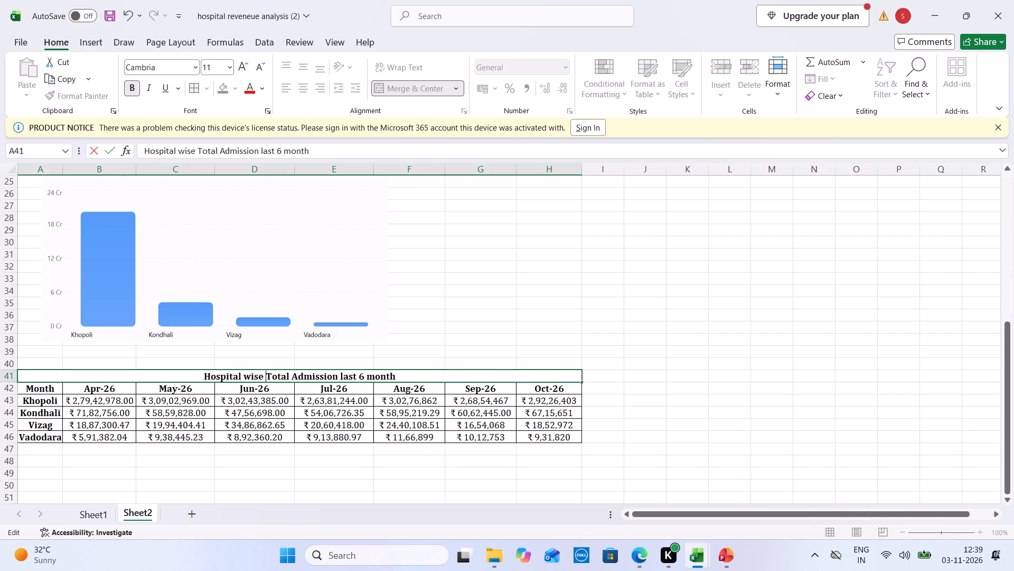
{"action": "left_click", "coordinate": [195, 420]}
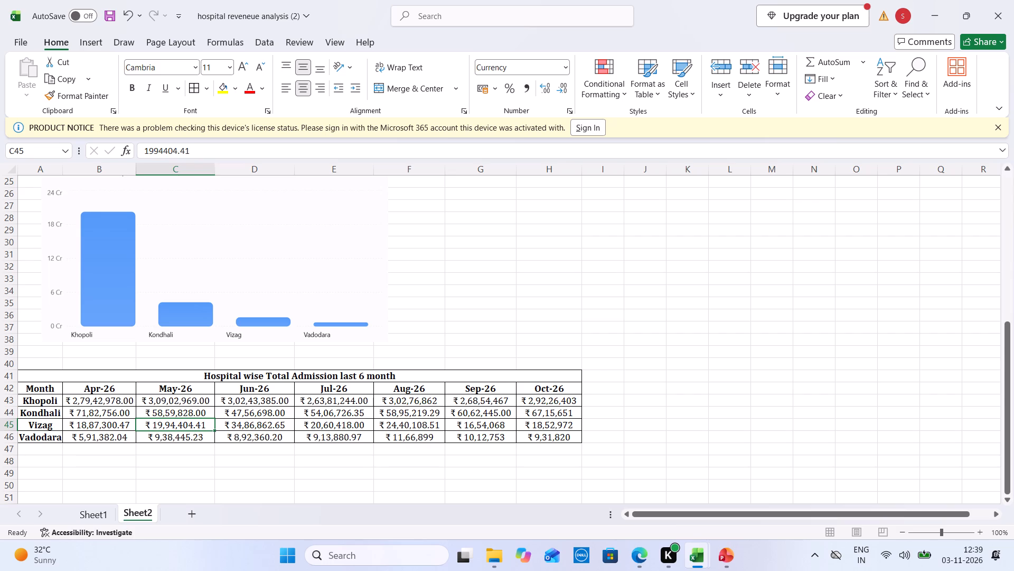
Set the admission table's data cells B43:H46 to General number format and clear the copied collection figures.
{"action": "left_click_drag", "start_coordinate": [105, 401], "coordinate": [550, 435]}
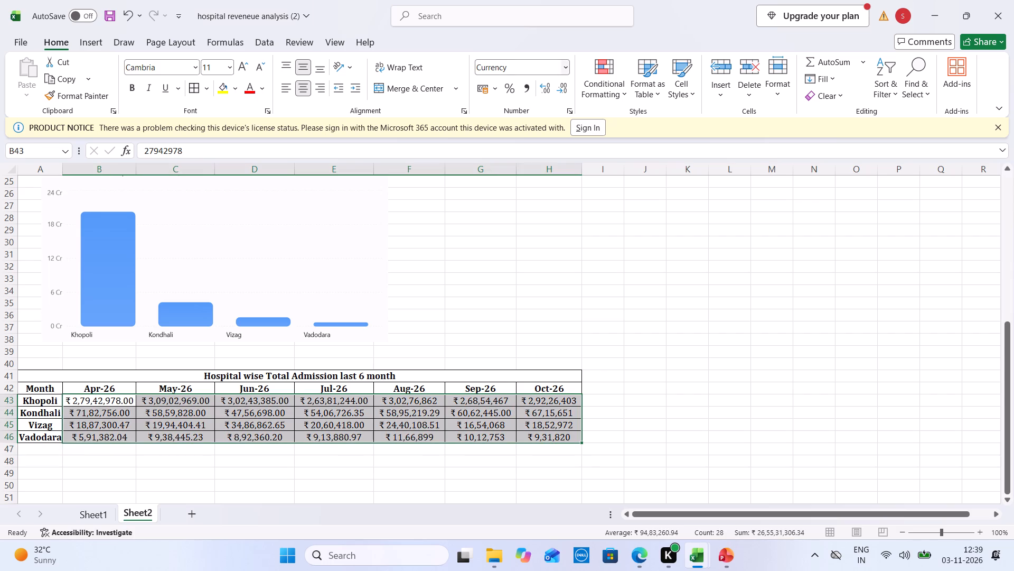
{"action": "left_click", "coordinate": [563, 71]}
{"action": "left_click", "coordinate": [536, 91]}
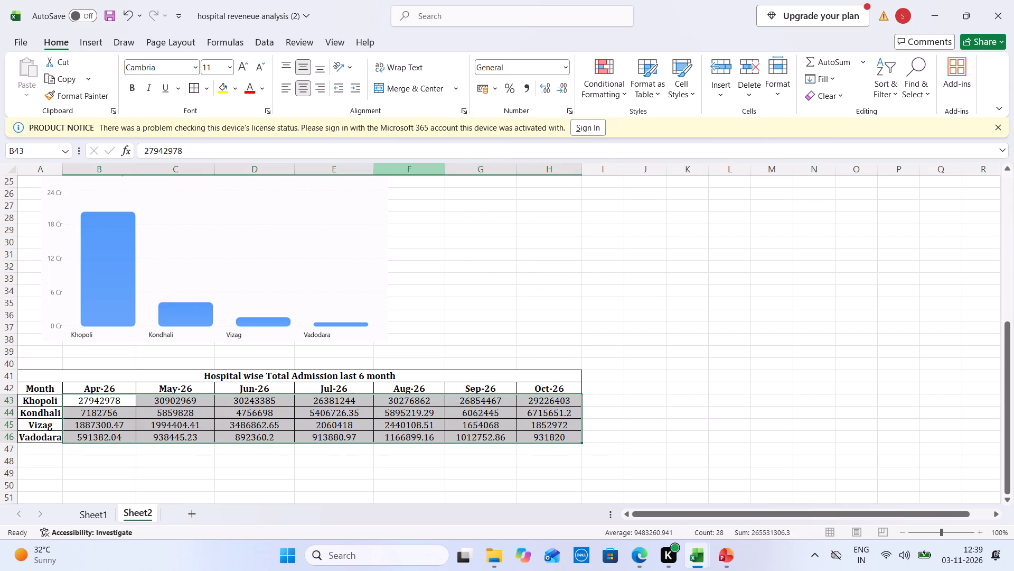
{"action": "right_click", "coordinate": [214, 418]}
{"action": "left_click", "coordinate": [312, 191]}
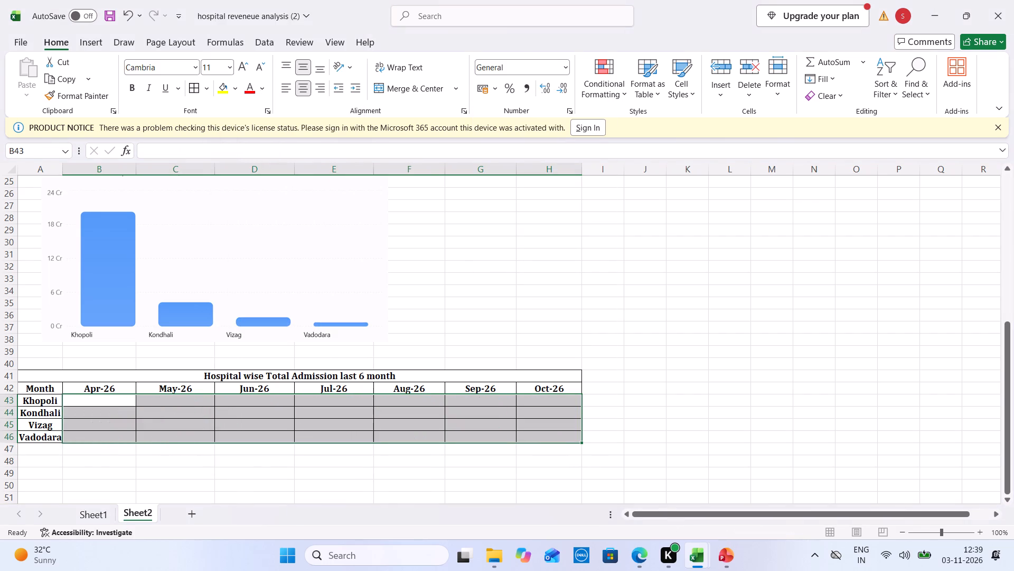
Open the Monthly MIS workbook from the Review folder.
{"action": "key", "text": "ctrl+Tab"}
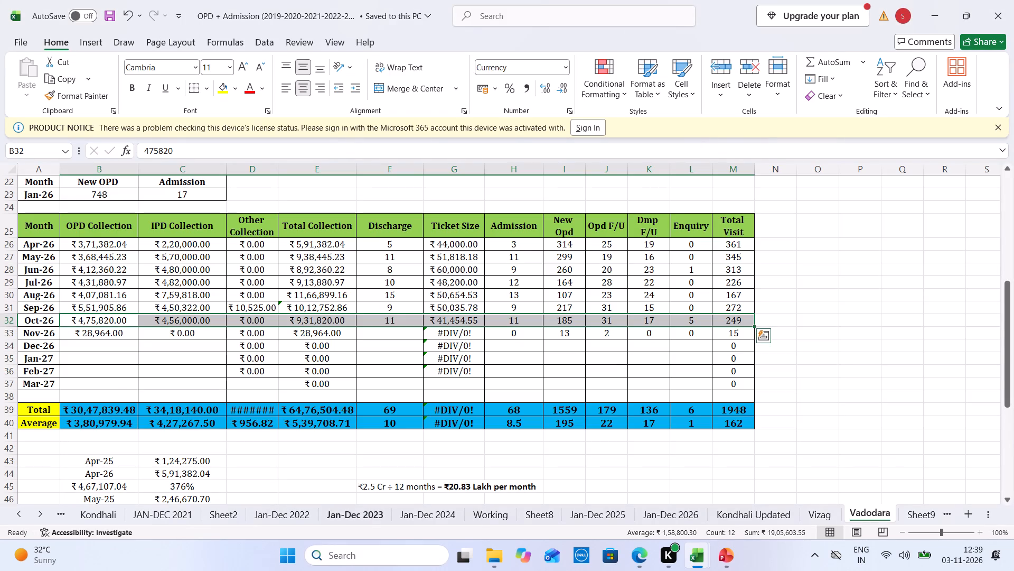
{"action": "left_click", "coordinate": [498, 558]}
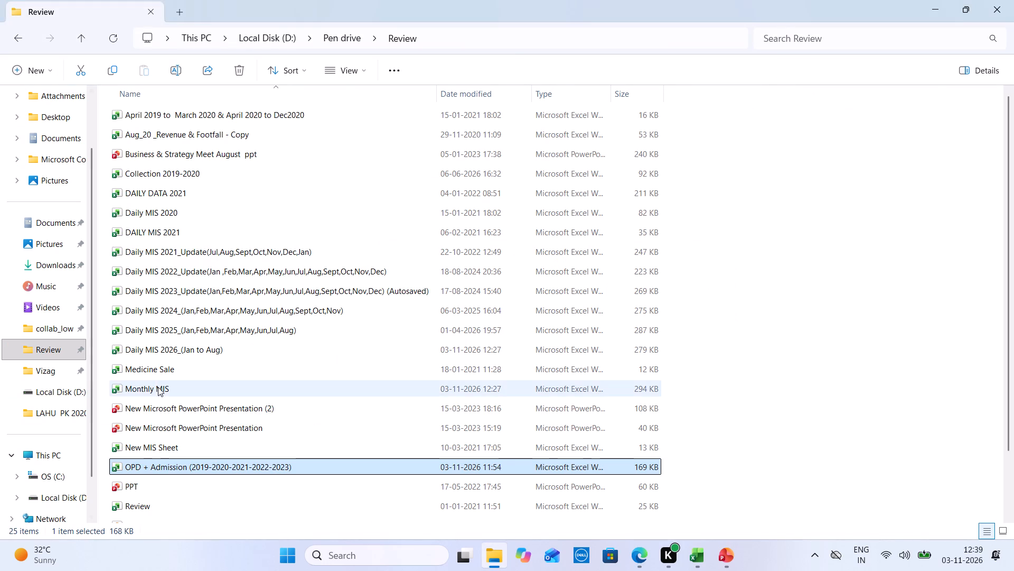
{"action": "double_click", "coordinate": [157, 390]}
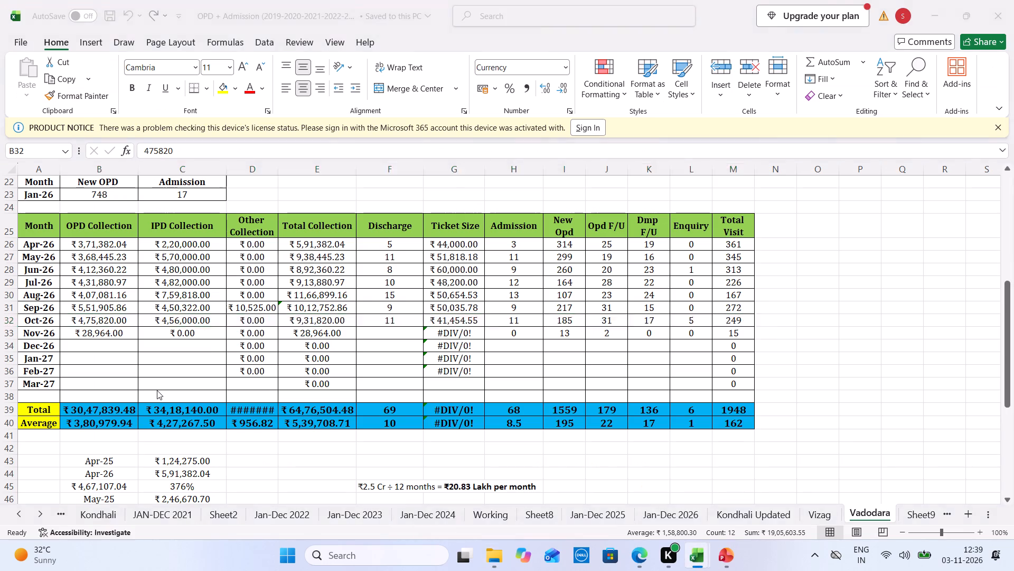
{"action": "left_click", "coordinate": [613, 201]}
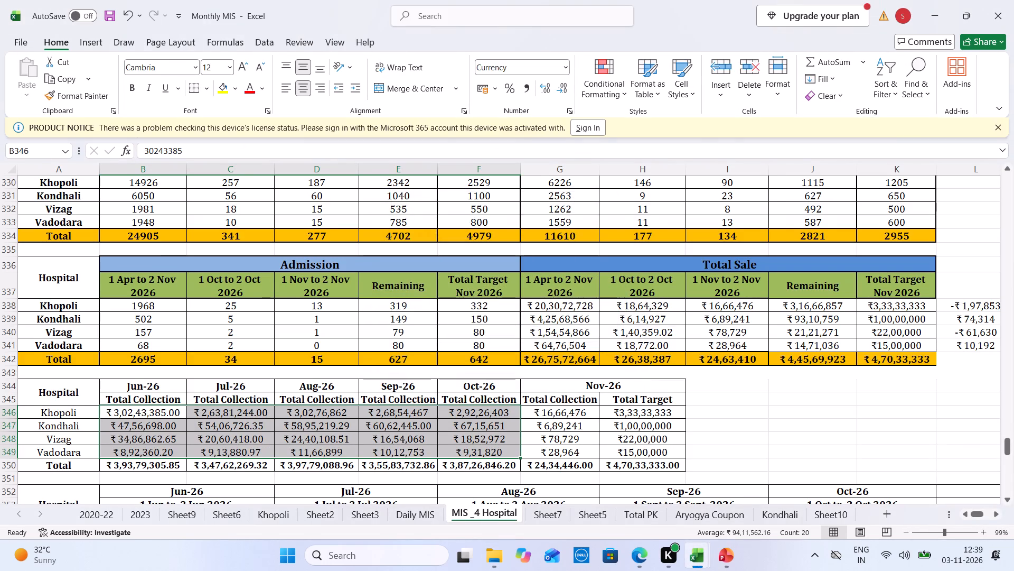
Copy the four hospitals' Jun-26 Total Admission figures, B363:B366 on MIS _4 Hospital, into Sheet2 starting at D43.
{"action": "key", "text": "Down"}
{"action": "key", "text": "Down"}
{"action": "key", "text": "Down"}
{"action": "key", "text": "Down"}
{"action": "key", "text": "Down"}
{"action": "key", "text": "Down"}
{"action": "key", "text": "Down"}
{"action": "key", "text": "Down"}
{"action": "key", "text": "Down"}
{"action": "key", "text": "Down"}
{"action": "key", "text": "Down"}
{"action": "key", "text": "Down"}
{"action": "key", "text": "Down"}
{"action": "key", "text": "Down"}
{"action": "key", "text": "Down"}
{"action": "key", "text": "Down"}
{"action": "key", "text": "Down"}
{"action": "key", "text": "Down"}
{"action": "key", "text": "Down"}
{"action": "key", "text": "Down"}
{"action": "key", "text": "Down"}
{"action": "key", "text": "Down"}
{"action": "key", "text": "Down"}
{"action": "key", "text": "Down"}
{"action": "key", "text": "Down"}
{"action": "key", "text": "Down"}
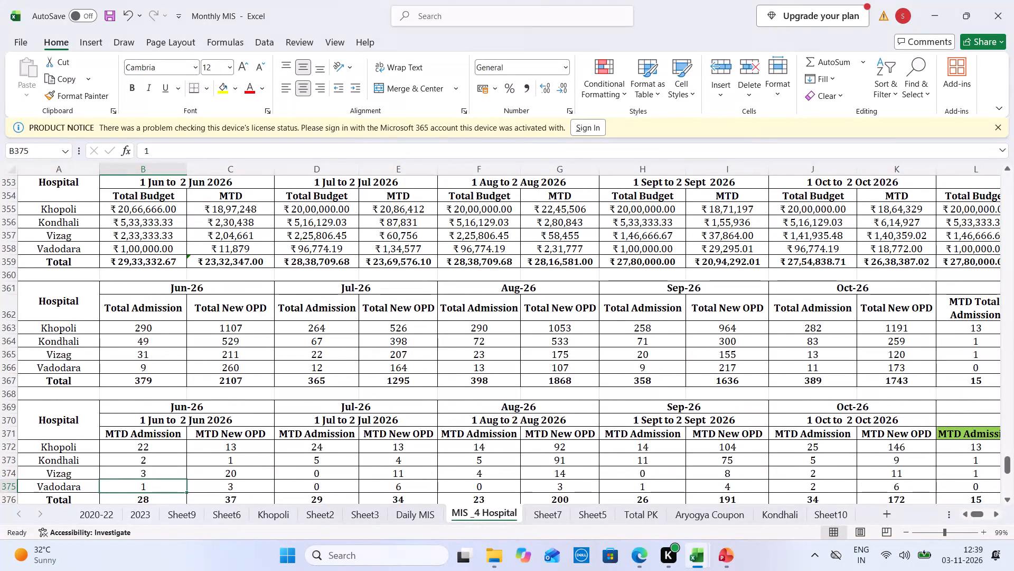
{"action": "left_click_drag", "start_coordinate": [164, 326], "coordinate": [164, 363]}
{"action": "key", "text": "ctrl+c"}
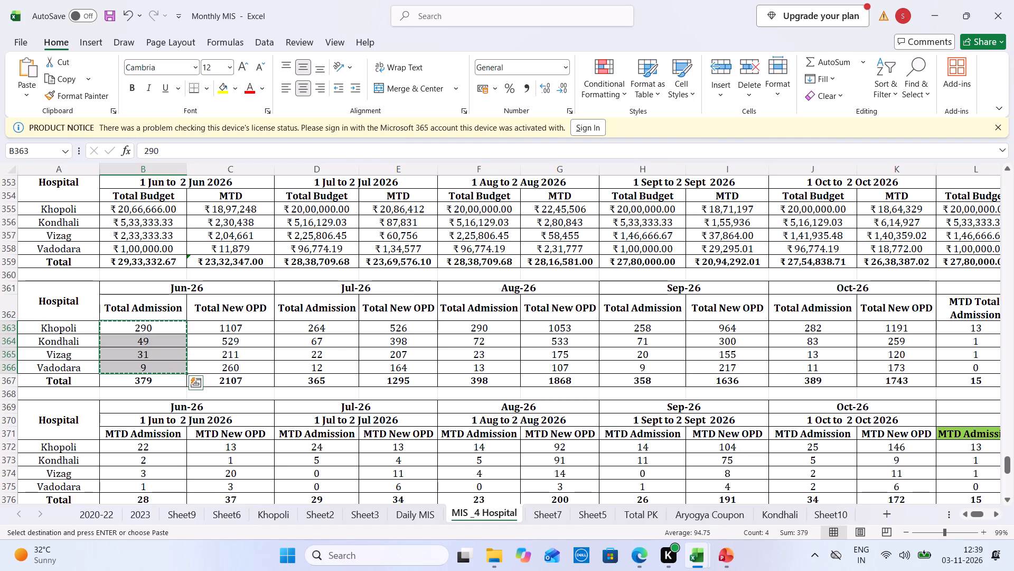
{"action": "key", "text": "ctrl+Tab"}
{"action": "key", "text": "ctrl+Tab"}
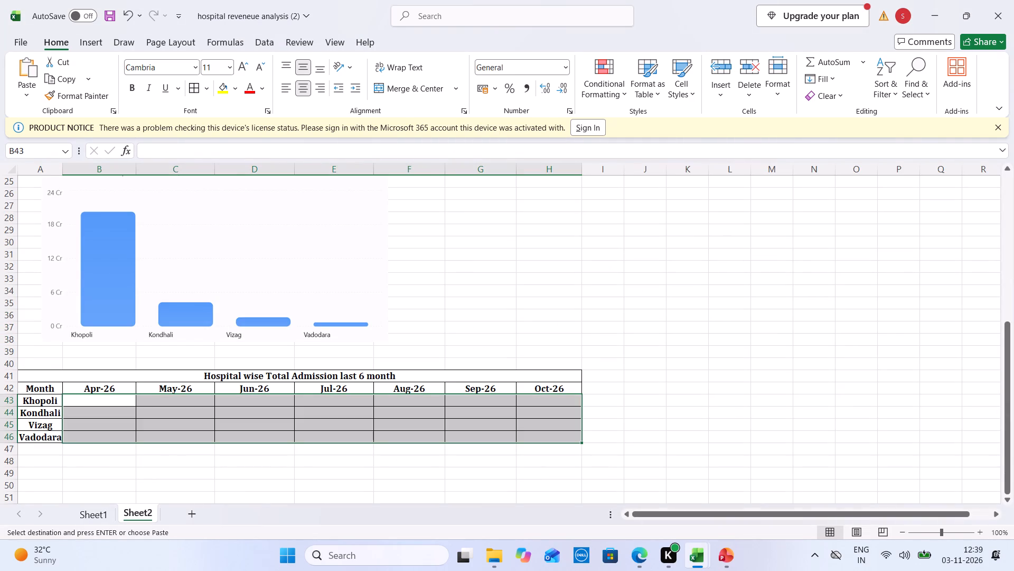
{"action": "left_click", "coordinate": [266, 398]}
{"action": "key", "text": "ctrl+v"}
Copy the Jul-26 Total Admission figures from Monthly MIS D363:D366 into Sheet2's Jul-26 column starting at E43.
{"action": "key", "text": "ctrl+Tab"}
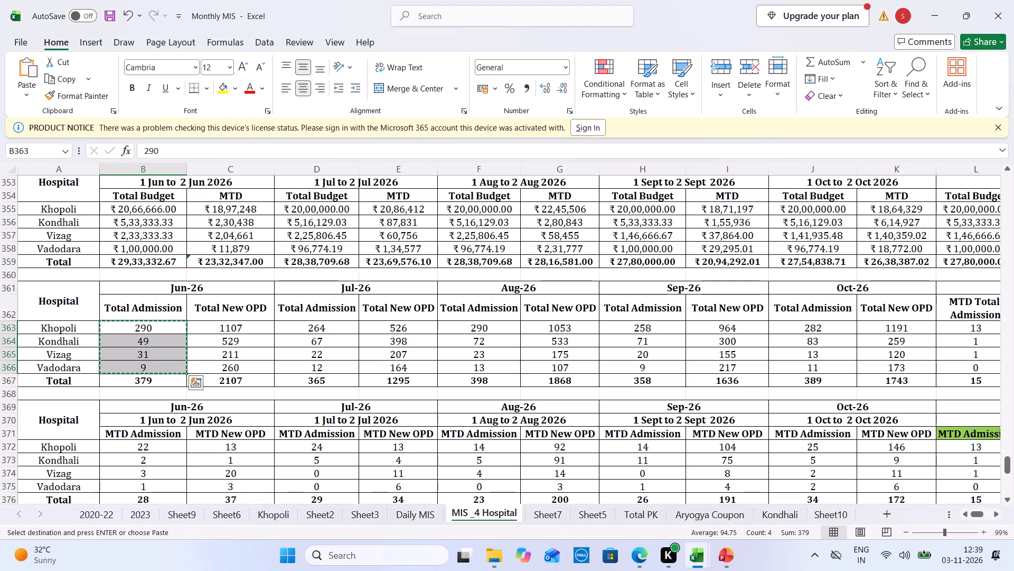
{"action": "left_click_drag", "start_coordinate": [336, 329], "coordinate": [329, 369]}
{"action": "key", "text": "ctrl+c"}
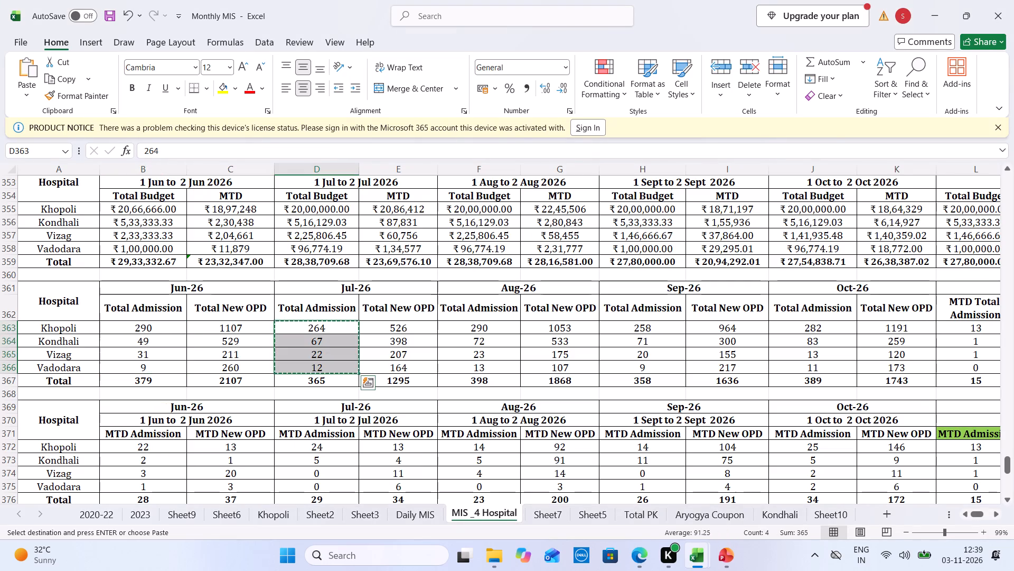
{"action": "key", "text": "ctrl+Tab"}
{"action": "key", "text": "ctrl+Tab"}
{"action": "left_click", "coordinate": [343, 397]}
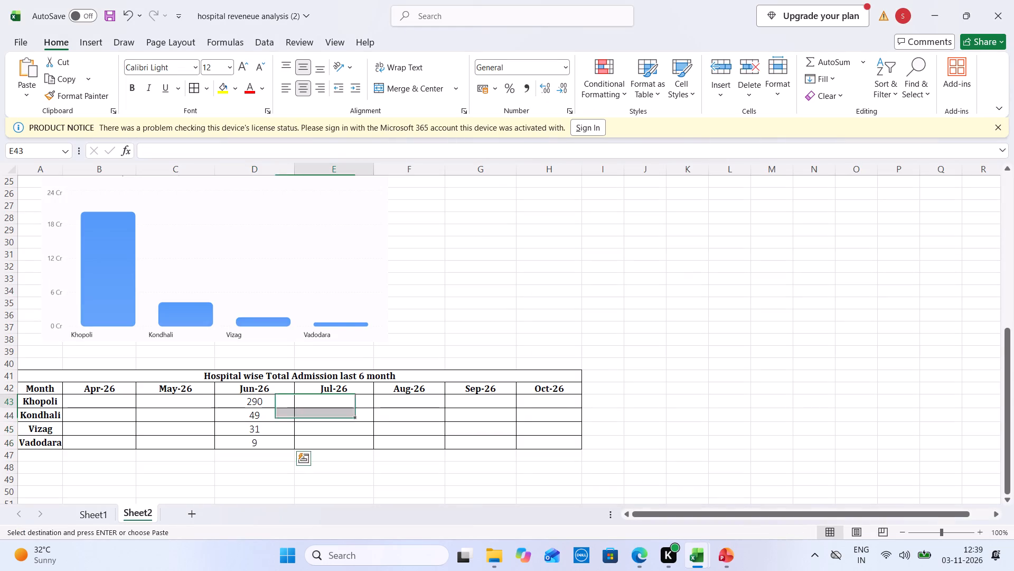
{"action": "key", "text": "ctrl+v"}
Copy the Aug-26 Total Admission figures from Monthly MIS F363:F366 into Sheet2's Aug-26 column starting at F43.
{"action": "key", "text": "ctrl+Tab"}
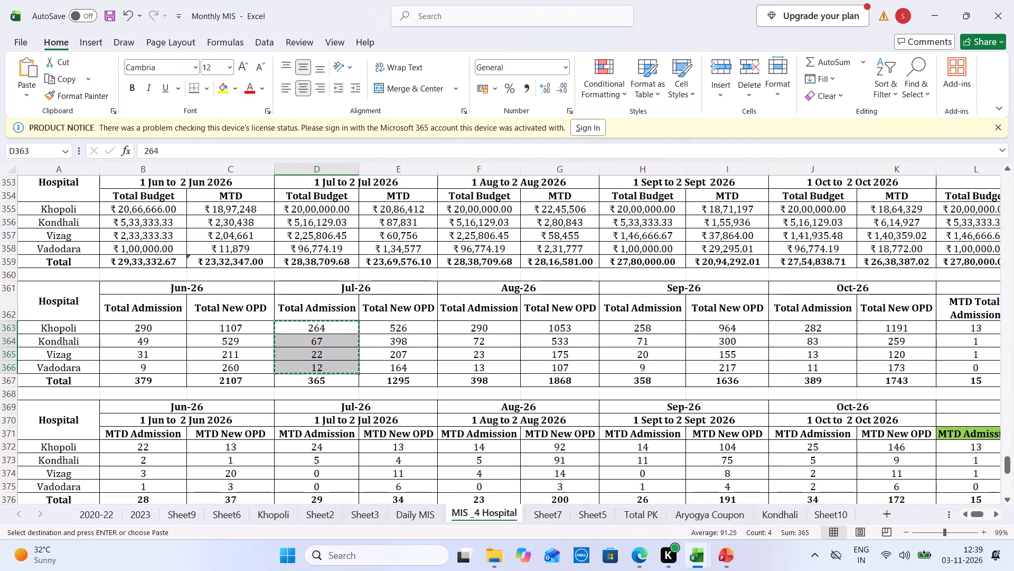
{"action": "left_click_drag", "start_coordinate": [490, 333], "coordinate": [487, 363]}
{"action": "key", "text": "ctrl+c"}
{"action": "key", "text": "ctrl+Tab"}
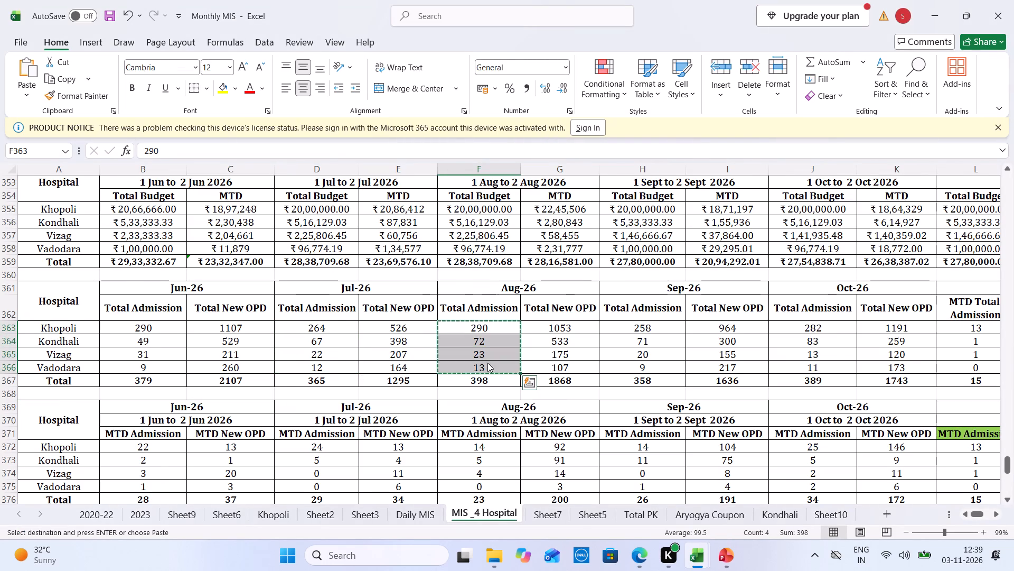
{"action": "key", "text": "ctrl+Tab"}
{"action": "left_click", "coordinate": [411, 402]}
{"action": "key", "text": "ctrl+v"}
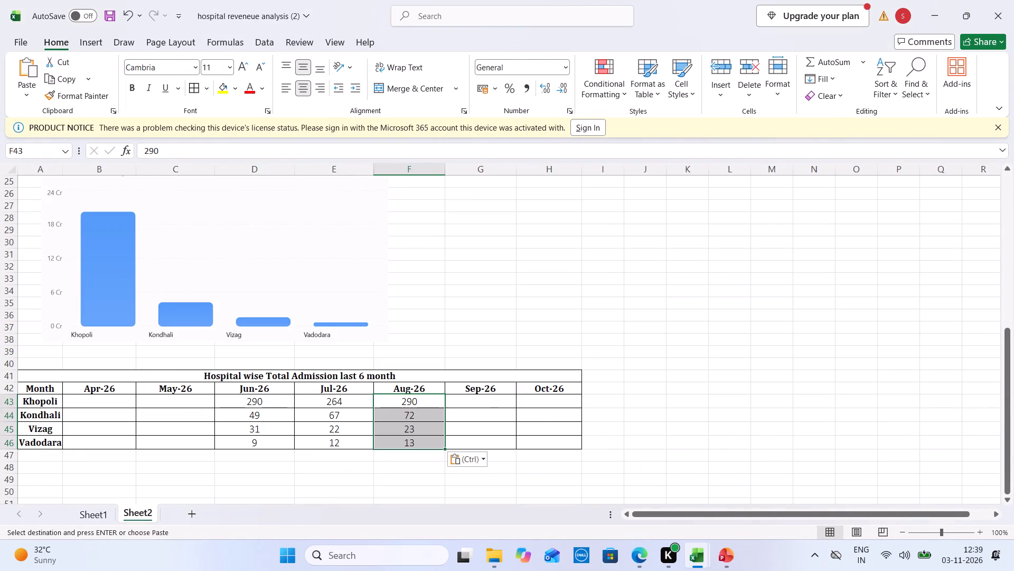
Copy the Sep-26 Total Admission figures from Monthly MIS H363:H366 into Sheet2's Sep-26 column starting at G43.
{"action": "key", "text": "ctrl+Tab"}
{"action": "left_click_drag", "start_coordinate": [663, 326], "coordinate": [655, 362]}
{"action": "key", "text": "ctrl+c"}
{"action": "key", "text": "ctrl+Tab"}
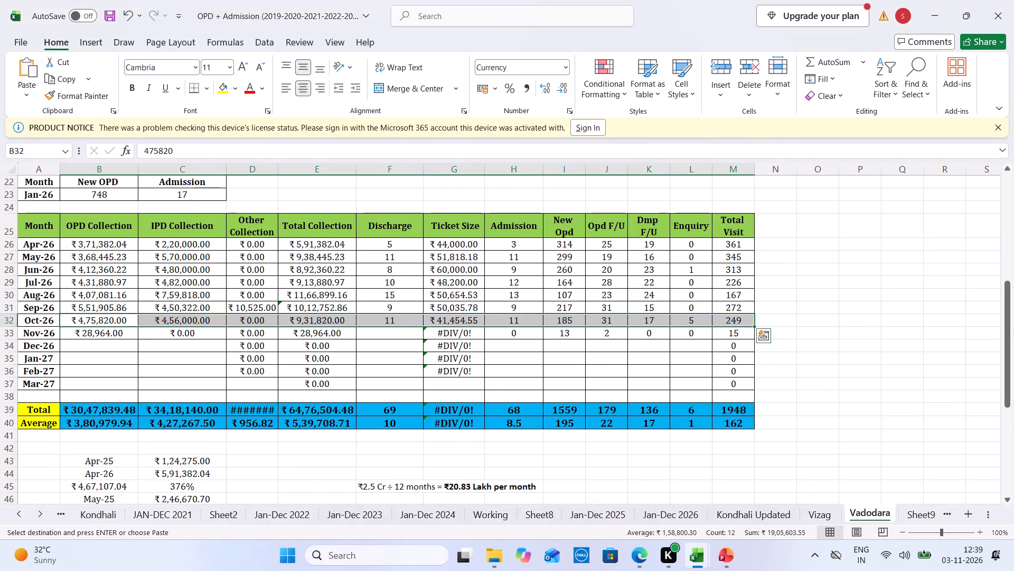
{"action": "key", "text": "ctrl+Tab"}
{"action": "left_click", "coordinate": [485, 401]}
{"action": "key", "text": "ctrl+v"}
{"action": "key", "text": "ctrl+v"}
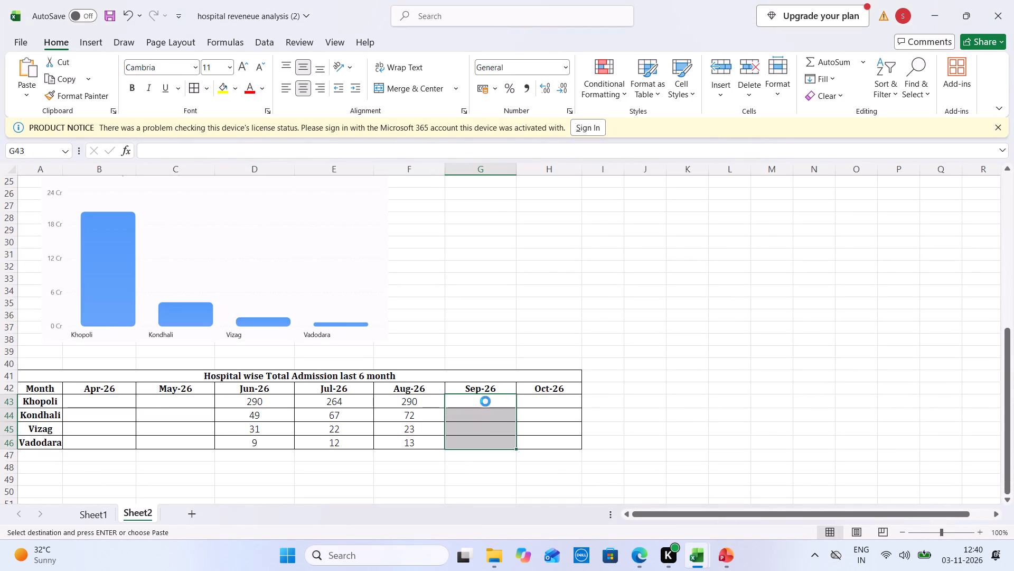
Copy the Oct-26 Total Admission figures from Monthly MIS J363:J366 into Sheet2's Oct-26 column starting at H43.
{"action": "key", "text": "ctrl+Tab"}
{"action": "left_click_drag", "start_coordinate": [822, 329], "coordinate": [819, 354]}
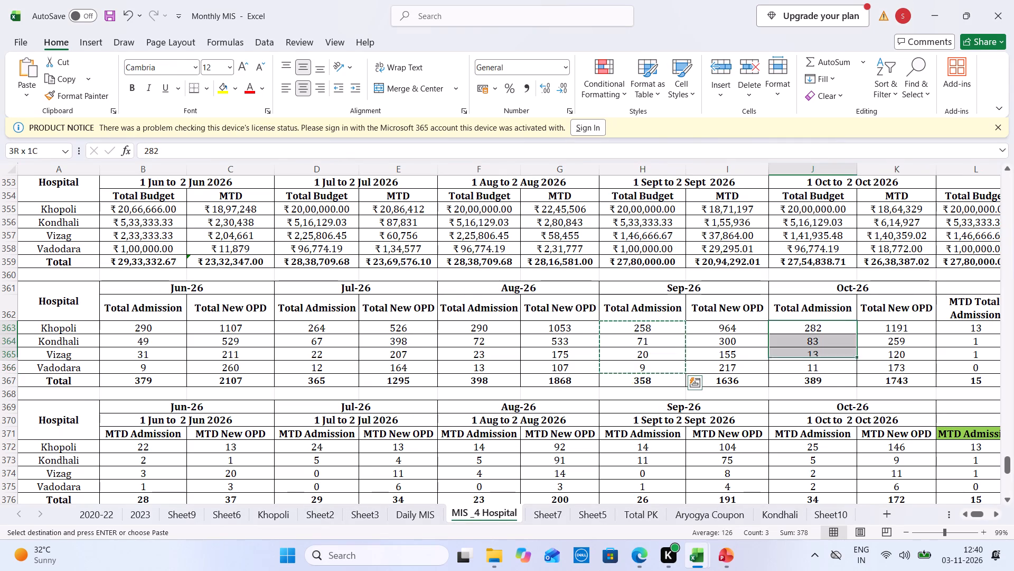
{"action": "left_click_drag", "start_coordinate": [819, 354], "coordinate": [818, 363]}
{"action": "key", "text": "ctrl+c"}
{"action": "key", "text": "ctrl+Tab"}
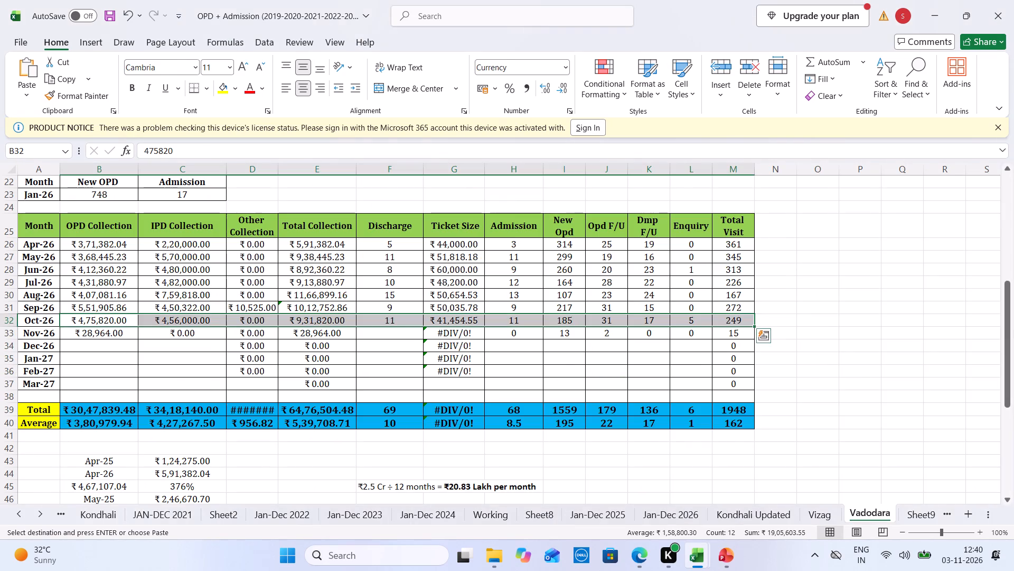
{"action": "key", "text": "ctrl+Tab"}
{"action": "left_click", "coordinate": [539, 393]}
{"action": "key", "text": "ctrl+v"}
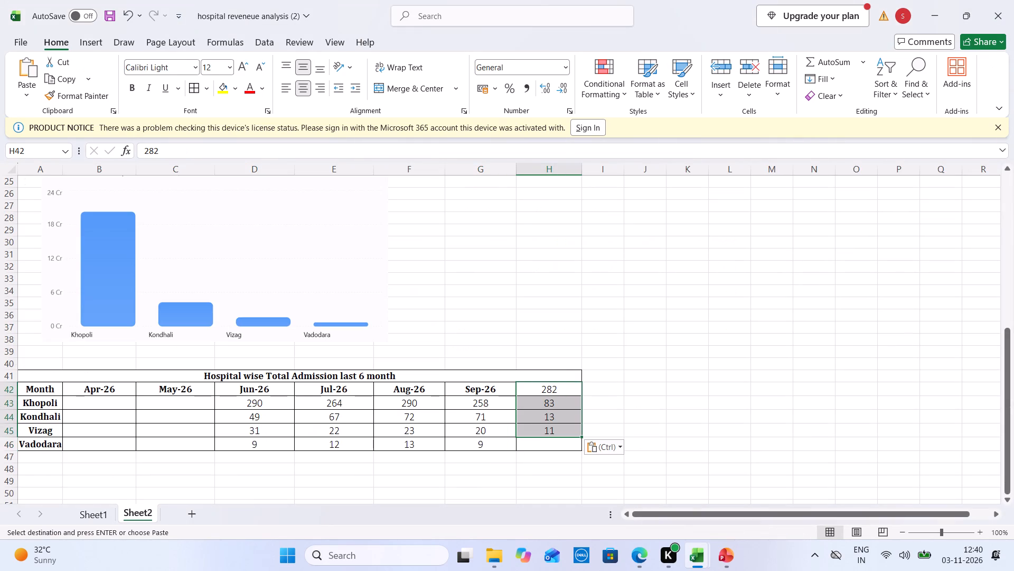
{"action": "key", "text": "ctrl+z"}
{"action": "left_click", "coordinate": [534, 401]}
{"action": "key", "text": "ctrl+v"}
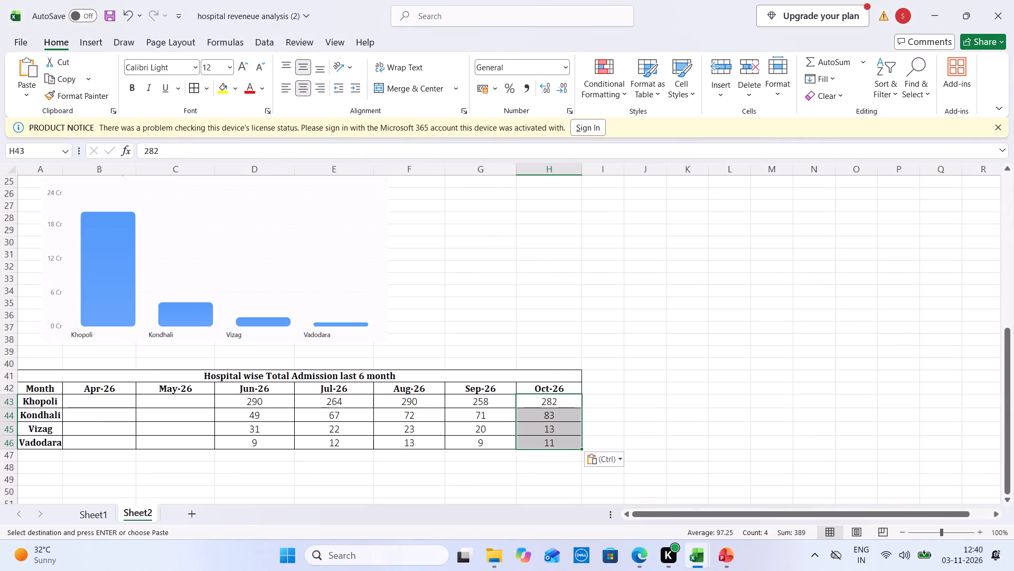
Apply the Cambria font to the admission table range A40:H46.
{"action": "left_click_drag", "start_coordinate": [59, 369], "coordinate": [437, 444]}
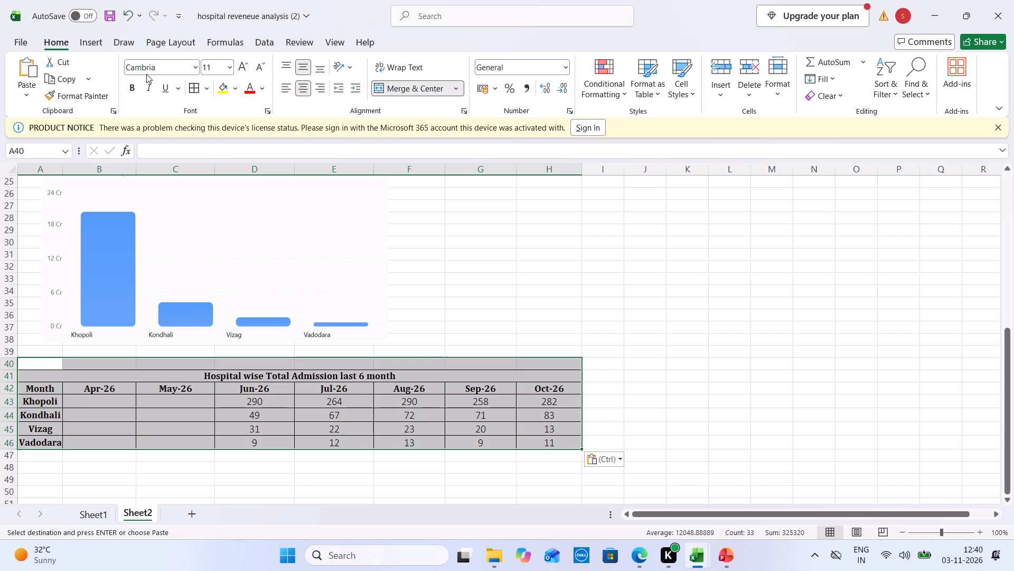
{"action": "left_click", "coordinate": [165, 69]}
{"action": "type", "text": "cam"}
{"action": "key", "text": "Return"}
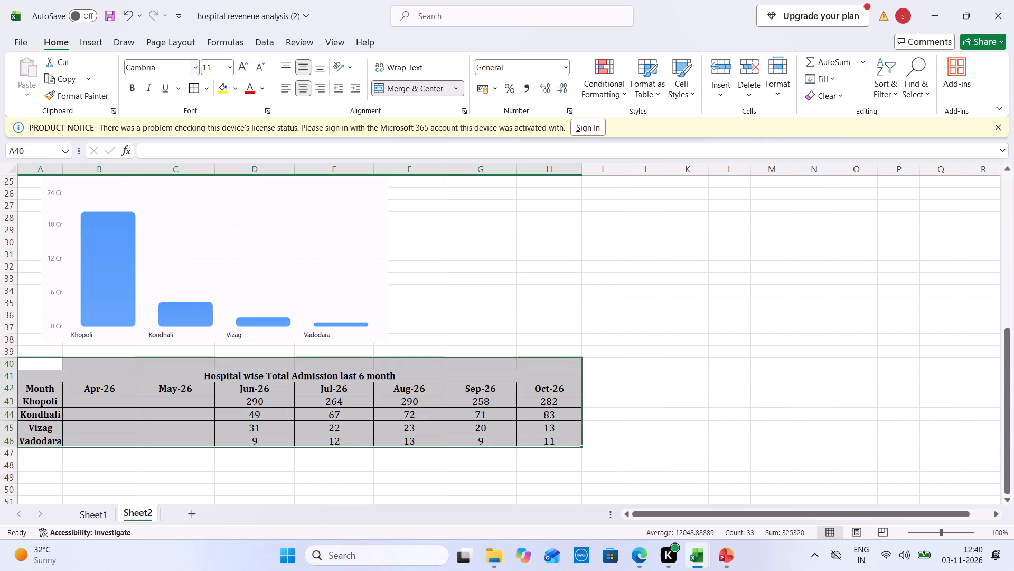
Close the Monthly MIS workbook.
{"action": "left_click", "coordinate": [184, 398]}
{"action": "key", "text": "ctrl+Tab"}
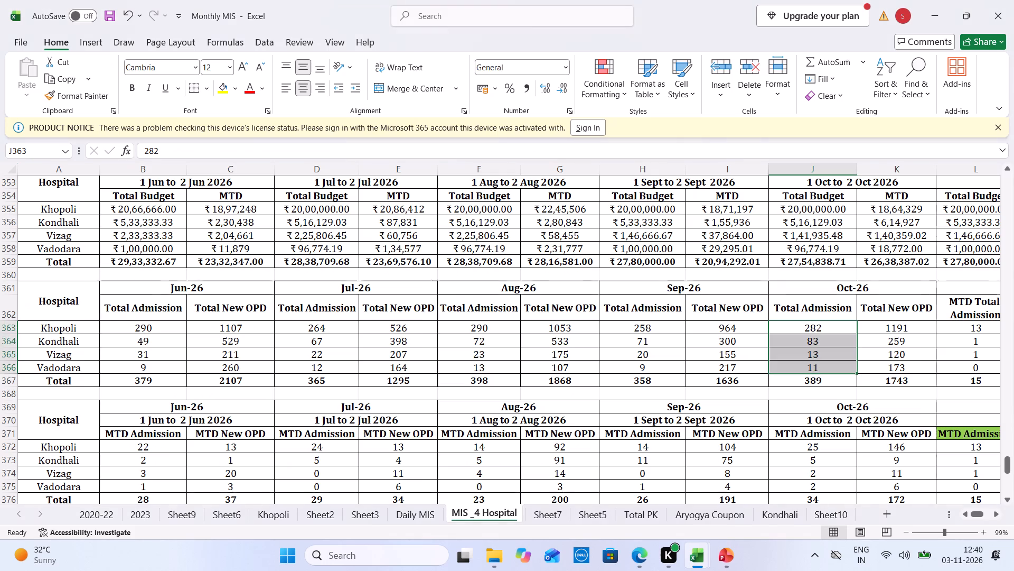
{"action": "left_click", "coordinate": [1013, 0]}
{"action": "left_click", "coordinate": [494, 369]}
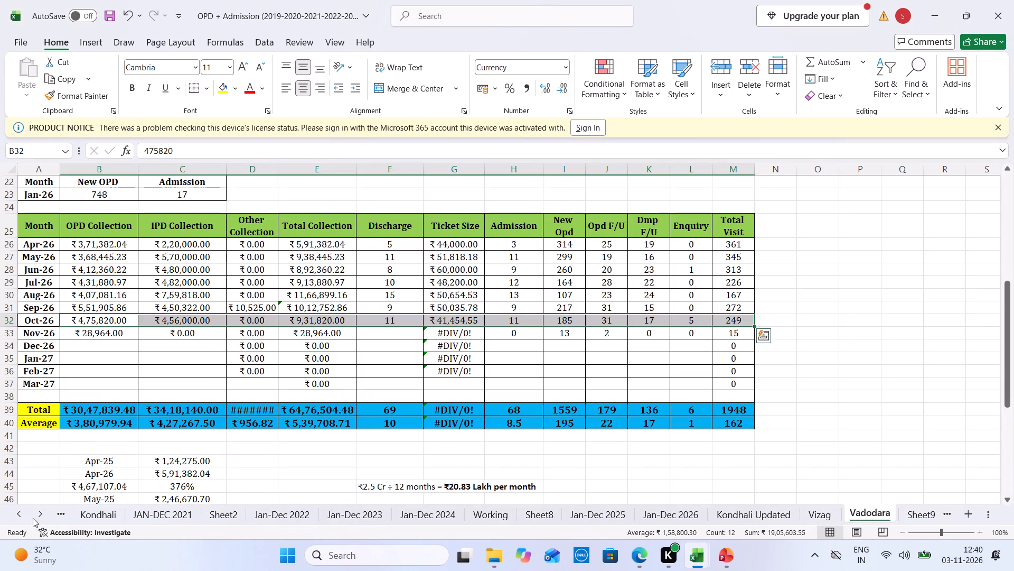
Enter Khopoli's admissions from the OPD + Admission workbook's Khopoli sheet into Sheet2: 253 for Apr-26 and 309 for May-26.
{"action": "left_click", "coordinate": [29, 519]}
{"action": "left_click", "coordinate": [91, 515]}
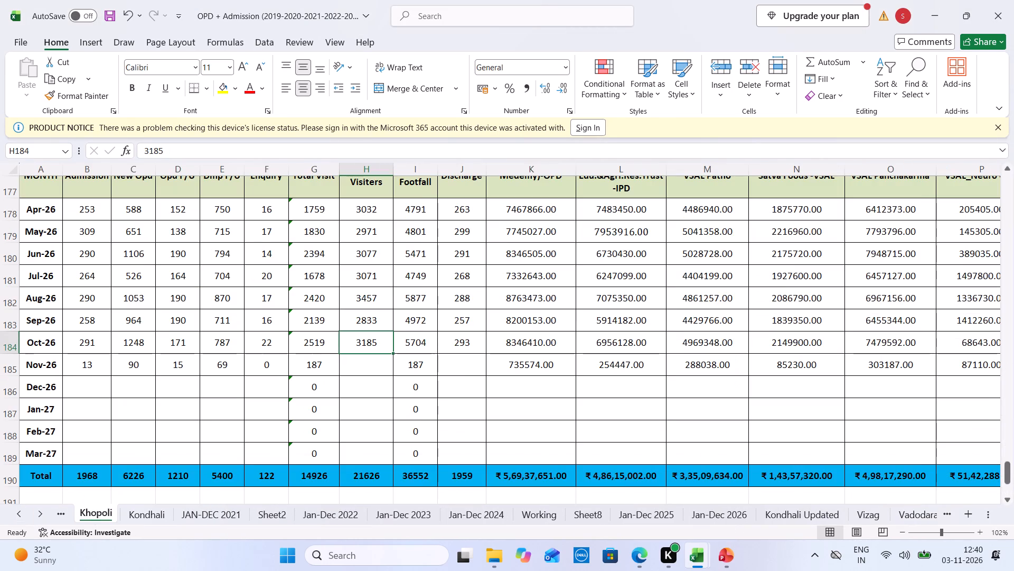
{"action": "key", "text": "ctrl+Tab"}
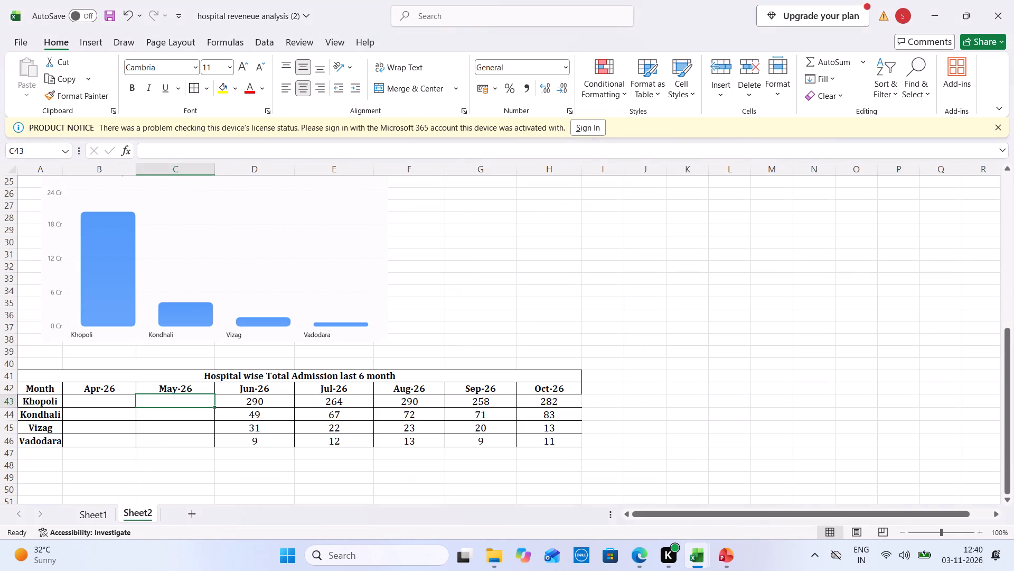
{"action": "left_click", "coordinate": [113, 401]}
{"action": "key", "text": "ctrl+Tab"}
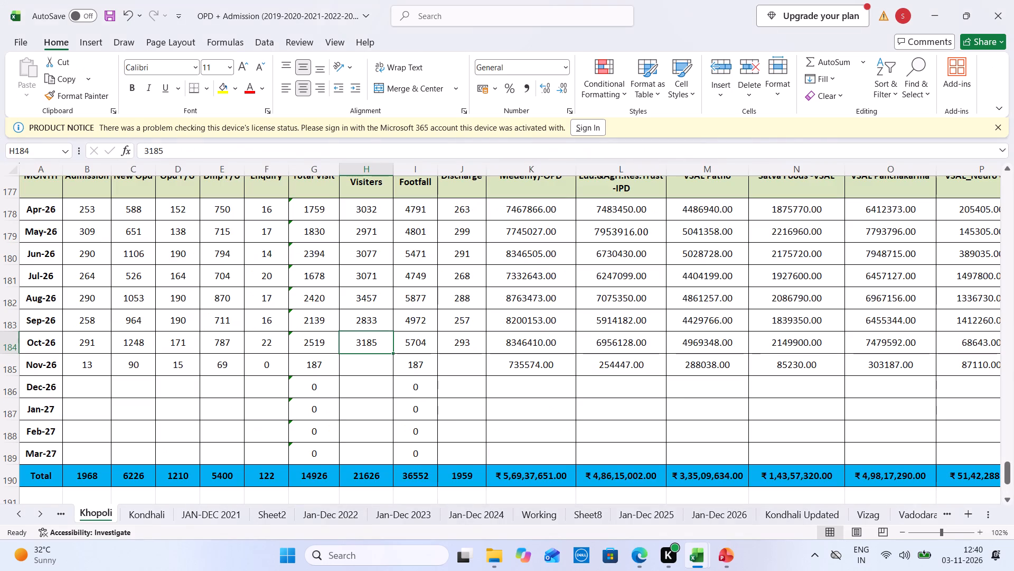
{"action": "key", "text": "ctrl+Tab"}
{"action": "type", "text": "253"}
{"action": "key", "text": "Tab"}
{"action": "type", "text": "309"}
{"action": "key", "text": "Tab"}
Enter Kondhali's admissions from the OPD + Admission workbook's Working sheet into Sheet2: 95 for Apr-26 and 62 for May-26.
{"action": "key", "text": "ctrl+Tab"}
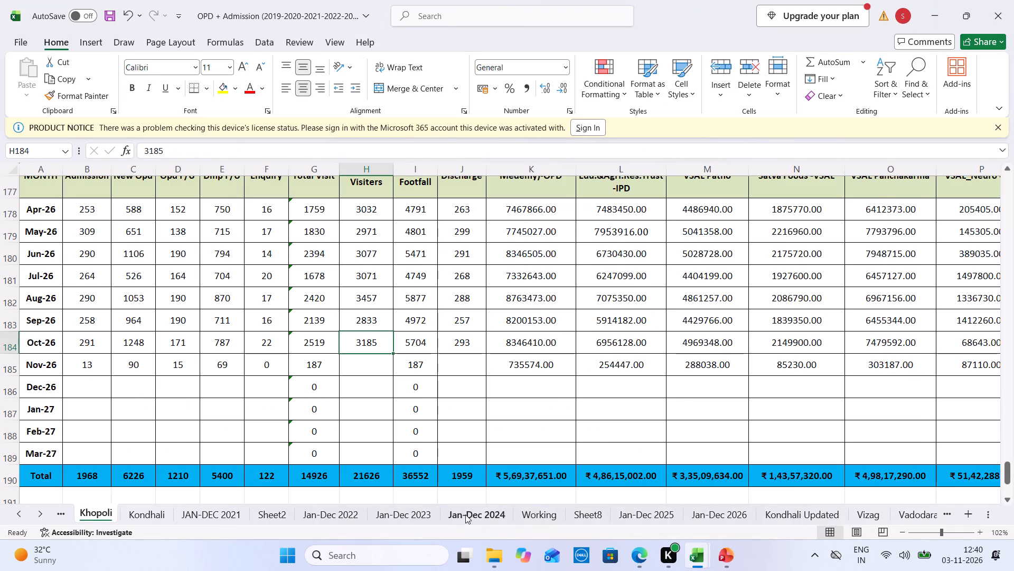
{"action": "left_click", "coordinate": [529, 513]}
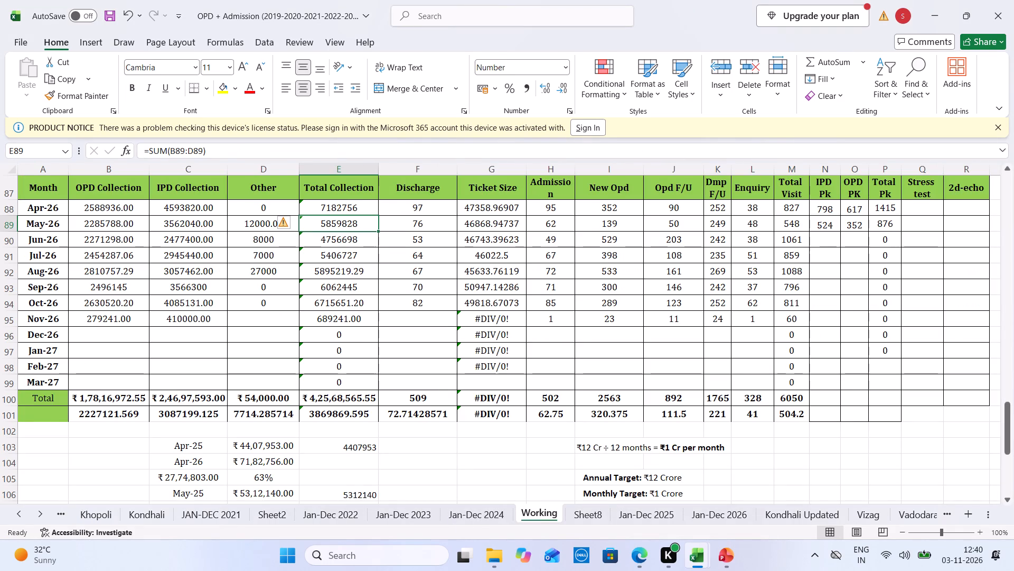
{"action": "key", "text": "ctrl+Tab"}
{"action": "left_click", "coordinate": [109, 417]}
{"action": "type", "text": "95"}
{"action": "key", "text": "Tab"}
{"action": "type", "text": "62"}
{"action": "key", "text": "Tab"}
Enter Vizag's admissions from the OPD + Admission workbook's Vizag sheet into Sheet2: 17 for Apr-26 and 30 for May-26.
{"action": "key", "text": "ctrl+Tab"}
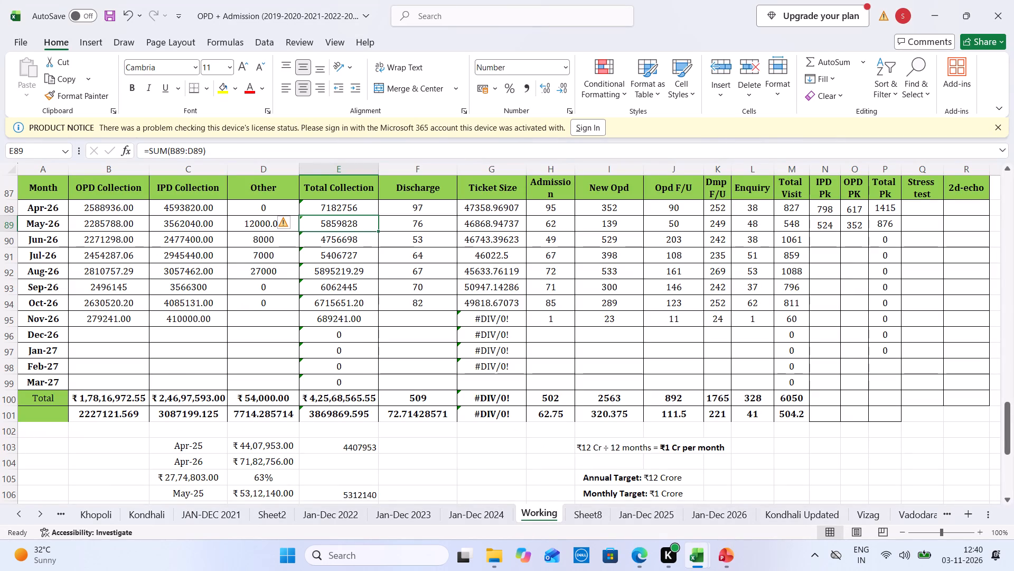
{"action": "left_click", "coordinate": [878, 515]}
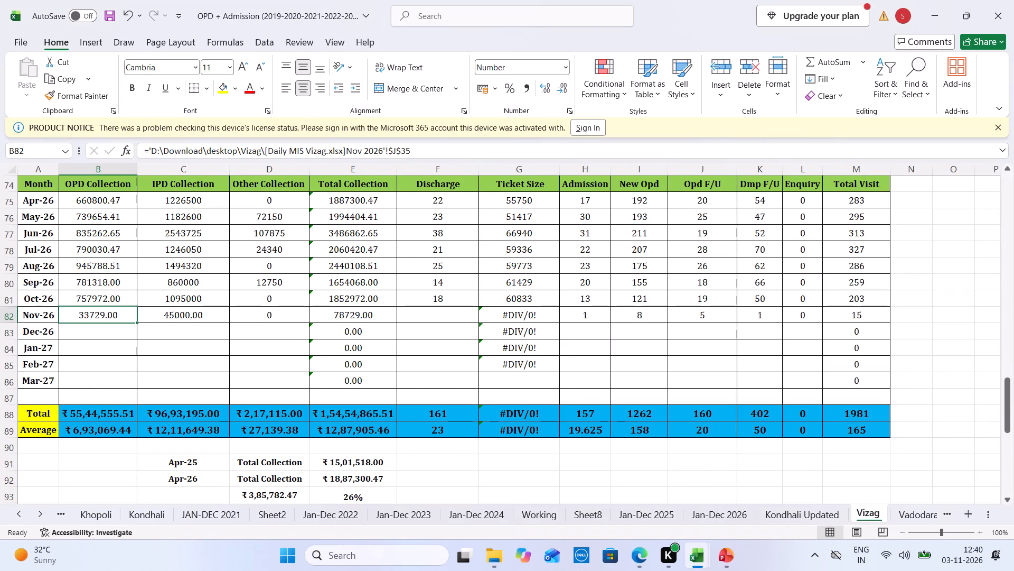
{"action": "key", "text": "ctrl+Tab"}
{"action": "left_click", "coordinate": [91, 436]}
{"action": "key", "text": "Up"}
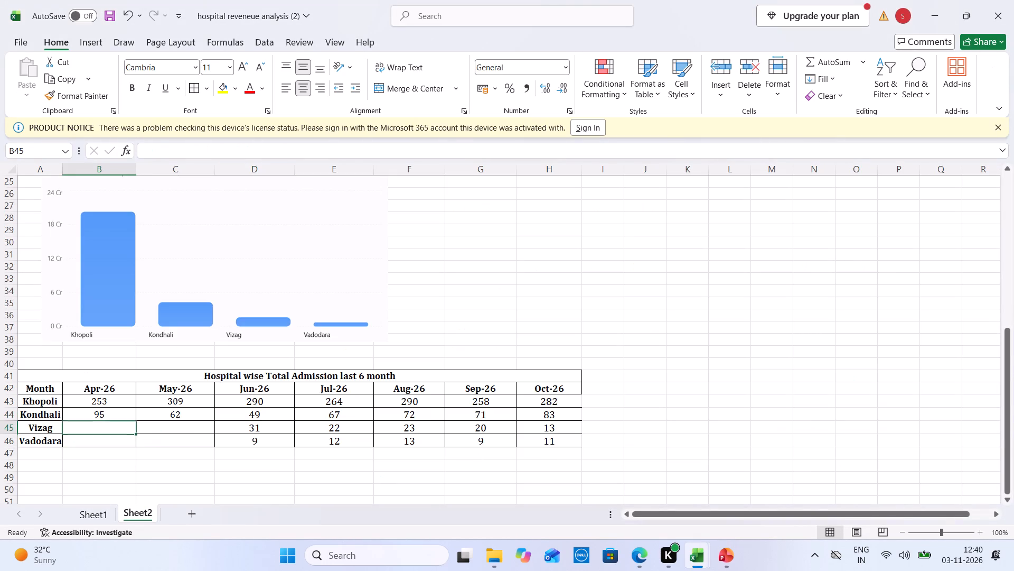
{"action": "type", "text": "17"}
{"action": "key", "text": "Tab"}
{"action": "type", "text": "30"}
{"action": "key", "text": "Tab"}
Enter Vadodara's admissions from the Vadodara sheet into Sheet2, 3 for Apr-26 and 11 for May-26, and save the workbook.
{"action": "key", "text": "ctrl+Tab"}
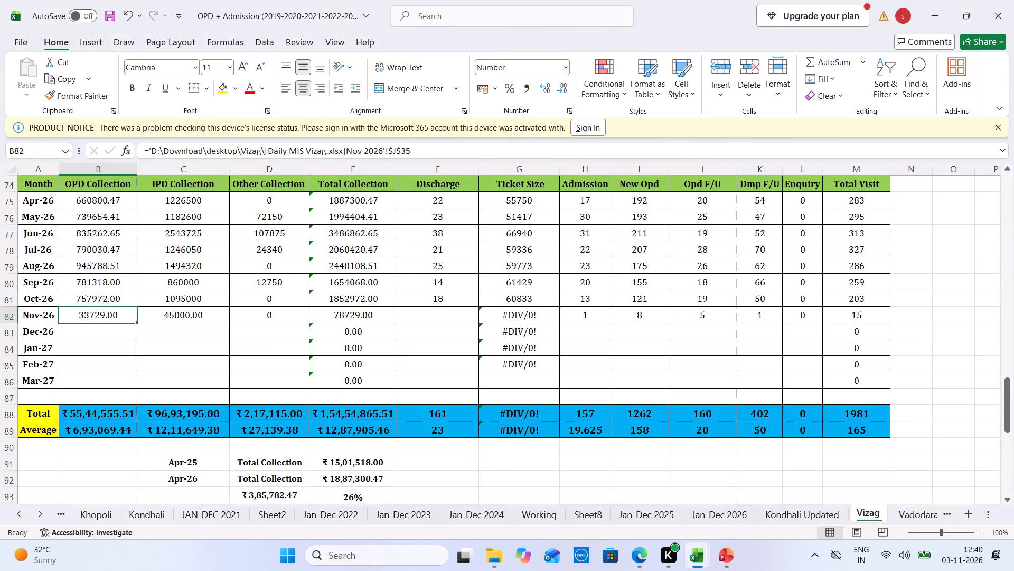
{"action": "left_click", "coordinate": [914, 517]}
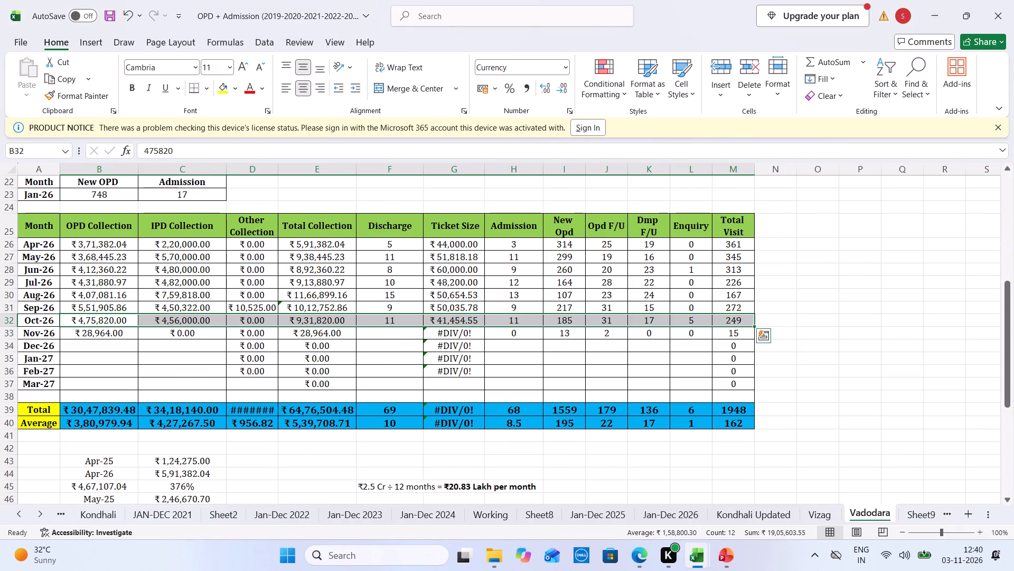
{"action": "key", "text": "ctrl+Tab"}
{"action": "left_click", "coordinate": [117, 444]}
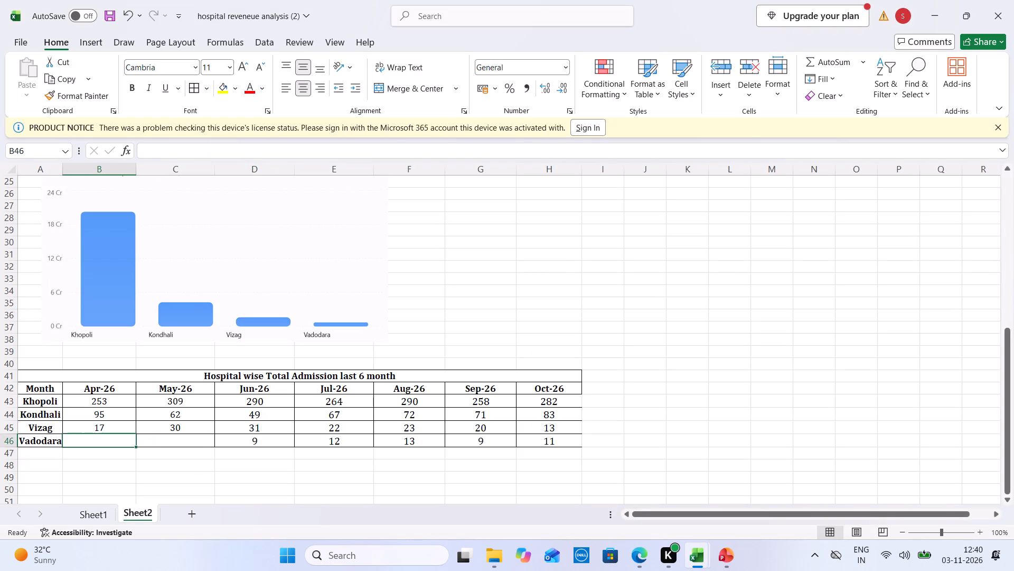
{"action": "key", "text": "3"}
{"action": "key", "text": "Tab"}
{"action": "type", "text": "11"}
{"action": "key", "text": "Tab"}
{"action": "key", "text": "ctrl+s"}
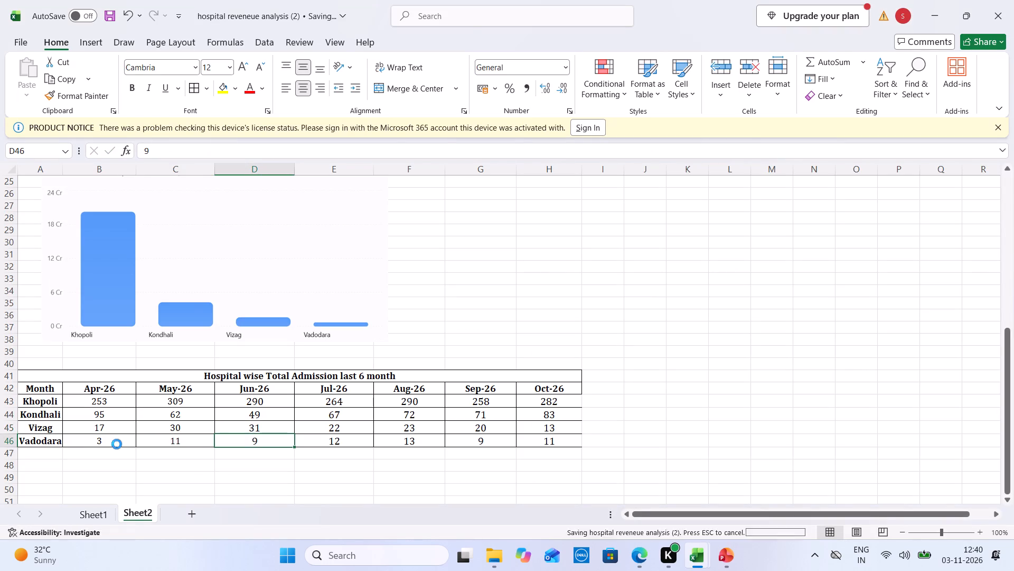
Apply borders to the whole admission table A41:H46 on Sheet2.
{"action": "left_click_drag", "start_coordinate": [557, 441], "coordinate": [49, 373]}
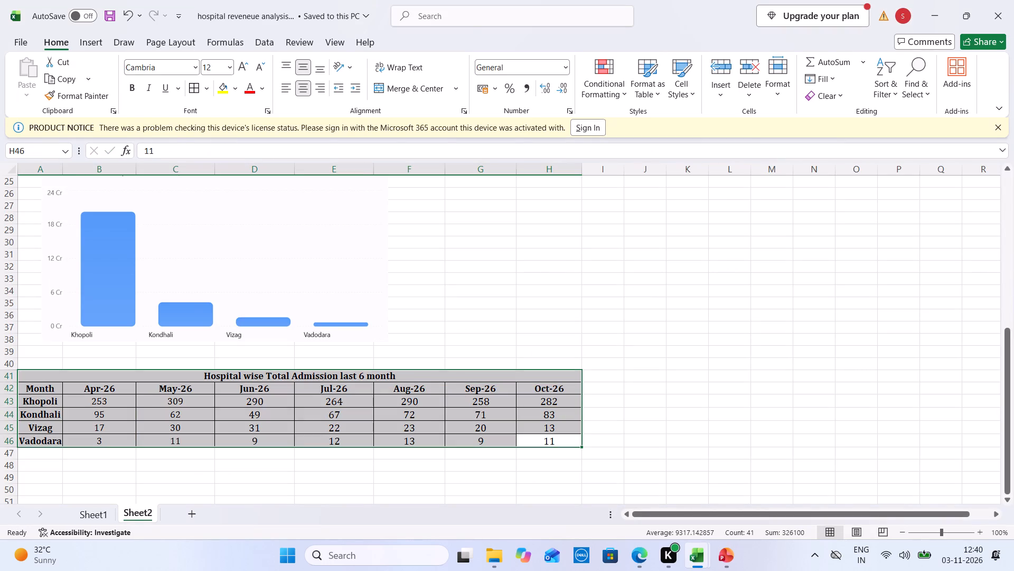
{"action": "left_click", "coordinate": [195, 89]}
Examine Sheet1's existing tables, especially the month-wise collection per bed table below the total admissions, and return to Sheet2.
{"action": "left_click", "coordinate": [90, 517]}
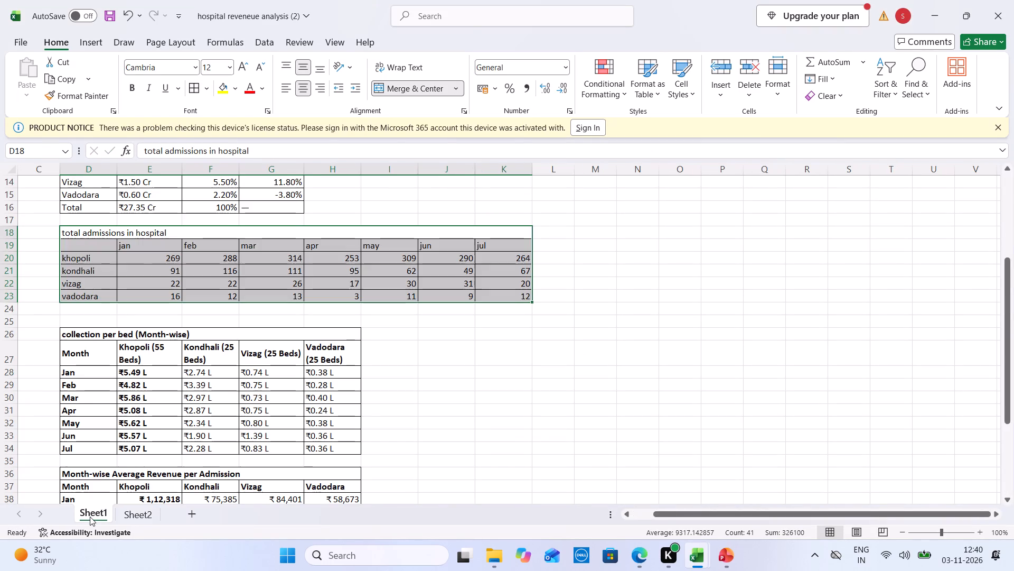
{"action": "key", "text": "Down"}
{"action": "key", "text": "Down"}
{"action": "key", "text": "Down"}
{"action": "key", "text": "Down"}
{"action": "key", "text": "Down"}
{"action": "key", "text": "Down"}
{"action": "key", "text": "Down"}
{"action": "key", "text": "Down"}
{"action": "key", "text": "Down"}
{"action": "key", "text": "Down"}
{"action": "key", "text": "Down"}
{"action": "key", "text": "Down"}
{"action": "key", "text": "Down"}
{"action": "key", "text": "Down"}
{"action": "key", "text": "Down"}
{"action": "key", "text": "Down"}
{"action": "key", "text": "Down"}
{"action": "key", "text": "Down"}
{"action": "key", "text": "Down"}
{"action": "key", "text": "Down"}
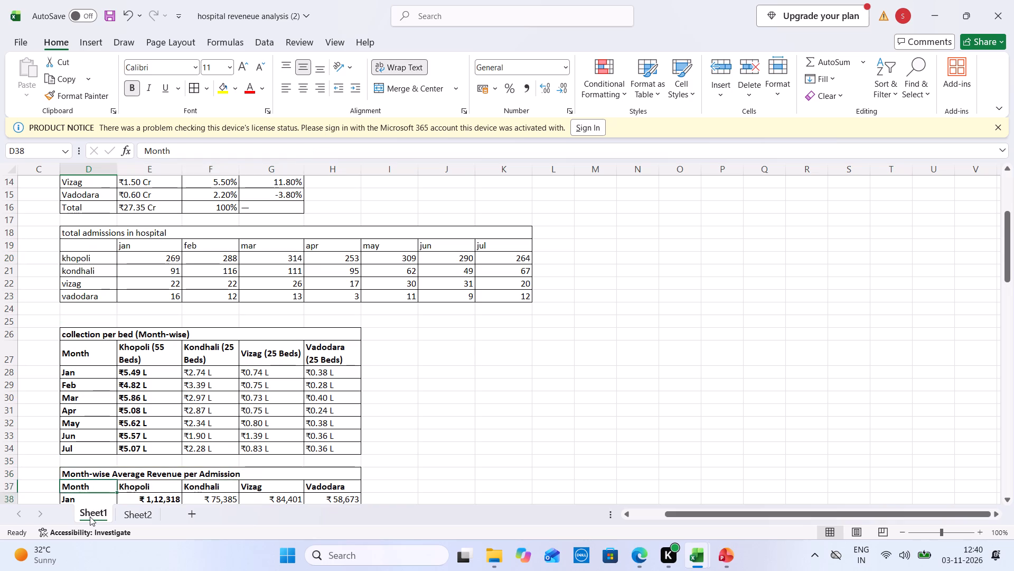
{"action": "key", "text": "Down"}
{"action": "key", "text": "Down"}
{"action": "left_click", "coordinate": [159, 317]}
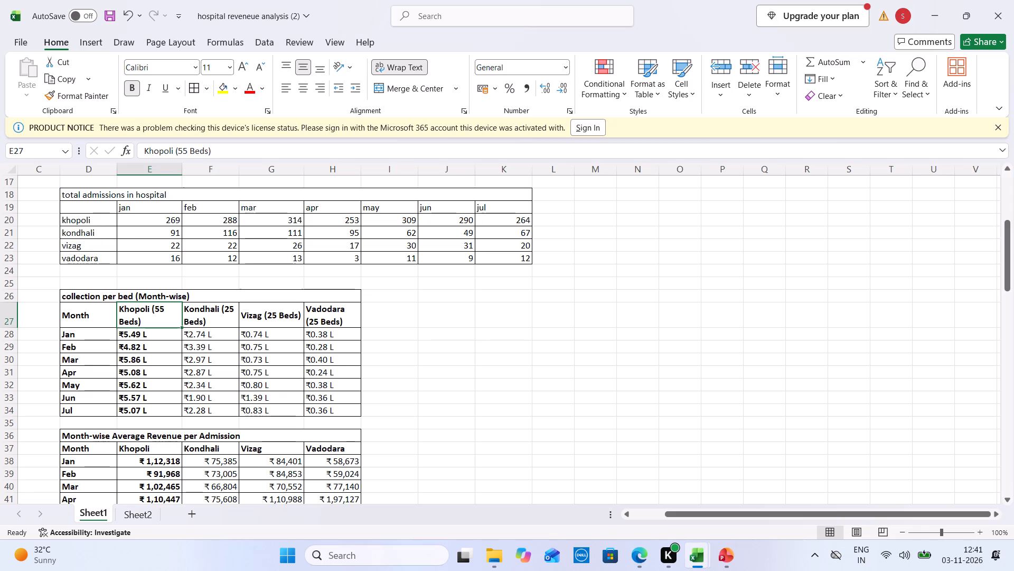
{"action": "left_click_drag", "start_coordinate": [104, 292], "coordinate": [118, 293]}
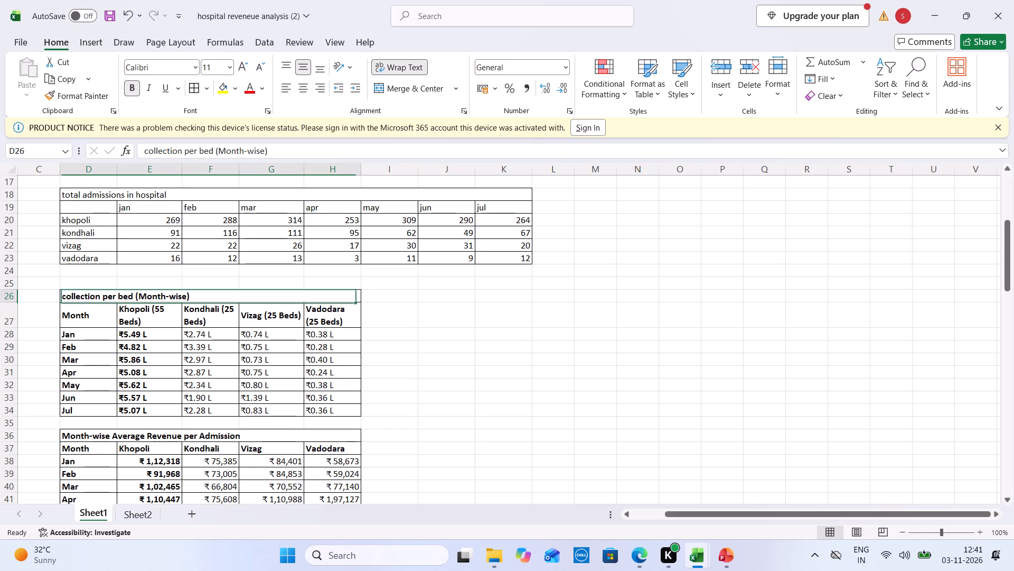
{"action": "left_click_drag", "start_coordinate": [118, 293], "coordinate": [122, 312]}
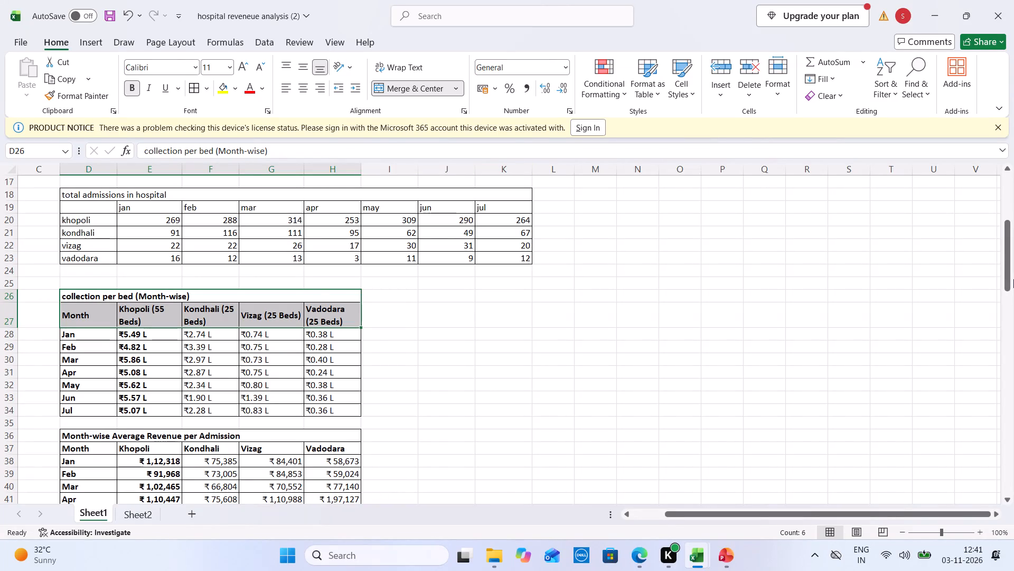
{"action": "left_click_drag", "start_coordinate": [1005, 282], "coordinate": [1013, 233]}
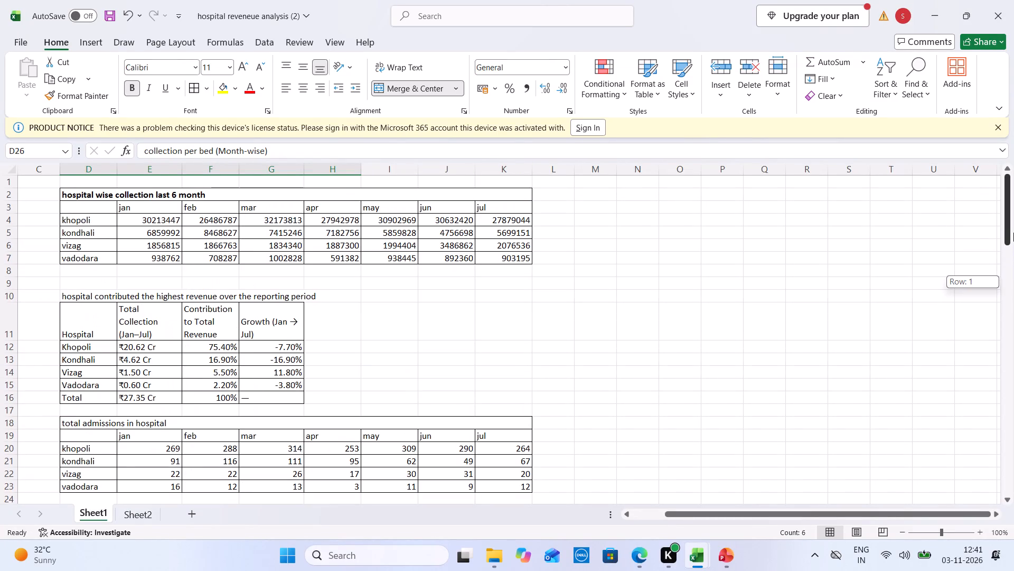
{"action": "left_click_drag", "start_coordinate": [1013, 233], "coordinate": [1013, 280]}
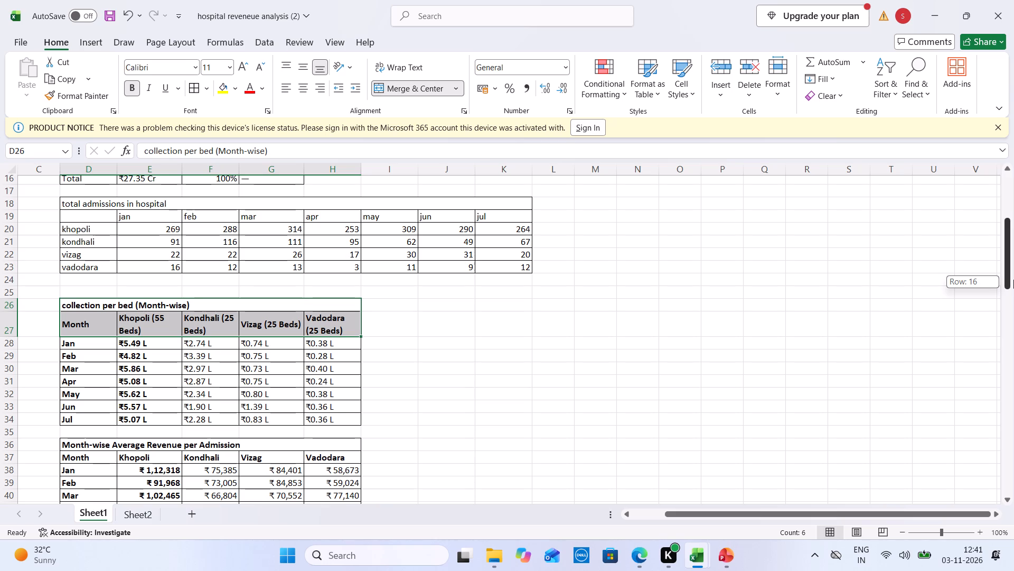
{"action": "left_click_drag", "start_coordinate": [1013, 280], "coordinate": [1013, 229]}
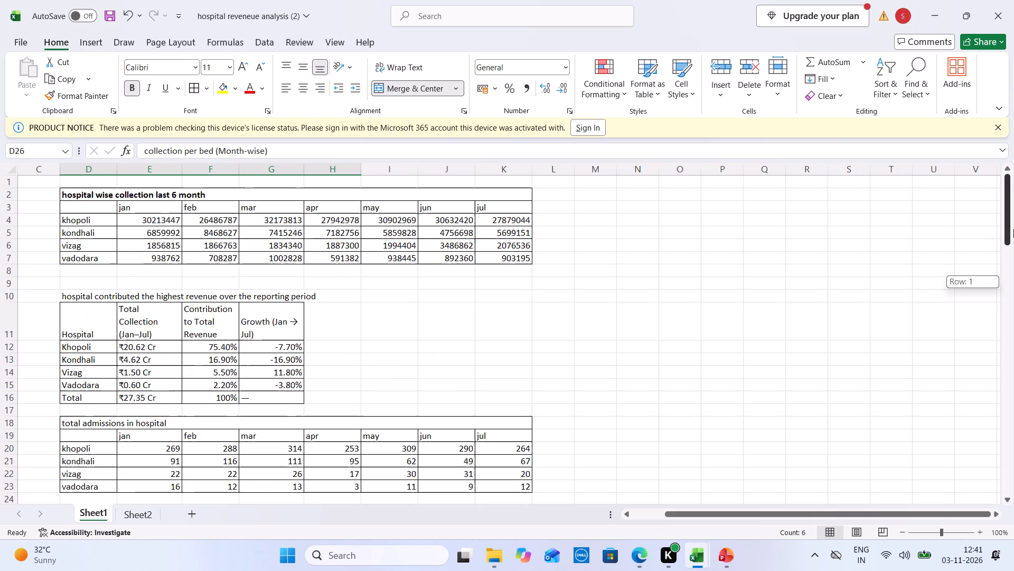
{"action": "left_click_drag", "start_coordinate": [1013, 229], "coordinate": [1013, 226]}
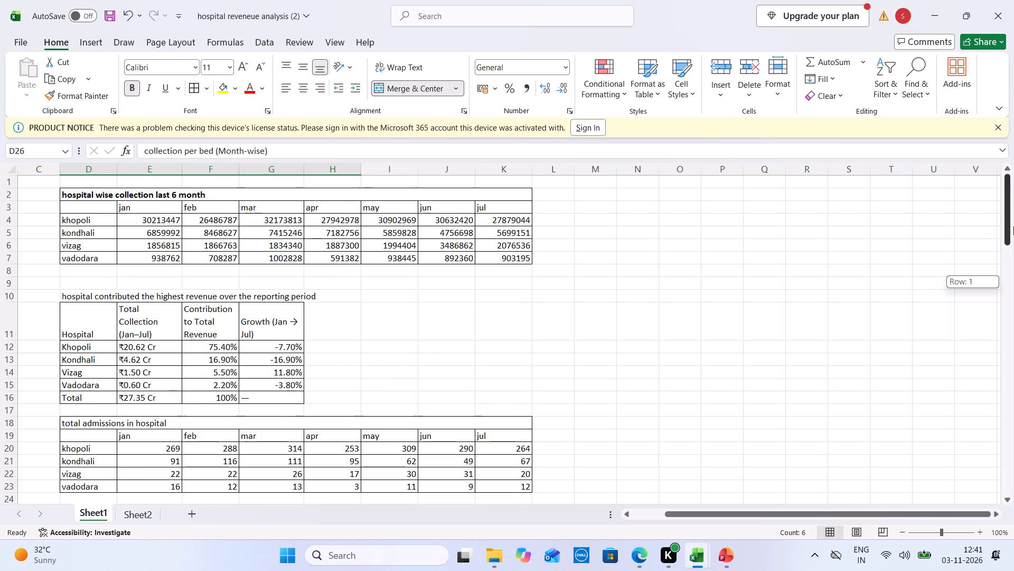
{"action": "left_click_drag", "start_coordinate": [1013, 226], "coordinate": [1013, 274]}
{"action": "left_click", "coordinate": [566, 321]}
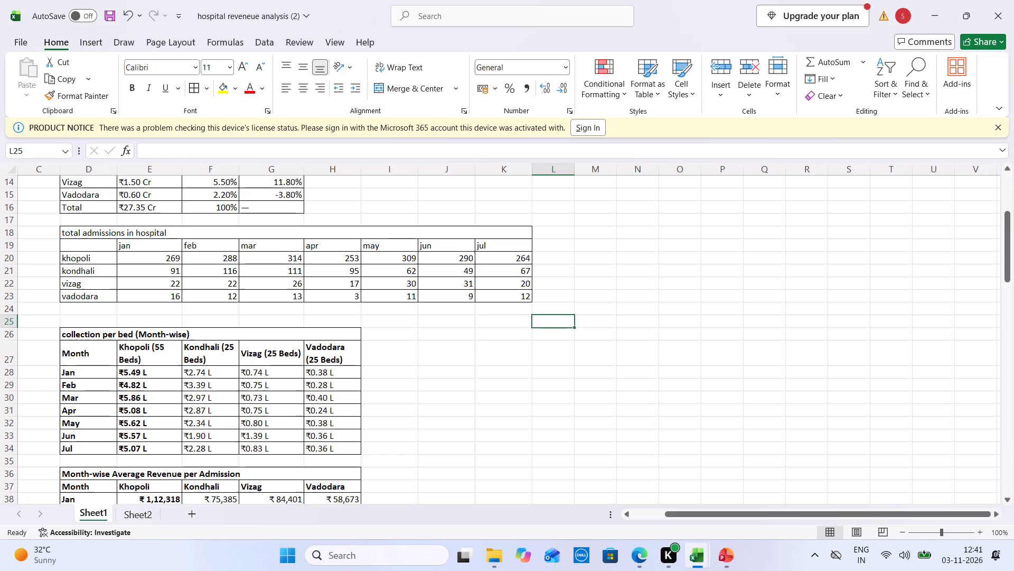
{"action": "left_click", "coordinate": [170, 337]}
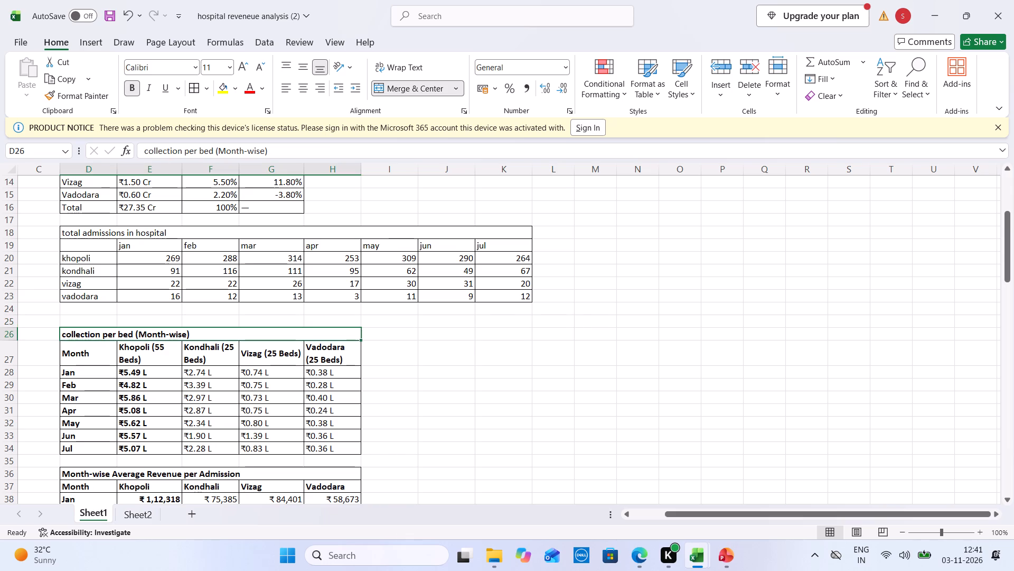
{"action": "left_click_drag", "start_coordinate": [115, 332], "coordinate": [229, 446]}
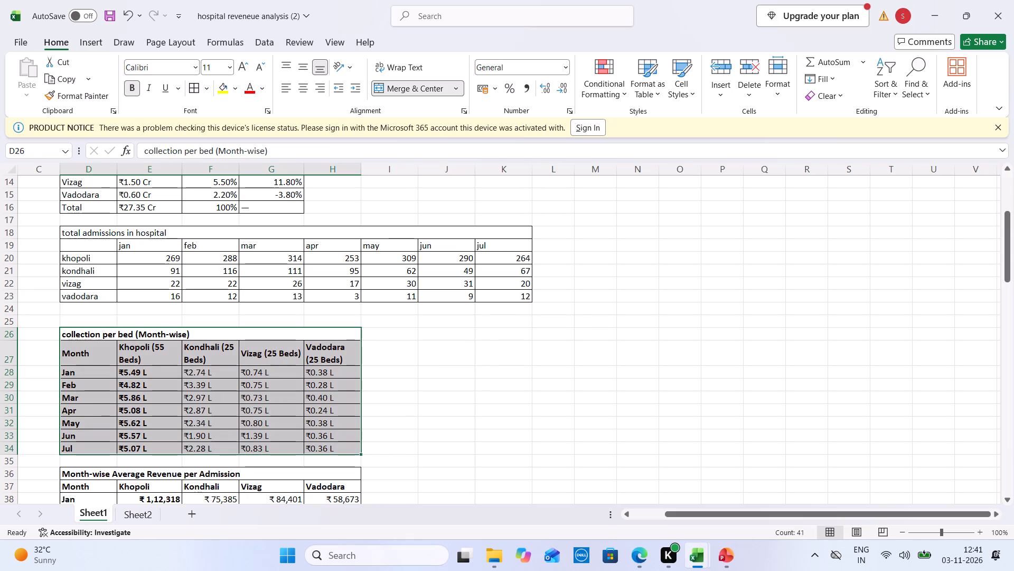
{"action": "left_click", "coordinate": [152, 517]}
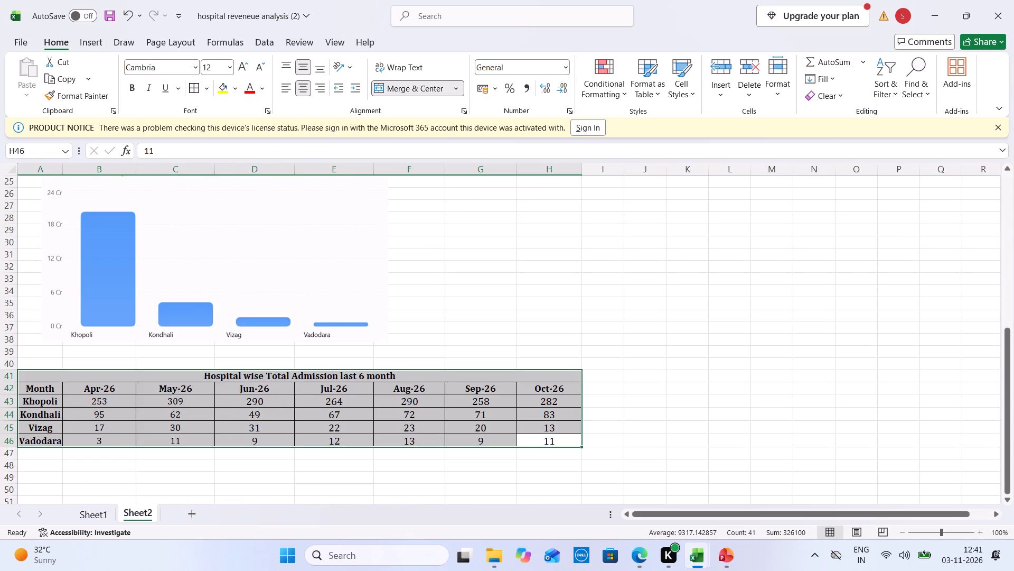
Copy the Khopoli sheet's Trust-IPD column with header, through Oct-26, from the OPD + Admission workbook into a new Sheet3 at B2.
{"action": "key", "text": "ctrl+Tab"}
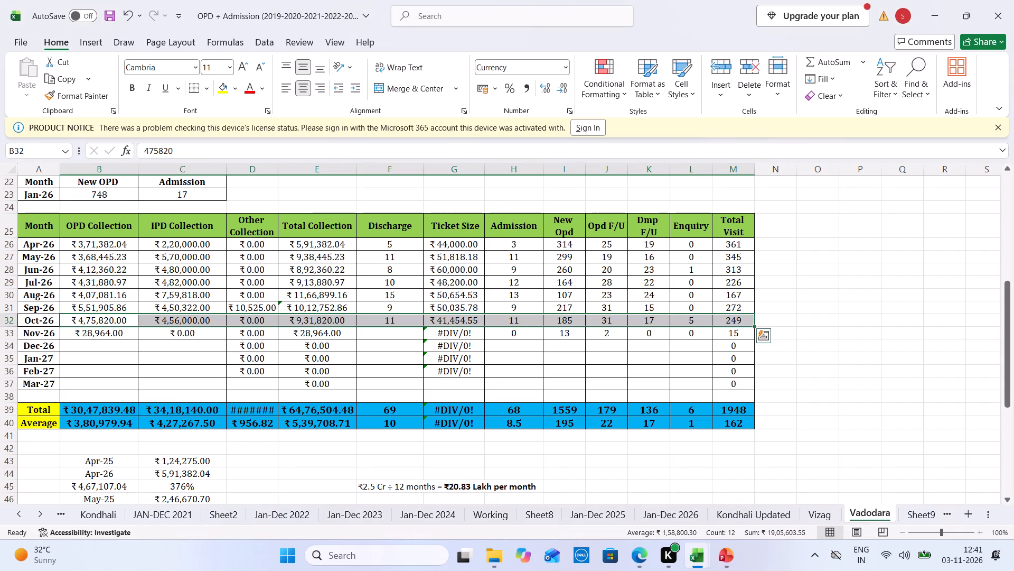
{"action": "left_click", "coordinate": [17, 513]}
{"action": "left_click", "coordinate": [89, 513]}
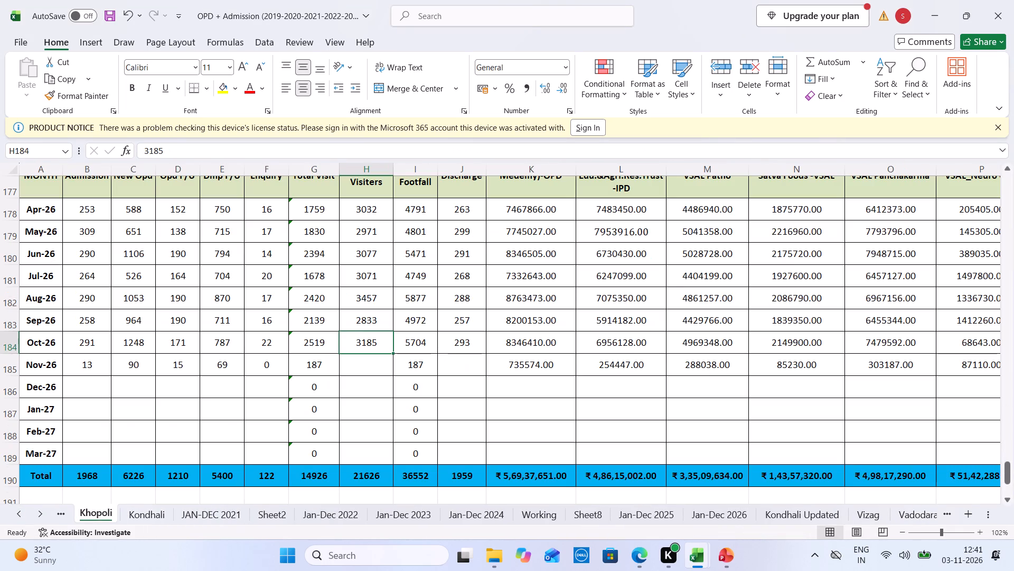
{"action": "left_click_drag", "start_coordinate": [643, 177], "coordinate": [631, 345]}
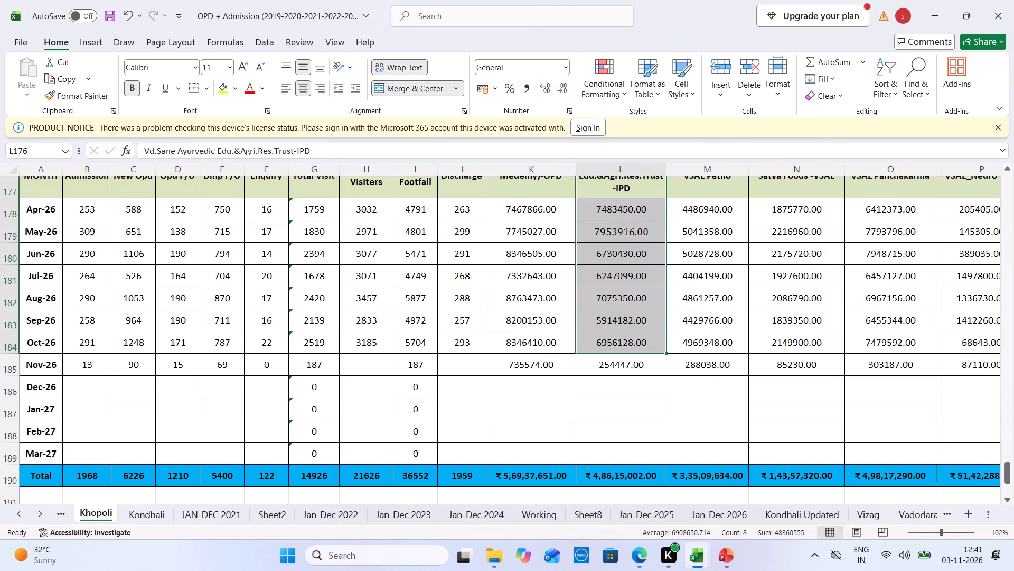
{"action": "key", "text": "ctrl+c"}
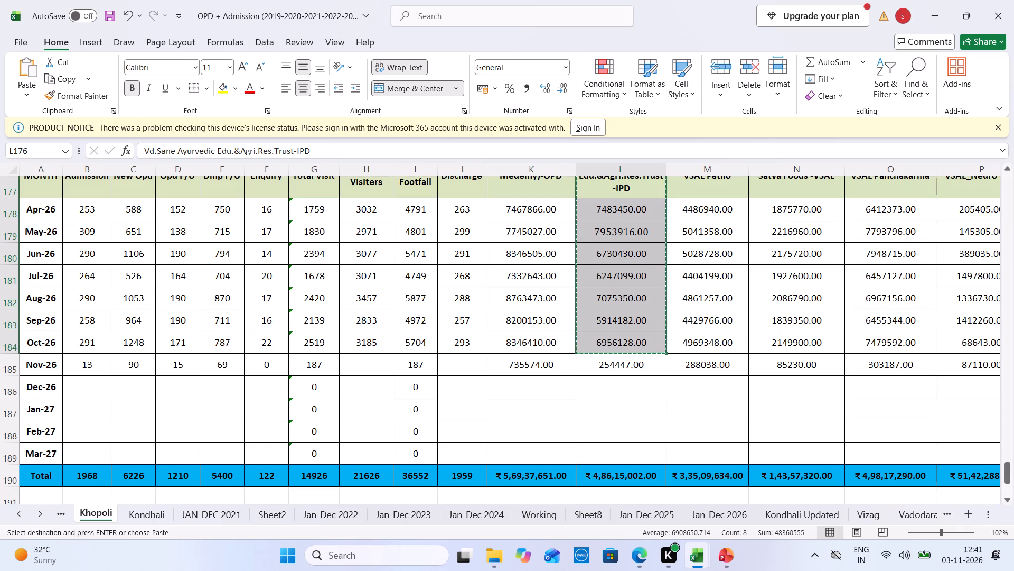
{"action": "key", "text": "ctrl+Tab"}
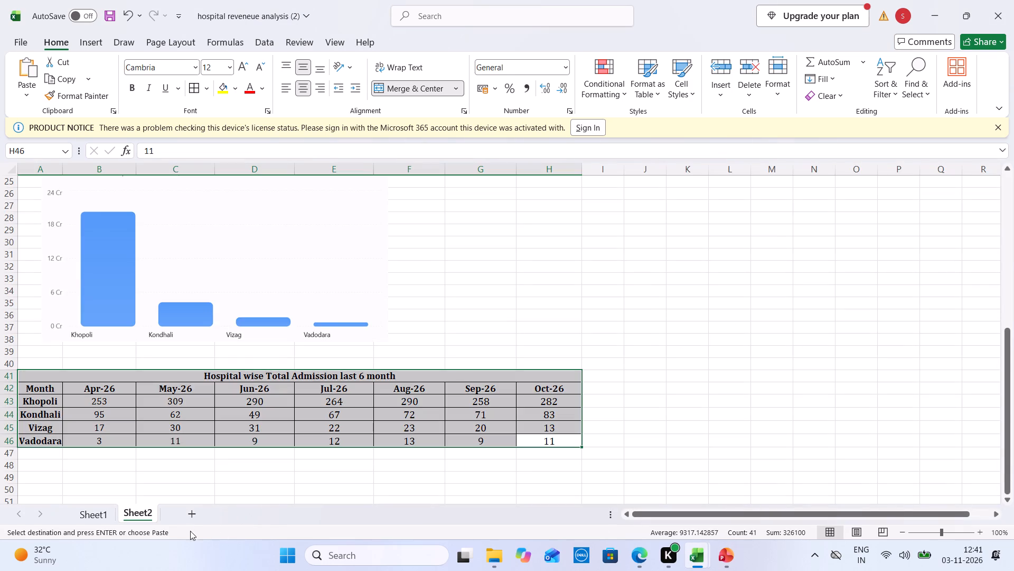
{"action": "left_click", "coordinate": [187, 518]}
{"action": "left_click", "coordinate": [52, 199]}
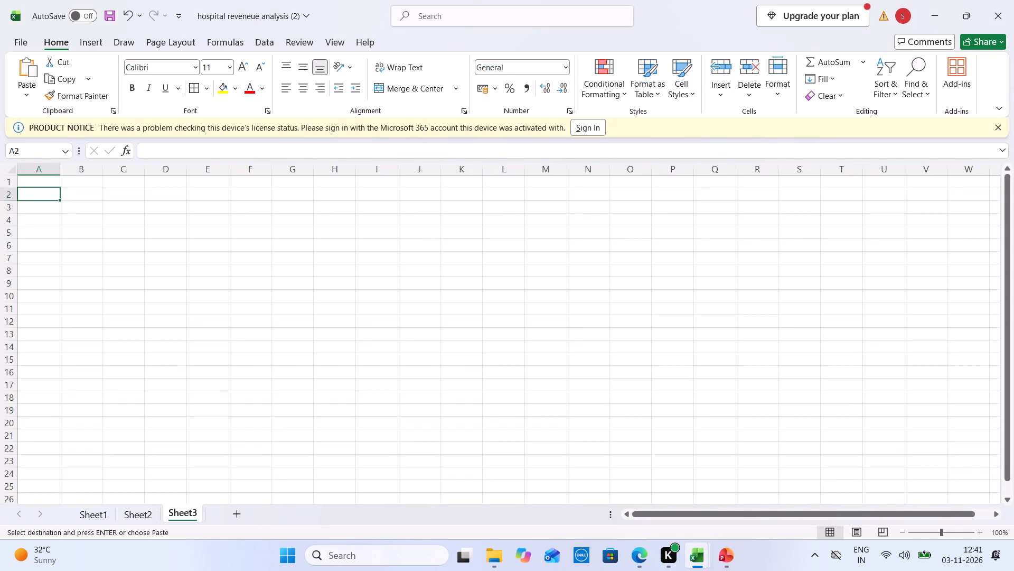
{"action": "left_click", "coordinate": [88, 191]}
{"action": "key", "text": "ctrl+v"}
Copy the IPD Collection column with header, Apr-26 to Oct-26 (C87:C94), from the OPD + Admission workbook's Working sheet for Sheet3.
{"action": "key", "text": "ctrl+Tab"}
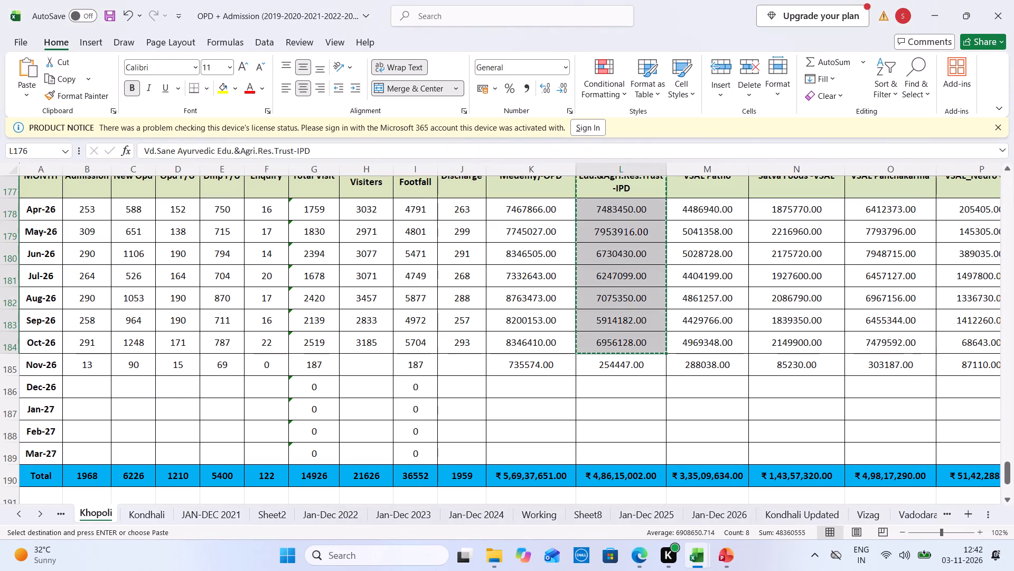
{"action": "left_click", "coordinate": [562, 517]}
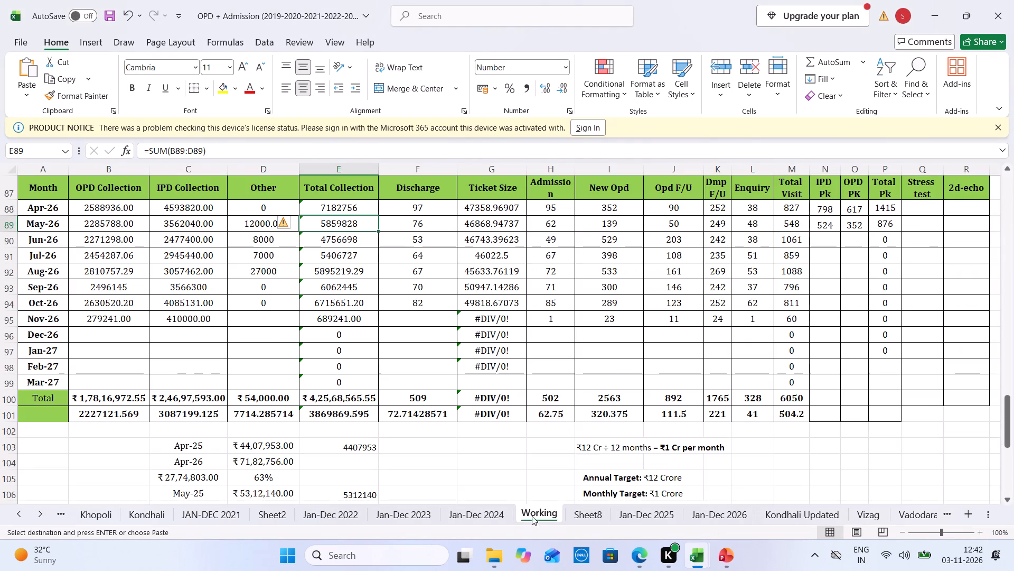
{"action": "left_click_drag", "start_coordinate": [197, 182], "coordinate": [194, 300]}
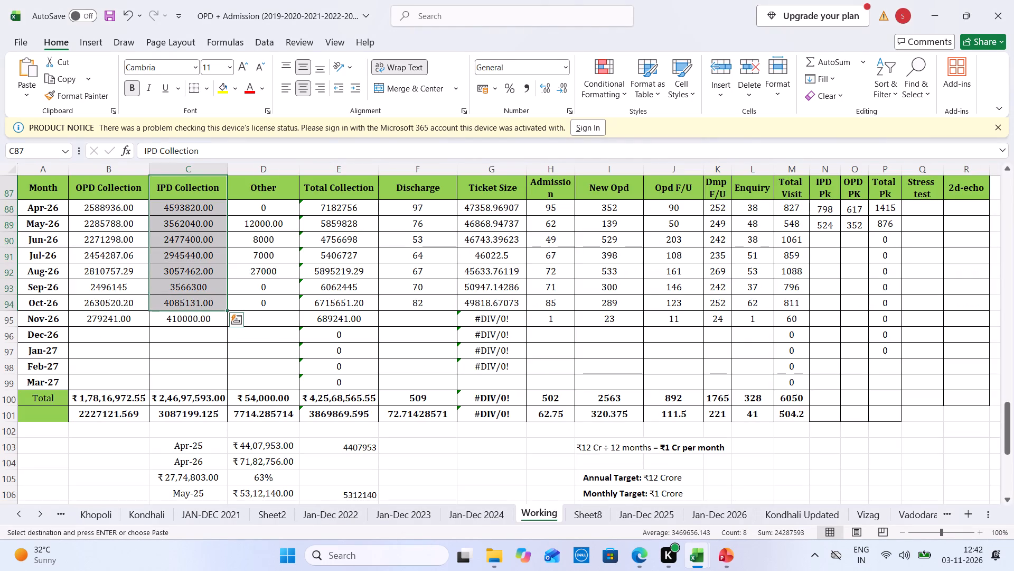
{"action": "key", "text": "ctrl+c"}
{"action": "left_click", "coordinate": [84, 514]}
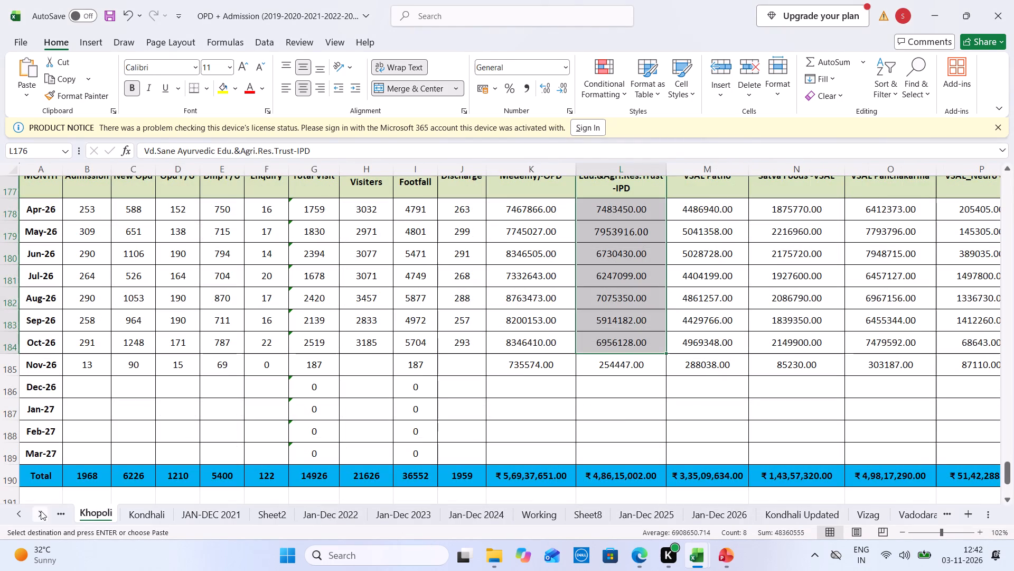
{"action": "key", "text": "ctrl+Tab"}
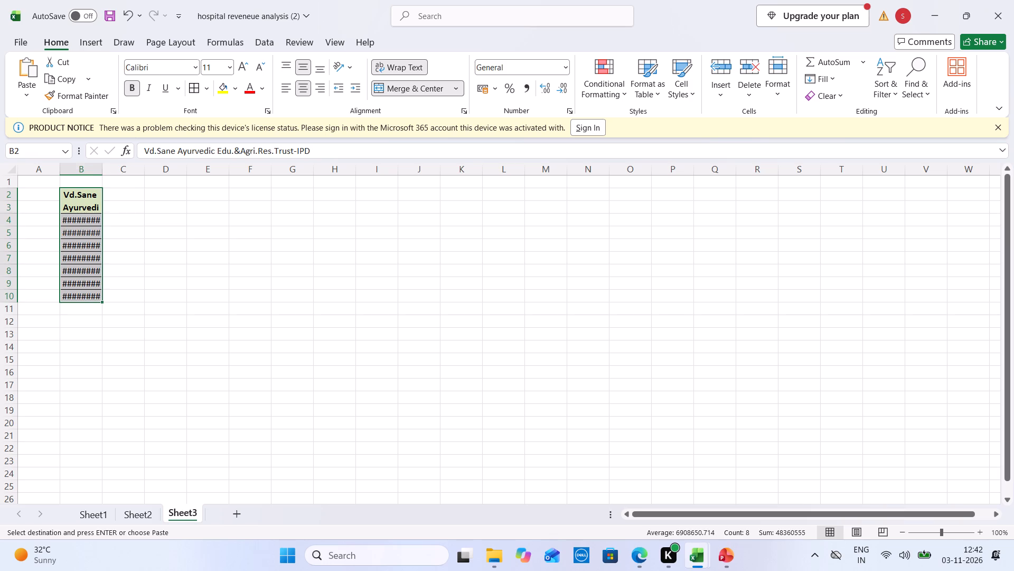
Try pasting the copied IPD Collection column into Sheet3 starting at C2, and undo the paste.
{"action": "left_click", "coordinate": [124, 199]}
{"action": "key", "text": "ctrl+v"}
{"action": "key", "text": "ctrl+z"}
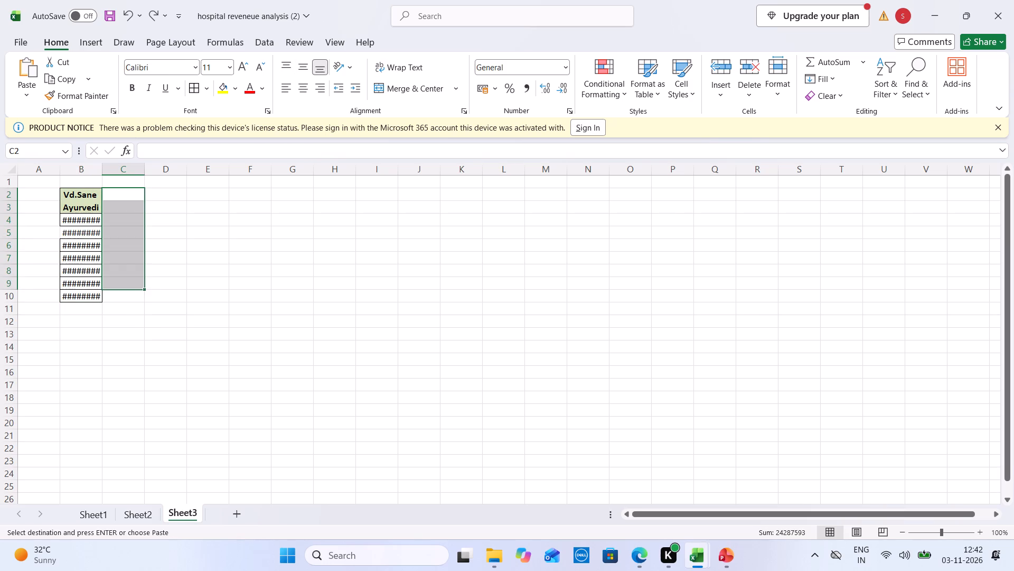
Paste the copied IPD Collection column into Sheet3 starting at C3.
{"action": "left_click", "coordinate": [124, 217]}
{"action": "left_click", "coordinate": [133, 200]}
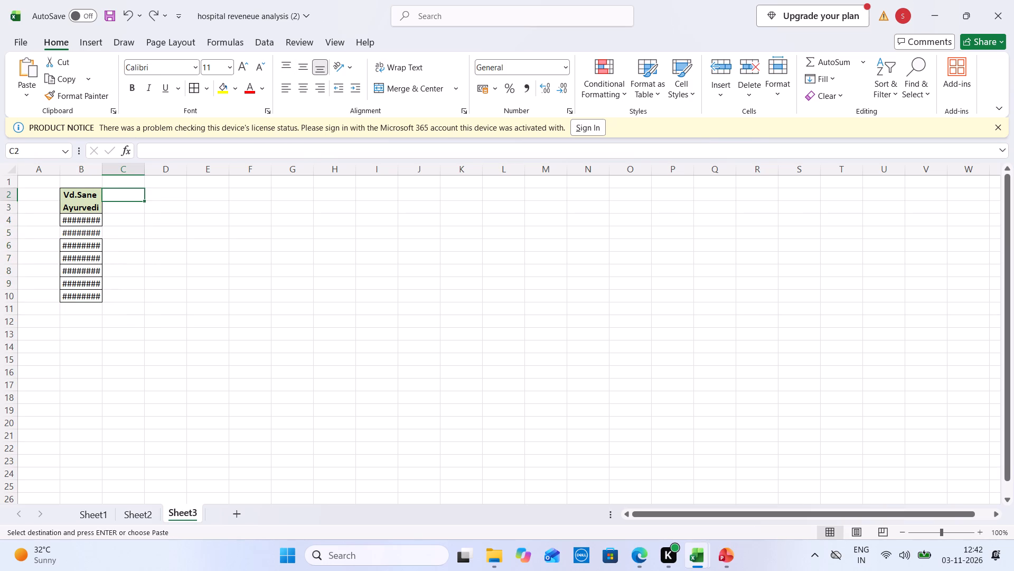
{"action": "left_click", "coordinate": [118, 204]}
{"action": "key", "text": "ctrl+v"}
Copy the Vizag sheet's IPD Collection column with header, Apr-26 to Oct-26, from the OPD + Admission workbook into Sheet3 at D3.
{"action": "key", "text": "ctrl+Tab"}
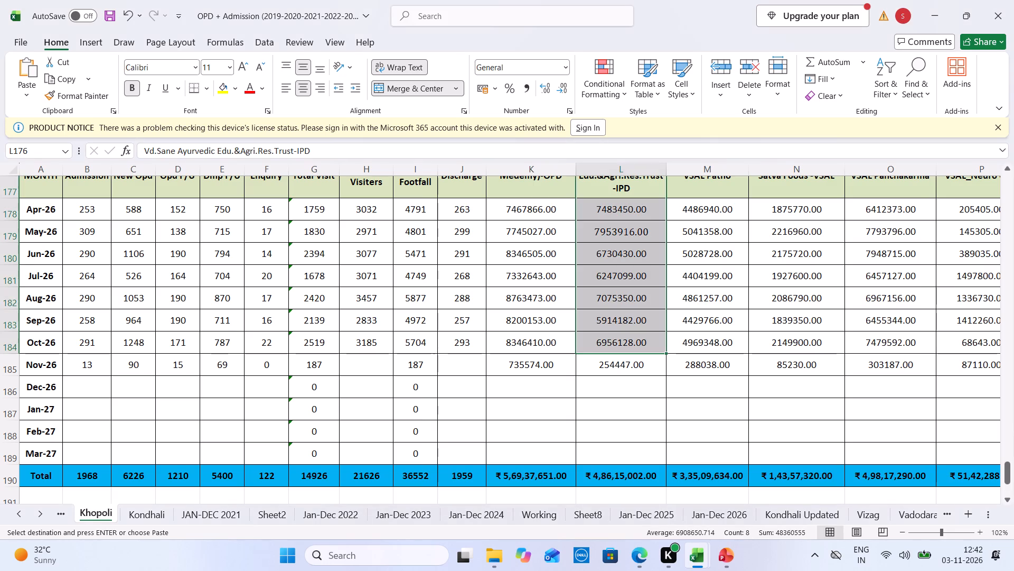
{"action": "left_click", "coordinate": [864, 512]}
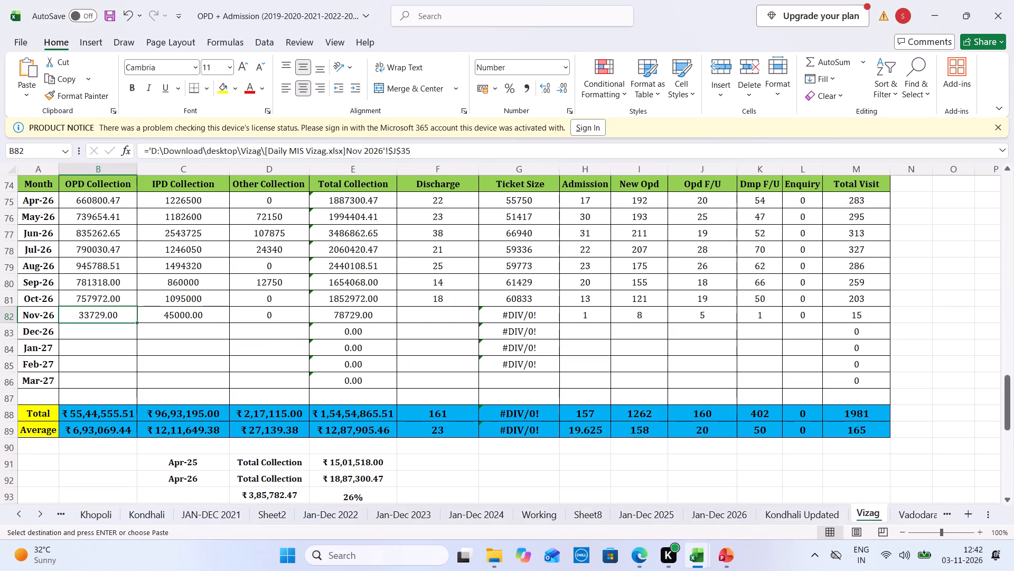
{"action": "left_click_drag", "start_coordinate": [213, 185], "coordinate": [196, 298]}
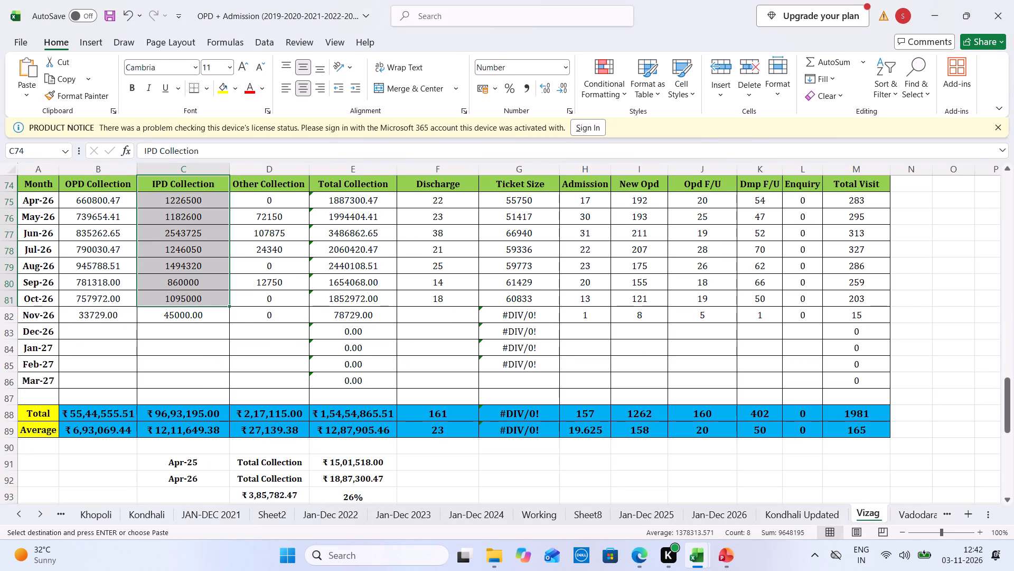
{"action": "key", "text": "ctrl+c"}
{"action": "key", "text": "ctrl+Tab"}
{"action": "left_click", "coordinate": [167, 217]}
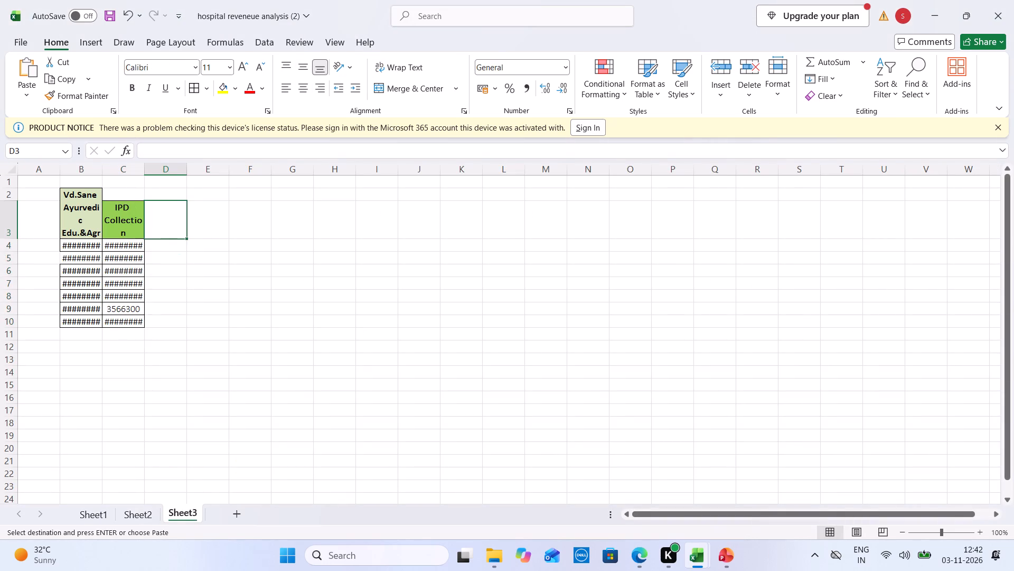
{"action": "key", "text": "ctrl+v"}
Copy the Vadodara sheet's IPD Collection column with header, Apr-26 to Oct-26, from the OPD + Admission workbook into Sheet3 at E3.
{"action": "key", "text": "ctrl+Tab"}
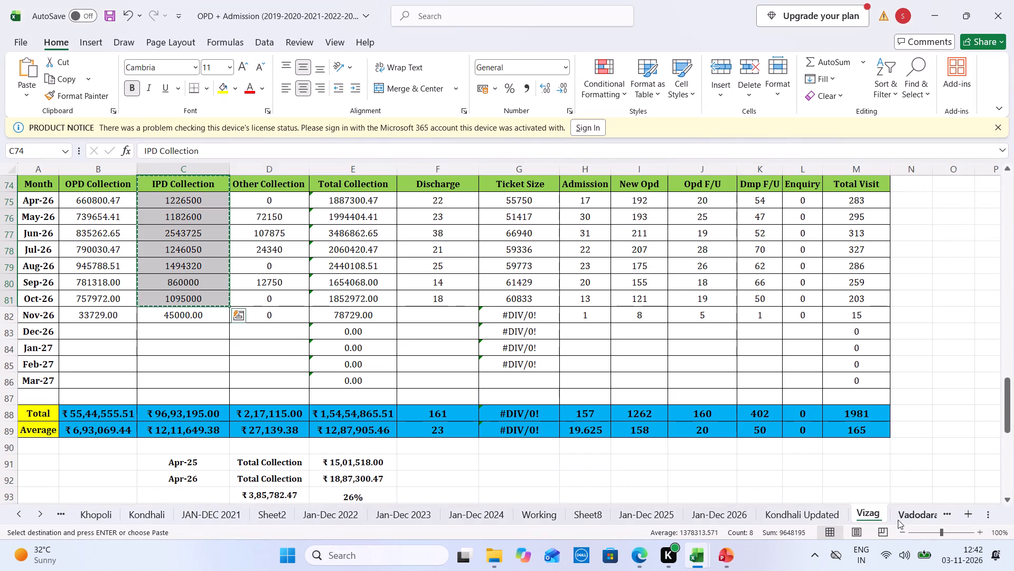
{"action": "left_click", "coordinate": [898, 520]}
{"action": "left_click_drag", "start_coordinate": [186, 227], "coordinate": [175, 315]}
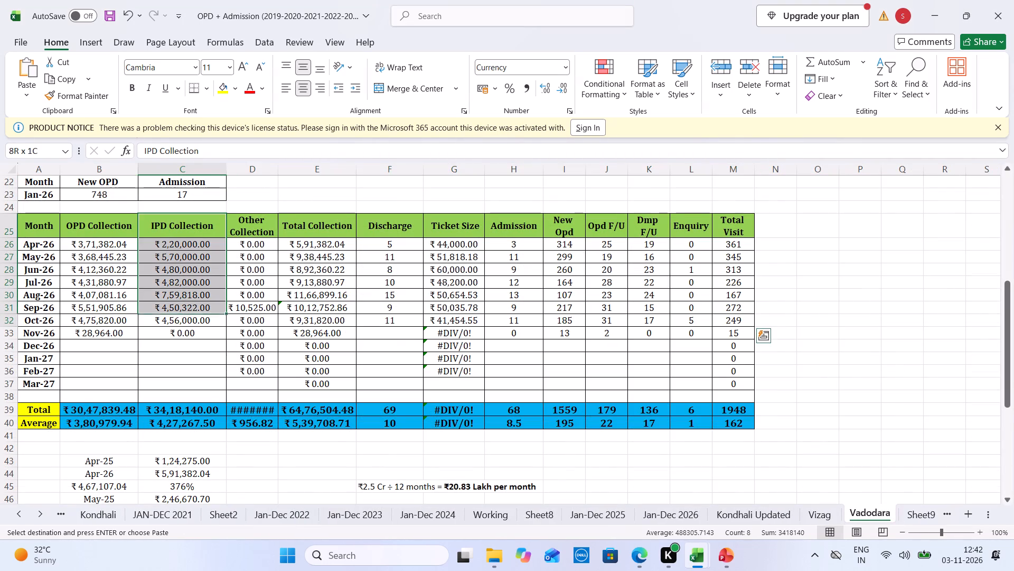
{"action": "left_click_drag", "start_coordinate": [175, 315], "coordinate": [175, 315]}
{"action": "key", "text": "ctrl+c"}
{"action": "key", "text": "ctrl+Tab"}
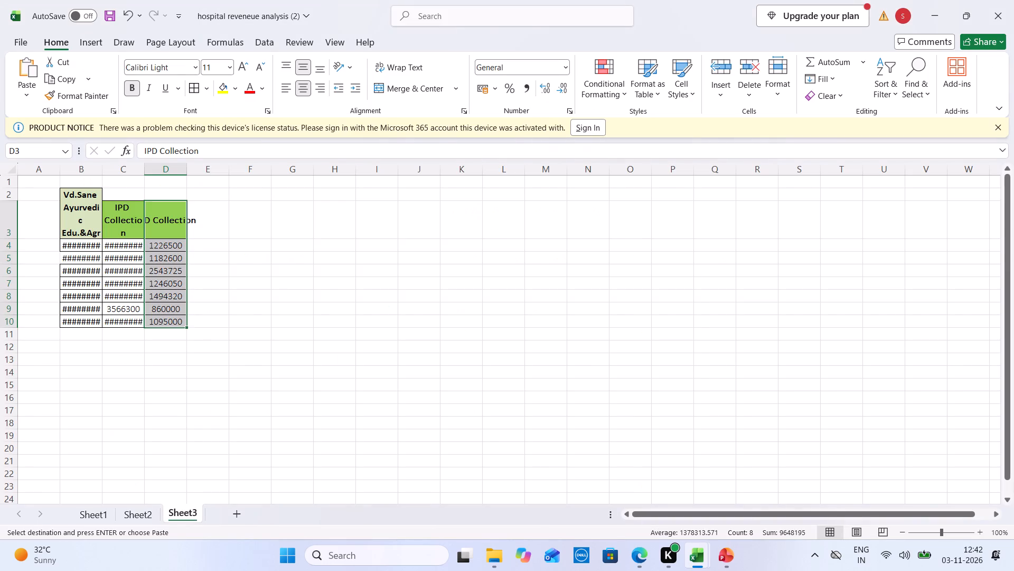
{"action": "left_click", "coordinate": [213, 235]}
{"action": "key", "text": "ctrl+v"}
Set the font of the collection figures in Sheet3's B4:E10 to Cambria.
{"action": "left_click_drag", "start_coordinate": [59, 245], "coordinate": [211, 320]}
{"action": "left_click_drag", "start_coordinate": [211, 320], "coordinate": [68, 242]}
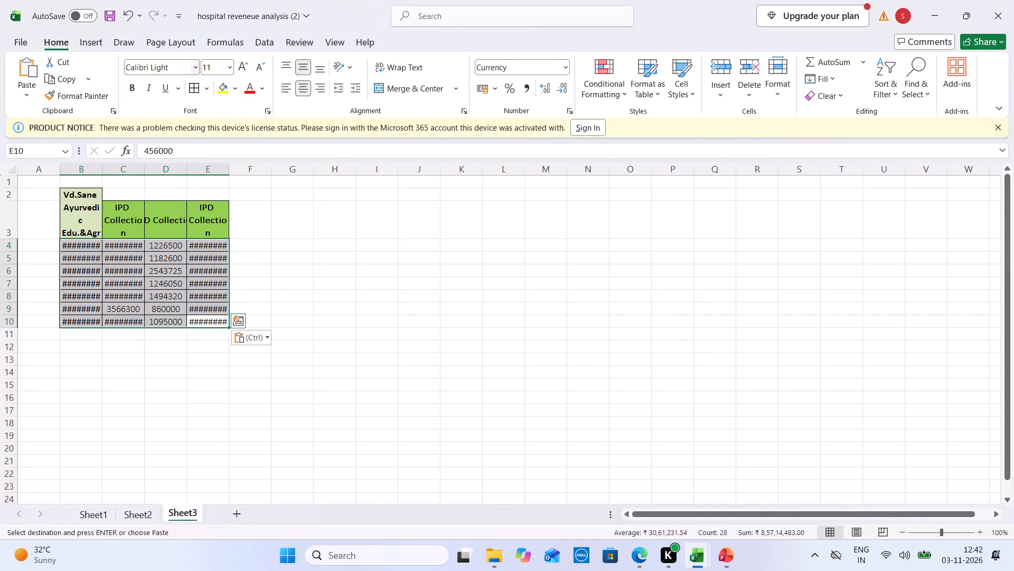
{"action": "left_click", "coordinate": [171, 69]}
{"action": "type", "text": "cam"}
{"action": "key", "text": "Return"}
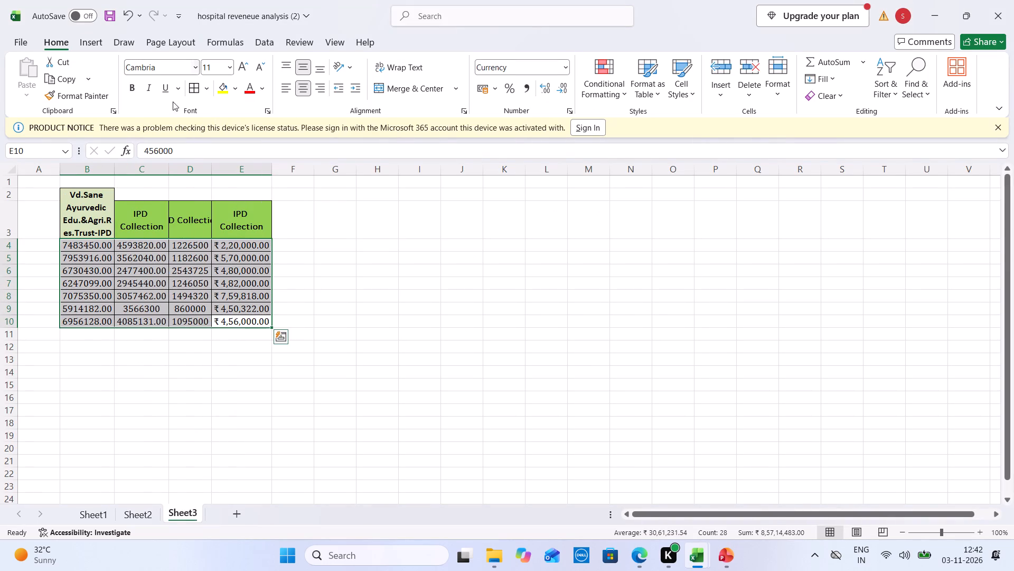
Delete rows 2 and 3, which hold the pasted column headers, from Sheet3.
{"action": "left_click_drag", "start_coordinate": [8, 196], "coordinate": [9, 220]}
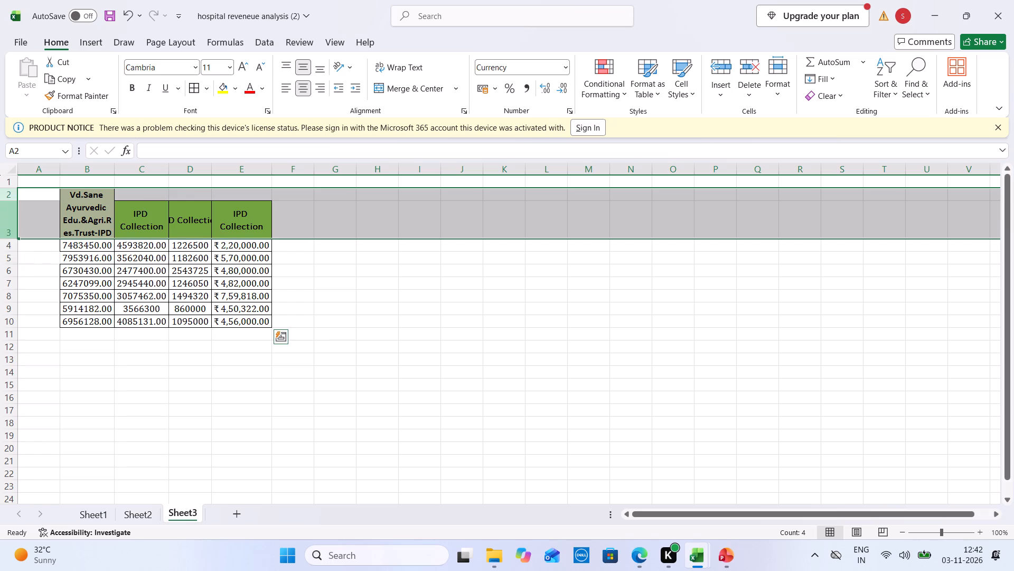
{"action": "right_click", "coordinate": [9, 220]}
{"action": "left_click", "coordinate": [56, 371]}
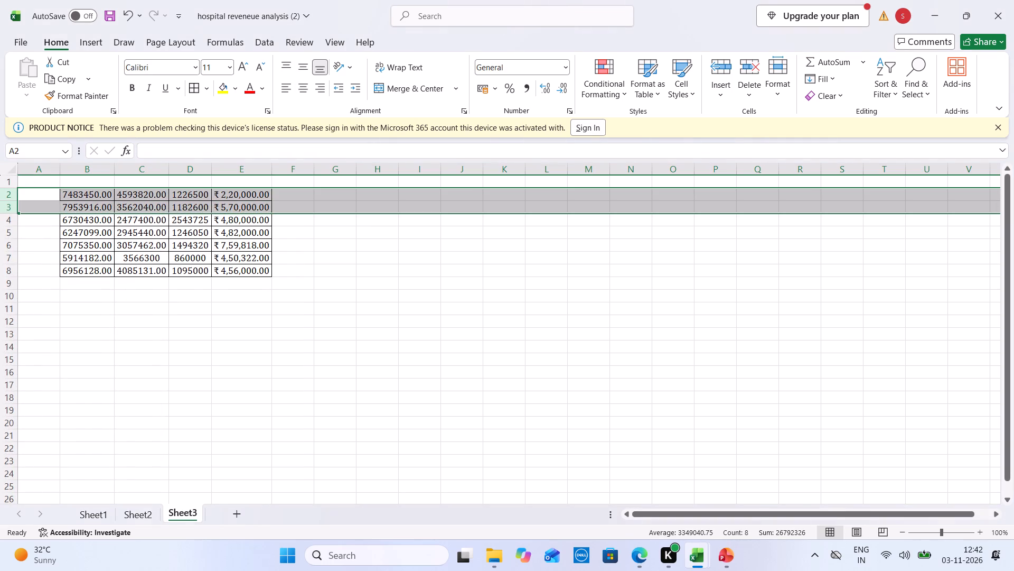
Copy the Month and hospital bed header row (D27:H27) from Sheet1's collection per bed table into Sheet3 at A1.
{"action": "left_click", "coordinate": [92, 518]}
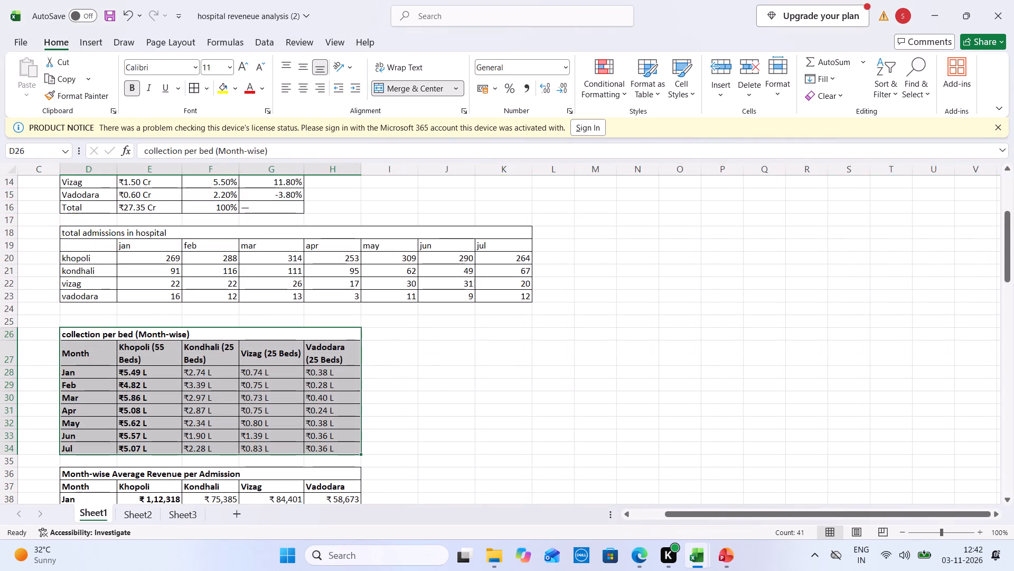
{"action": "left_click_drag", "start_coordinate": [95, 358], "coordinate": [321, 344]}
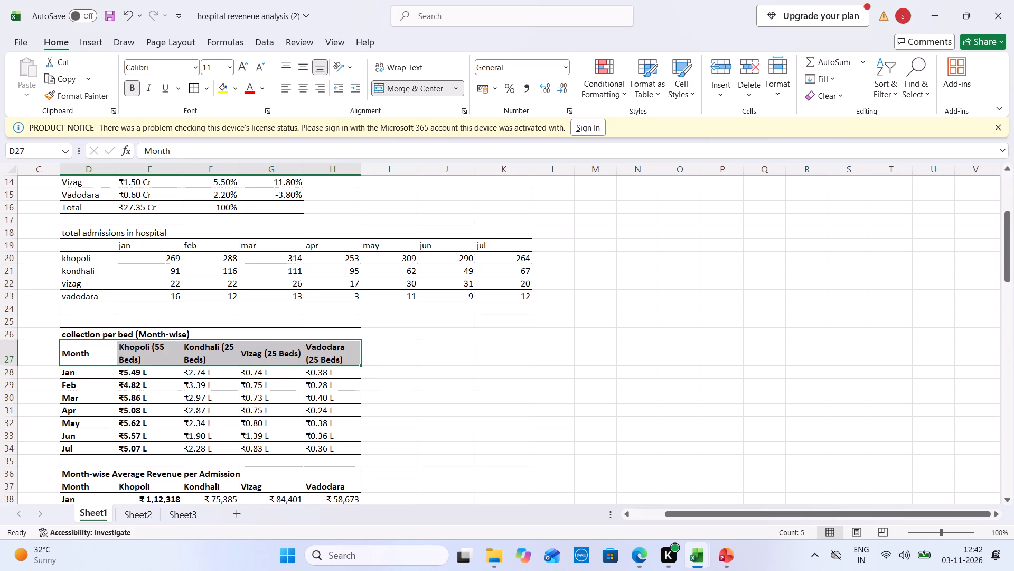
{"action": "key", "text": "ctrl+c"}
{"action": "left_click", "coordinate": [203, 517]}
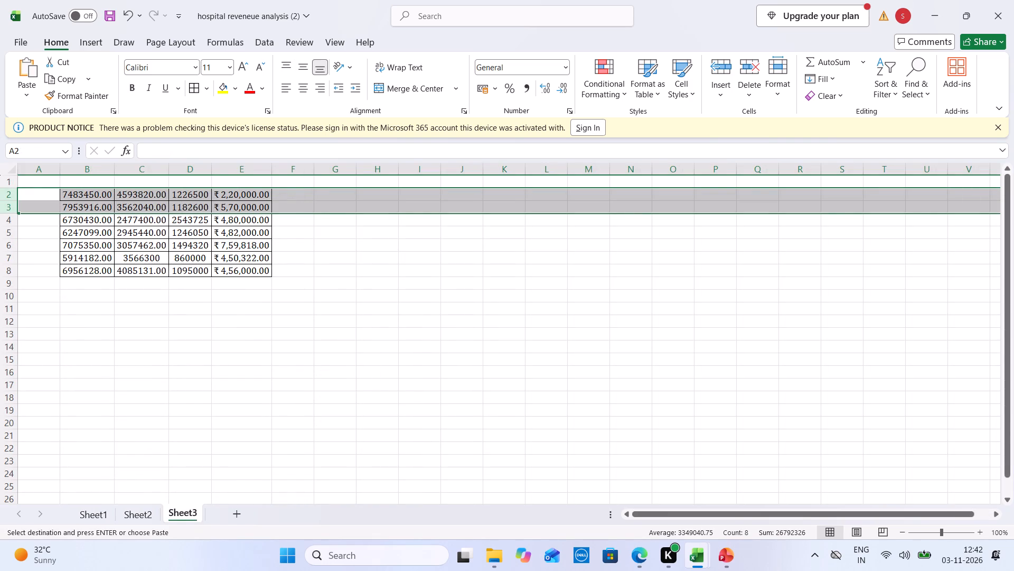
{"action": "left_click", "coordinate": [45, 178]}
{"action": "key", "text": "ctrl+v"}
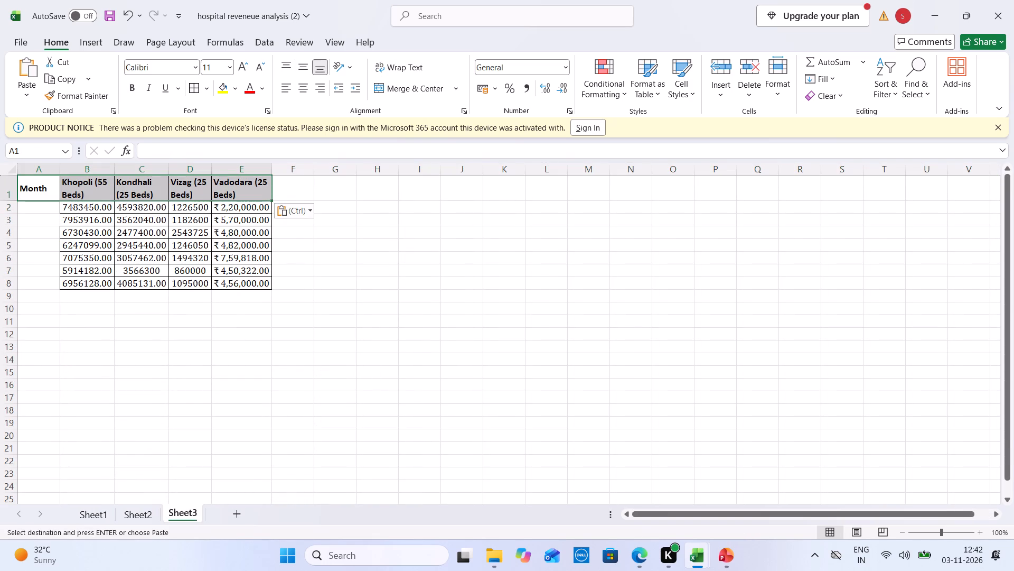
Change the Khopoli header in B1 to Khopoli (50 Beds).
{"action": "double_click", "coordinate": [105, 183]}
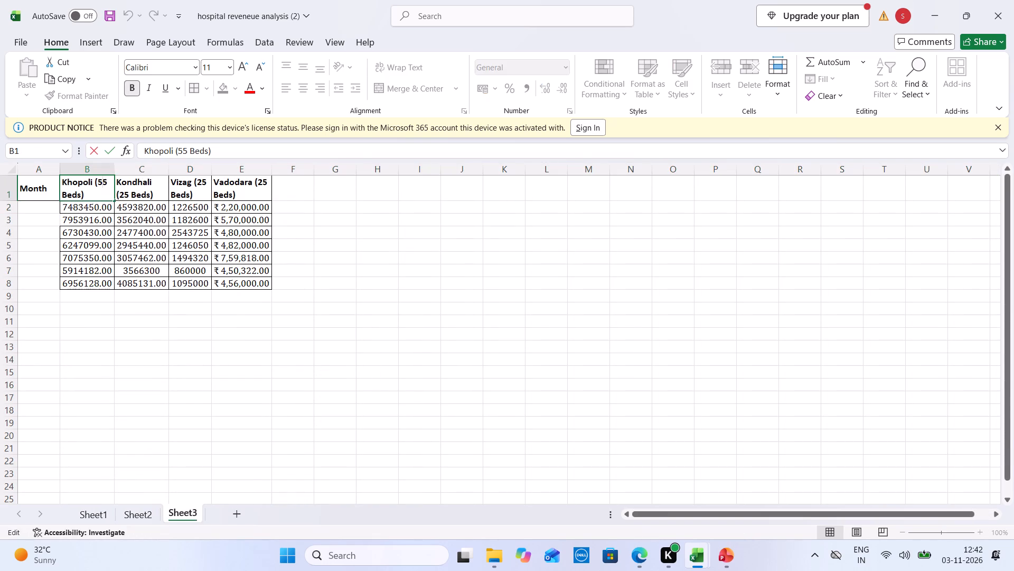
{"action": "key", "text": "Right"}
{"action": "key", "text": "BackSpace"}
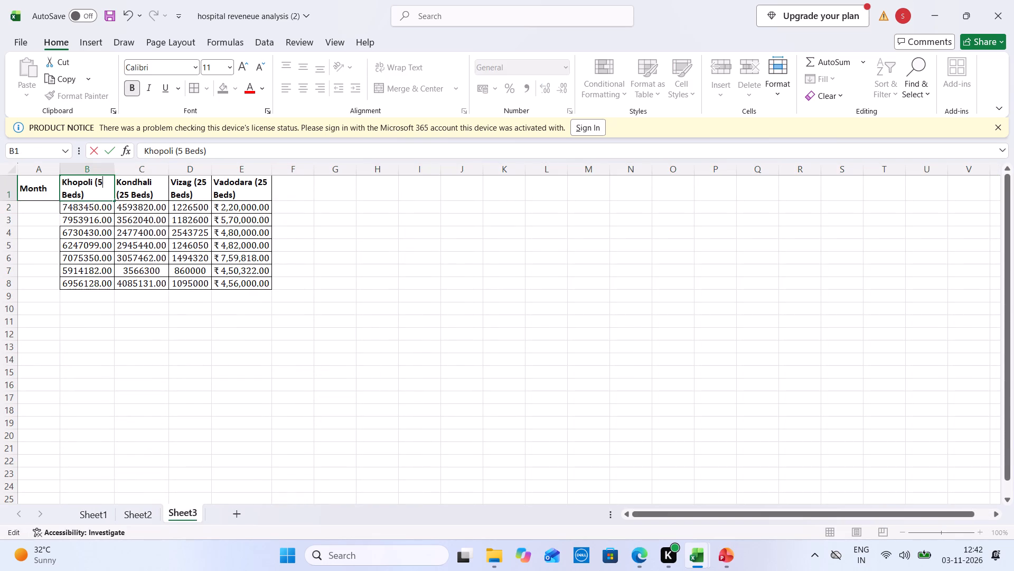
{"action": "key", "text": "0"}
{"action": "left_click", "coordinate": [443, 365]}
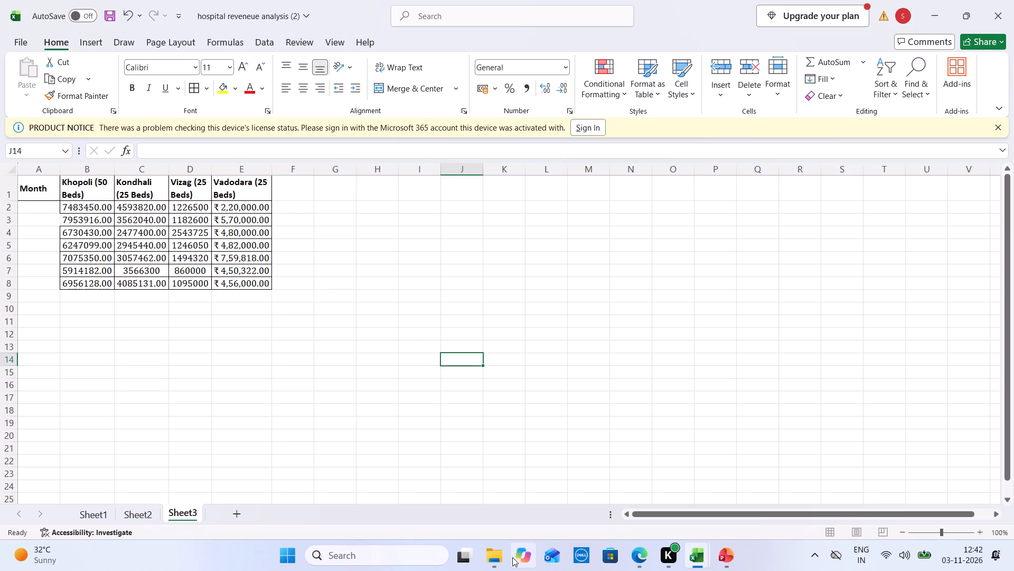
Open BED OCCUPANCY 2026 from the Pen drive's ALL DATA > BED OCCUPANCY folder, check its Nov sheet, and close the workbook.
{"action": "left_click", "coordinate": [499, 560]}
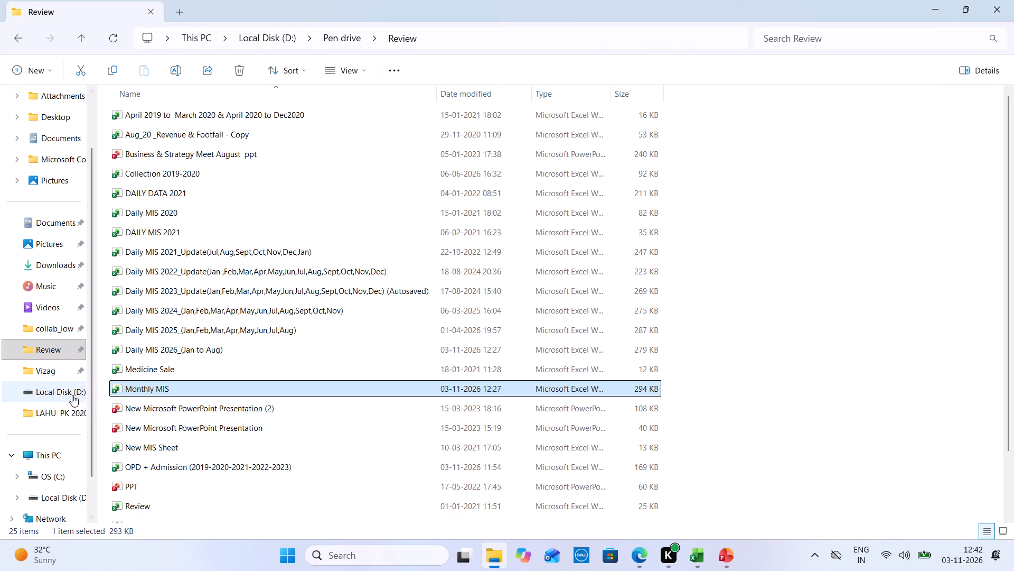
{"action": "left_click", "coordinate": [72, 395]}
{"action": "double_click", "coordinate": [163, 446]}
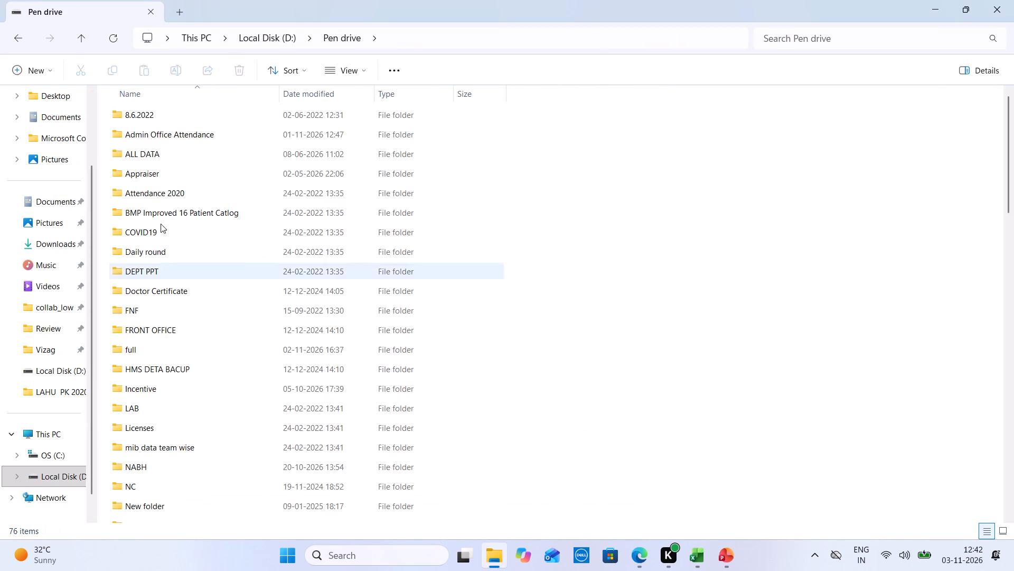
{"action": "double_click", "coordinate": [170, 155]}
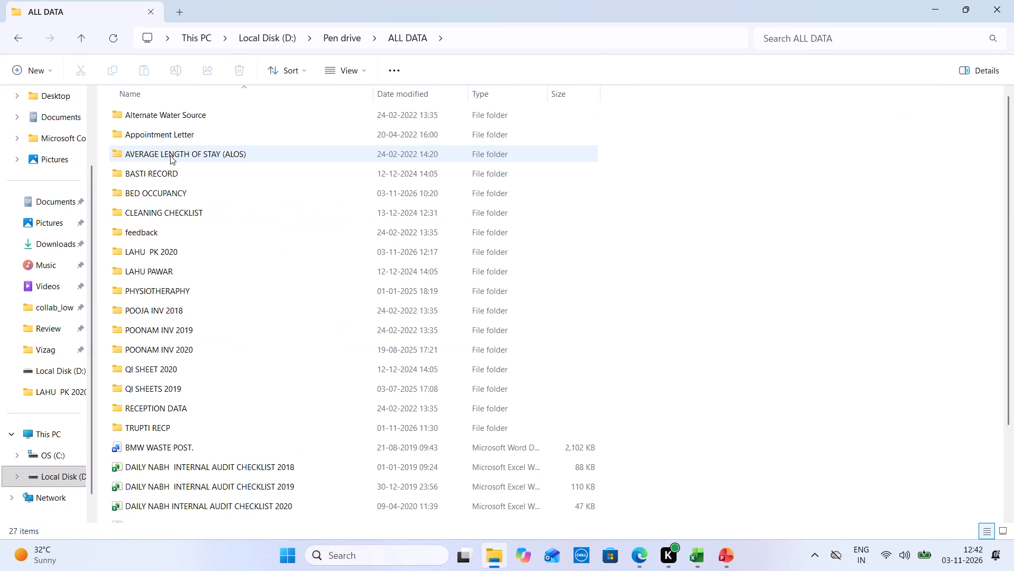
{"action": "double_click", "coordinate": [192, 191]}
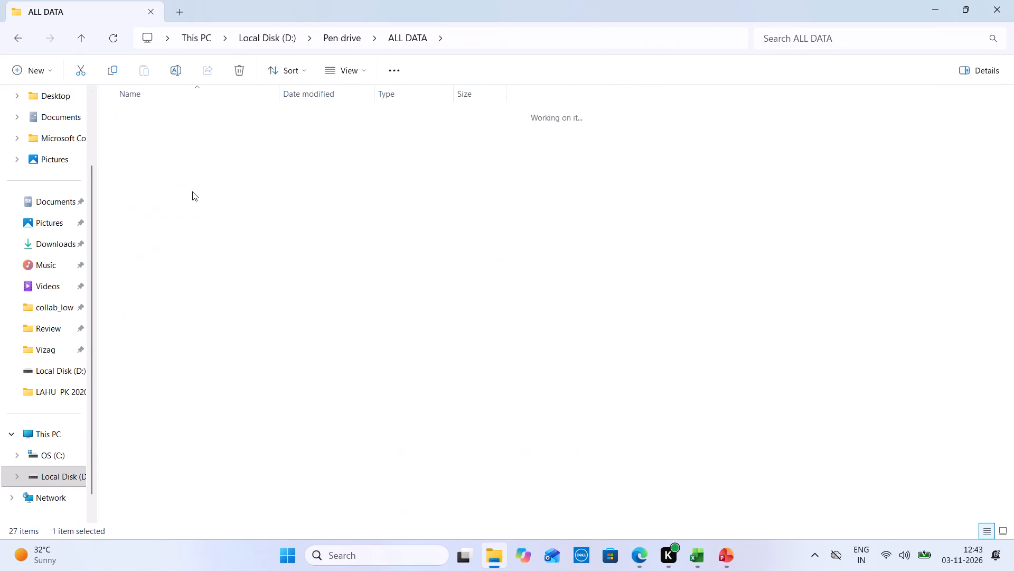
{"action": "double_click", "coordinate": [222, 287]}
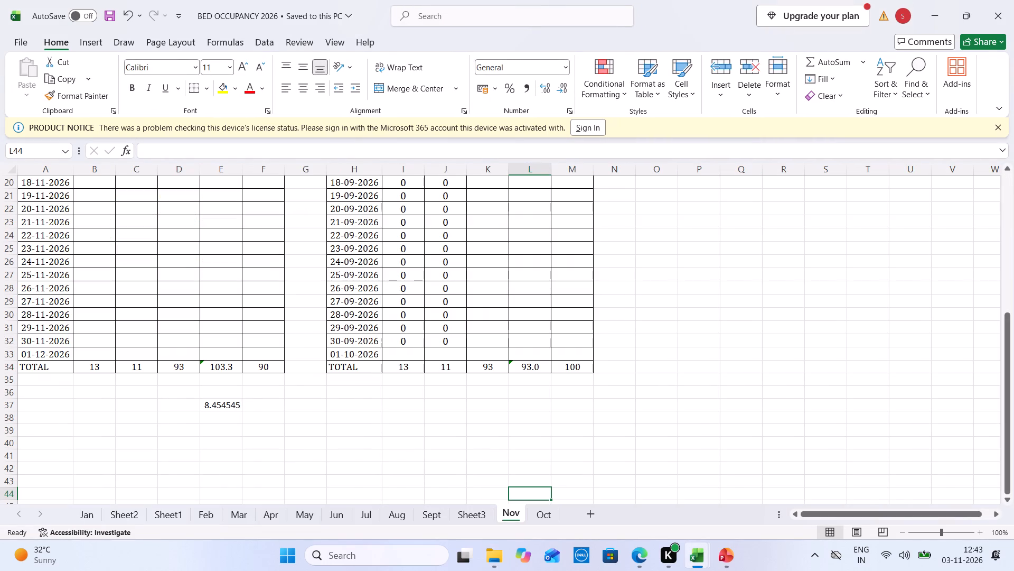
{"action": "left_click", "coordinate": [1013, 207]}
{"action": "left_click", "coordinate": [1013, 200]}
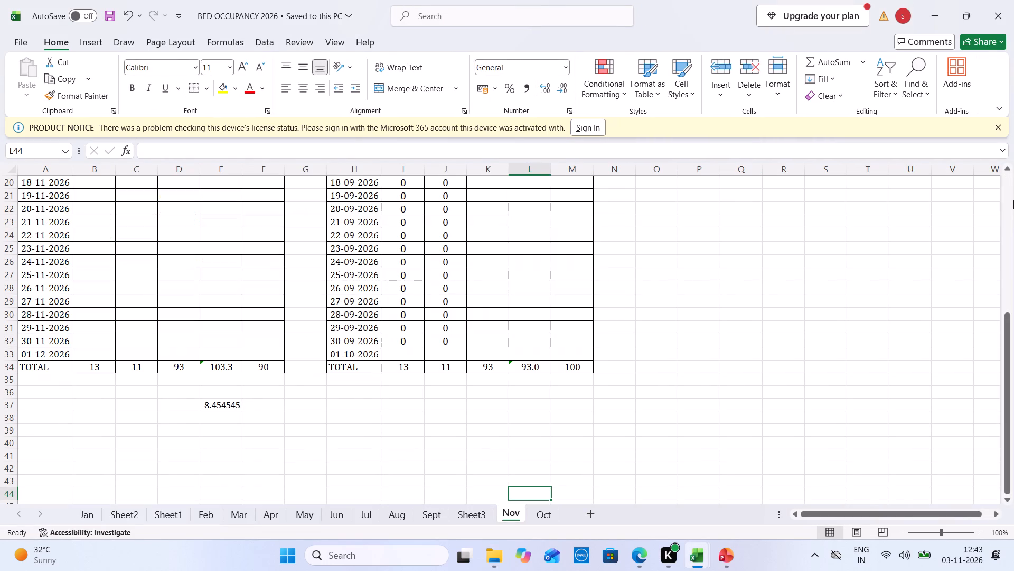
{"action": "left_click", "coordinate": [1009, 198]}
{"action": "left_click", "coordinate": [1013, 0]}
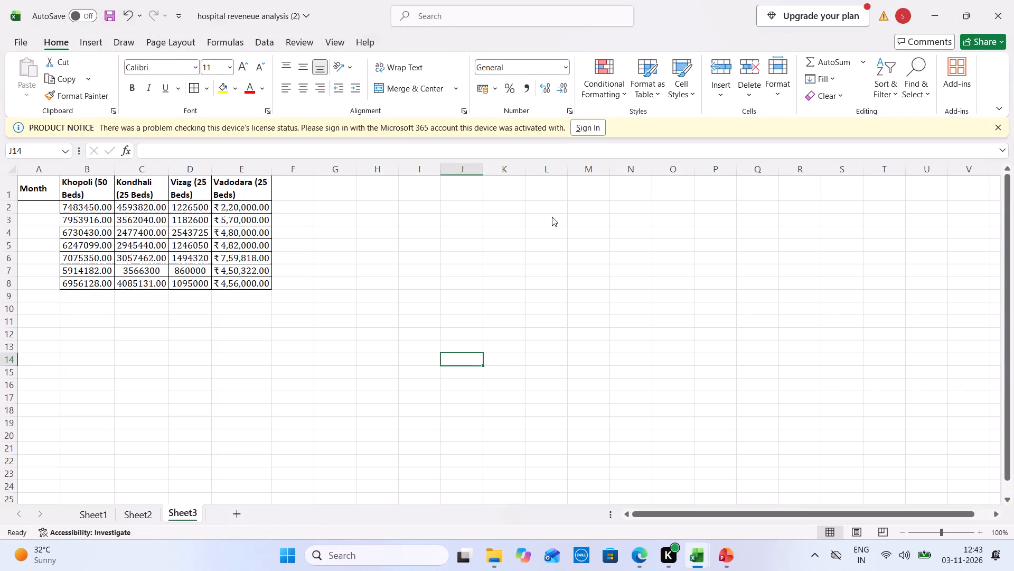
Open OPD Sheet Vadodara from the Vizag folder and examine the Total Bed column in Sheet4's occupancy tables.
{"action": "left_click", "coordinate": [138, 191]}
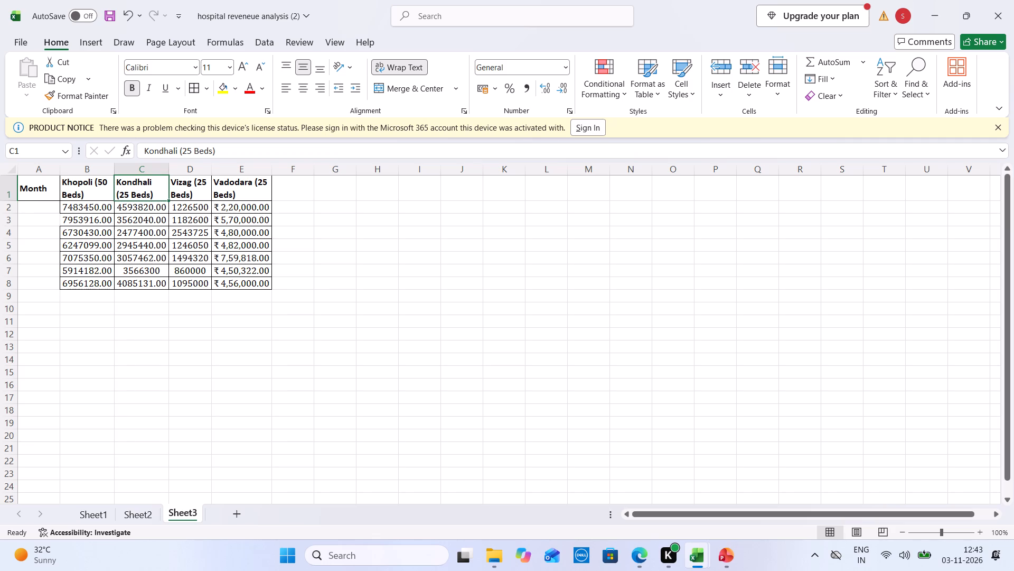
{"action": "left_click", "coordinate": [504, 560]}
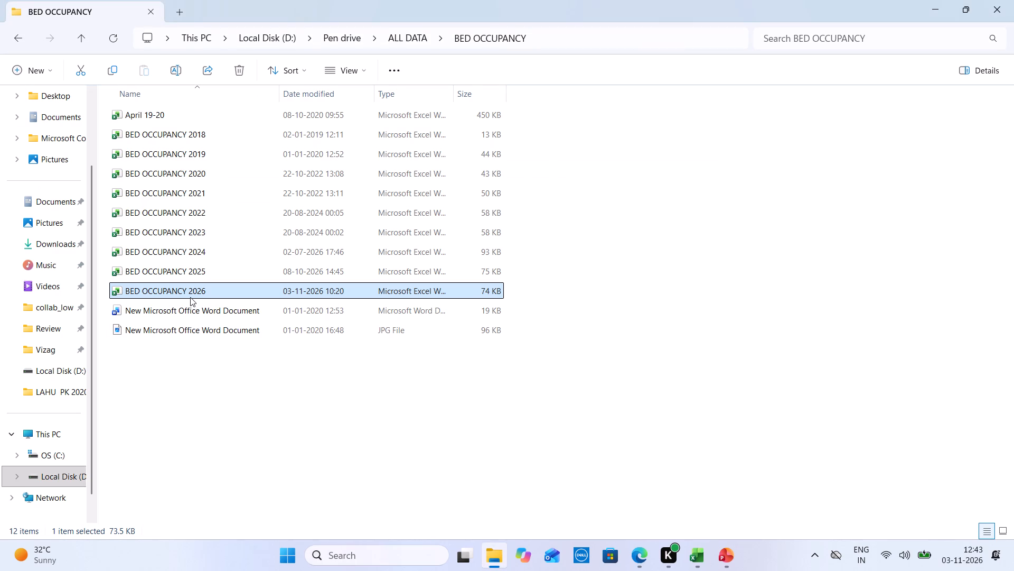
{"action": "left_click", "coordinate": [78, 368]}
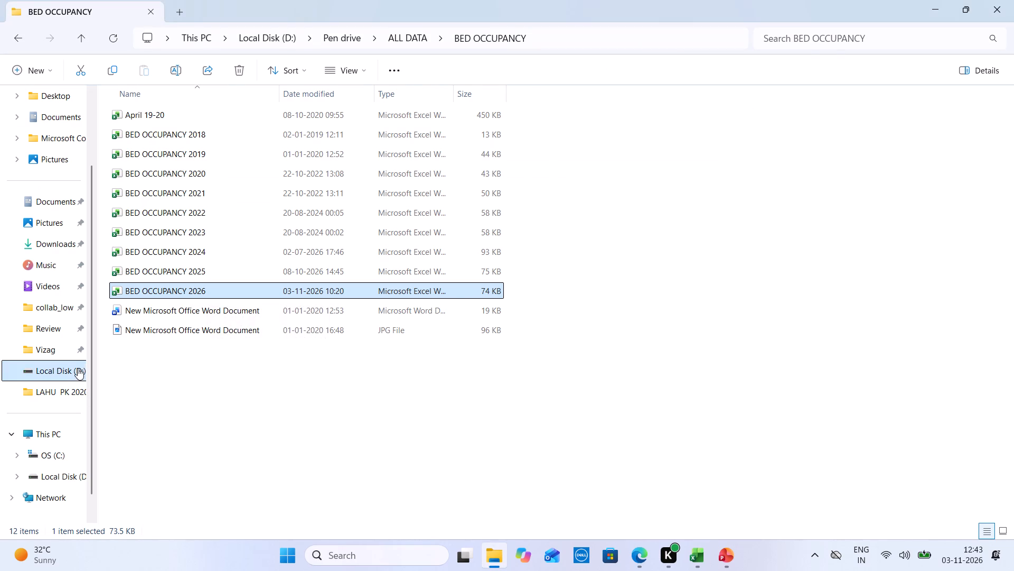
{"action": "left_click", "coordinate": [34, 248]}
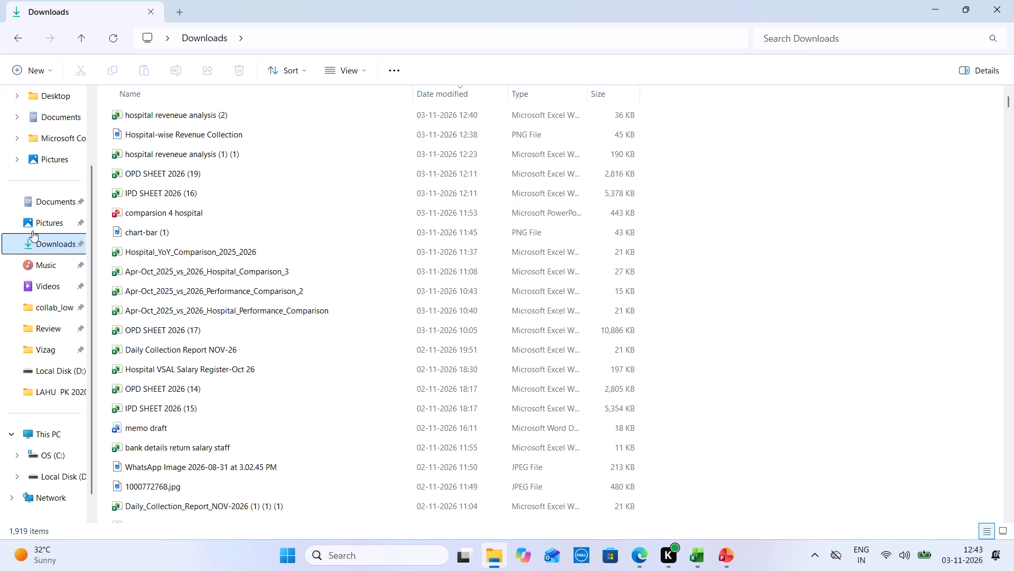
{"action": "left_click", "coordinate": [71, 338]}
{"action": "left_click", "coordinate": [35, 353]}
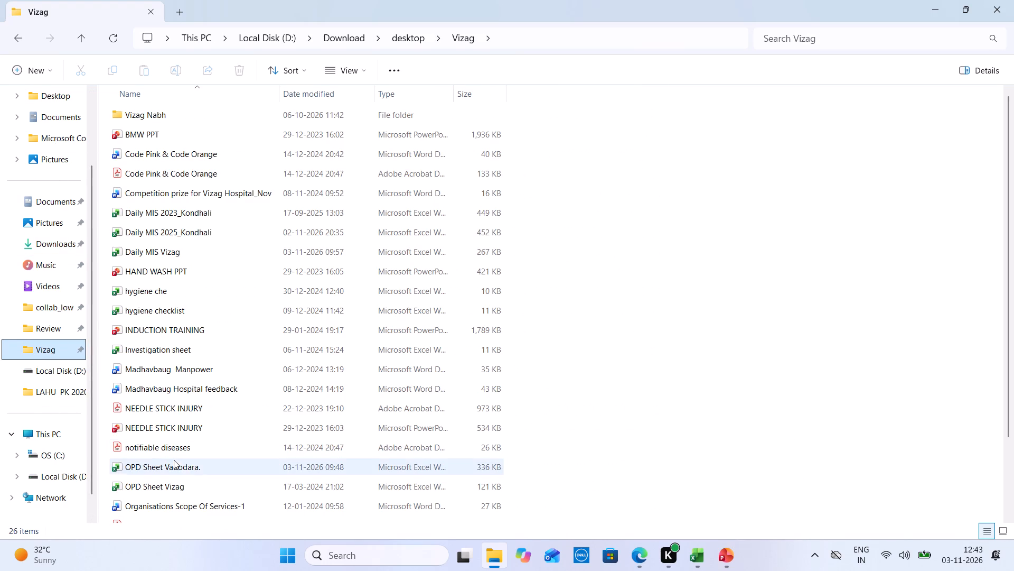
{"action": "double_click", "coordinate": [182, 469]}
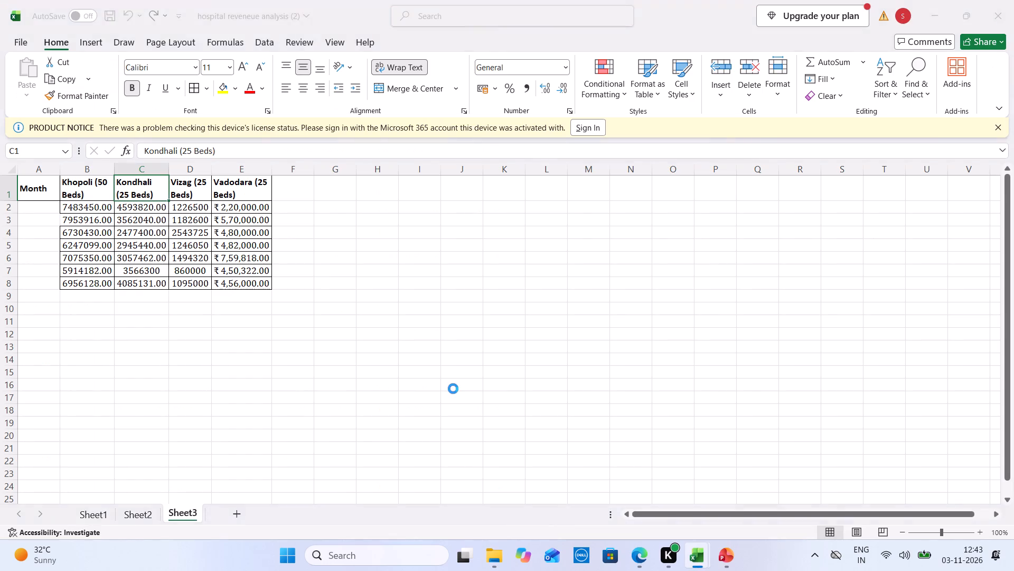
{"action": "left_click", "coordinate": [761, 518]}
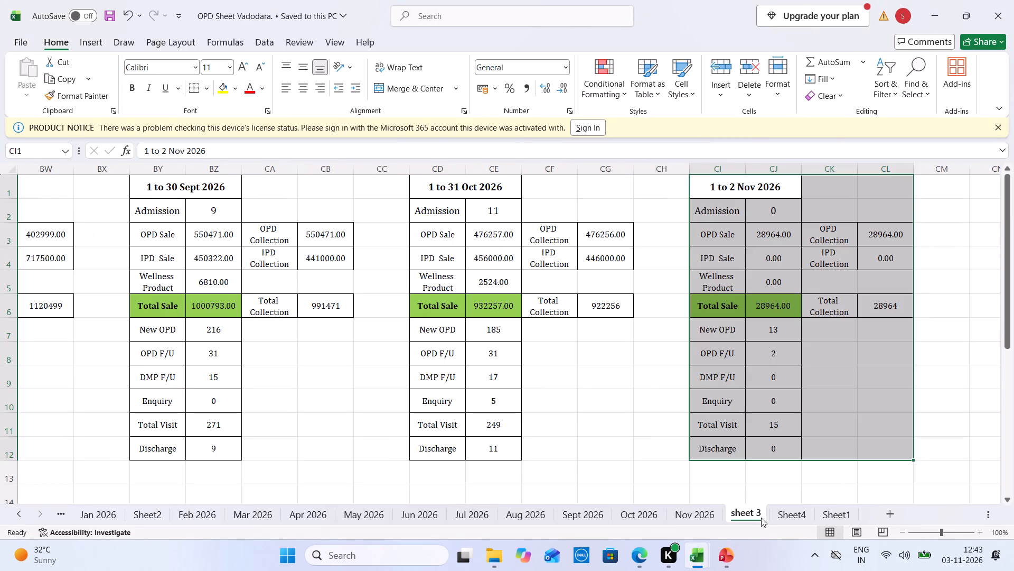
{"action": "left_click", "coordinate": [800, 514]}
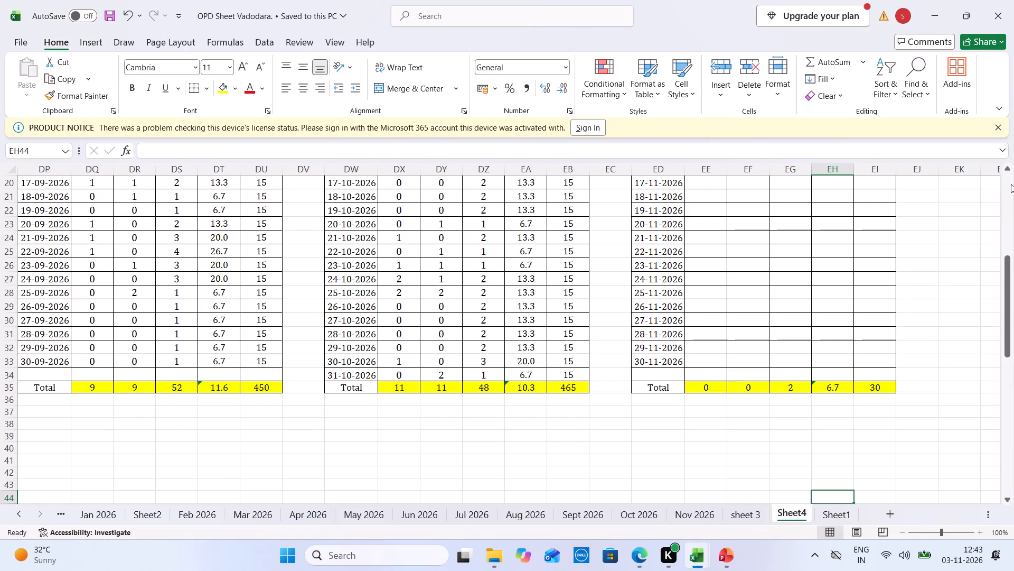
{"action": "left_click", "coordinate": [1011, 183]}
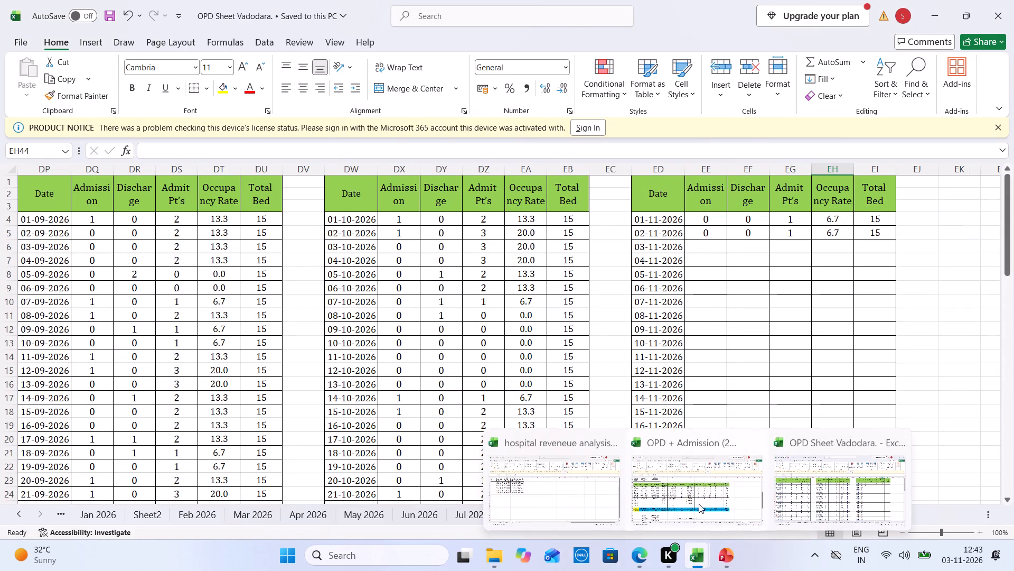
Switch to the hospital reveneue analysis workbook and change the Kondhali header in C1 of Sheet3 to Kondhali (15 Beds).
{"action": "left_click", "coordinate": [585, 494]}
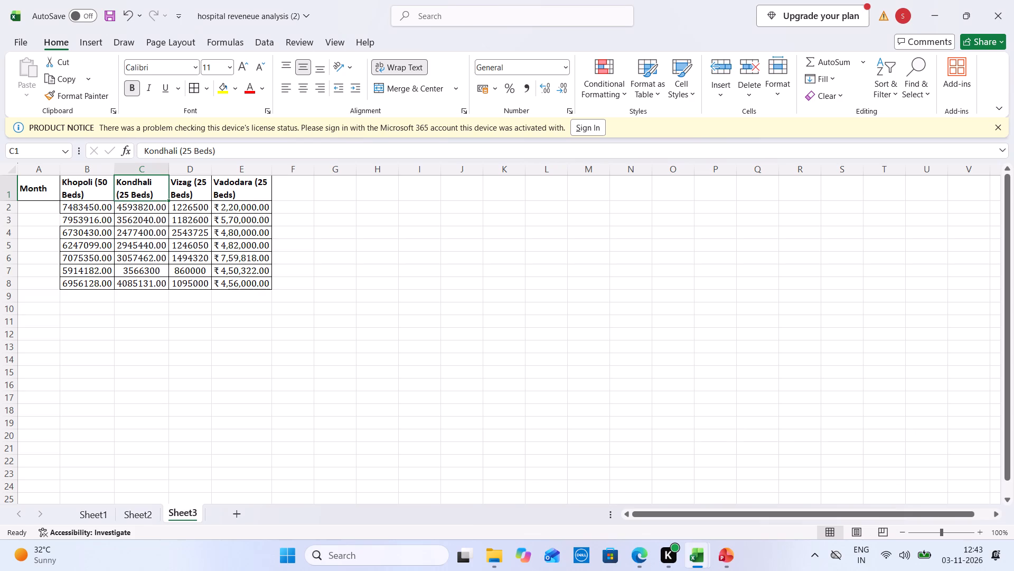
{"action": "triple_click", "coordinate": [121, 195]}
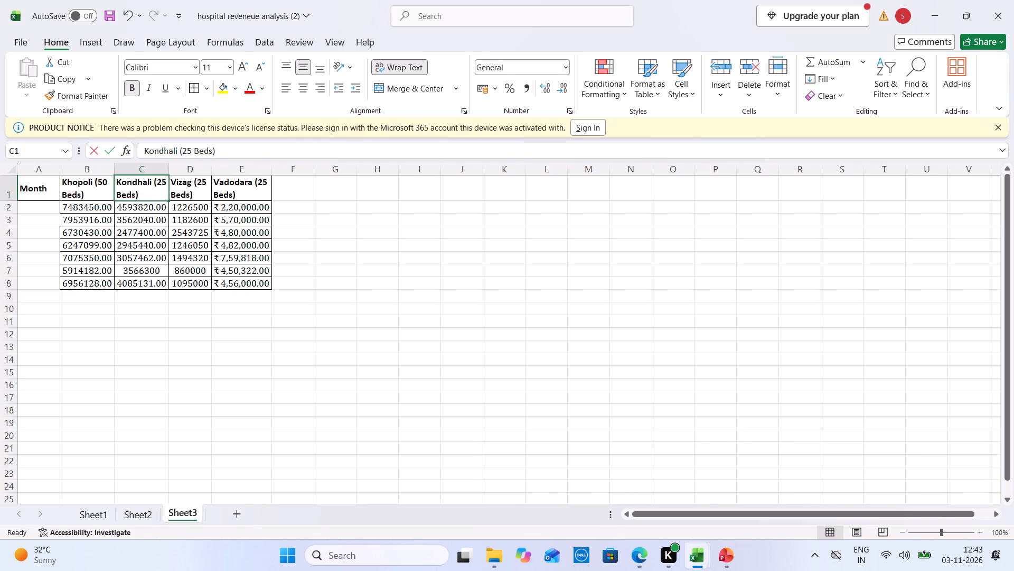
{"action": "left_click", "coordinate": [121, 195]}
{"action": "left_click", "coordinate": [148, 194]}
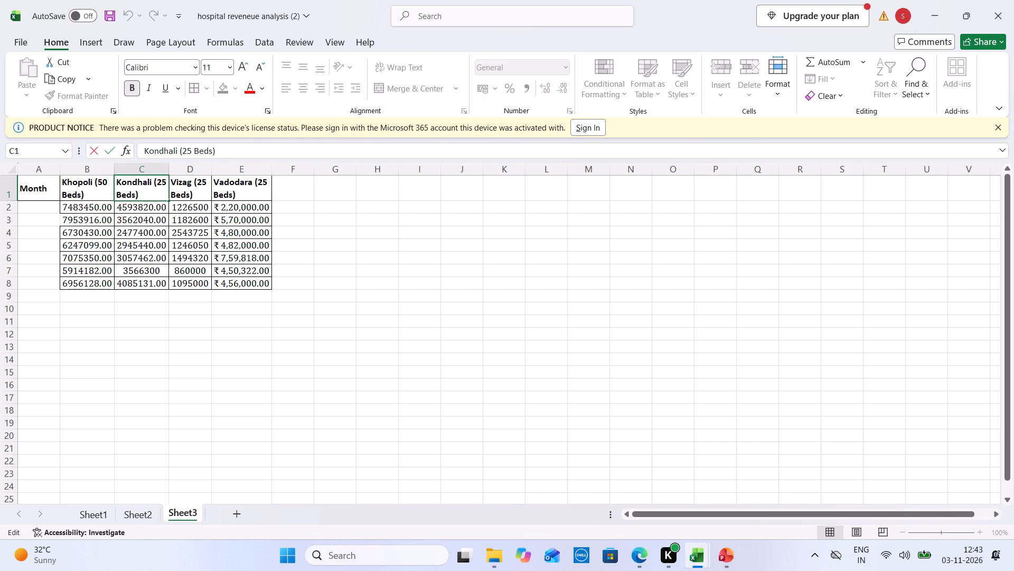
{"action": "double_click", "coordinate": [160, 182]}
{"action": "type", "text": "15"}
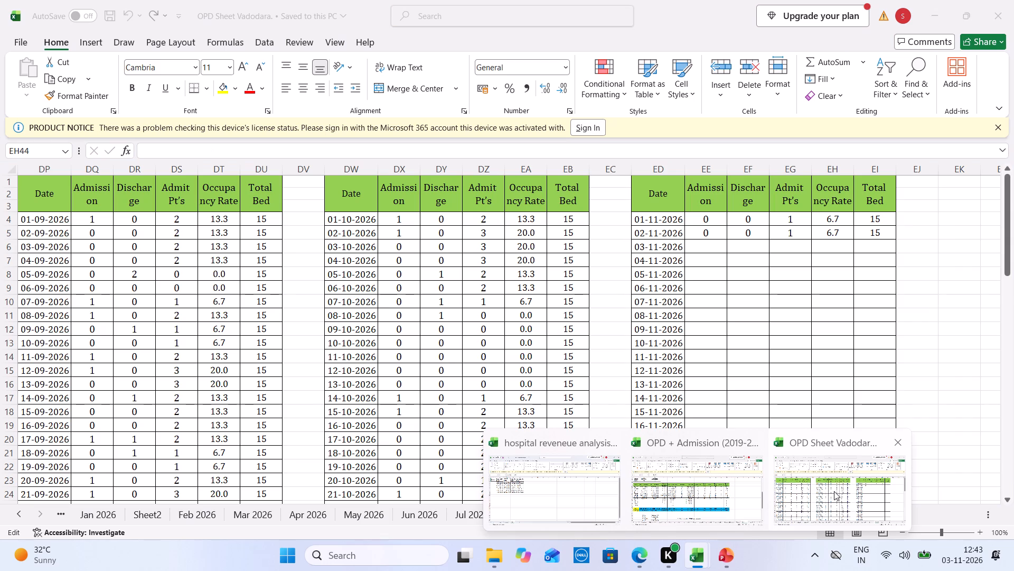
Close the OPD Sheet Vadodara workbook and change the Vadodara header in E1 of Sheet3 to Vadodara (15 Beds).
{"action": "left_click", "coordinate": [812, 490]}
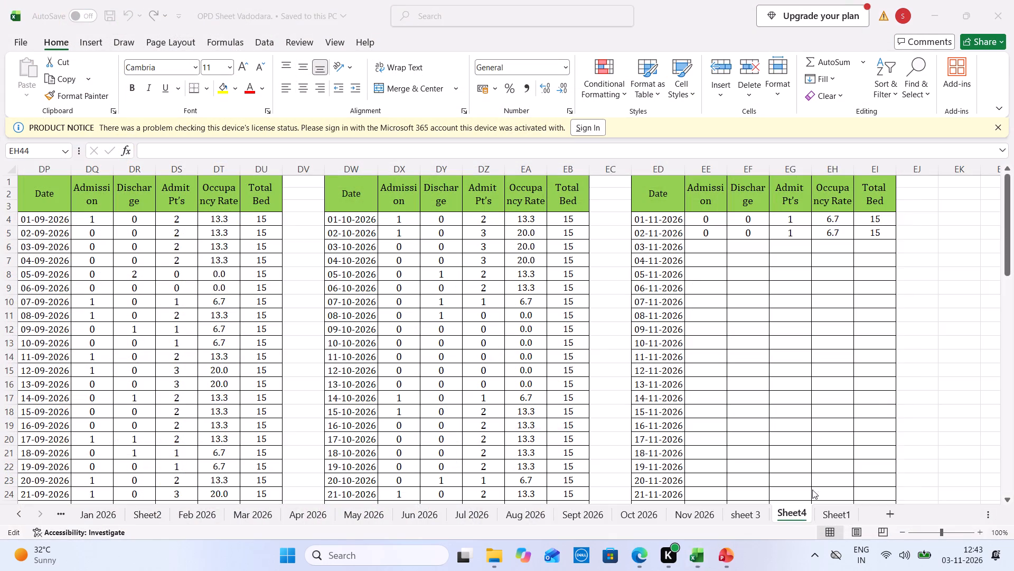
{"action": "left_click", "coordinate": [1013, 0]}
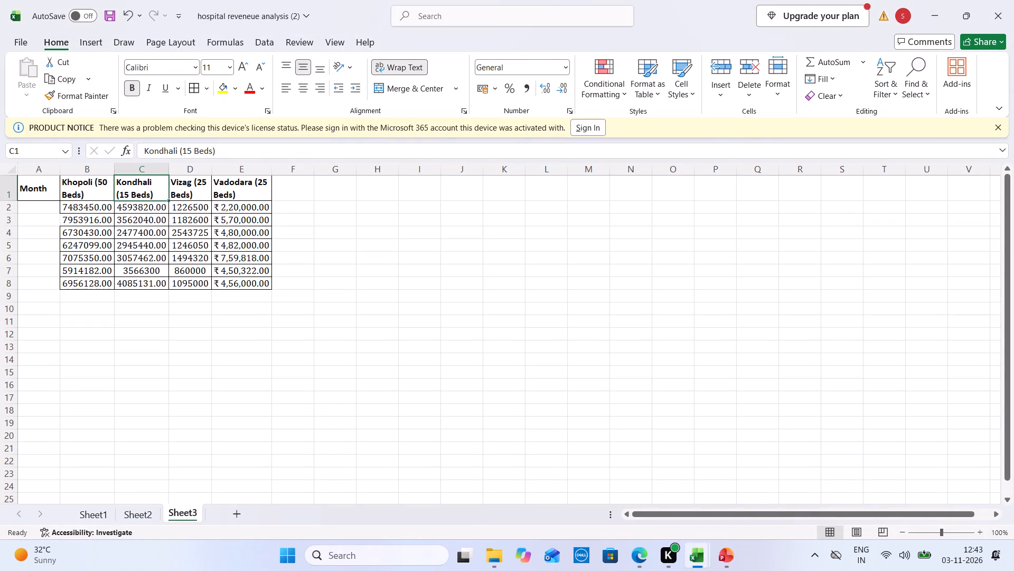
{"action": "triple_click", "coordinate": [264, 180]}
{"action": "left_click", "coordinate": [264, 180]}
{"action": "type", "text": "15"}
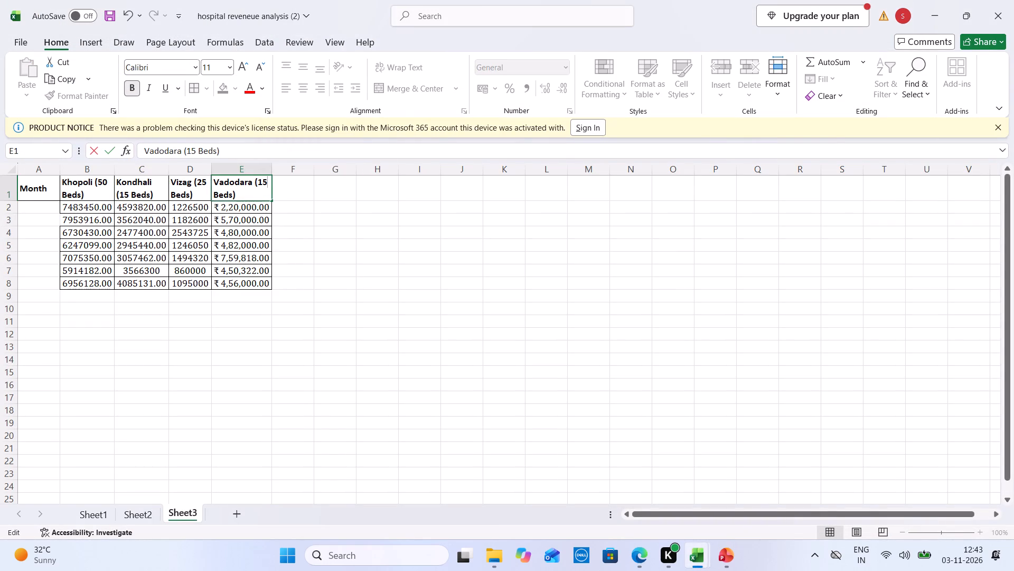
{"action": "left_click", "coordinate": [439, 314]}
Open Daily MIS Vizag from the Vizag folder, check the bed column in Sheet2's occupancy tables, and close the workbook.
{"action": "left_click", "coordinate": [500, 548]}
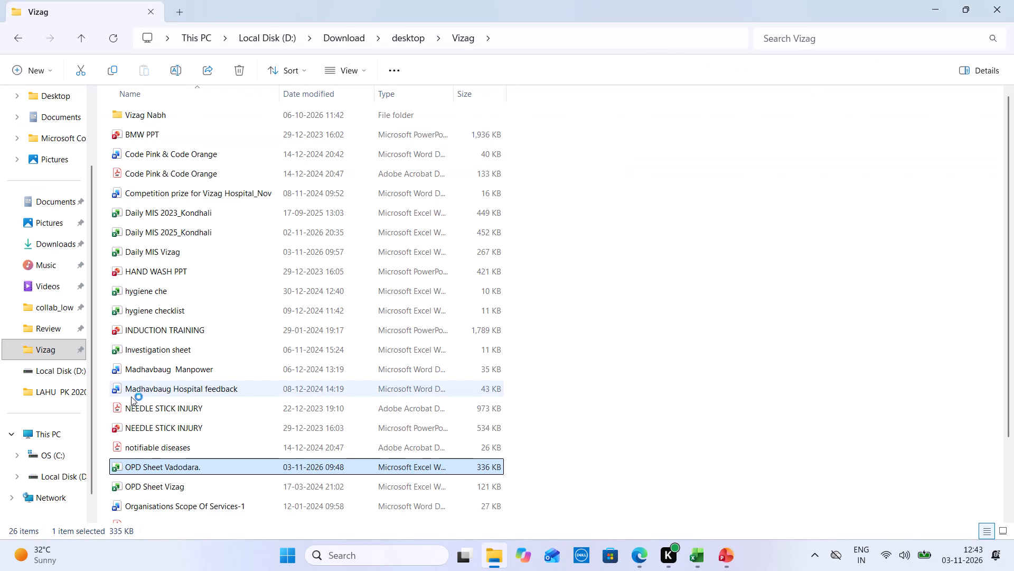
{"action": "double_click", "coordinate": [185, 246]}
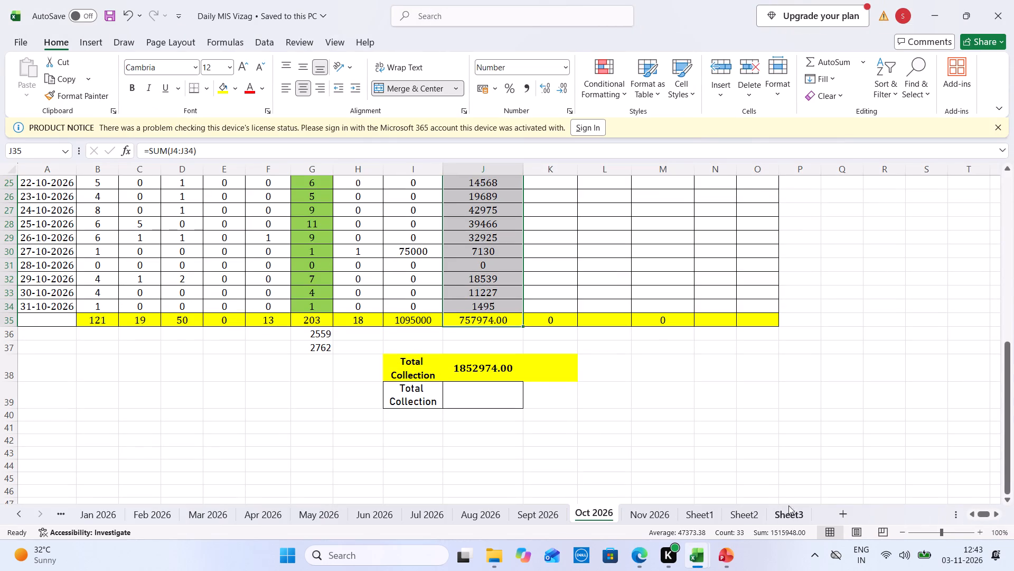
{"action": "left_click", "coordinate": [769, 509]}
{"action": "left_click", "coordinate": [750, 511]}
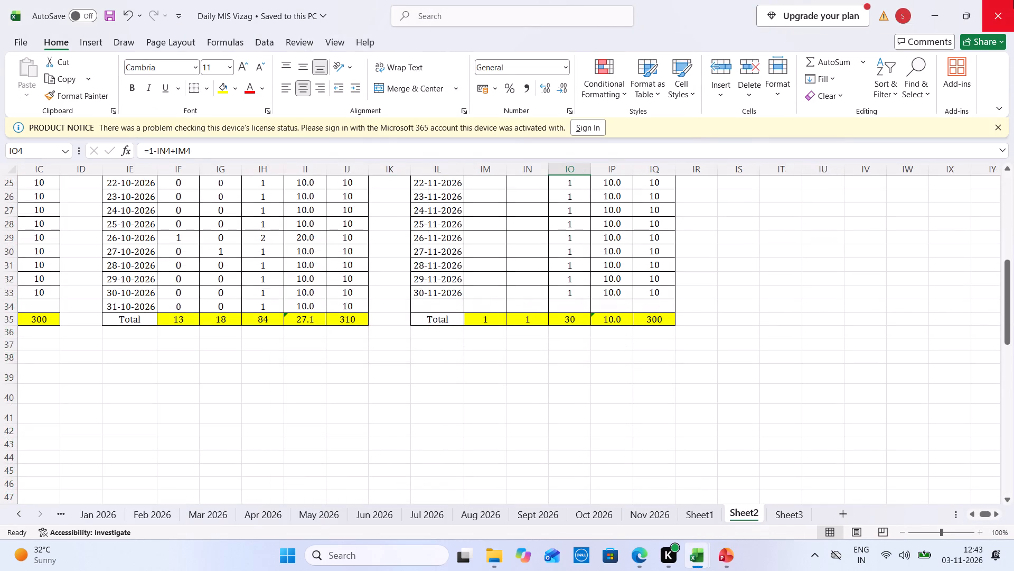
{"action": "left_click", "coordinate": [1013, 0]}
Change the Vizag header in D1 of Sheet3 to Vizag (10 Beds).
{"action": "triple_click", "coordinate": [208, 179]}
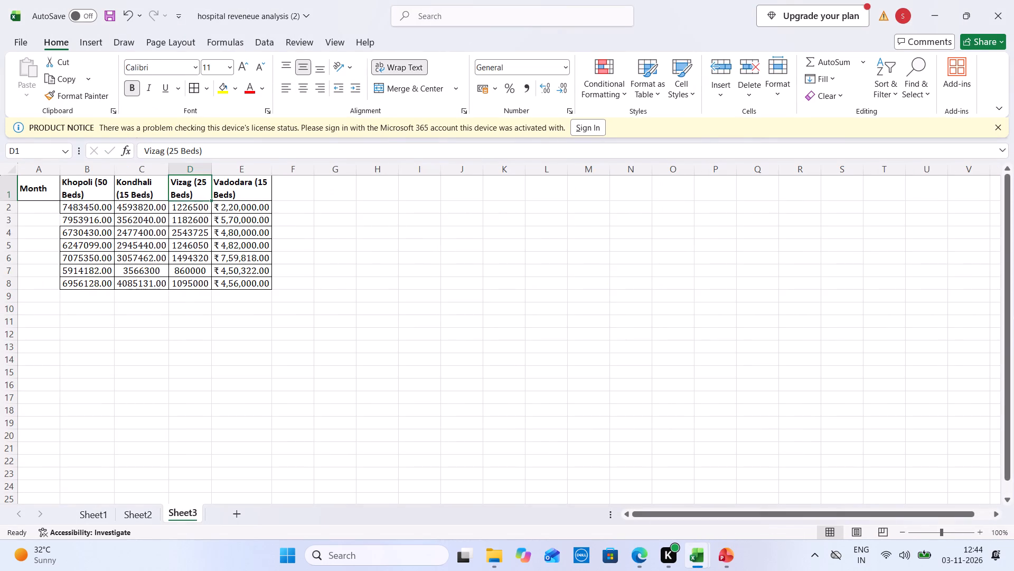
{"action": "key", "text": "BackSpace"}
{"action": "key", "text": "BackSpace"}
{"action": "type", "text": "10"}
{"action": "left_click", "coordinate": [388, 436]}
Open Daily MIS 2025_Kondhali from the Vizag folder, check Sheet2 and Sheet1, and close the workbook.
{"action": "left_click", "coordinate": [500, 555]}
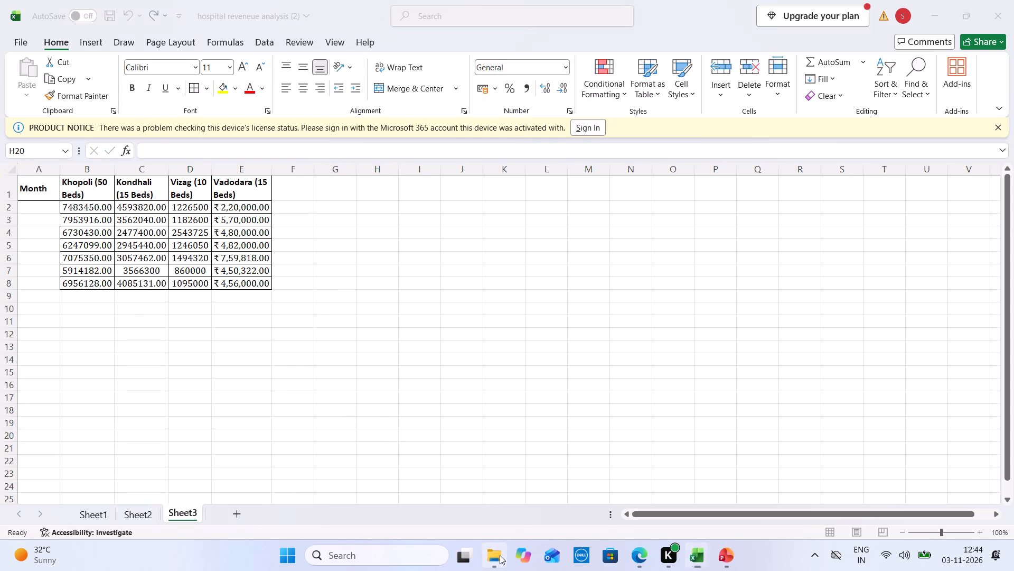
{"action": "double_click", "coordinate": [189, 238]}
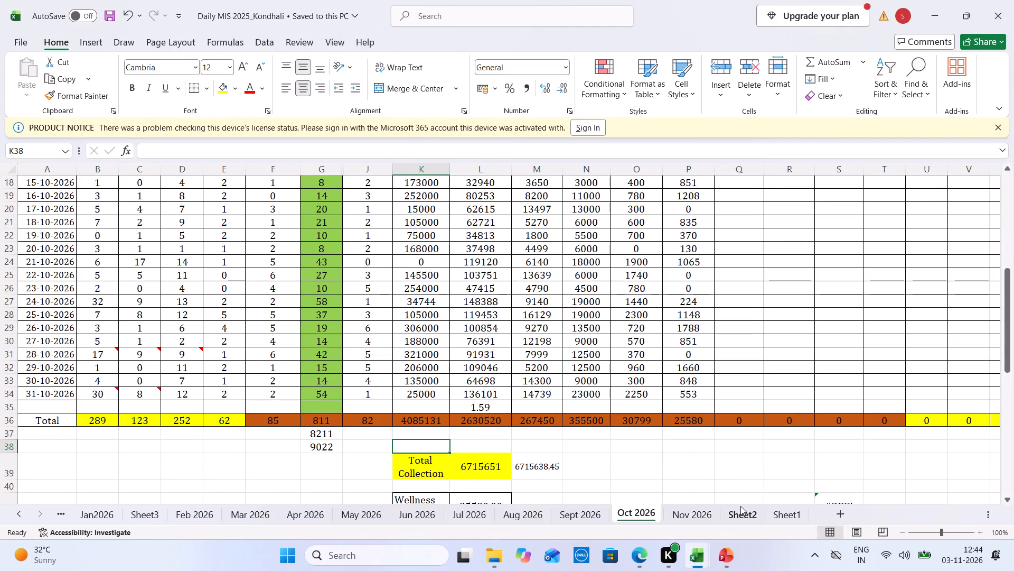
{"action": "left_click", "coordinate": [740, 506]}
{"action": "left_click", "coordinate": [787, 522]}
{"action": "left_click", "coordinate": [1013, 0]}
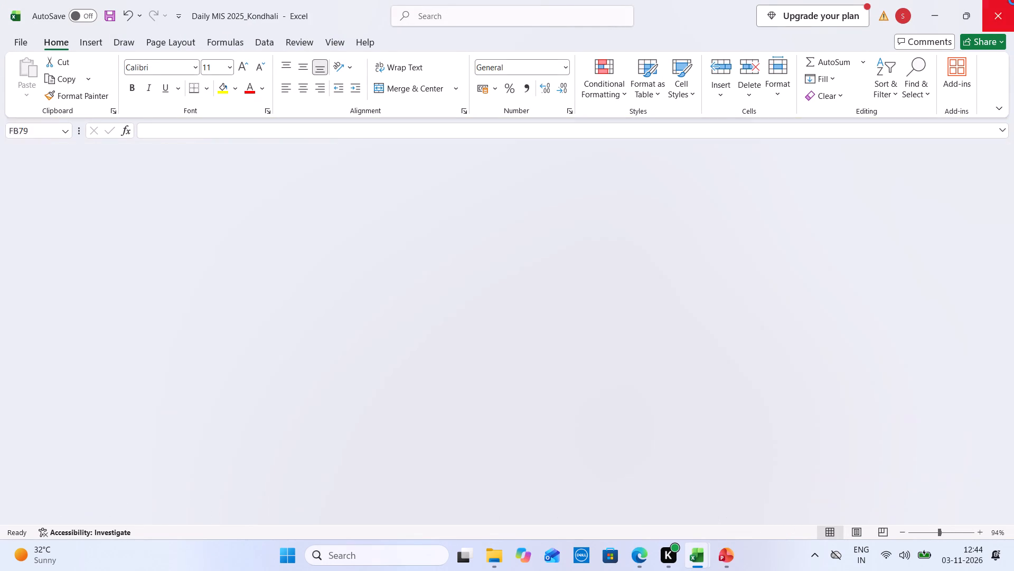
Set the Kondhali header in C1 of Sheet3 to Kondhali (25 Beds).
{"action": "triple_click", "coordinate": [121, 197]}
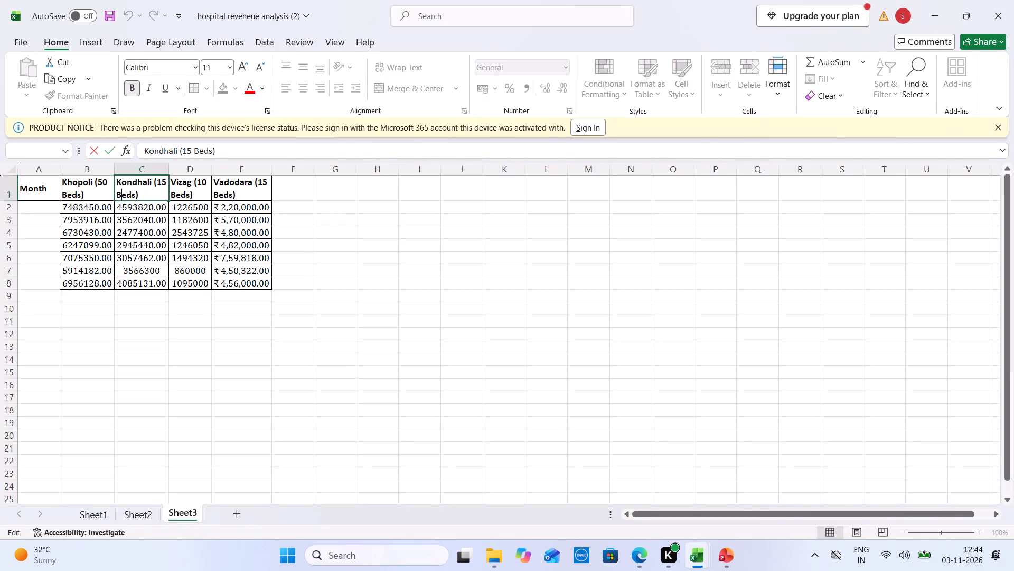
{"action": "left_click", "coordinate": [121, 197]}
{"action": "left_click_drag", "start_coordinate": [157, 194], "coordinate": [157, 184]}
{"action": "left_click", "coordinate": [157, 184]}
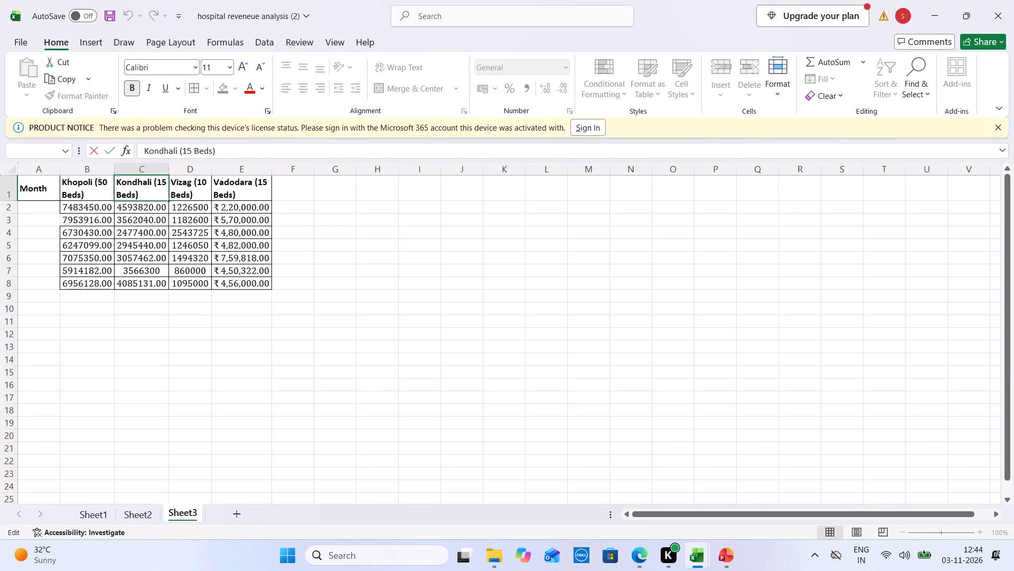
{"action": "double_click", "coordinate": [157, 184]}
{"action": "type", "text": "25"}
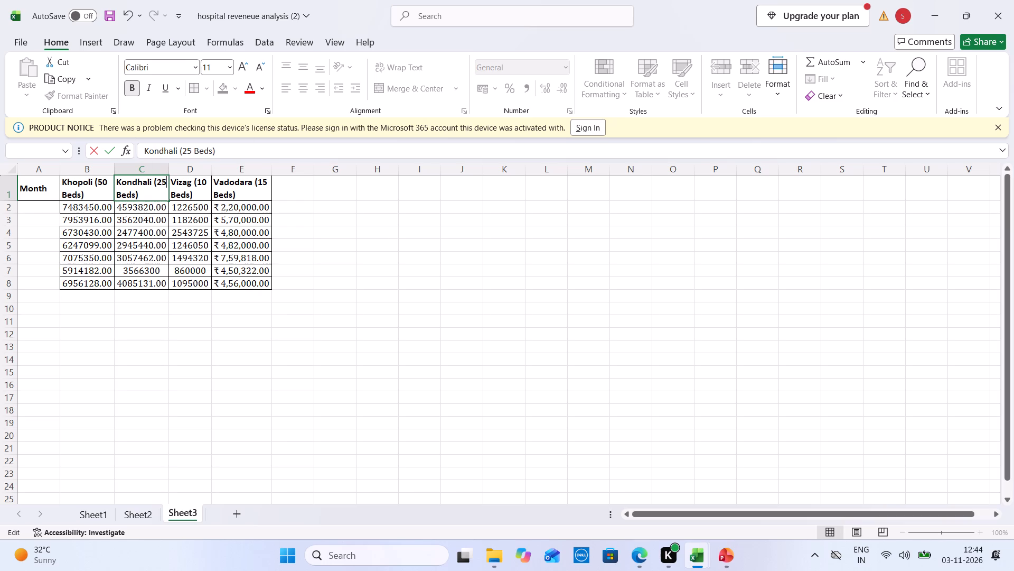
{"action": "left_click", "coordinate": [457, 261]}
Enter Apr 26 in A2 under Month and fill the month series down to Oct-26 in A8.
{"action": "left_click", "coordinate": [38, 206]}
{"action": "type", "text": "Apr 26"}
{"action": "key", "text": "Tab"}
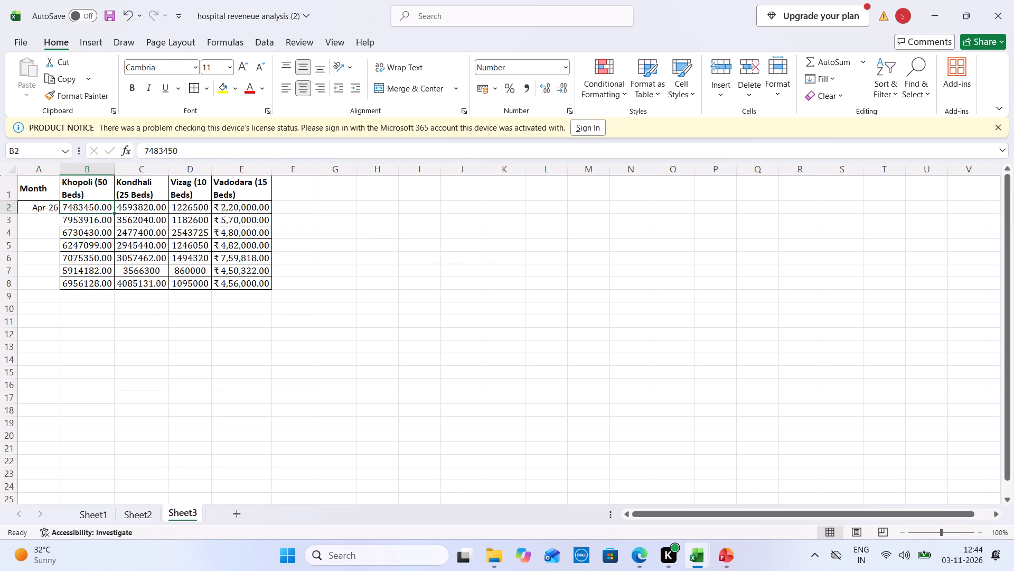
{"action": "left_click", "coordinate": [58, 206]}
{"action": "left_click_drag", "start_coordinate": [60, 215], "coordinate": [59, 291]}
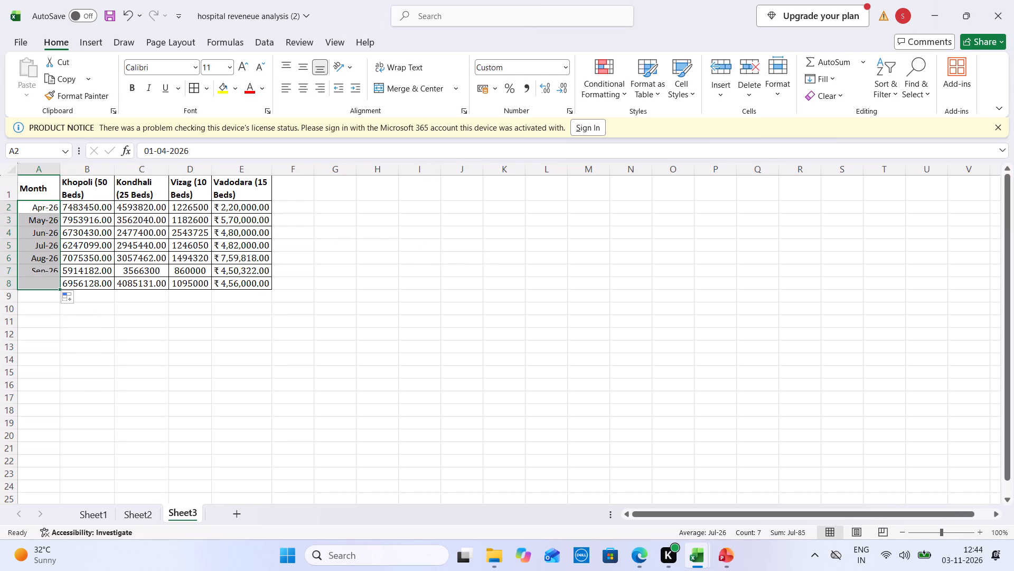
Format the table A1:E8 with centred text, borders on all cells and the Cambria font.
{"action": "left_click_drag", "start_coordinate": [232, 279], "coordinate": [35, 182]}
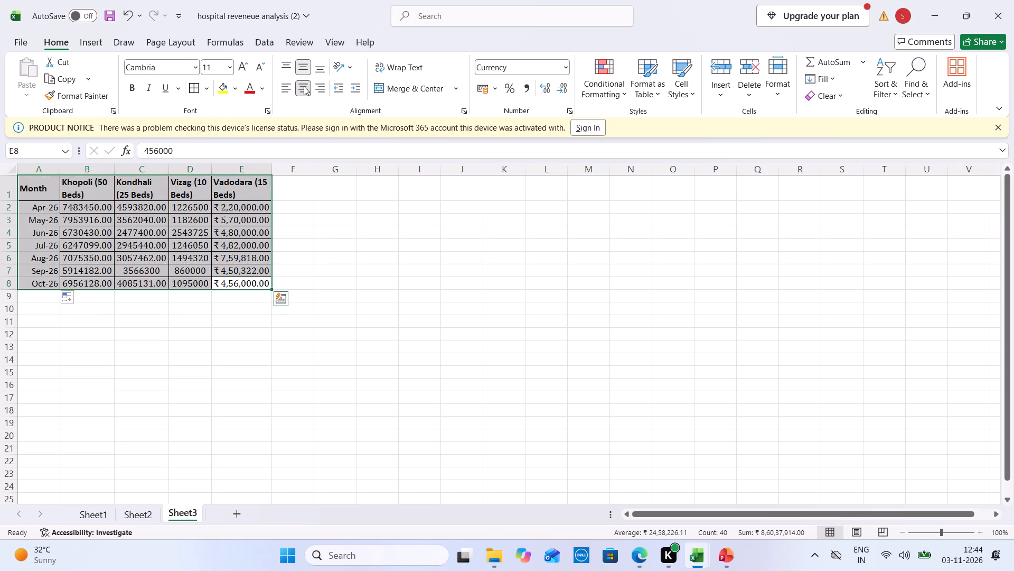
{"action": "left_click", "coordinate": [304, 86]}
{"action": "left_click", "coordinate": [304, 86]}
{"action": "left_click", "coordinate": [199, 84]}
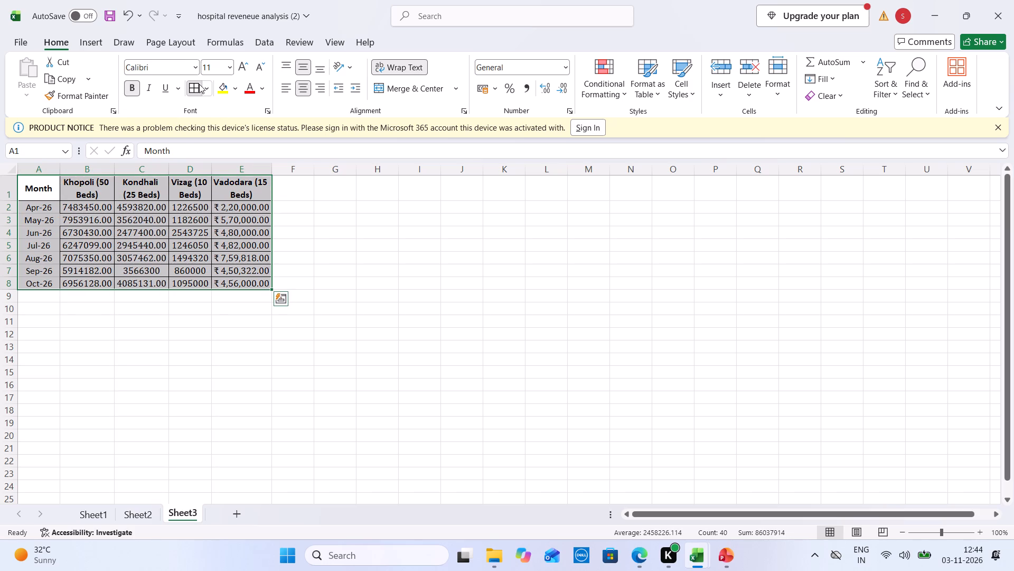
{"action": "left_click_drag", "start_coordinate": [167, 73], "coordinate": [149, 60]}
{"action": "left_click", "coordinate": [149, 60]}
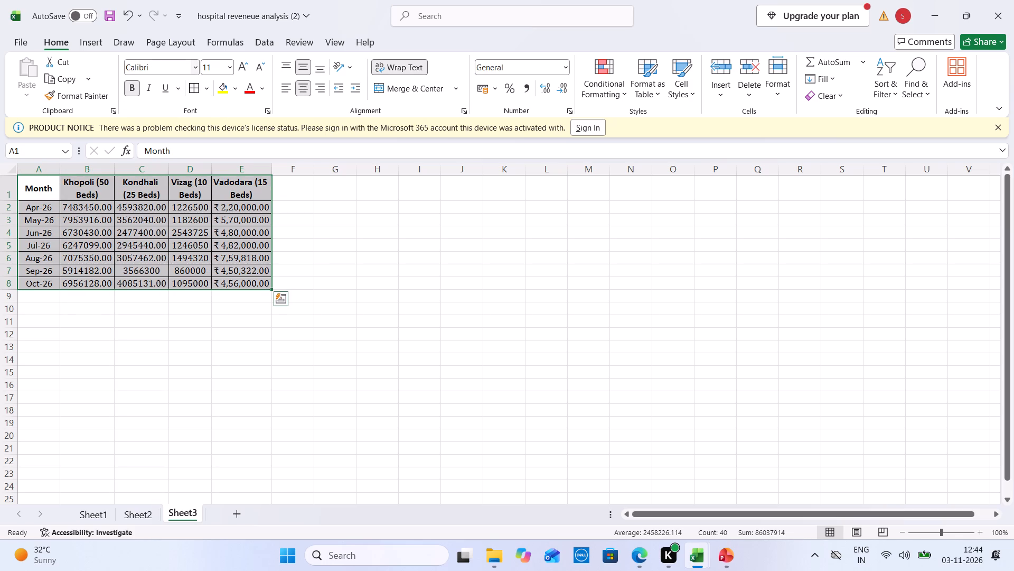
{"action": "left_click", "coordinate": [163, 68]}
{"action": "type", "text": "cam"}
{"action": "key", "text": "Return"}
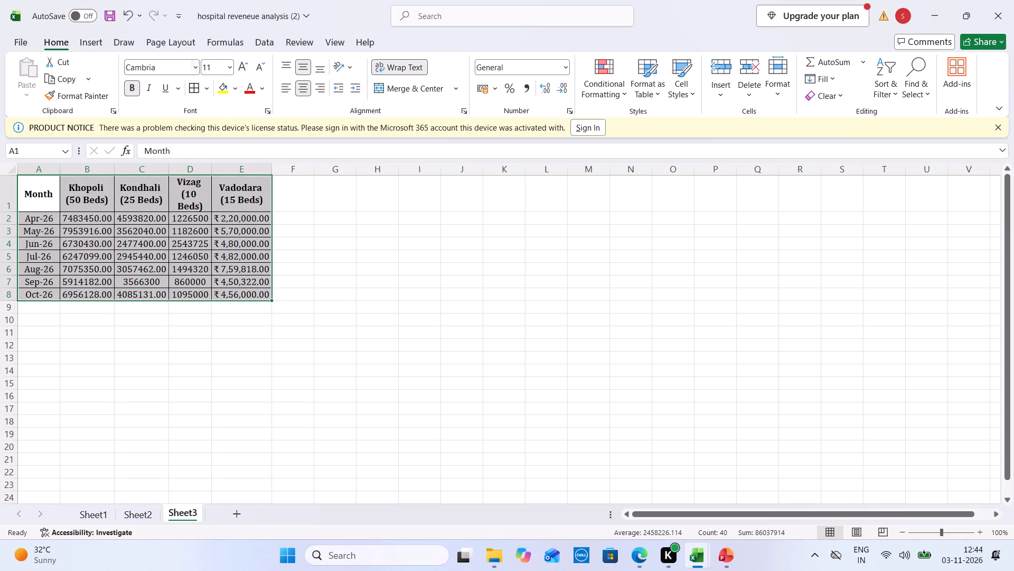
Widen the Vizag column D of the collection table.
{"action": "left_click", "coordinate": [216, 170]}
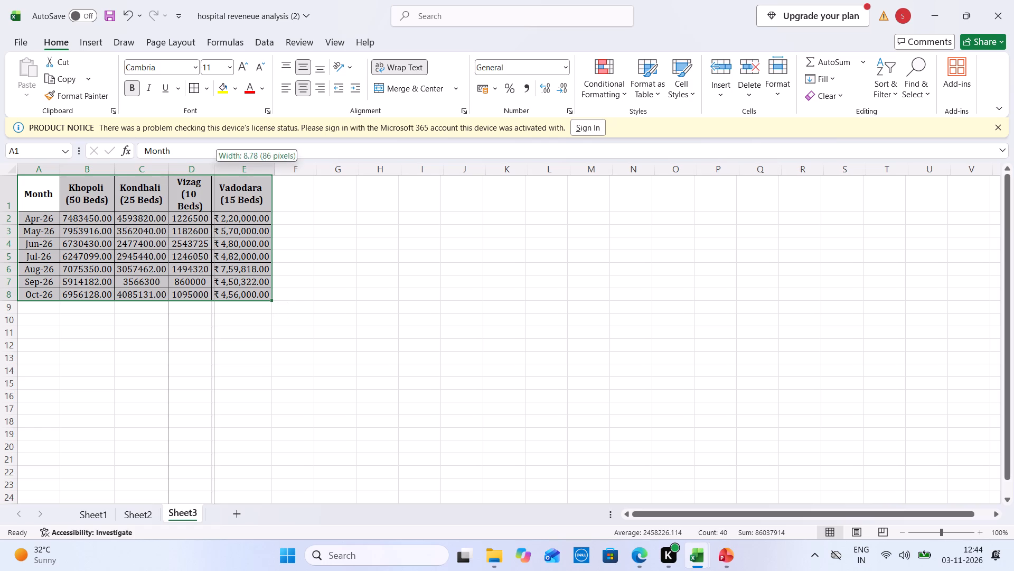
{"action": "left_click_drag", "start_coordinate": [219, 170], "coordinate": [241, 170]}
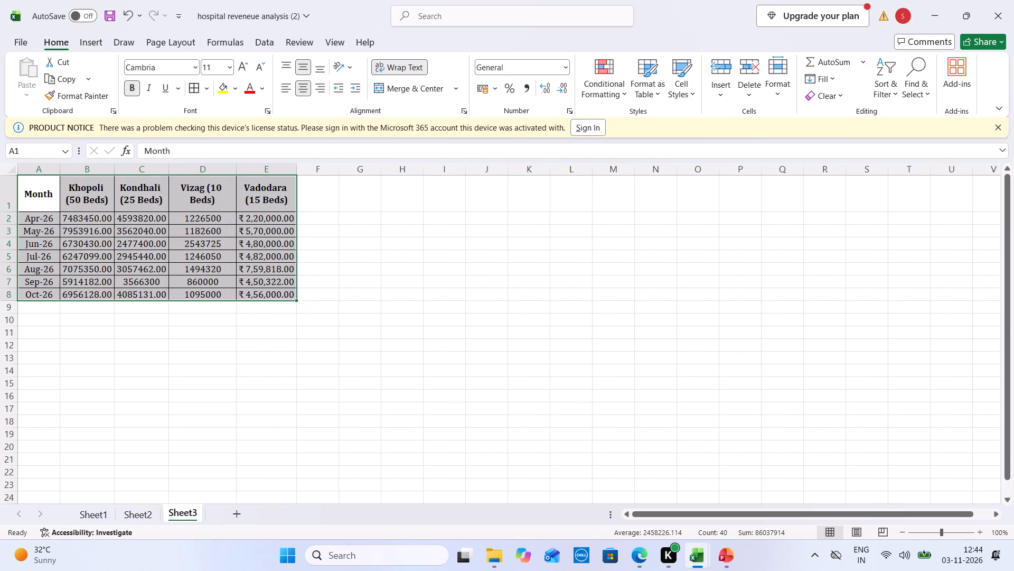
Format the collection amounts in B2:E8 as Currency.
{"action": "left_click_drag", "start_coordinate": [85, 217], "coordinate": [270, 292]}
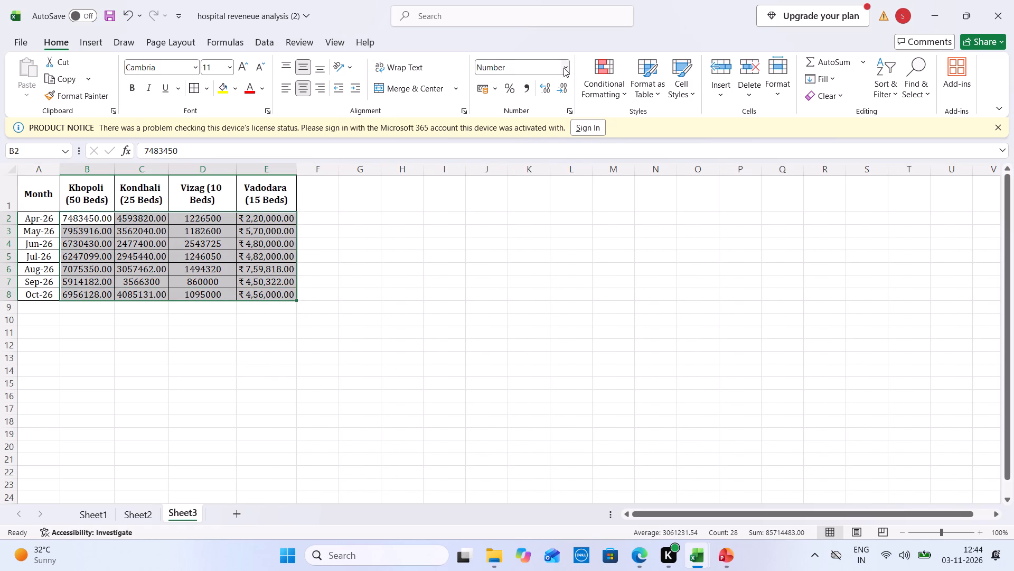
{"action": "left_click", "coordinate": [564, 68]}
{"action": "left_click", "coordinate": [536, 159]}
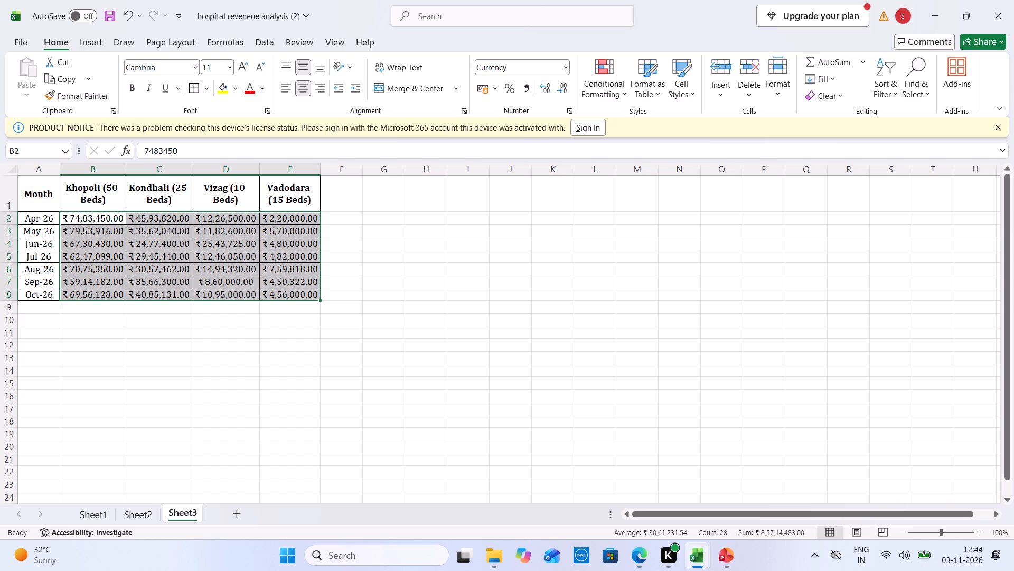
Move the whole collection table A1:E8 from Sheet3 to Sheet2 at A49, below the Total Admission table.
{"action": "left_click_drag", "start_coordinate": [37, 193], "coordinate": [298, 294]}
{"action": "key", "text": "ctrl+x"}
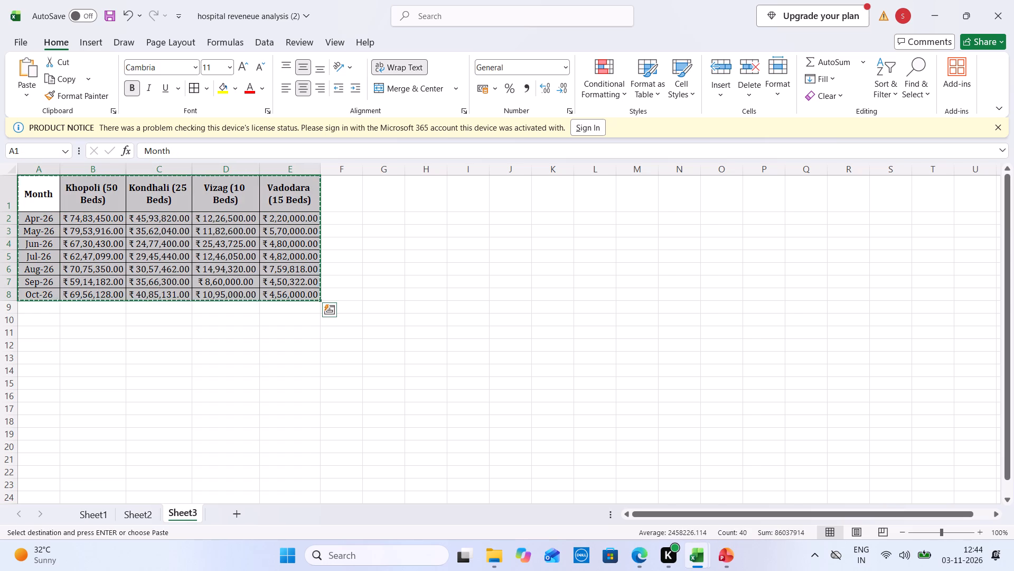
{"action": "left_click", "coordinate": [136, 519]}
{"action": "left_click", "coordinate": [34, 480]}
{"action": "key", "text": "ctrl+v"}
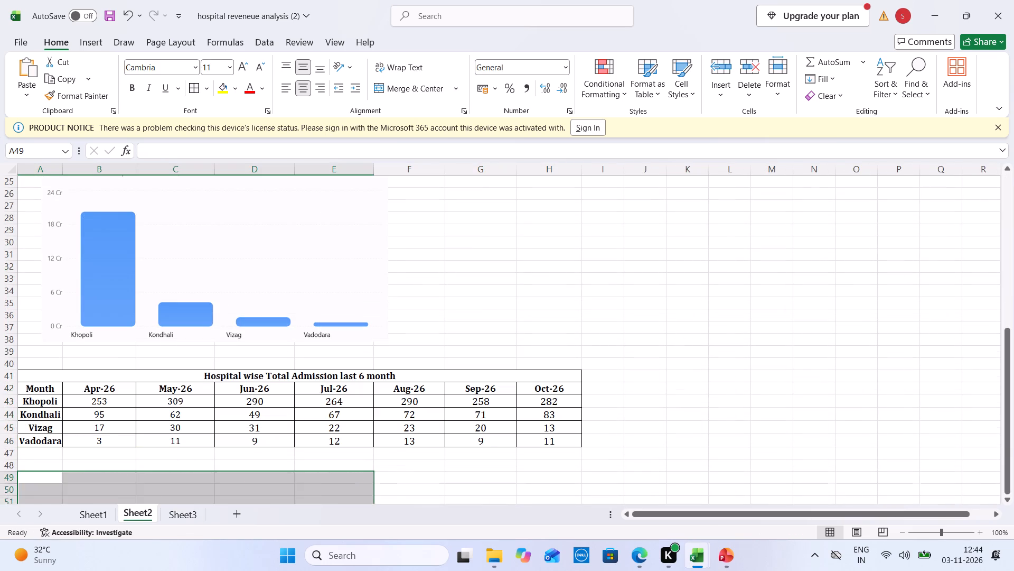
Examine Sheet1's tables from the collection per bed section down to Month-wise Average Revenue per Admission and the ticket size comparison.
{"action": "left_click", "coordinate": [82, 512]}
{"action": "left_click", "coordinate": [166, 512]}
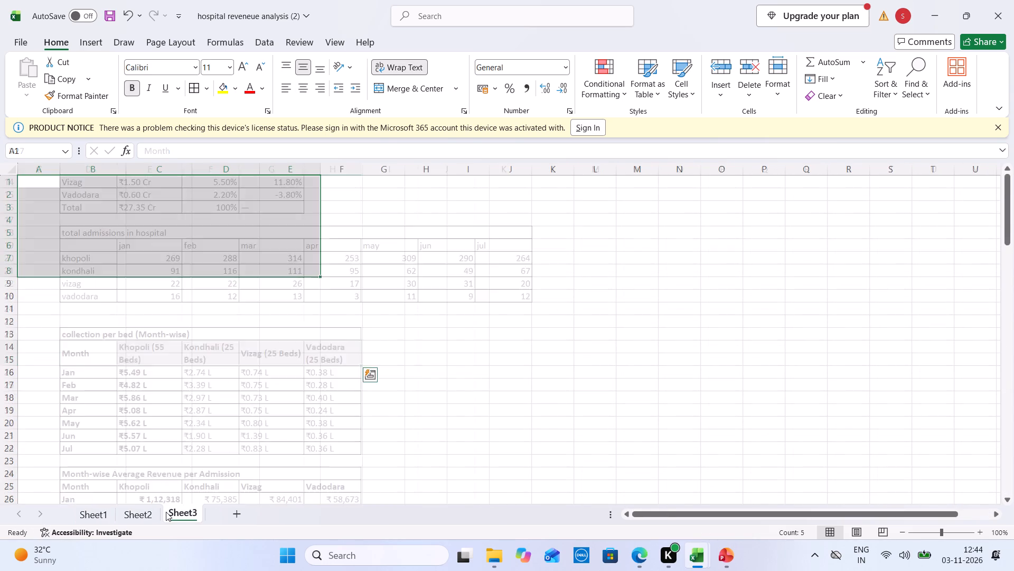
{"action": "left_click", "coordinate": [90, 512]}
{"action": "key", "text": "Down"}
{"action": "key", "text": "Down"}
{"action": "key", "text": "Down"}
{"action": "key", "text": "Down"}
{"action": "key", "text": "Down"}
{"action": "key", "text": "Down"}
{"action": "key", "text": "Down"}
{"action": "key", "text": "Down"}
{"action": "key", "text": "Down"}
{"action": "key", "text": "Down"}
{"action": "key", "text": "Down"}
{"action": "key", "text": "Down"}
{"action": "key", "text": "Down"}
{"action": "key", "text": "Down"}
{"action": "key", "text": "Down"}
{"action": "key", "text": "Down"}
{"action": "key", "text": "Down"}
{"action": "key", "text": "Down"}
{"action": "key", "text": "Down"}
{"action": "key", "text": "Down"}
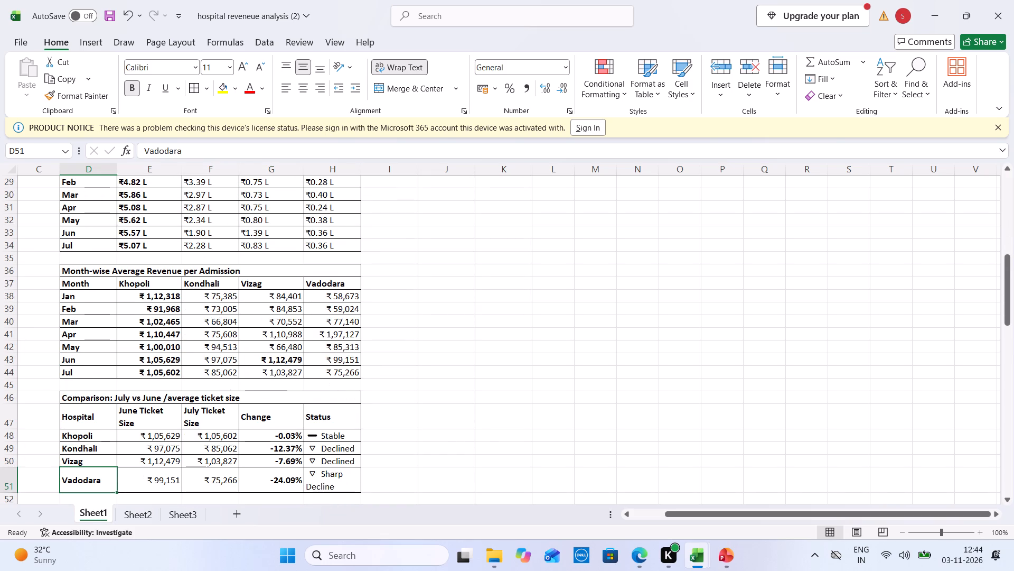
{"action": "left_click", "coordinate": [143, 270]}
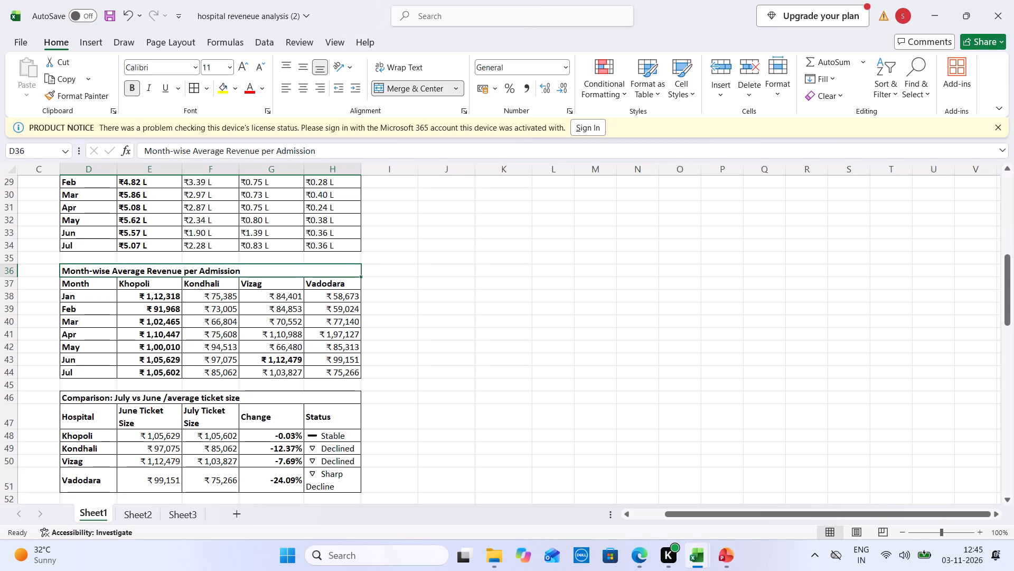
Open the Monthly MIS workbook from the Review folder without updating its external links.
{"action": "left_click", "coordinate": [482, 550]}
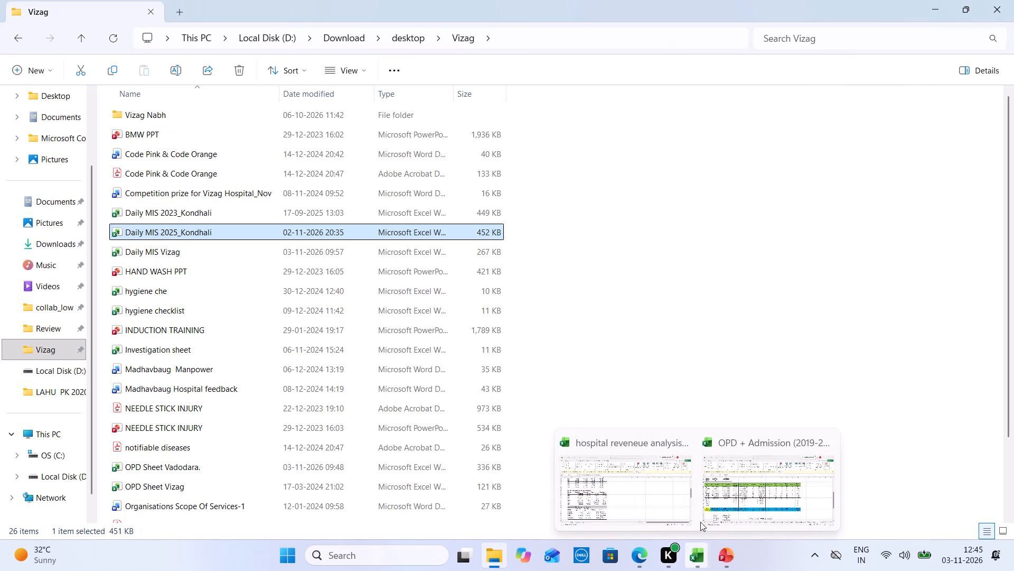
{"action": "left_click", "coordinate": [502, 551]}
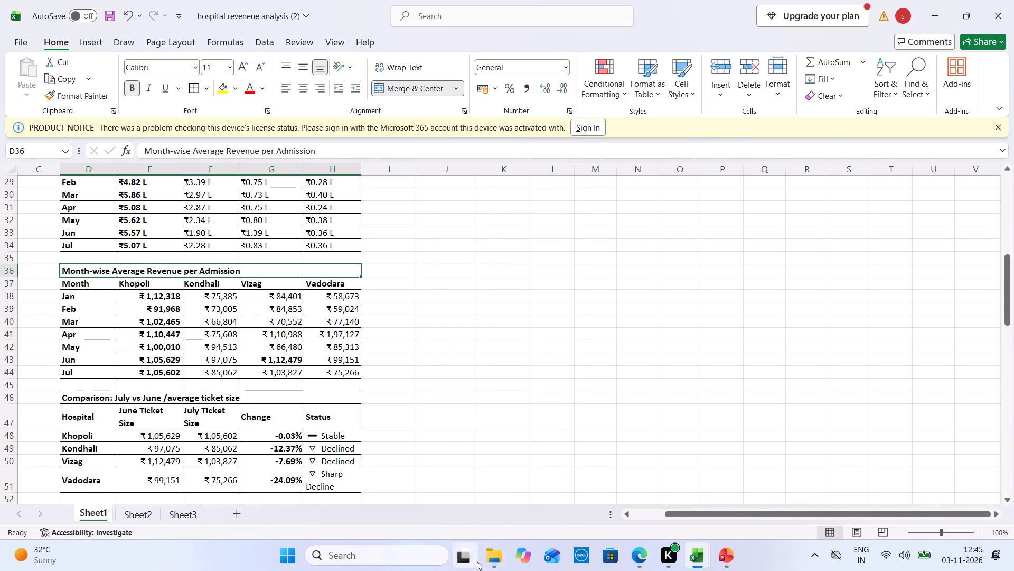
{"action": "left_click", "coordinate": [499, 564]}
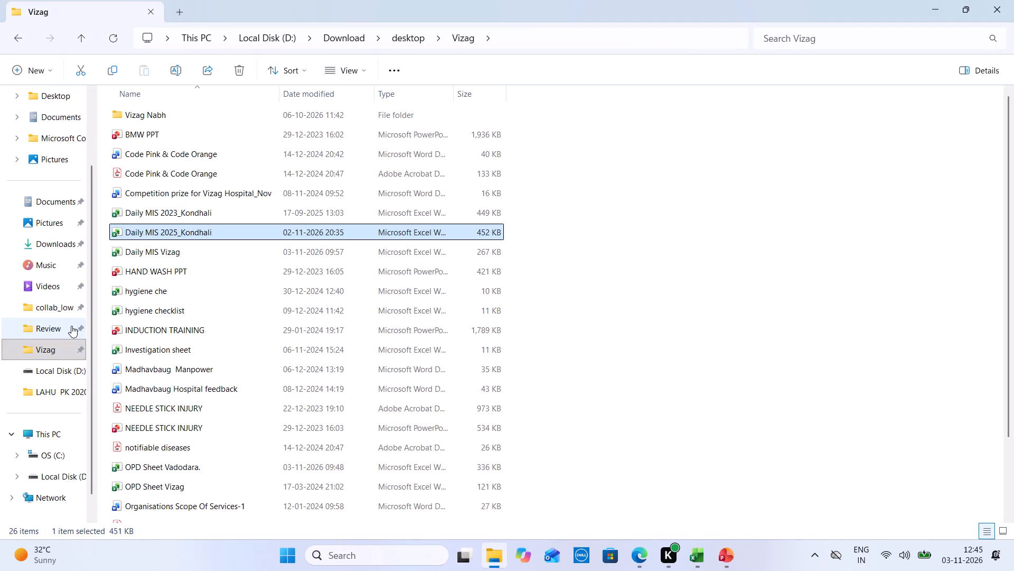
{"action": "left_click", "coordinate": [71, 326]}
{"action": "double_click", "coordinate": [195, 386]}
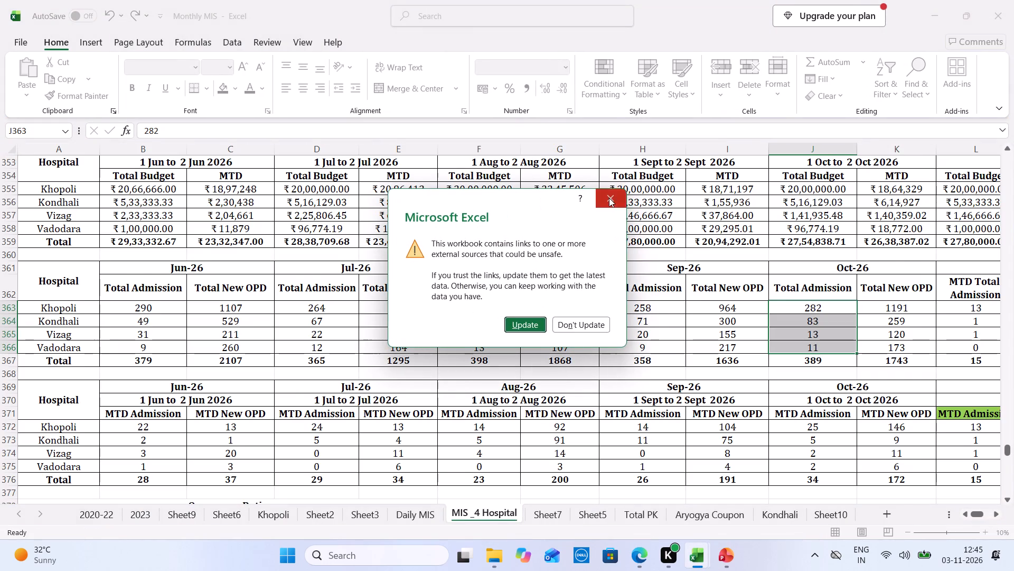
{"action": "left_click", "coordinate": [609, 198]}
Examine the Revenue Per Occupied Bed table and its Khopoli formulas on the MIS _4 Hospital sheet of Monthly MIS.
{"action": "key", "text": "Down"}
{"action": "key", "text": "Down"}
{"action": "key", "text": "Down"}
{"action": "key", "text": "Down"}
{"action": "key", "text": "Down"}
{"action": "key", "text": "Down"}
{"action": "key", "text": "Down"}
{"action": "key", "text": "Down"}
{"action": "key", "text": "Down"}
{"action": "key", "text": "Down"}
{"action": "key", "text": "Down"}
{"action": "key", "text": "Down"}
{"action": "key", "text": "Down"}
{"action": "key", "text": "Down"}
{"action": "key", "text": "Down"}
{"action": "key", "text": "Down"}
{"action": "key", "text": "Down"}
{"action": "key", "text": "Down"}
{"action": "key", "text": "Down"}
{"action": "key", "text": "Down"}
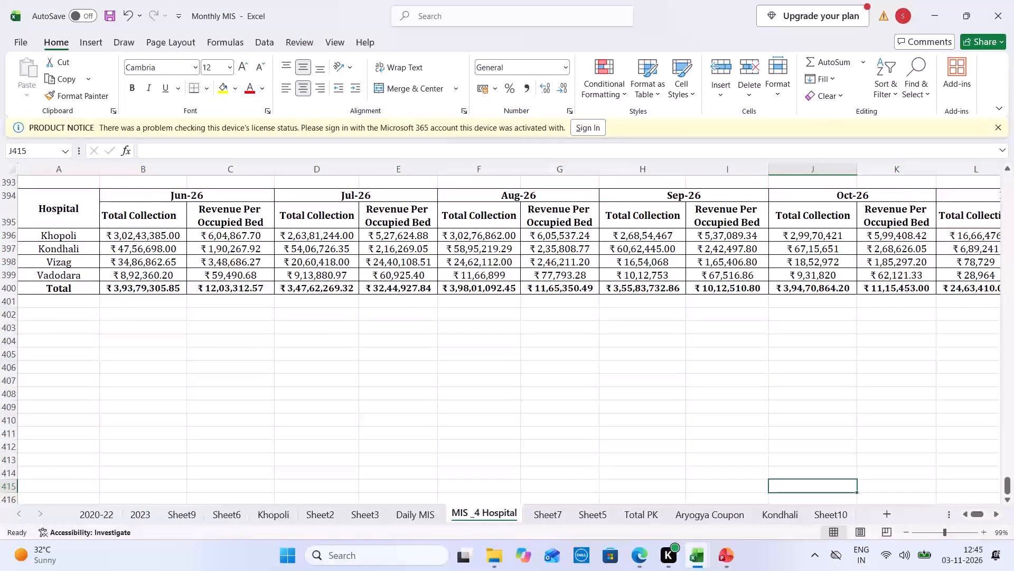
{"action": "left_click", "coordinate": [373, 214]}
{"action": "left_click", "coordinate": [643, 563]}
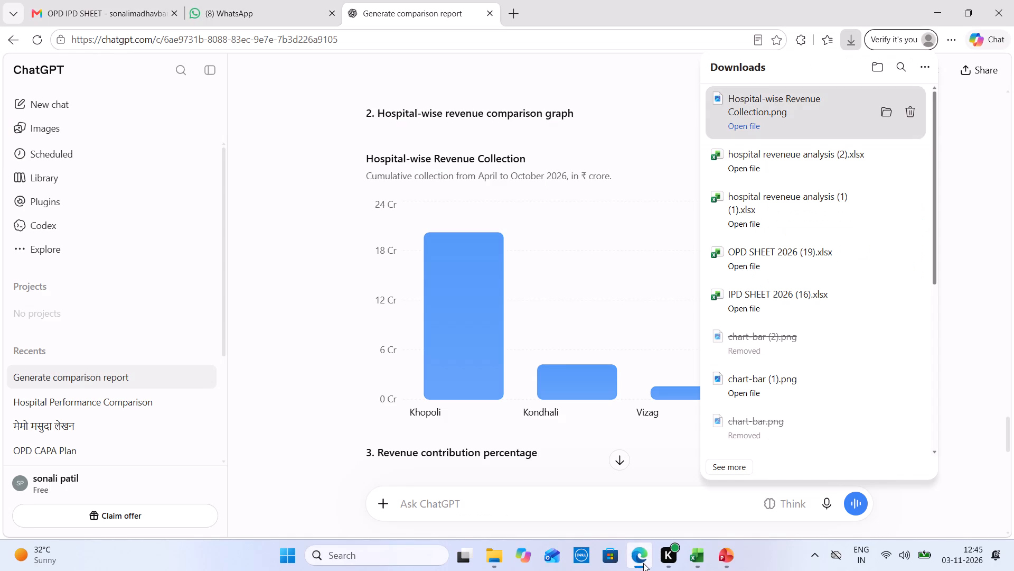
{"action": "left_click", "coordinate": [643, 563]}
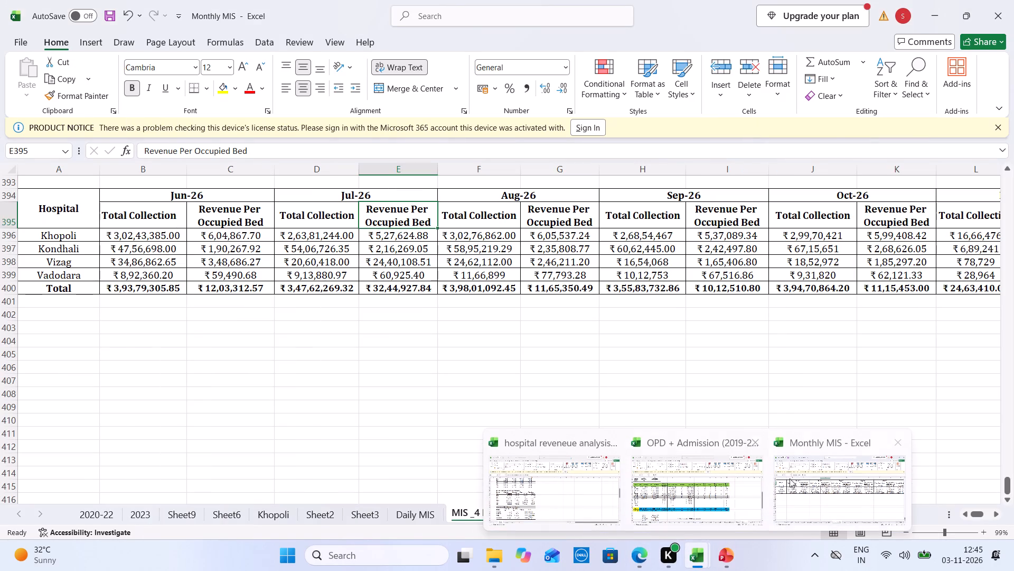
{"action": "left_click", "coordinate": [597, 490]}
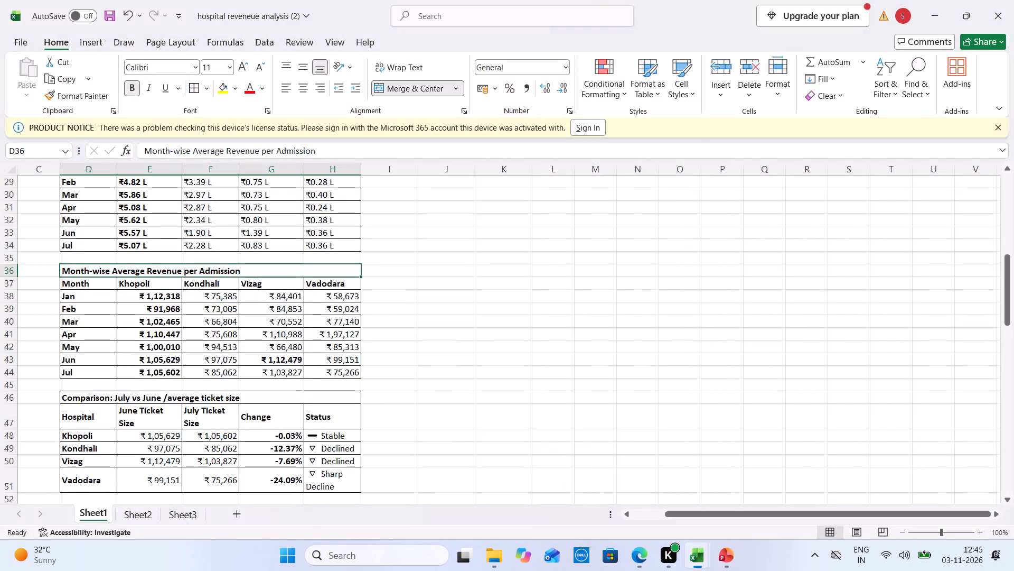
{"action": "left_click", "coordinate": [140, 306]}
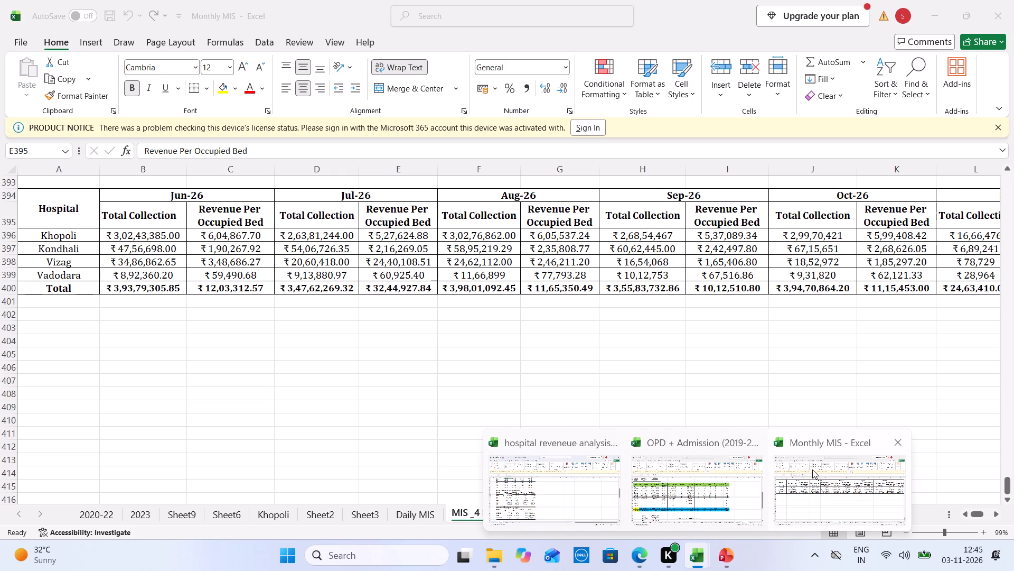
{"action": "left_click", "coordinate": [812, 469]}
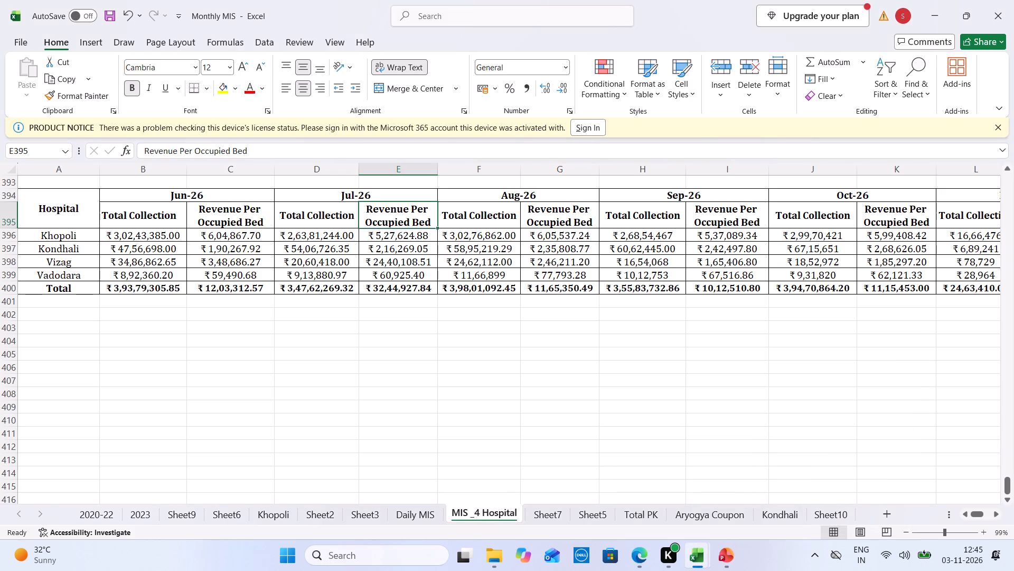
{"action": "left_click", "coordinate": [245, 233]}
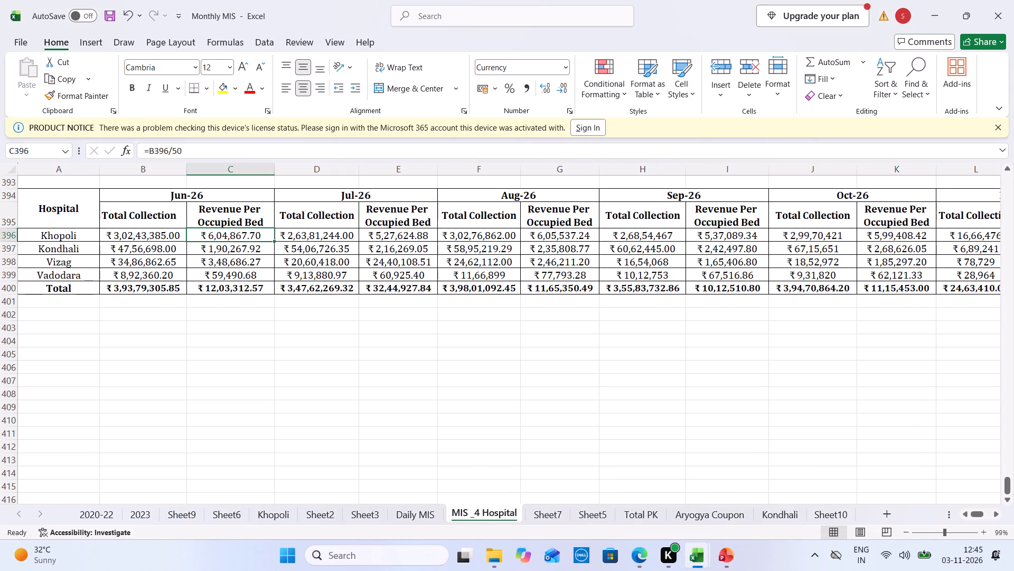
{"action": "left_click", "coordinate": [399, 235]}
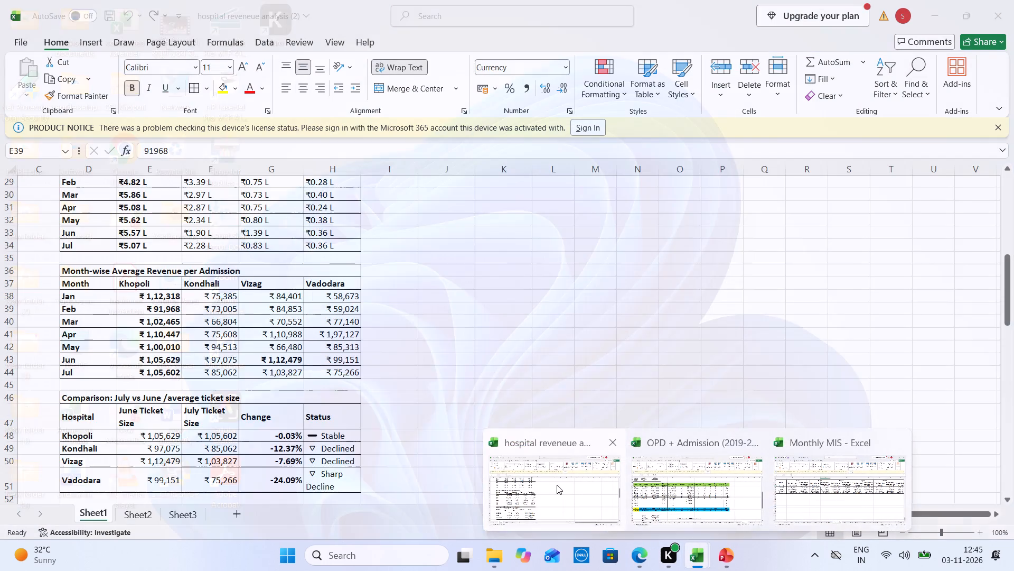
Examine the hospital revenue analysis workbook's Sheet1 tables from Month-wise Average Revenue per Admission down to ARPU comparison and Bed Occupancy.
{"action": "left_click", "coordinate": [557, 485]}
{"action": "left_click", "coordinate": [187, 349]}
{"action": "key", "text": "Down"}
{"action": "key", "text": "Down"}
{"action": "key", "text": "Down"}
{"action": "key", "text": "Down"}
{"action": "key", "text": "Down"}
{"action": "key", "text": "Down"}
{"action": "key", "text": "Down"}
{"action": "key", "text": "Down"}
{"action": "key", "text": "Down"}
{"action": "key", "text": "Down"}
{"action": "key", "text": "Down"}
{"action": "key", "text": "Down"}
{"action": "key", "text": "Down"}
{"action": "key", "text": "Down"}
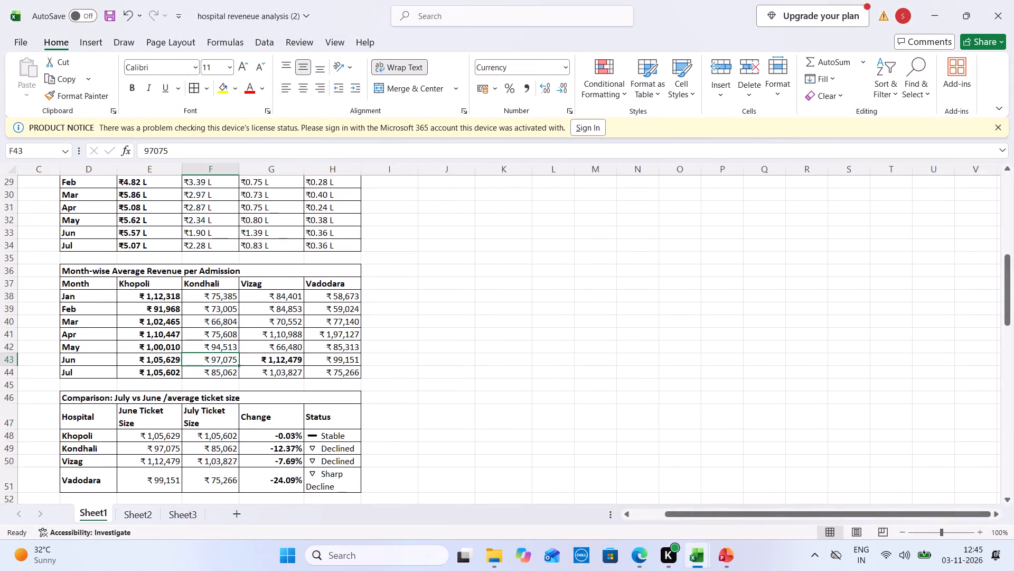
{"action": "key", "text": "Down"}
{"action": "key", "text": "Down"}
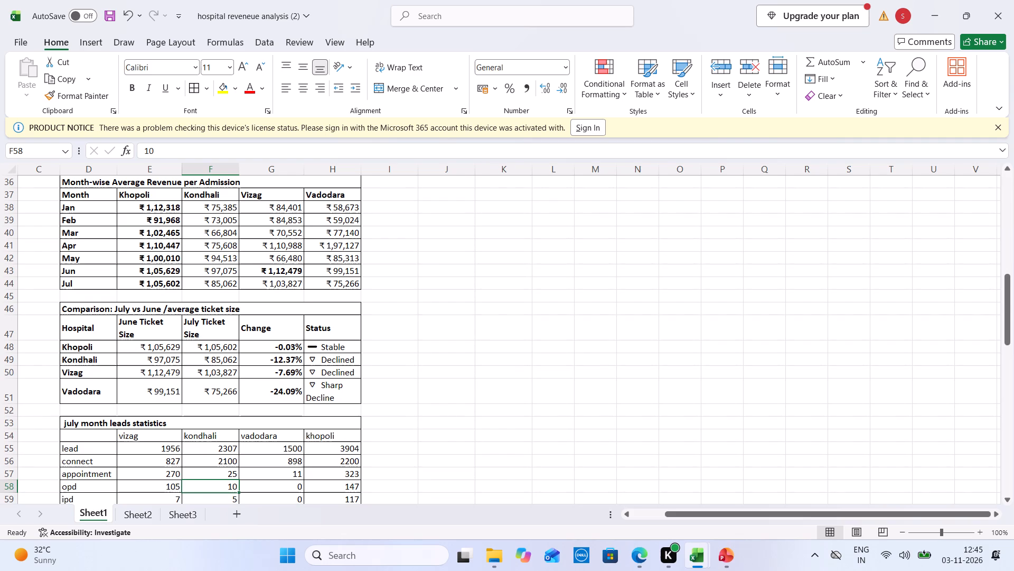
{"action": "key", "text": "Down"}
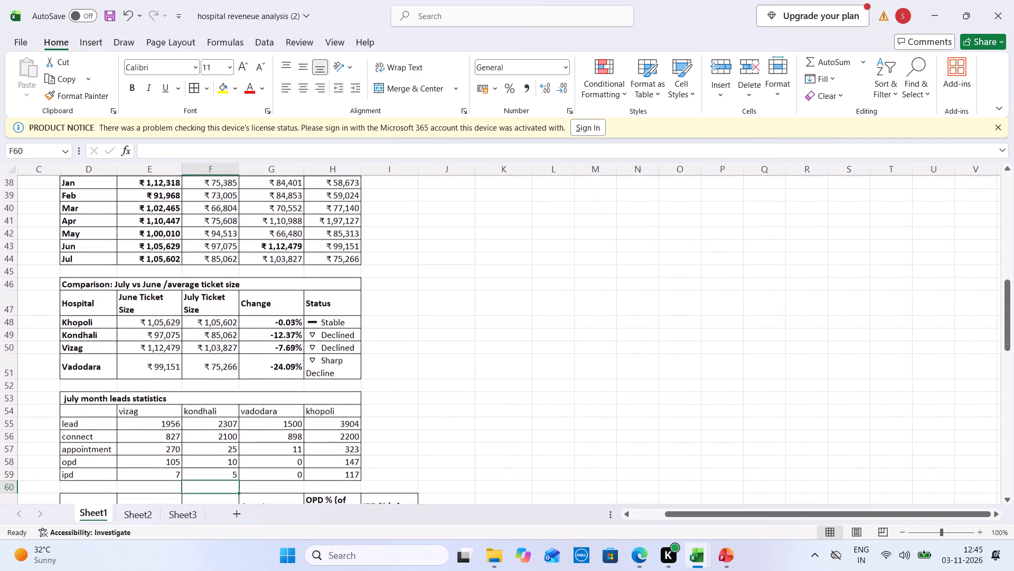
{"action": "key", "text": "Down"}
{"action": "key", "text": "Down"}
{"action": "key", "text": "Down"}
{"action": "key", "text": "Down"}
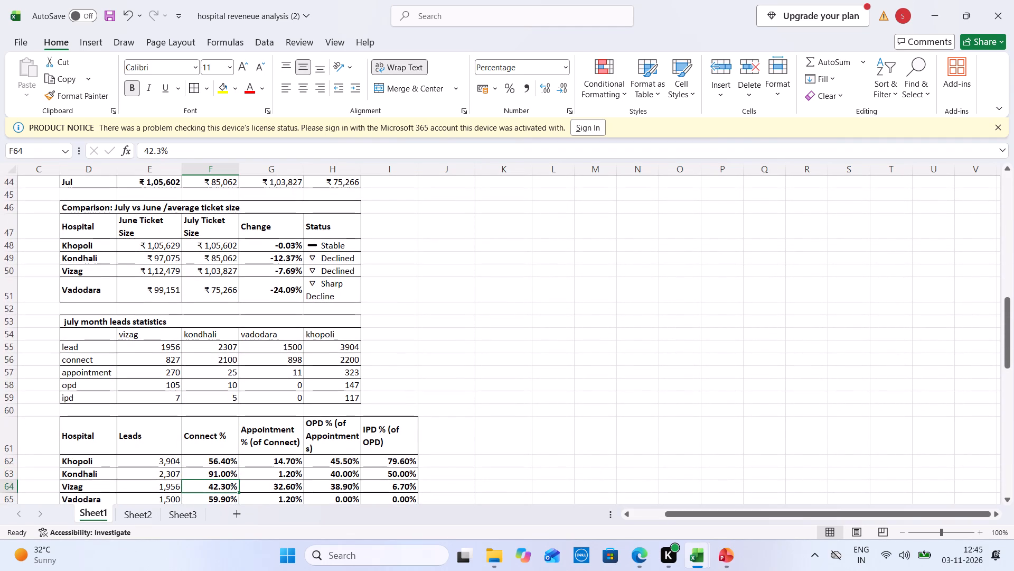
{"action": "key", "text": "Down"}
{"action": "key", "text": "Down"}
{"action": "key", "text": "Down"}
{"action": "key", "text": "Down"}
{"action": "key", "text": "Down"}
{"action": "key", "text": "Down"}
{"action": "key", "text": "Down"}
{"action": "key", "text": "Down"}
{"action": "key", "text": "Down"}
{"action": "key", "text": "Down"}
{"action": "key", "text": "Down"}
{"action": "key", "text": "Down"}
{"action": "key", "text": "Down"}
{"action": "key", "text": "Down"}
{"action": "key", "text": "Down"}
{"action": "key", "text": "Down"}
{"action": "key", "text": "Down"}
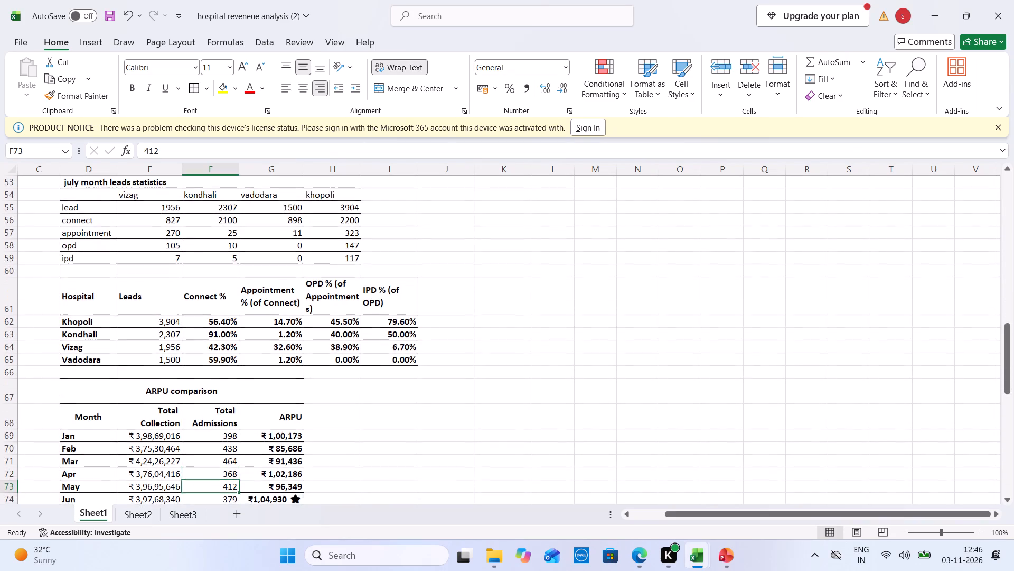
{"action": "key", "text": "Down"}
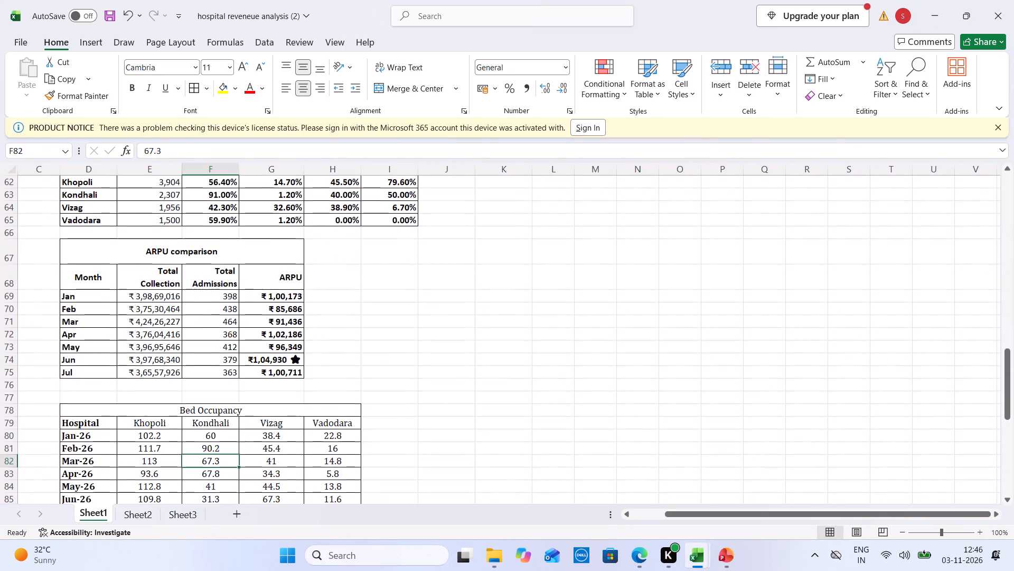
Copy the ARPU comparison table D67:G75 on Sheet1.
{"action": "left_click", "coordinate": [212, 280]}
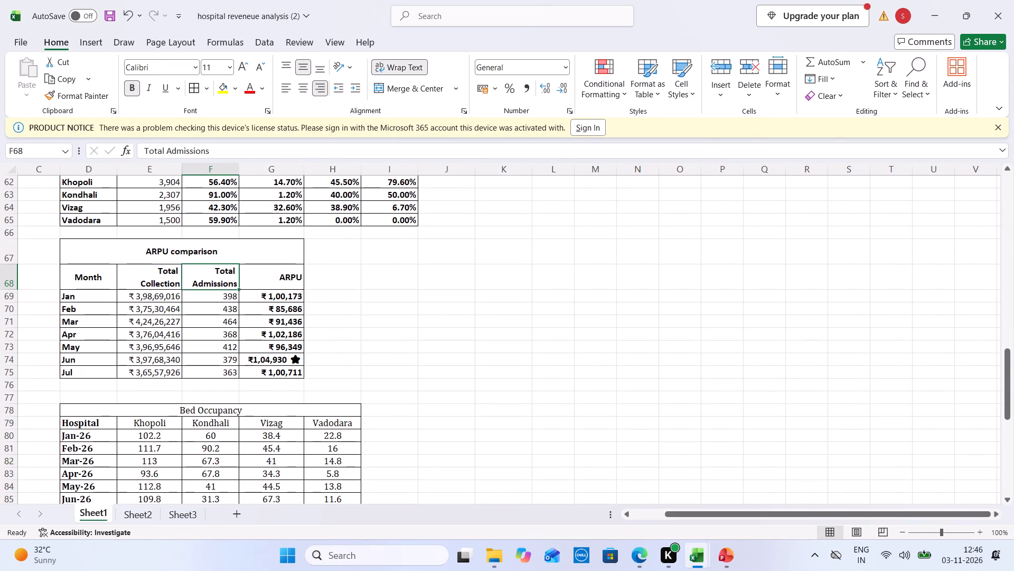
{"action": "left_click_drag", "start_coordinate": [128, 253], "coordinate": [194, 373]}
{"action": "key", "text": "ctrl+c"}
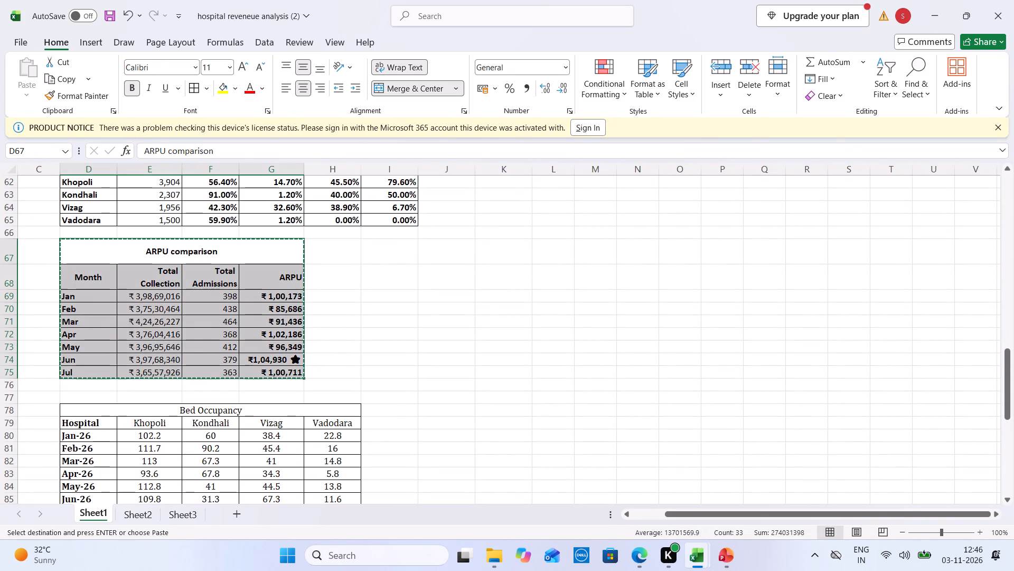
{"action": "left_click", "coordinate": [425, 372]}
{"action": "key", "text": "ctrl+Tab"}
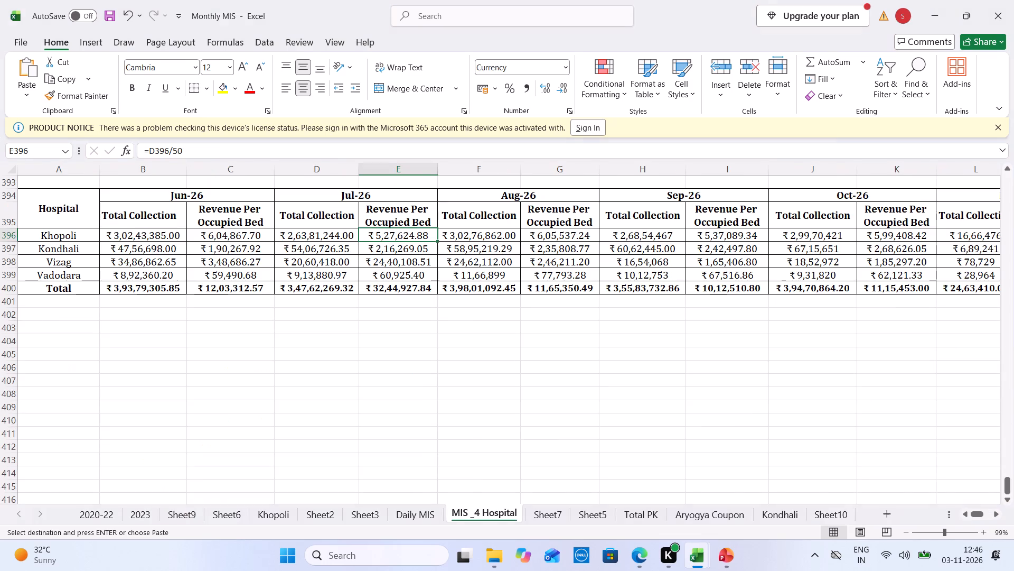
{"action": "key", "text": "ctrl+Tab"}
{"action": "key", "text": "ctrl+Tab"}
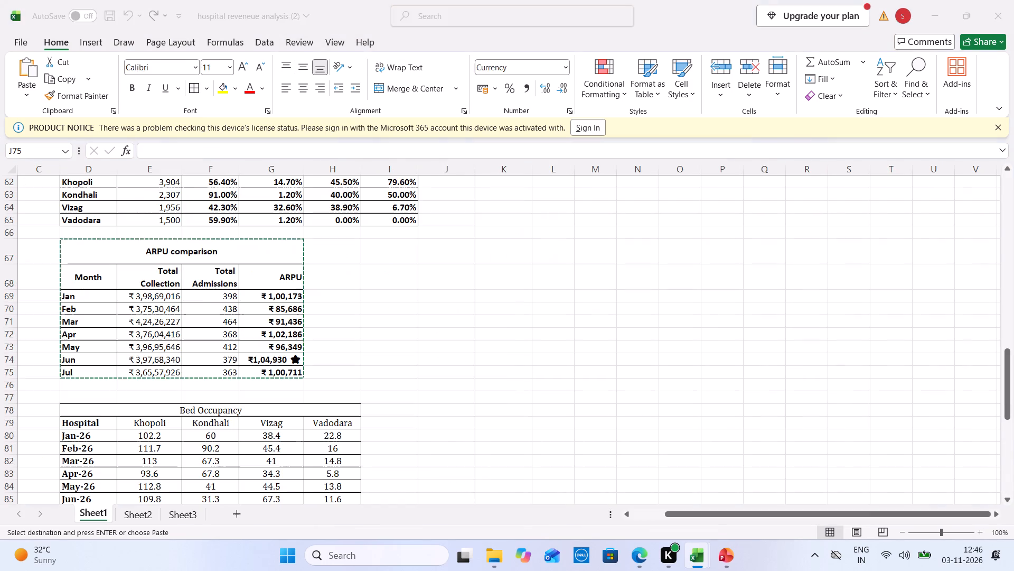
Merge and center A48:E48 on Sheet2 as a title row above the monthly per-hospital collection table.
{"action": "left_click", "coordinate": [143, 515]}
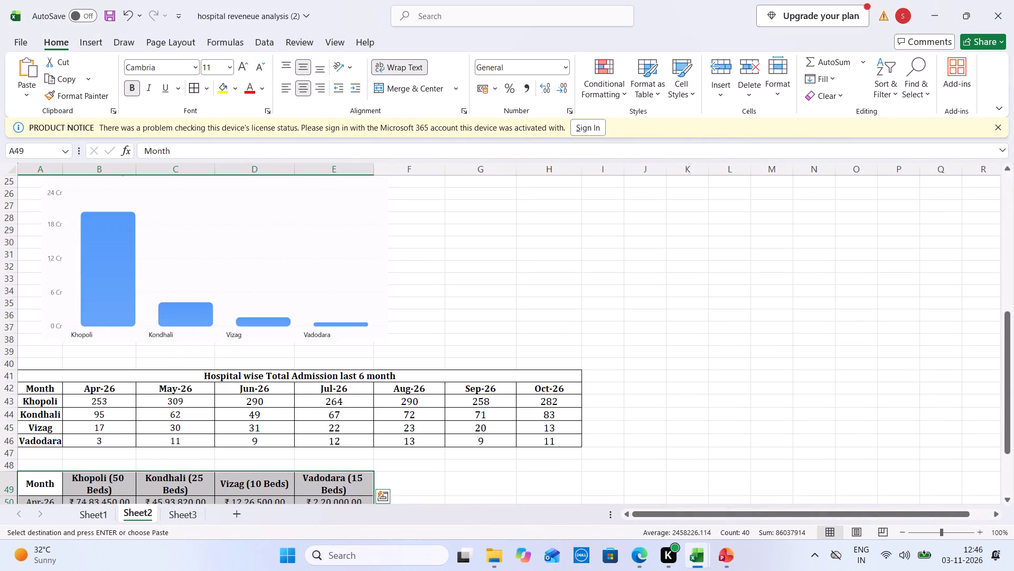
{"action": "left_click_drag", "start_coordinate": [1002, 380], "coordinate": [1013, 458]}
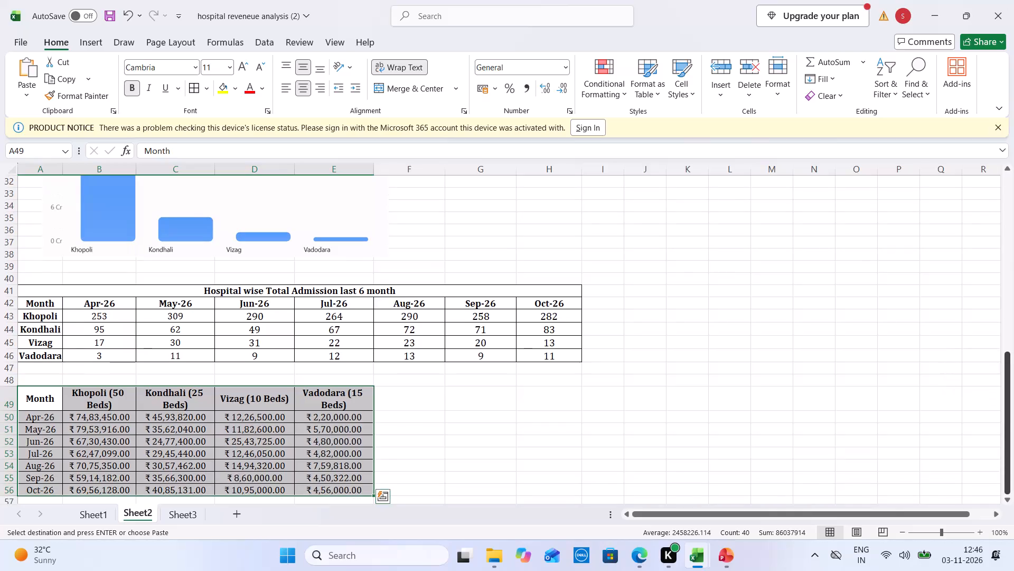
{"action": "left_click_drag", "start_coordinate": [1009, 467], "coordinate": [1013, 260]}
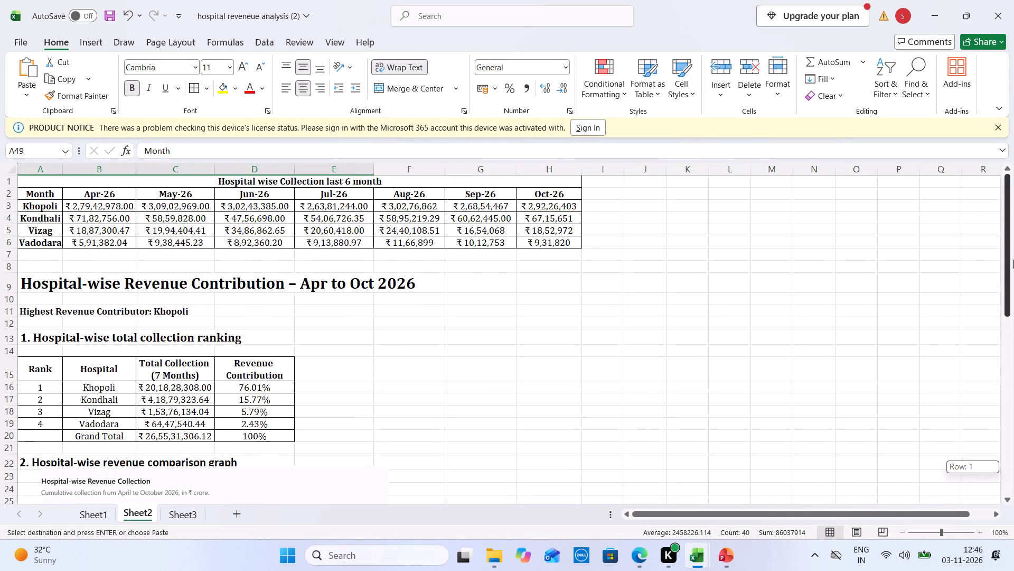
{"action": "left_click_drag", "start_coordinate": [1013, 260], "coordinate": [1013, 472]}
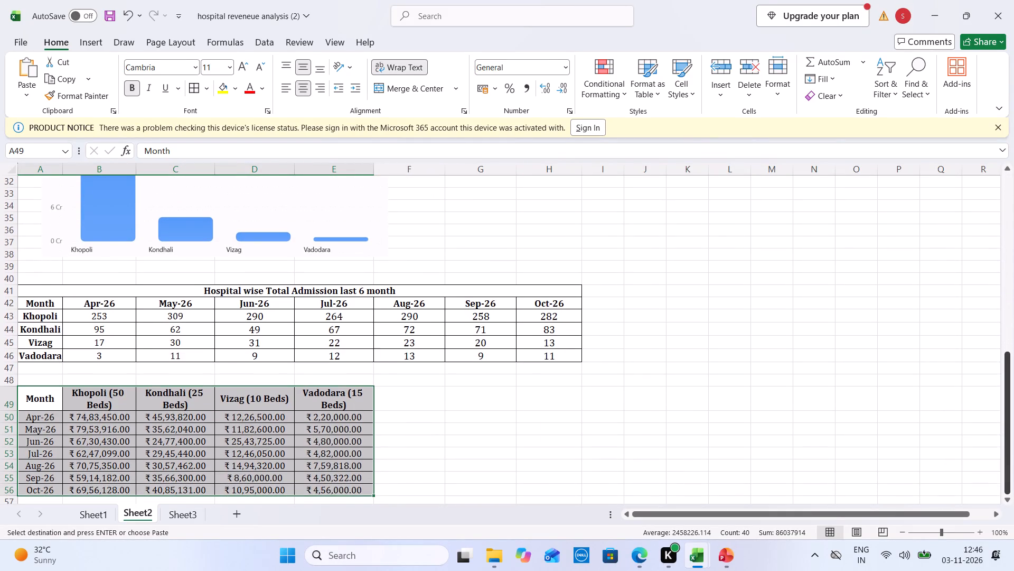
{"action": "left_click_drag", "start_coordinate": [38, 379], "coordinate": [351, 377]}
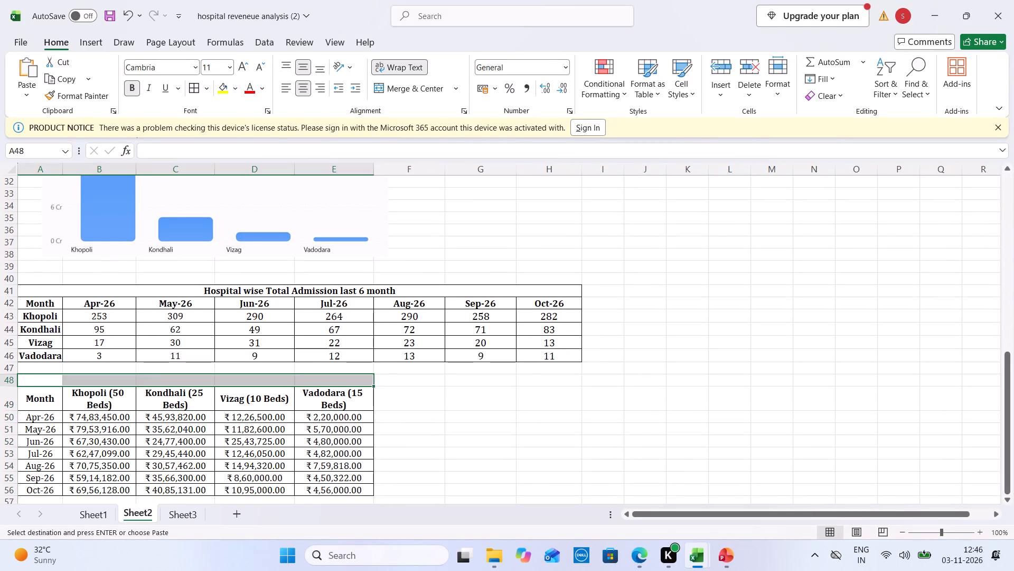
{"action": "left_click", "coordinate": [423, 95]}
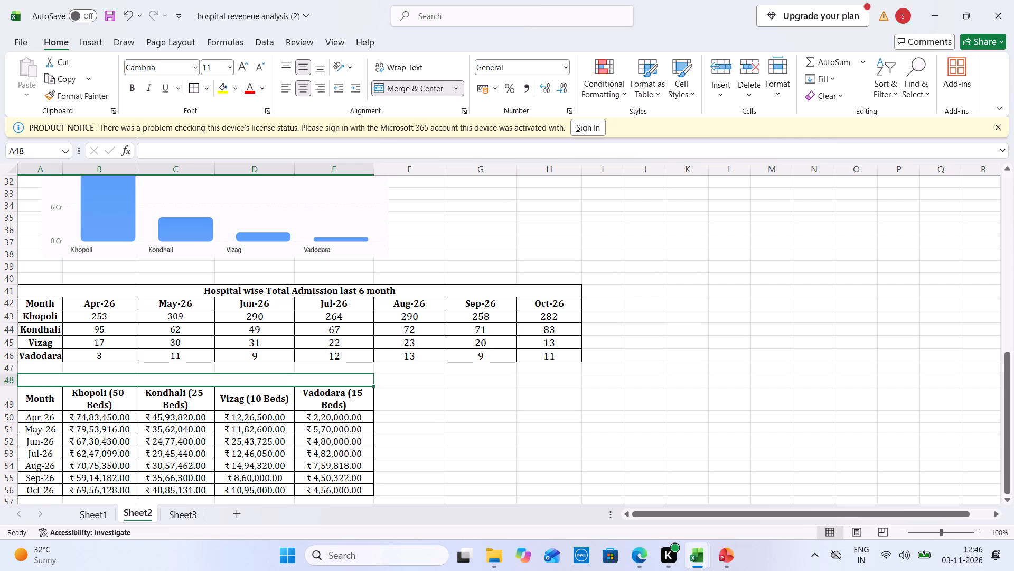
Copy the title "collection per bed (Month-wise)" from Sheet1's D26 into the merged title row A48 on Sheet2.
{"action": "left_click", "coordinate": [105, 508]}
{"action": "key", "text": "Up"}
{"action": "key", "text": "Up"}
{"action": "key", "text": "Up"}
{"action": "key", "text": "Up"}
{"action": "key", "text": "Up"}
{"action": "key", "text": "Up"}
{"action": "key", "text": "Up"}
{"action": "key", "text": "Up"}
{"action": "key", "text": "Up"}
{"action": "key", "text": "Up"}
{"action": "key", "text": "Up"}
{"action": "key", "text": "Up"}
{"action": "key", "text": "Up"}
{"action": "key", "text": "Up"}
{"action": "key", "text": "Up"}
{"action": "key", "text": "Up"}
{"action": "key", "text": "Up"}
{"action": "key", "text": "Up"}
{"action": "key", "text": "Up"}
{"action": "key", "text": "Up"}
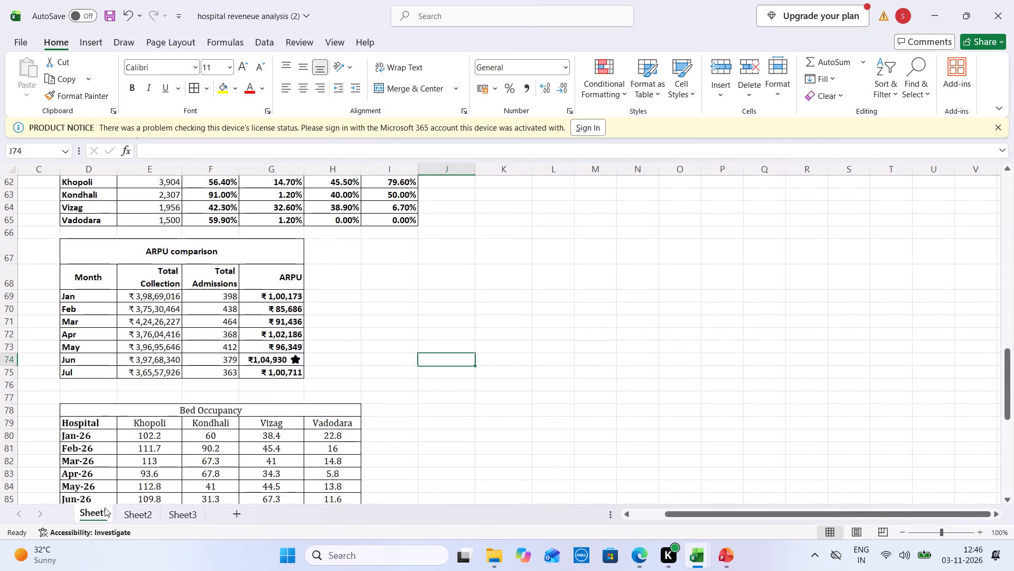
{"action": "key", "text": "Up"}
{"action": "key", "text": "Up"}
{"action": "key", "text": "Up"}
{"action": "key", "text": "Up"}
{"action": "key", "text": "Up"}
{"action": "key", "text": "Up"}
{"action": "key", "text": "Up"}
{"action": "key", "text": "Up"}
{"action": "key", "text": "Up"}
{"action": "key", "text": "Up"}
{"action": "key", "text": "Up"}
{"action": "key", "text": "Up"}
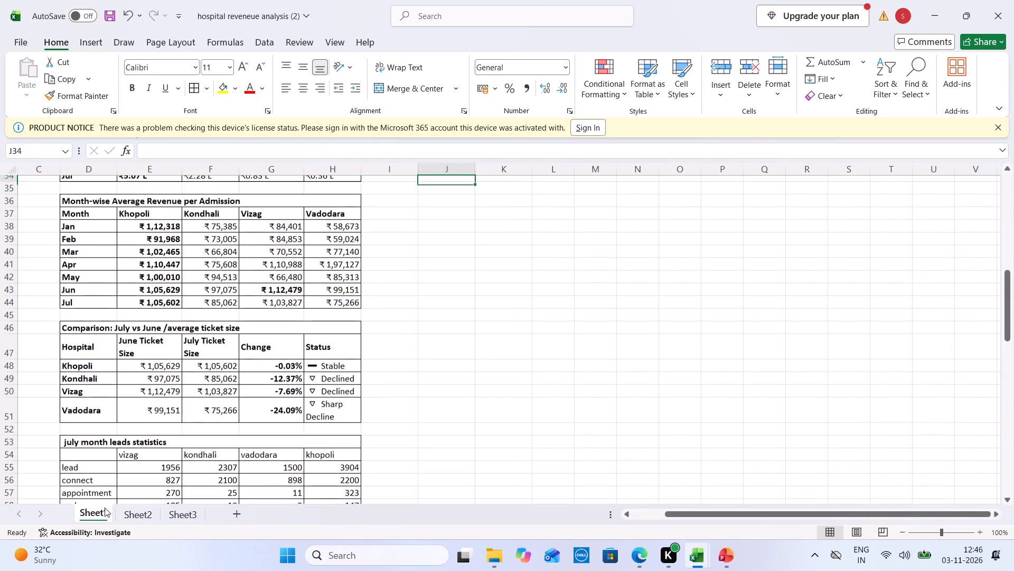
{"action": "key", "text": "Up"}
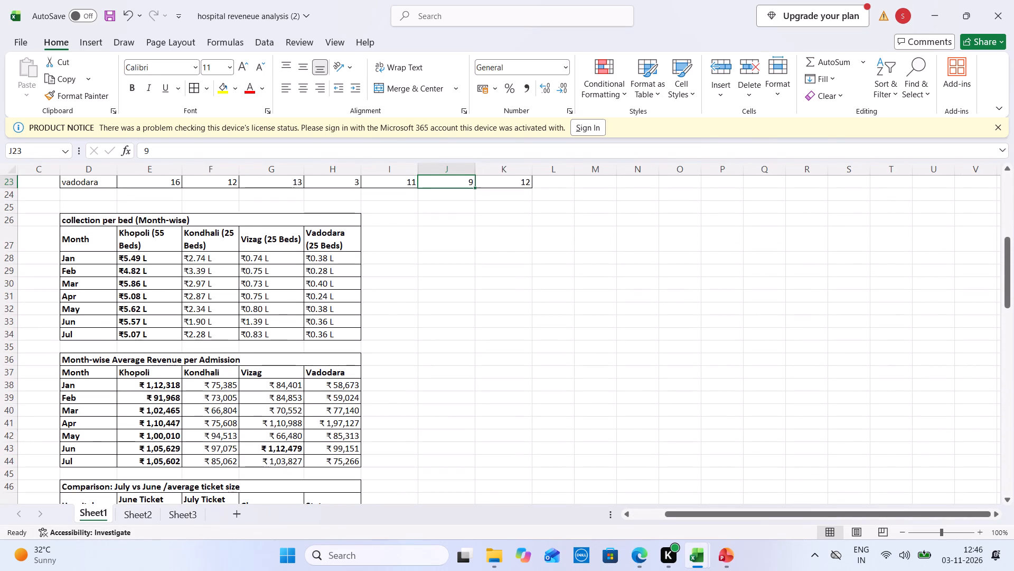
{"action": "left_click", "coordinate": [260, 212]}
{"action": "left_click", "coordinate": [227, 218]}
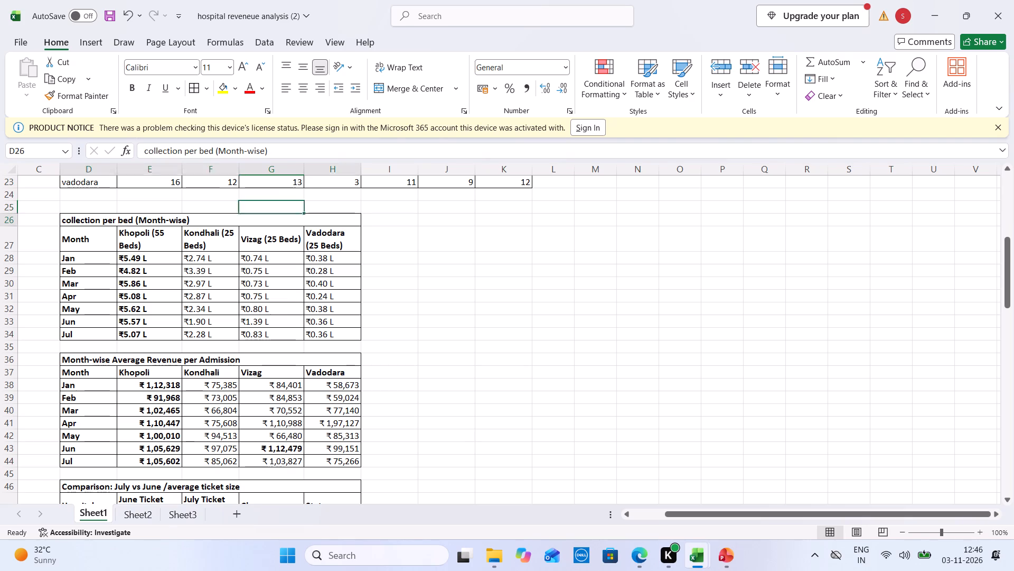
{"action": "key", "text": "ctrl+c"}
{"action": "left_click", "coordinate": [157, 520]}
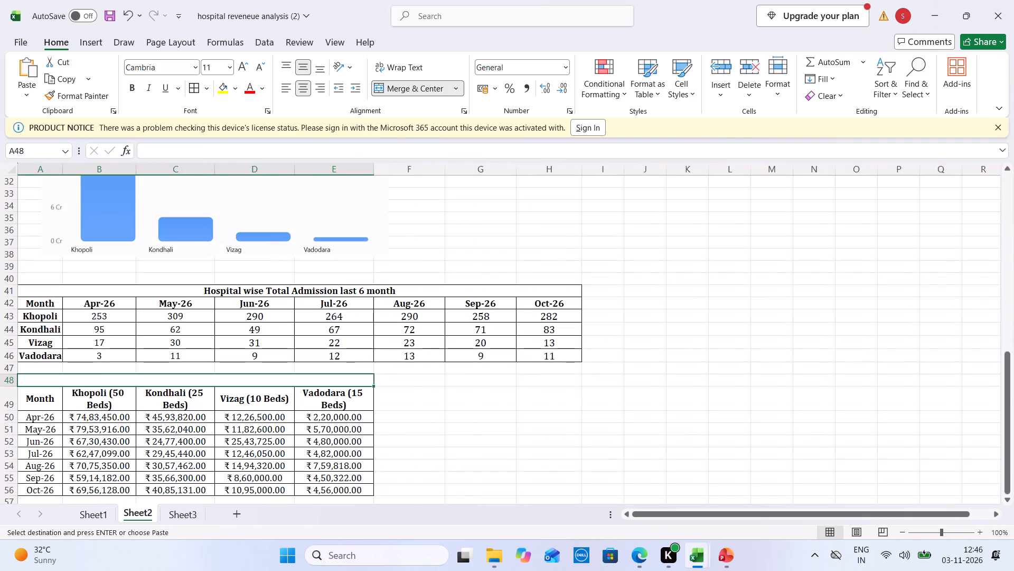
{"action": "key", "text": "ctrl+v"}
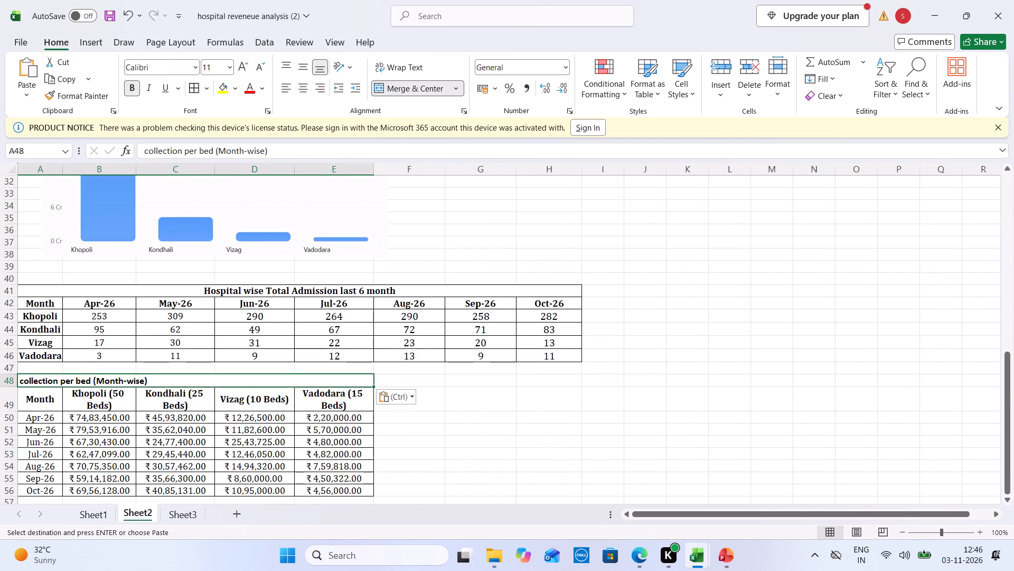
Capitalise the first letter of the A48 title on Sheet2 so it reads "Collection per bed (Month-wise)".
{"action": "double_click", "coordinate": [24, 380]}
{"action": "key", "text": "BackSpace"}
{"action": "key", "text": "shift+c"}
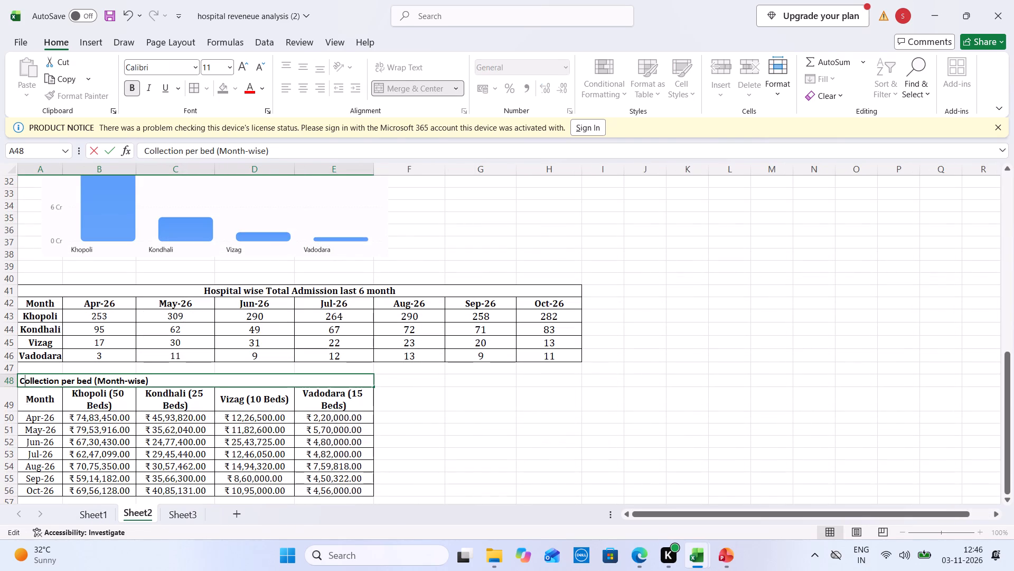
{"action": "left_click", "coordinate": [511, 462]}
Set the font of the collection-per-bed title in A48 to Cambria.
{"action": "left_click", "coordinate": [147, 380]}
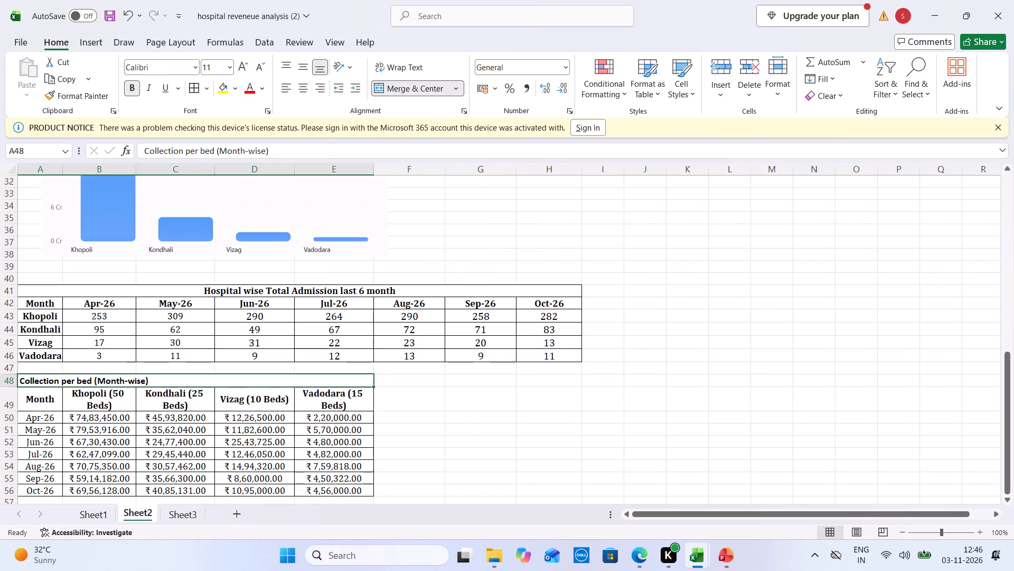
{"action": "left_click", "coordinate": [160, 70]}
{"action": "type", "text": "cam"}
{"action": "key", "text": "Return"}
{"action": "left_click", "coordinate": [476, 418]}
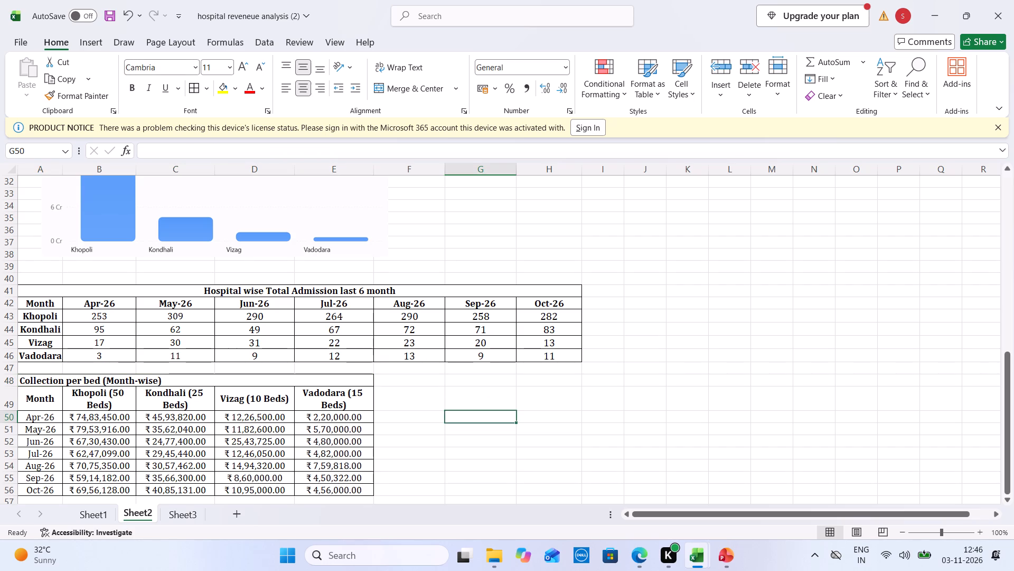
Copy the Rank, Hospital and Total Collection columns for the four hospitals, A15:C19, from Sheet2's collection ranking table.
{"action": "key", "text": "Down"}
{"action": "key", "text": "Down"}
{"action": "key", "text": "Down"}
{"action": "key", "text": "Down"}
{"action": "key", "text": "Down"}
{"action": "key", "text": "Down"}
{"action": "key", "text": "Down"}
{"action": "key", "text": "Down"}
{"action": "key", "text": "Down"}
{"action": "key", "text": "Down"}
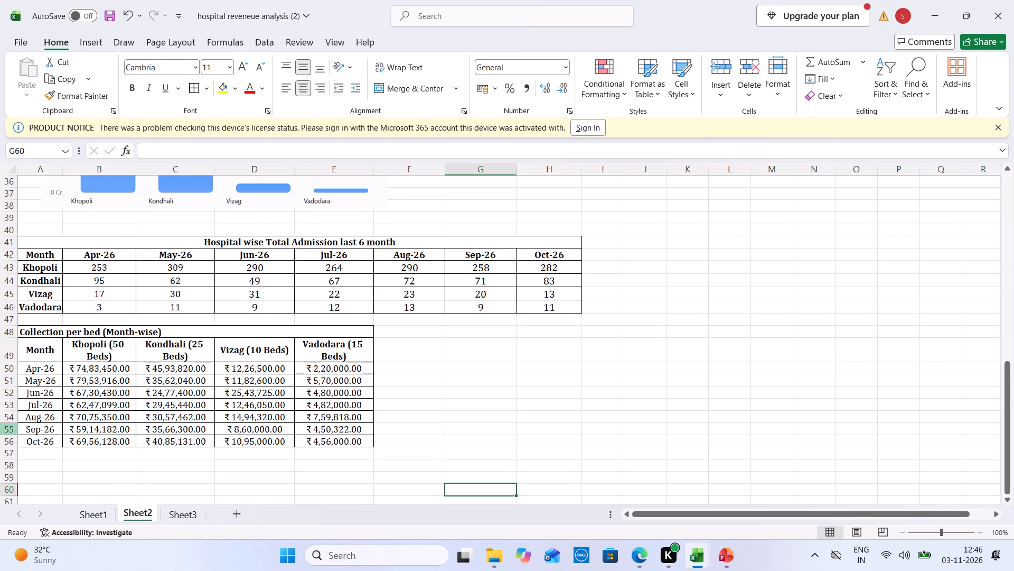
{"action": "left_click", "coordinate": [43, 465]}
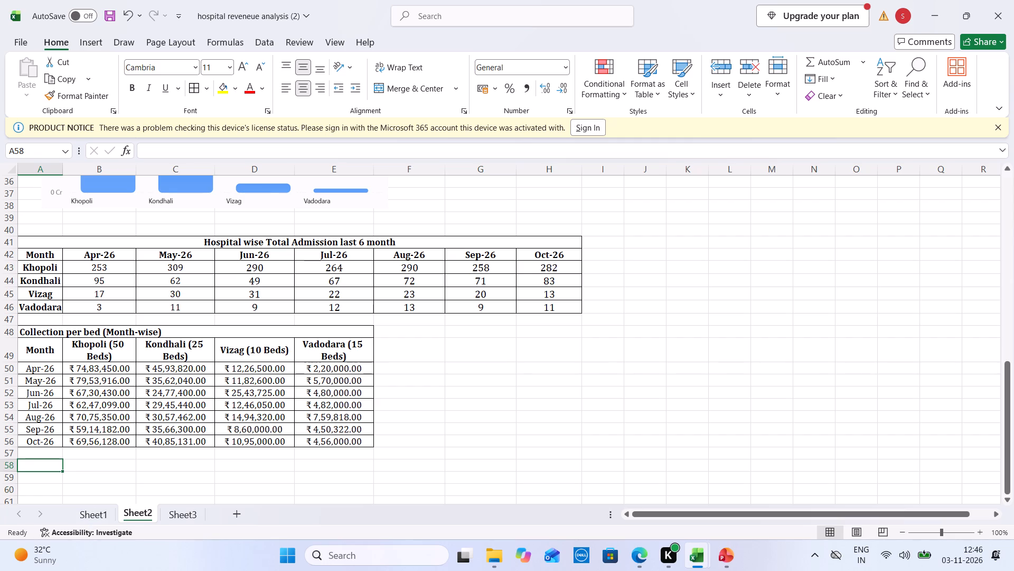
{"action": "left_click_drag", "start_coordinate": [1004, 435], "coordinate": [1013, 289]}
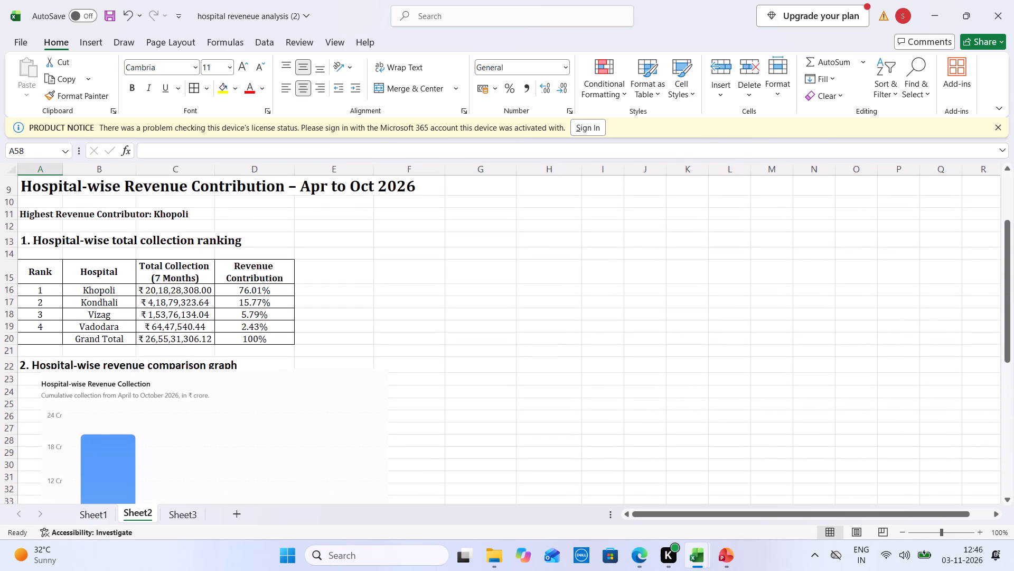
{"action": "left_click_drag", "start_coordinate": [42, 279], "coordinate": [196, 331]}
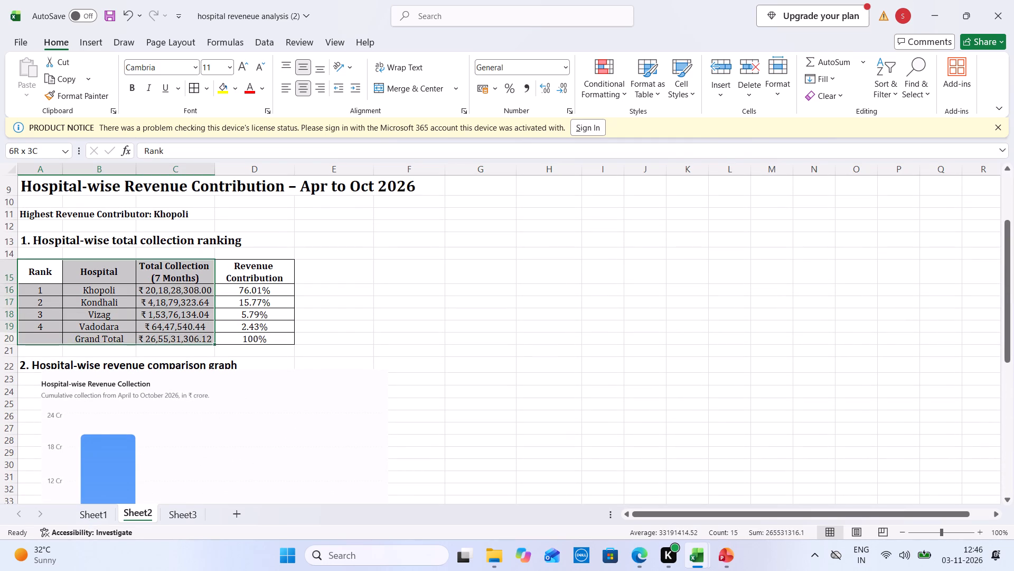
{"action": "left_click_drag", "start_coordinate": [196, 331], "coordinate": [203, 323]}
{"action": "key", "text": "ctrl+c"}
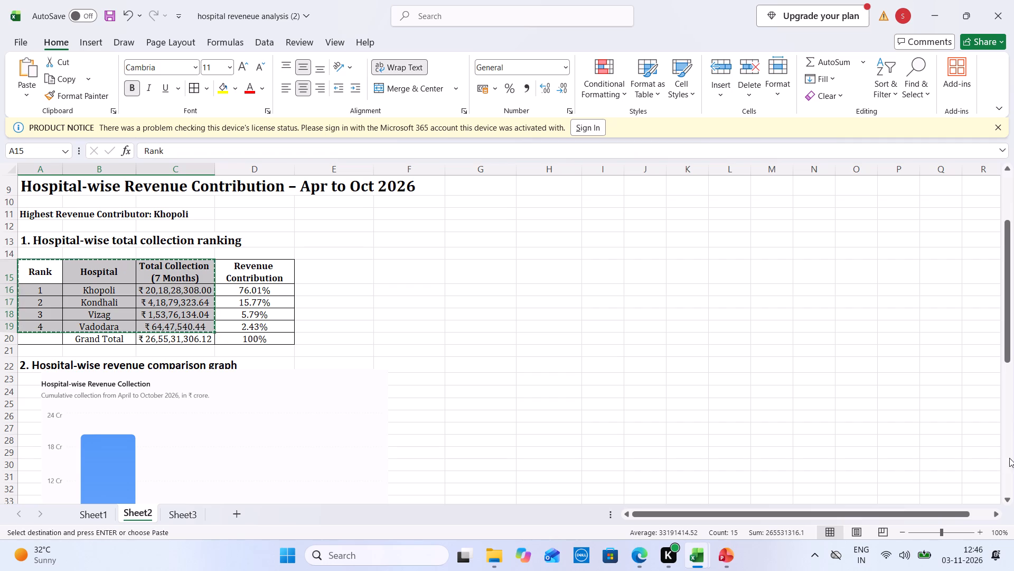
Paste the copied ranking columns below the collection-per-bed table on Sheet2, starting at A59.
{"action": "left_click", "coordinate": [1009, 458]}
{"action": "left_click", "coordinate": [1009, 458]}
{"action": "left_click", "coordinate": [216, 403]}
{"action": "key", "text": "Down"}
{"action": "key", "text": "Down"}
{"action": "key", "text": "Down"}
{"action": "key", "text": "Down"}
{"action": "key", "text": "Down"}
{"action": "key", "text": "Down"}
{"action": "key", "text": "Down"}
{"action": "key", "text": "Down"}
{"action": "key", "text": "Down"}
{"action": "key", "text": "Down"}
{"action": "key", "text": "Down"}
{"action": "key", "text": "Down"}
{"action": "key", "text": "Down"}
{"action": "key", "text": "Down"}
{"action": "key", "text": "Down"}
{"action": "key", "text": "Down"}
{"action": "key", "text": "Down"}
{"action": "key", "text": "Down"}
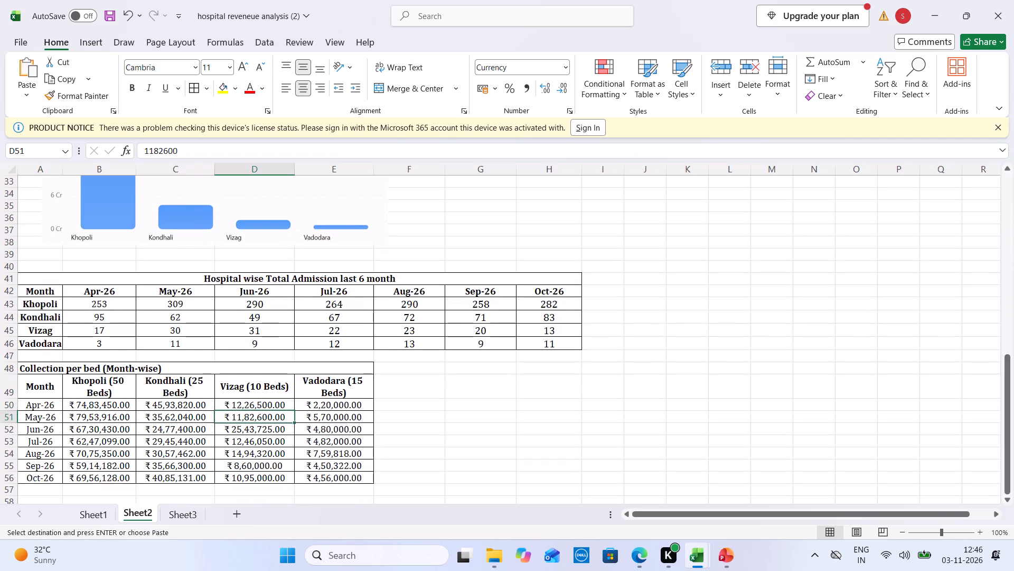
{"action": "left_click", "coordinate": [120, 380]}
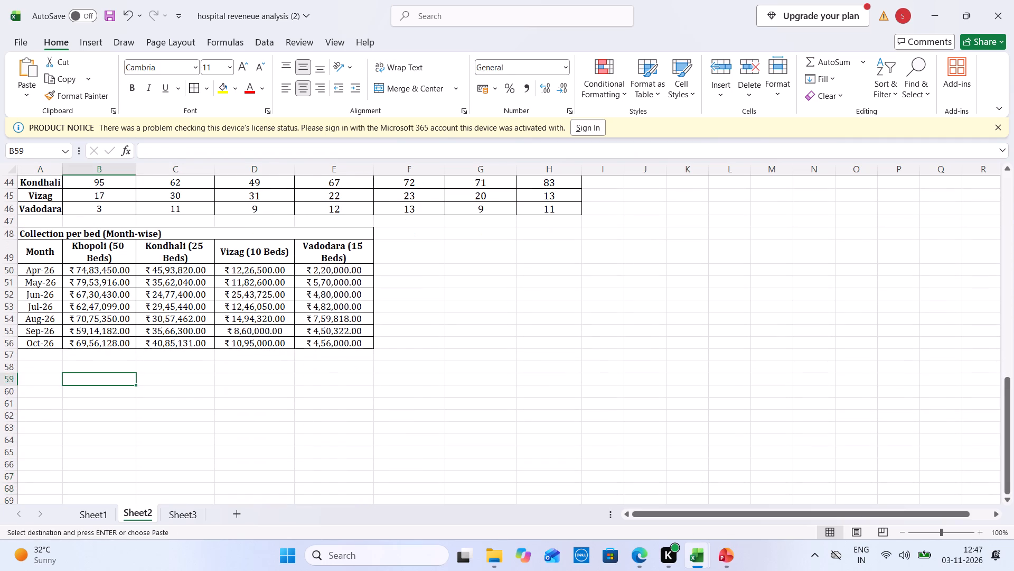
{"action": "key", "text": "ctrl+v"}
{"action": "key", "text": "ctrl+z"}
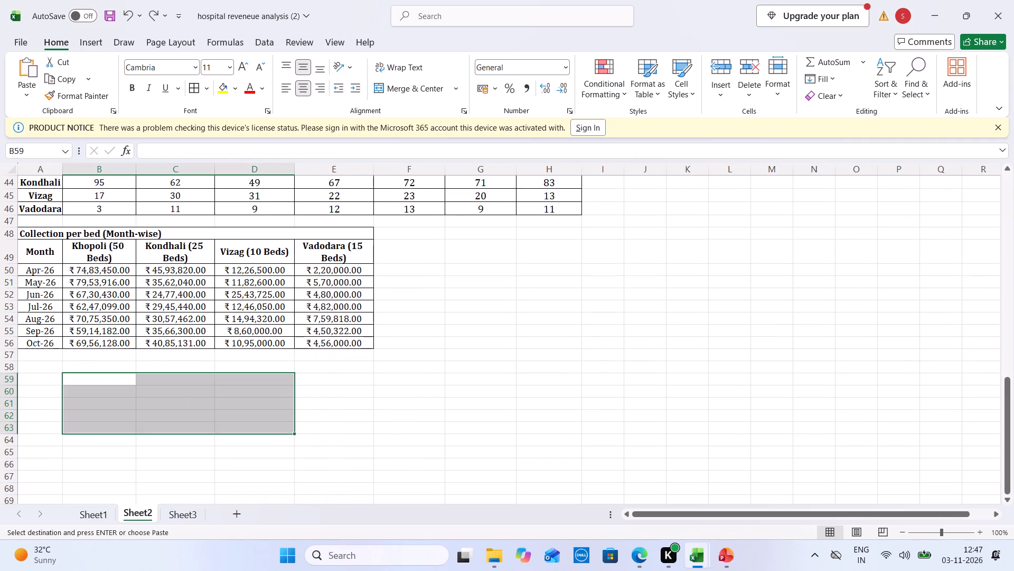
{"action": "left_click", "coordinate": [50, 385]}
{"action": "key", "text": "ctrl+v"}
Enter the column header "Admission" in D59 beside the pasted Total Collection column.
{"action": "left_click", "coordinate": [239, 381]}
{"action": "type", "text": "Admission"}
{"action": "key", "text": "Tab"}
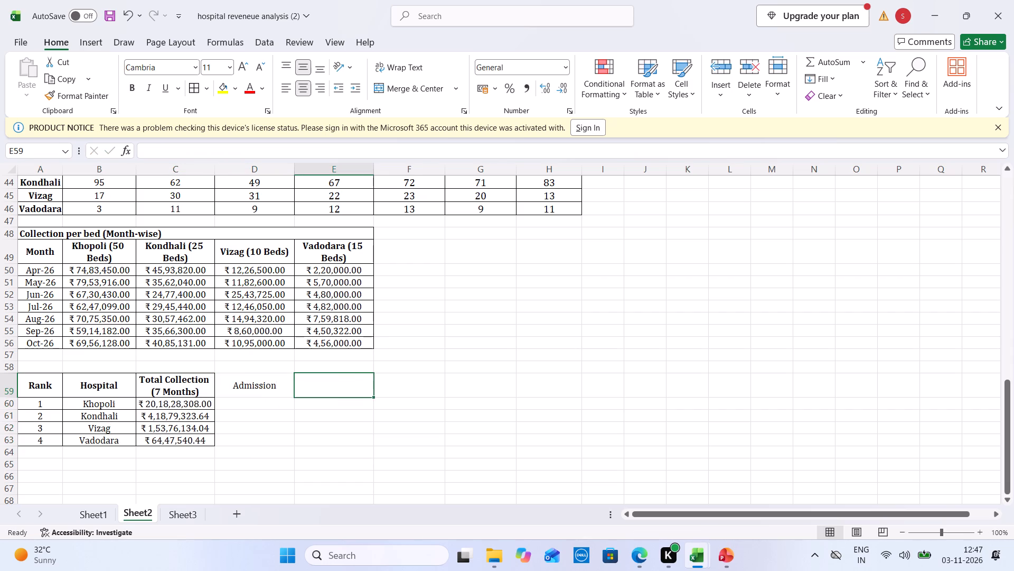
Examine the ARPU comparison table on Sheet1 for its column layout.
{"action": "left_click", "coordinate": [89, 518]}
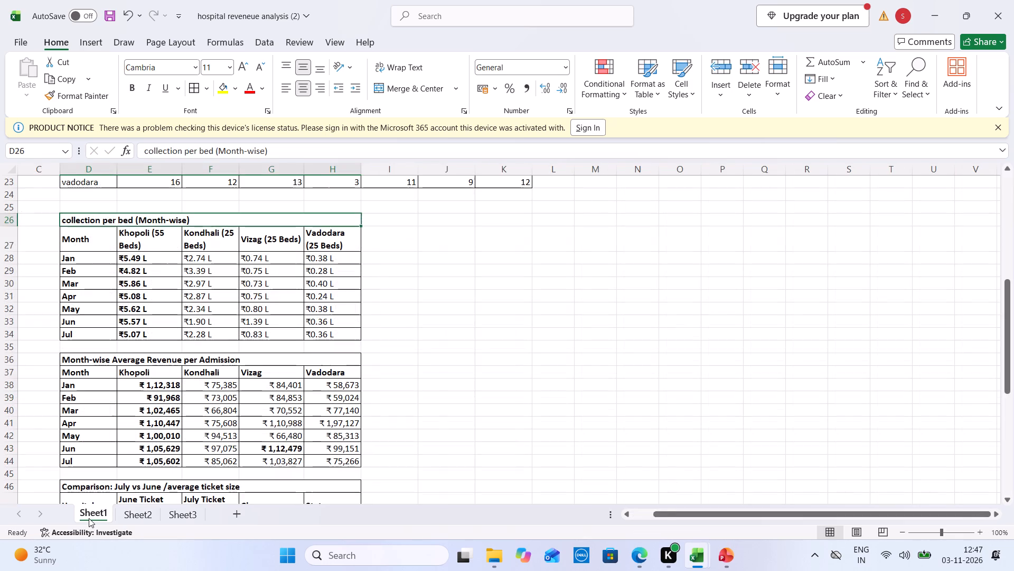
{"action": "key", "text": "Down"}
{"action": "key", "text": "Down"}
{"action": "key", "text": "Down"}
{"action": "key", "text": "Down"}
{"action": "key", "text": "Down"}
{"action": "key", "text": "Down"}
{"action": "key", "text": "Down"}
{"action": "key", "text": "Down"}
{"action": "key", "text": "Down"}
{"action": "key", "text": "Down"}
{"action": "key", "text": "Down"}
{"action": "key", "text": "Down"}
{"action": "key", "text": "Down"}
{"action": "key", "text": "Down"}
{"action": "key", "text": "Down"}
{"action": "key", "text": "Down"}
{"action": "key", "text": "Down"}
{"action": "key", "text": "Down"}
{"action": "key", "text": "Down"}
{"action": "key", "text": "Down"}
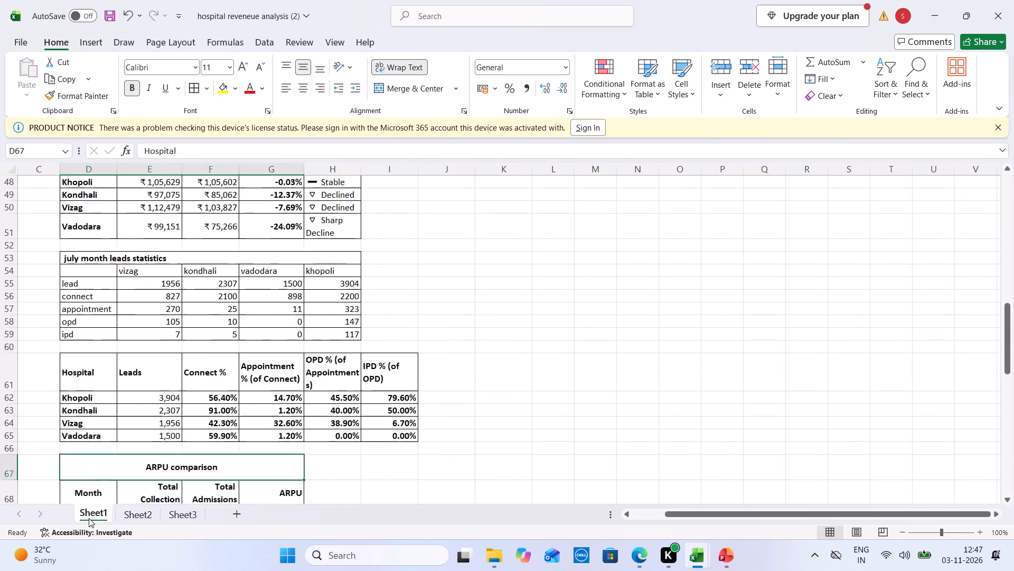
{"action": "key", "text": "Down"}
{"action": "key", "text": "Down"}
{"action": "key", "text": "Down"}
{"action": "key", "text": "Down"}
{"action": "key", "text": "Down"}
{"action": "key", "text": "Down"}
{"action": "key", "text": "Down"}
{"action": "key", "text": "Down"}
{"action": "key", "text": "Down"}
{"action": "key", "text": "Down"}
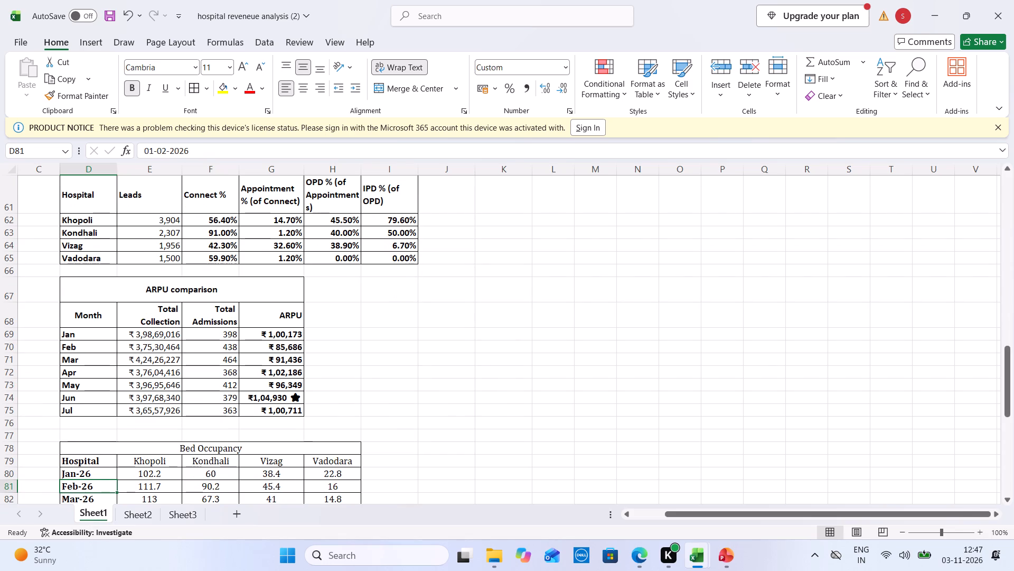
{"action": "key", "text": "ctrl+Tab"}
{"action": "key", "text": "ctrl+Tab"}
{"action": "key", "text": "ctrl+Tab"}
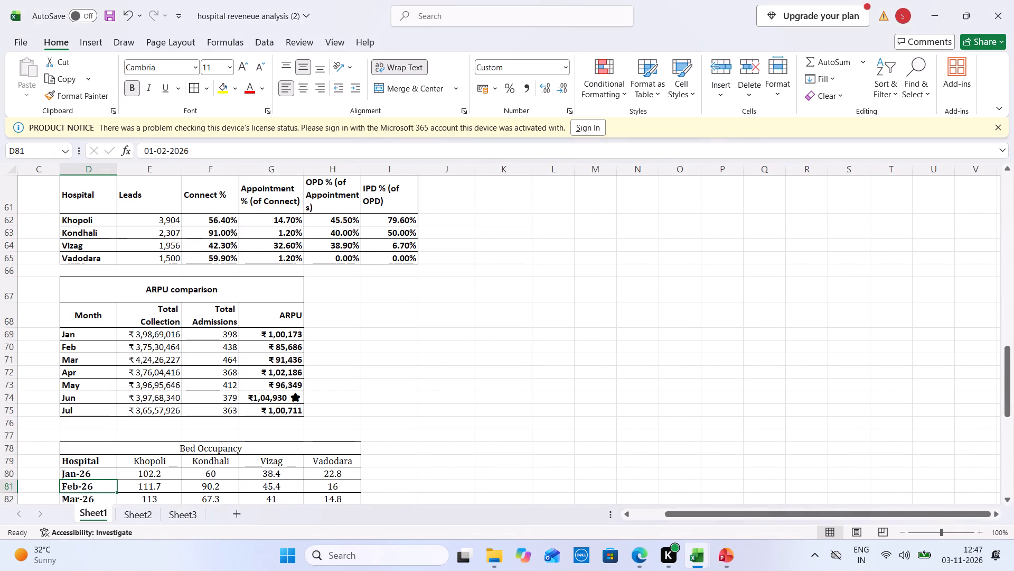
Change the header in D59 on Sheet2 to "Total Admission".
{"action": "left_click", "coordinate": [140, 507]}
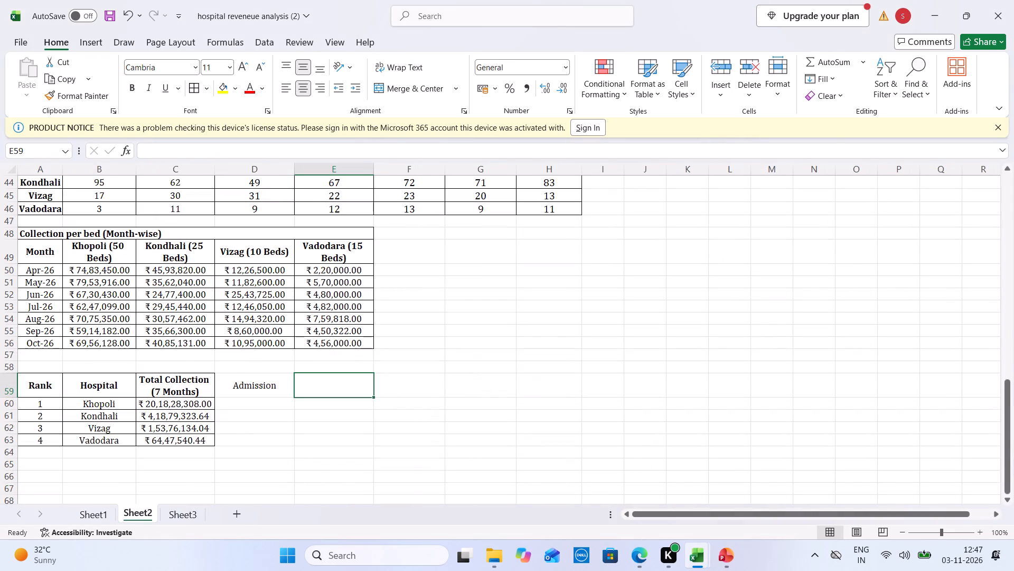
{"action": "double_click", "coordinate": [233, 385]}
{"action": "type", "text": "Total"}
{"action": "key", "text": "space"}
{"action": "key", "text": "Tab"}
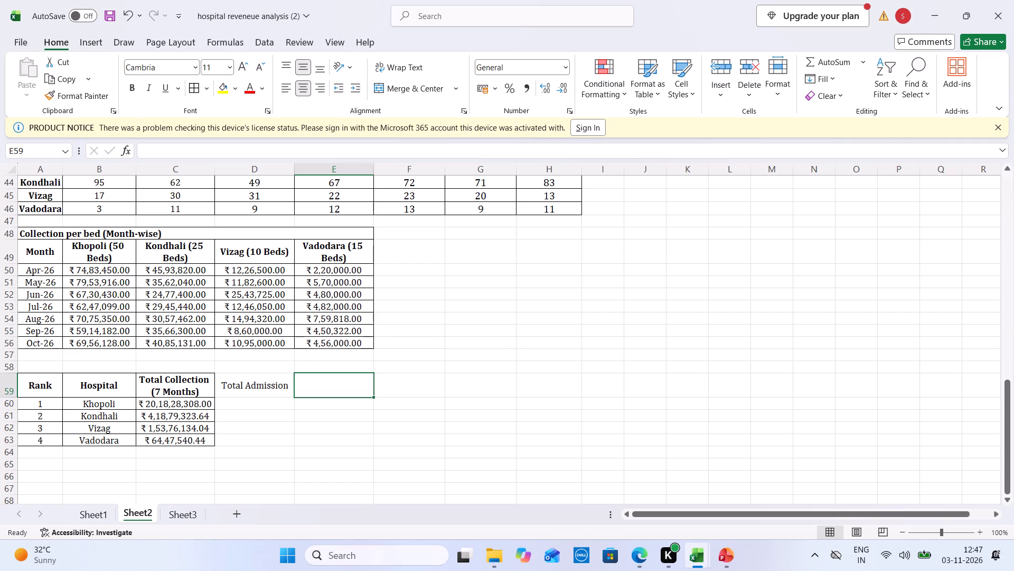
Compare Sheet1's ARPU comparison layout with Sheet2's monthly hospital collection table, A2:H6.
{"action": "key", "text": "ctrl+Tab"}
{"action": "key", "text": "ctrl+Tab"}
{"action": "key", "text": "ctrl+Tab"}
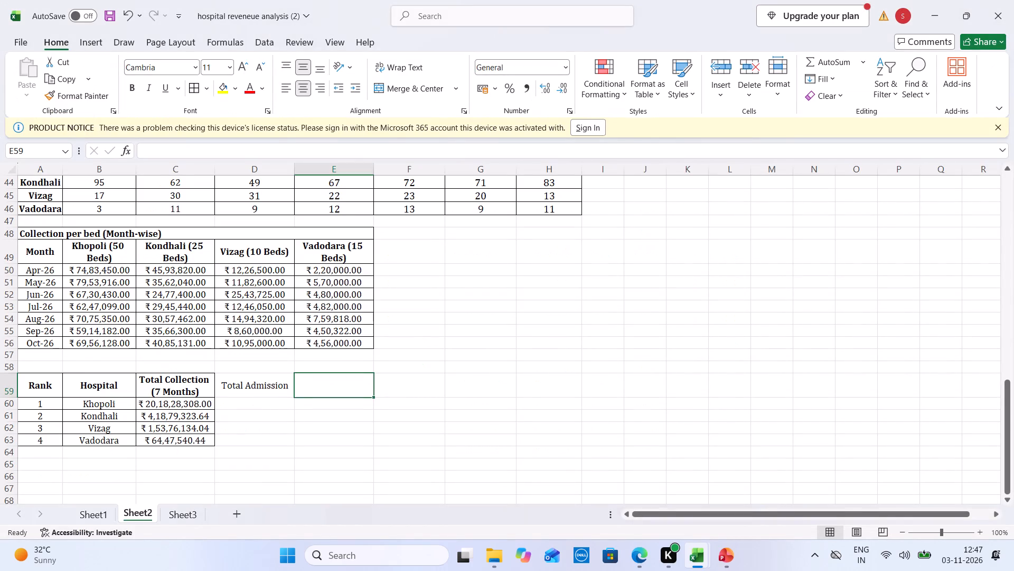
{"action": "left_click", "coordinate": [105, 514]}
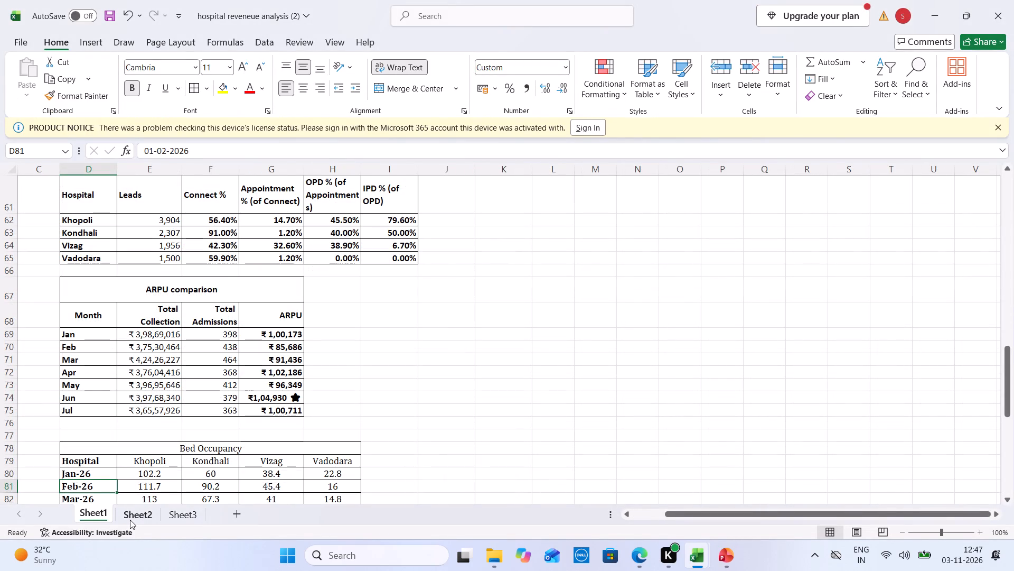
{"action": "left_click", "coordinate": [130, 520]}
{"action": "left_click", "coordinate": [154, 407]}
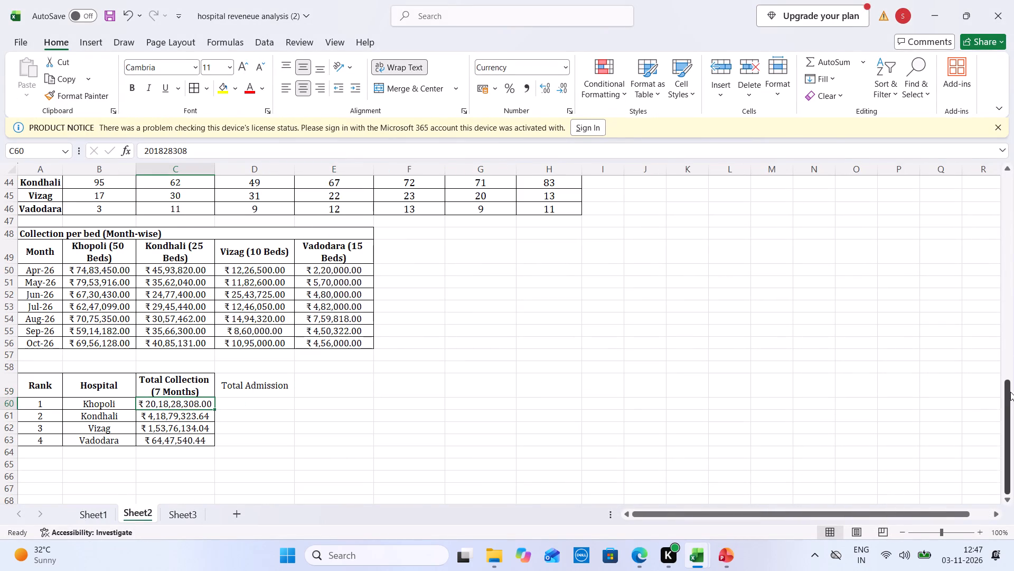
{"action": "left_click_drag", "start_coordinate": [1008, 426], "coordinate": [1013, 215]}
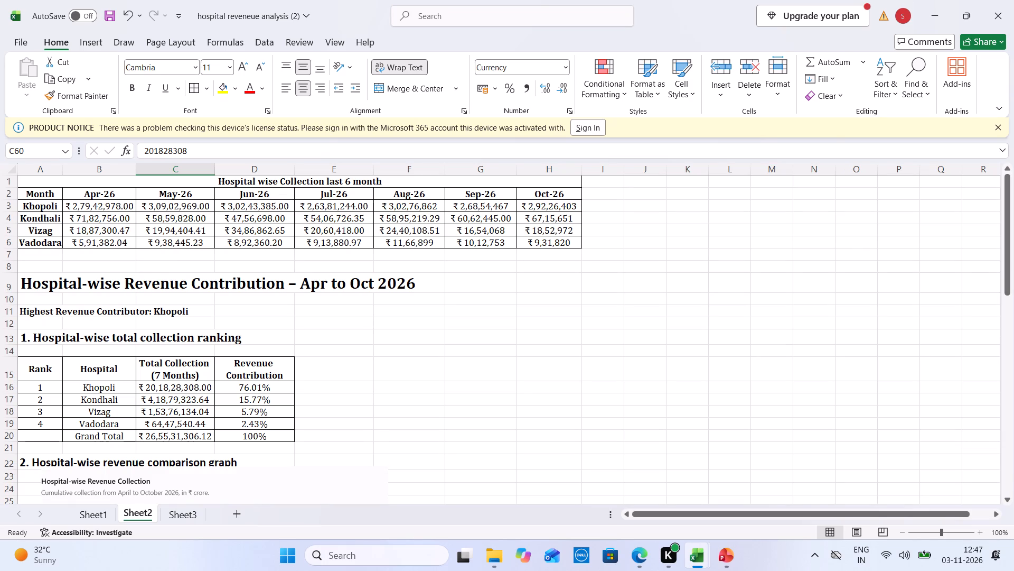
{"action": "left_click_drag", "start_coordinate": [44, 195], "coordinate": [184, 218]}
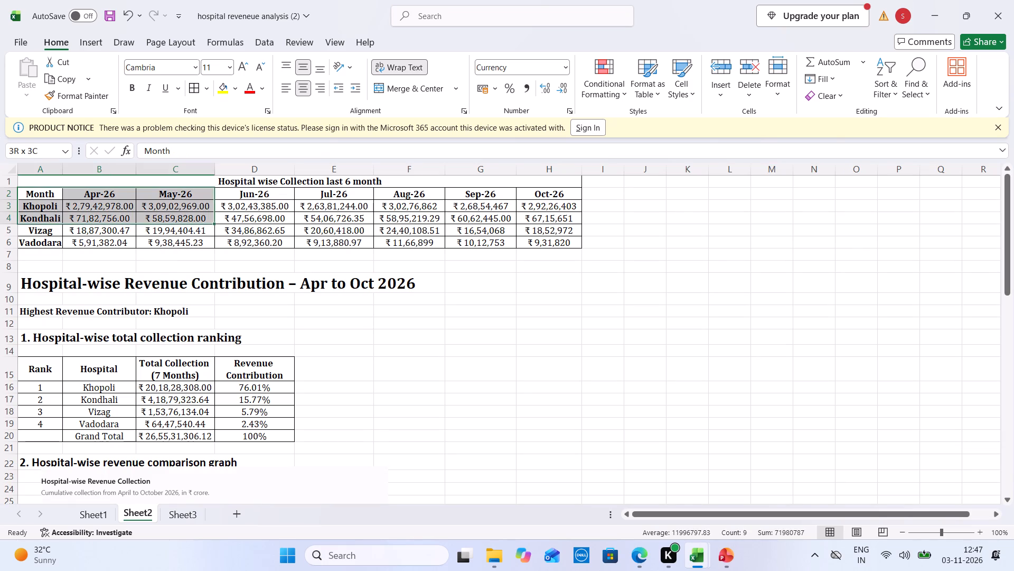
{"action": "left_click_drag", "start_coordinate": [184, 218], "coordinate": [546, 238]}
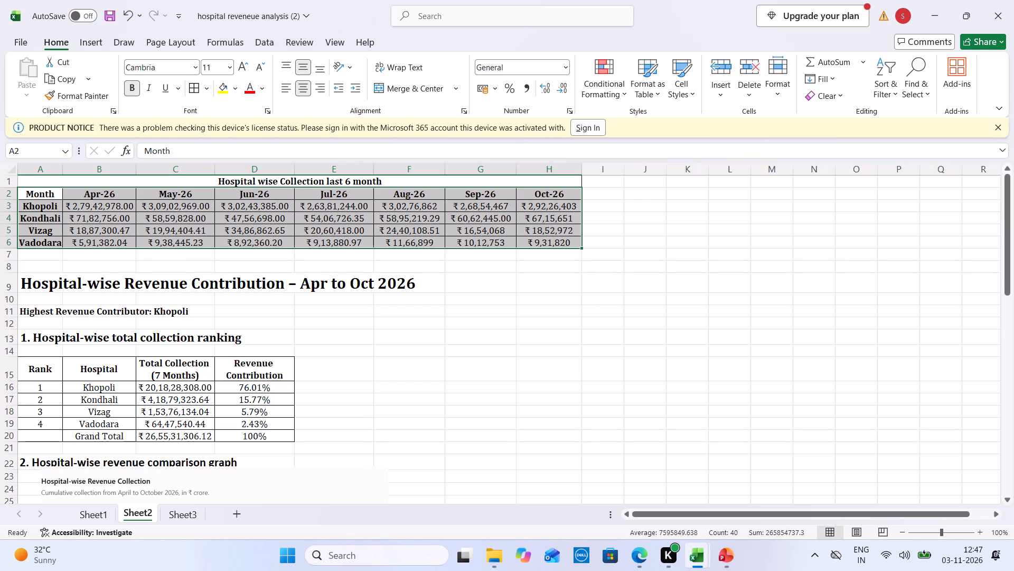
{"action": "left_click_drag", "start_coordinate": [1005, 256], "coordinate": [1002, 485]}
{"action": "left_click", "coordinate": [88, 518]}
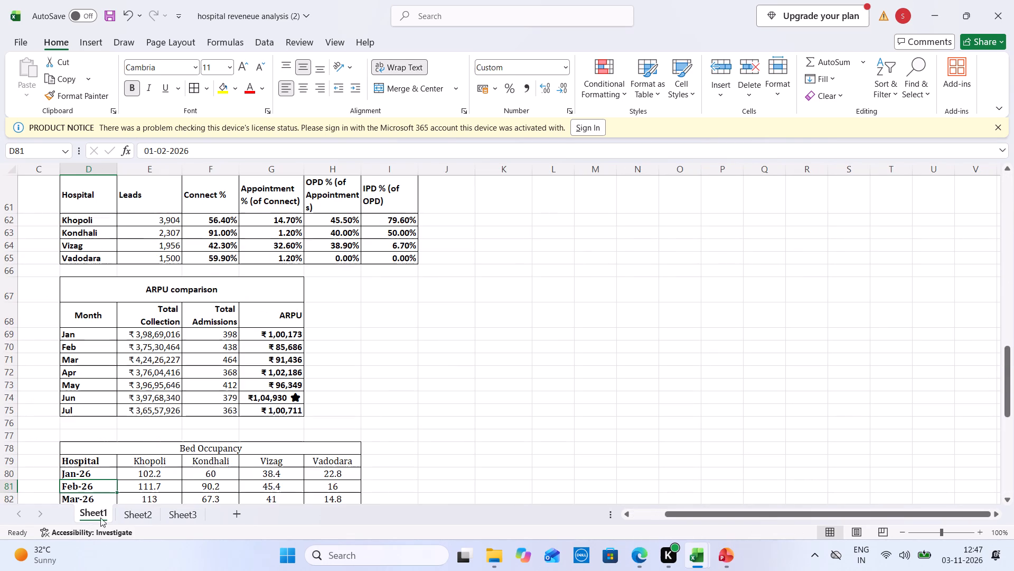
{"action": "left_click", "coordinate": [147, 519]}
{"action": "left_click", "coordinate": [107, 517]}
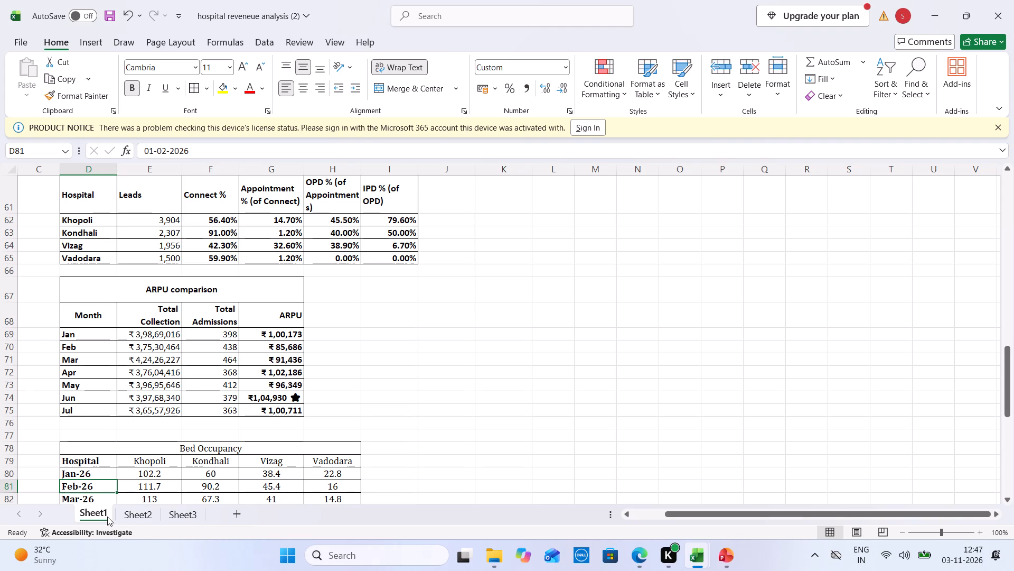
{"action": "left_click", "coordinate": [145, 513]}
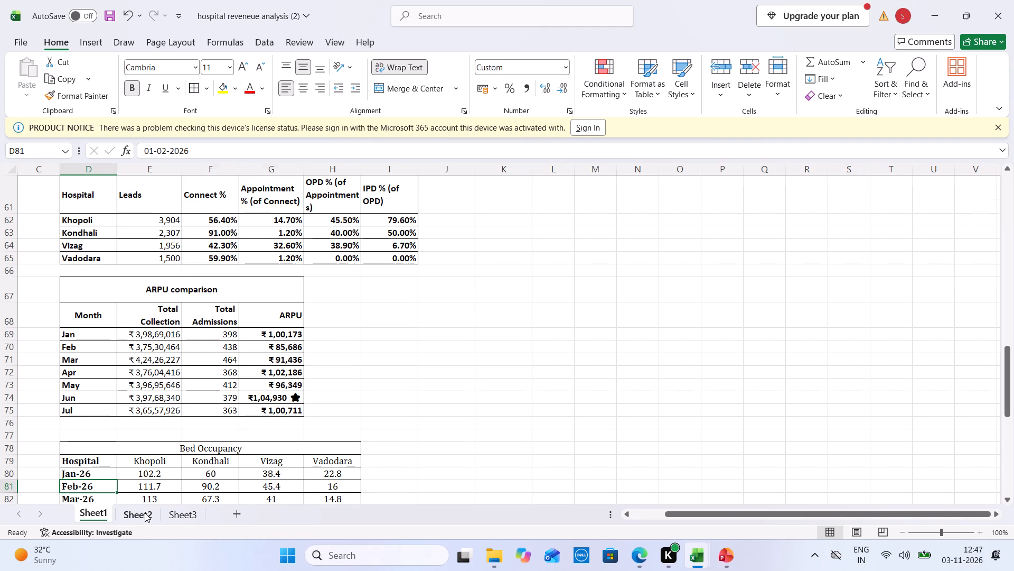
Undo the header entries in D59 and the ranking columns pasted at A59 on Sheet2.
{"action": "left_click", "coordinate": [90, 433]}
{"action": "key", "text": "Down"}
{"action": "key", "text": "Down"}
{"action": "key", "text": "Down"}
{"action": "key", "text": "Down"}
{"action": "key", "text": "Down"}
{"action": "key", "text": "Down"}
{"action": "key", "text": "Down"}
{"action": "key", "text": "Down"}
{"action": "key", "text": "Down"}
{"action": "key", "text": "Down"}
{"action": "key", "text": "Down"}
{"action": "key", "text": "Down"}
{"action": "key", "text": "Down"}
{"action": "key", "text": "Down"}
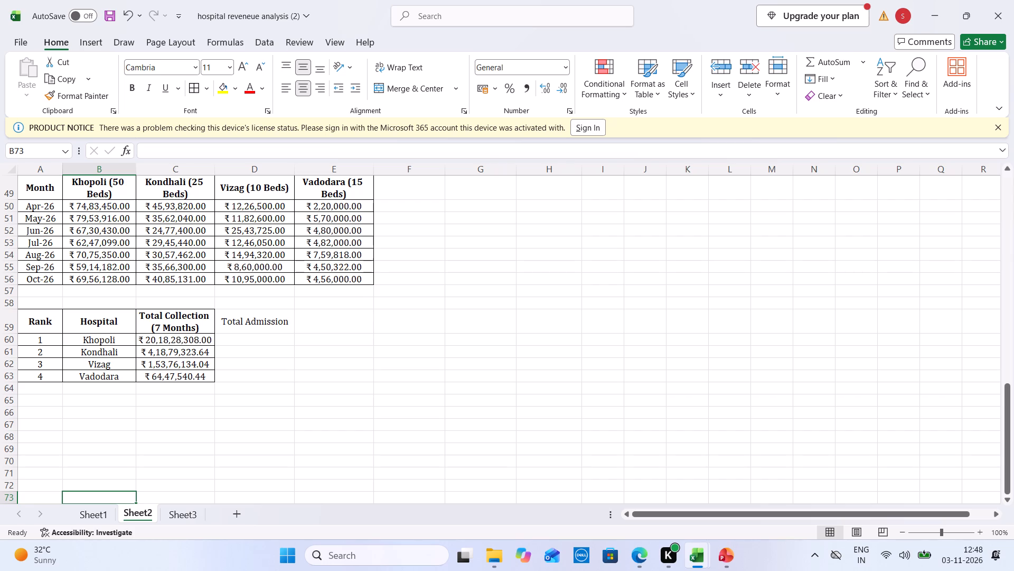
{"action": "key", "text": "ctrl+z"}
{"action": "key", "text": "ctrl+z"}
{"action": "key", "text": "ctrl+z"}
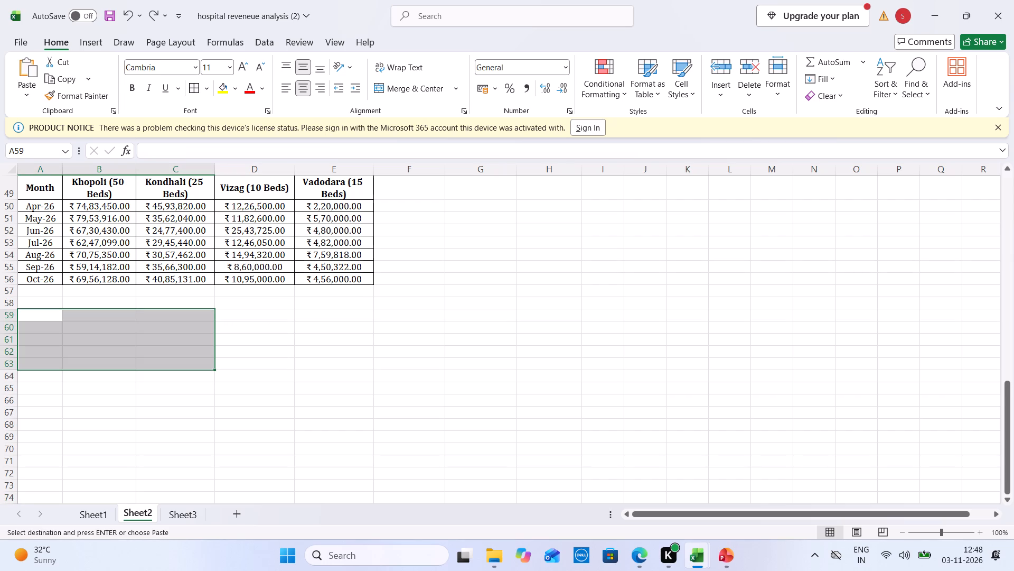
Enter Apr-26 in A60 on Sheet2 and fill the month series down to Oct-26 in A66.
{"action": "left_click", "coordinate": [84, 309]}
{"action": "left_click", "coordinate": [80, 317]}
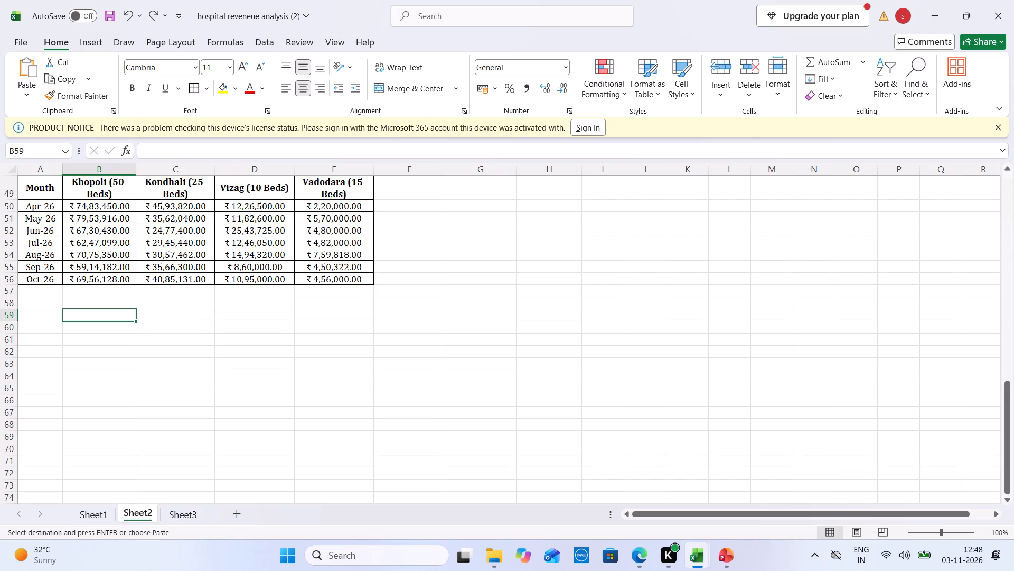
{"action": "key", "text": "Left"}
{"action": "key", "text": "Down"}
{"action": "type", "text": "Apr 26"}
{"action": "key", "text": "space"}
{"action": "key", "text": "Down"}
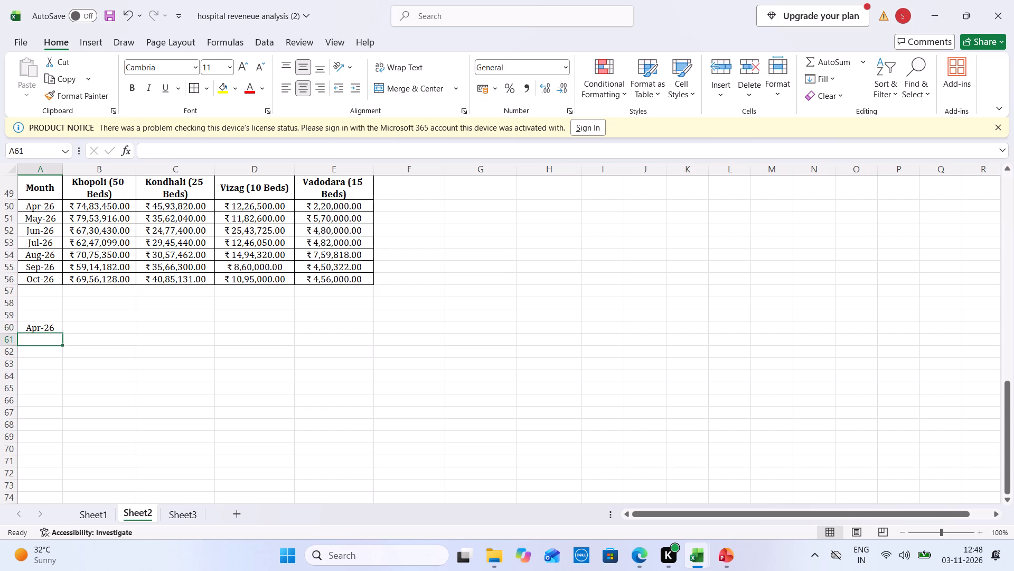
{"action": "left_click", "coordinate": [58, 327]}
{"action": "left_click_drag", "start_coordinate": [61, 332], "coordinate": [62, 431]}
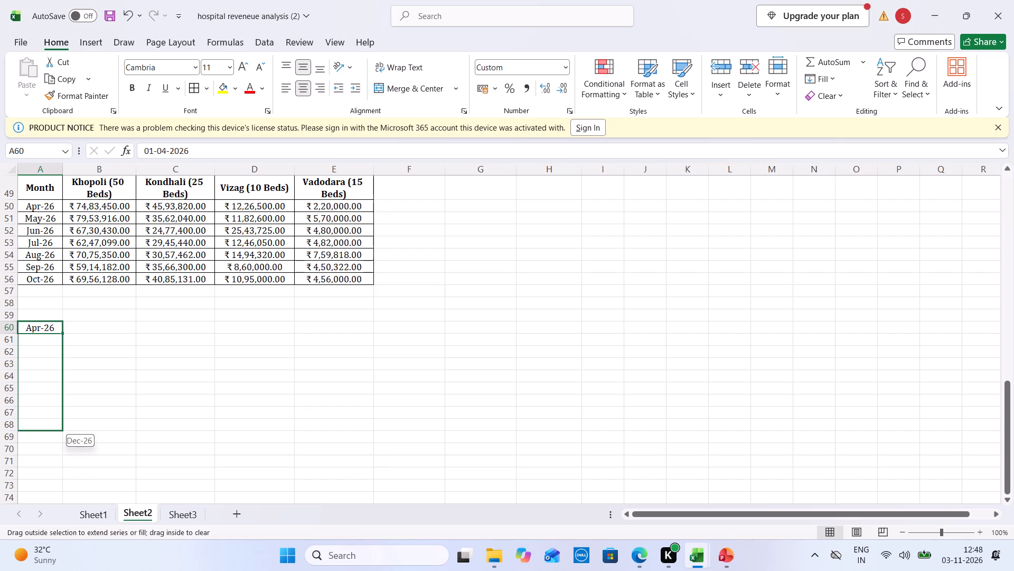
{"action": "left_click_drag", "start_coordinate": [62, 431], "coordinate": [68, 403]}
Enter the headers "Total Collection" in B59 and "Total Admission" in C59 on Sheet2.
{"action": "left_click", "coordinate": [106, 314]}
{"action": "type", "text": "Total Collection"}
{"action": "key", "text": "Tab"}
{"action": "type", "text": "Total Adms="}
{"action": "key", "text": "BackSpace"}
{"action": "key", "text": "BackSpace"}
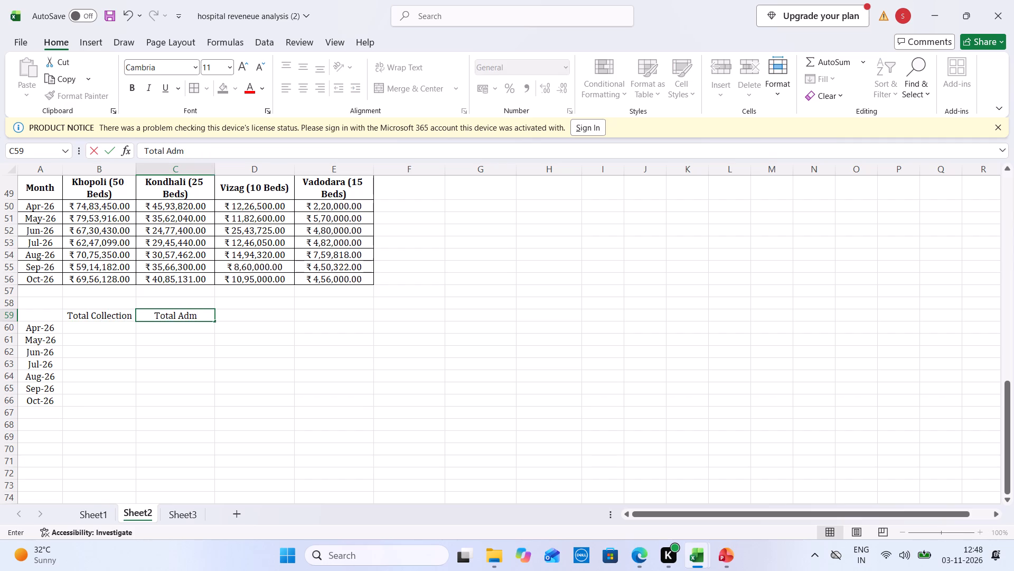
{"action": "type", "text": "isso=io"}
{"action": "key", "text": "BackSpace"}
{"action": "key", "text": "BackSpace"}
{"action": "key", "text": "BackSpace"}
{"action": "type", "text": "i=="}
{"action": "key", "text": "BackSpace"}
{"action": "key", "text": "BackSpace"}
{"action": "key", "text": "BackSpace"}
{"action": "key", "text": "BackSpace"}
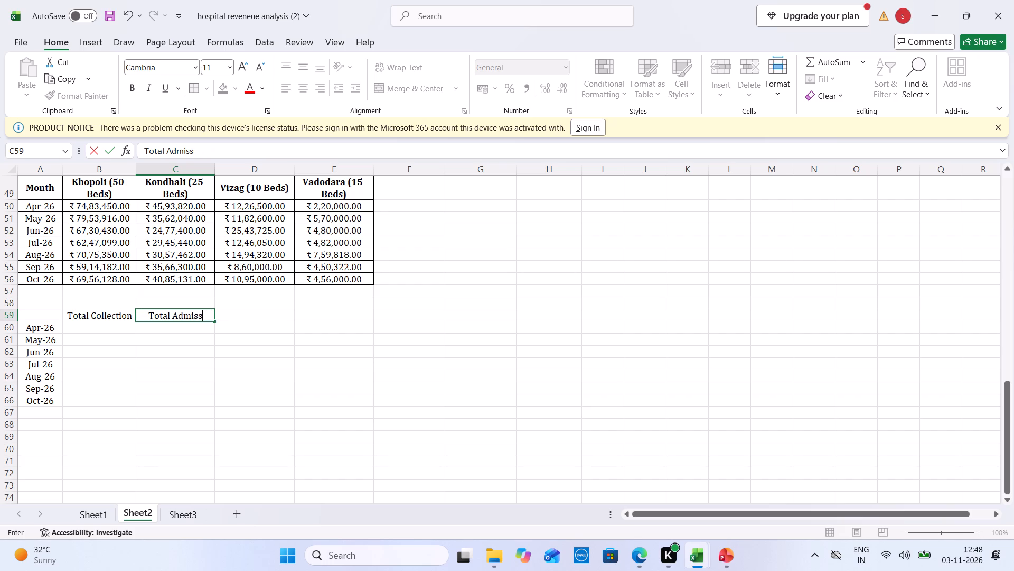
{"action": "type", "text": "ion"}
{"action": "key", "text": "Tab"}
Copy Khopoli's Apr-26 to Jul-26 collections from row 3 one by one into H9:H12.
{"action": "key", "text": "Left"}
{"action": "key", "text": "Up"}
{"action": "key", "text": "Up"}
{"action": "key", "text": "Up"}
{"action": "key", "text": "Up"}
{"action": "key", "text": "Up"}
{"action": "key", "text": "Up"}
{"action": "key", "text": "Up"}
{"action": "key", "text": "Up"}
{"action": "key", "text": "Up"}
{"action": "key", "text": "Up"}
{"action": "key", "text": "Up"}
{"action": "key", "text": "Up"}
{"action": "key", "text": "Up"}
{"action": "key", "text": "Up"}
{"action": "key", "text": "Up"}
{"action": "key", "text": "Up"}
{"action": "key", "text": "Up"}
{"action": "key", "text": "Up"}
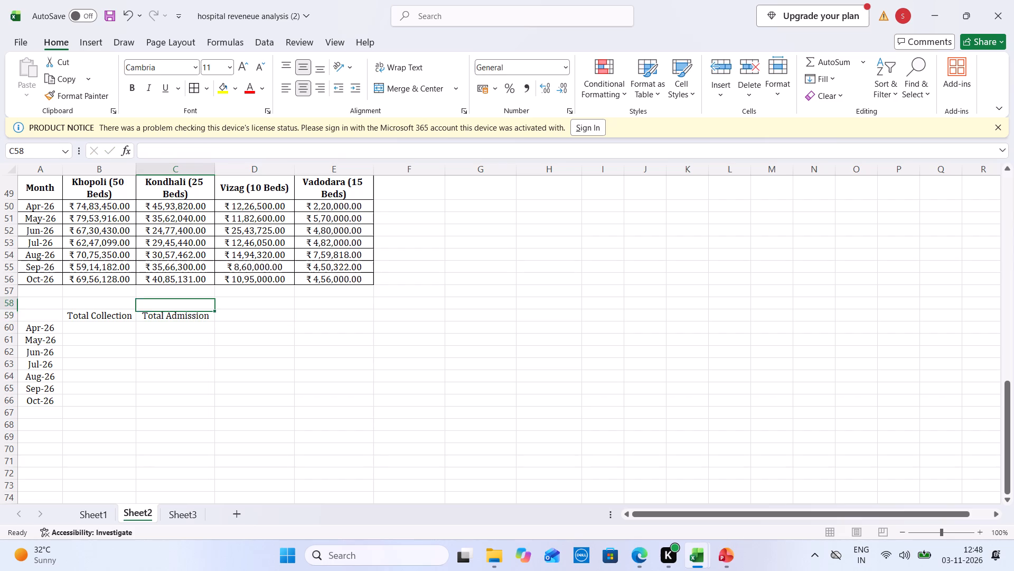
{"action": "key", "text": "Up"}
{"action": "key", "text": "Up"}
{"action": "key", "text": "Up"}
{"action": "key", "text": "Up"}
{"action": "key", "text": "Up"}
{"action": "key", "text": "Up"}
{"action": "key", "text": "Up"}
{"action": "key", "text": "Up"}
{"action": "key", "text": "Up"}
{"action": "key", "text": "Up"}
{"action": "key", "text": "Up"}
{"action": "key", "text": "Up"}
{"action": "key", "text": "Up"}
{"action": "key", "text": "Up"}
{"action": "key", "text": "Up"}
{"action": "key", "text": "Up"}
{"action": "key", "text": "Up"}
{"action": "key", "text": "Up"}
{"action": "key", "text": "Up"}
{"action": "key", "text": "Up"}
{"action": "key", "text": "Up"}
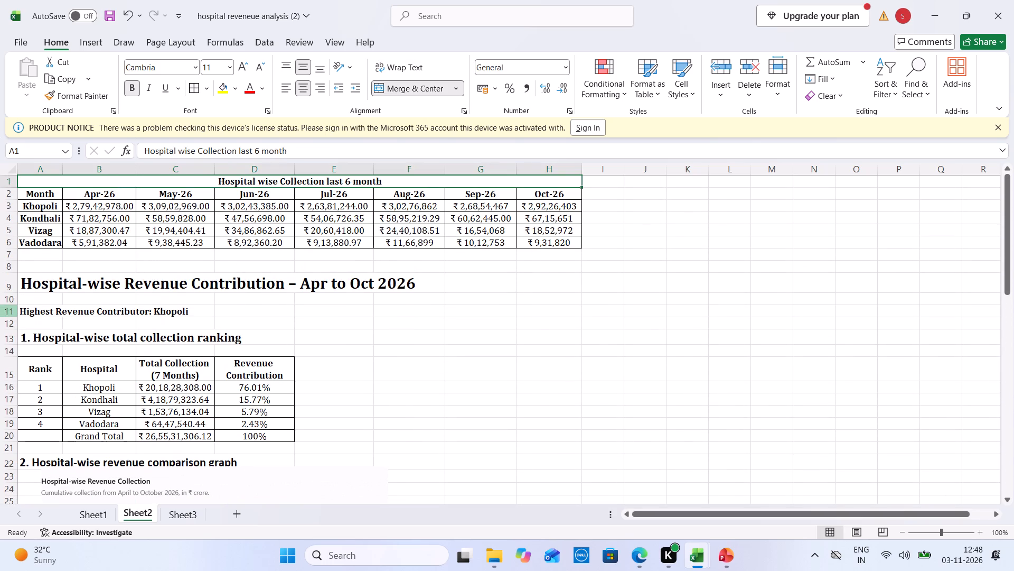
{"action": "left_click", "coordinate": [88, 207]}
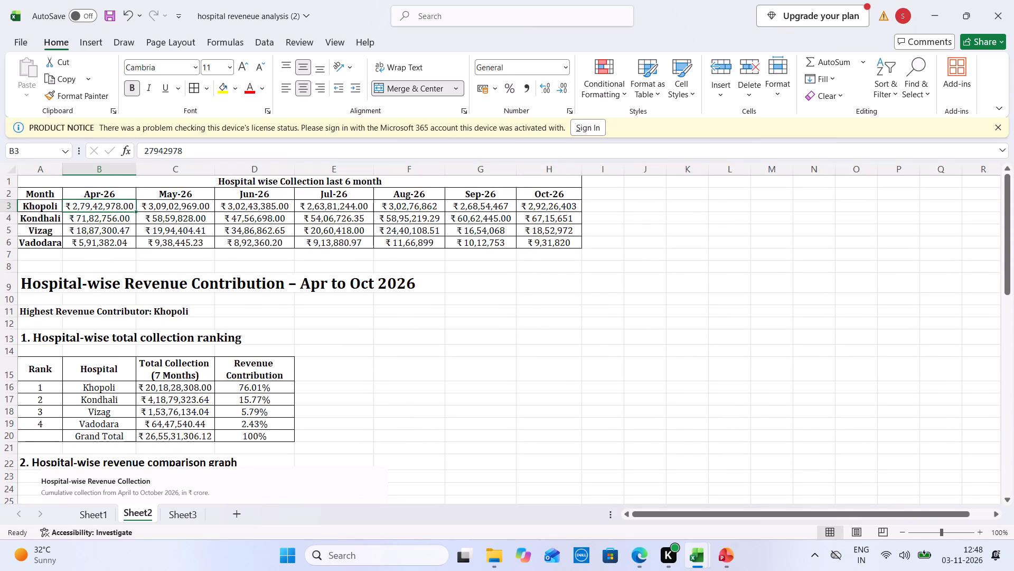
{"action": "key", "text": "ctrl+c"}
{"action": "left_click", "coordinate": [537, 290]}
{"action": "key", "text": "ctrl+v"}
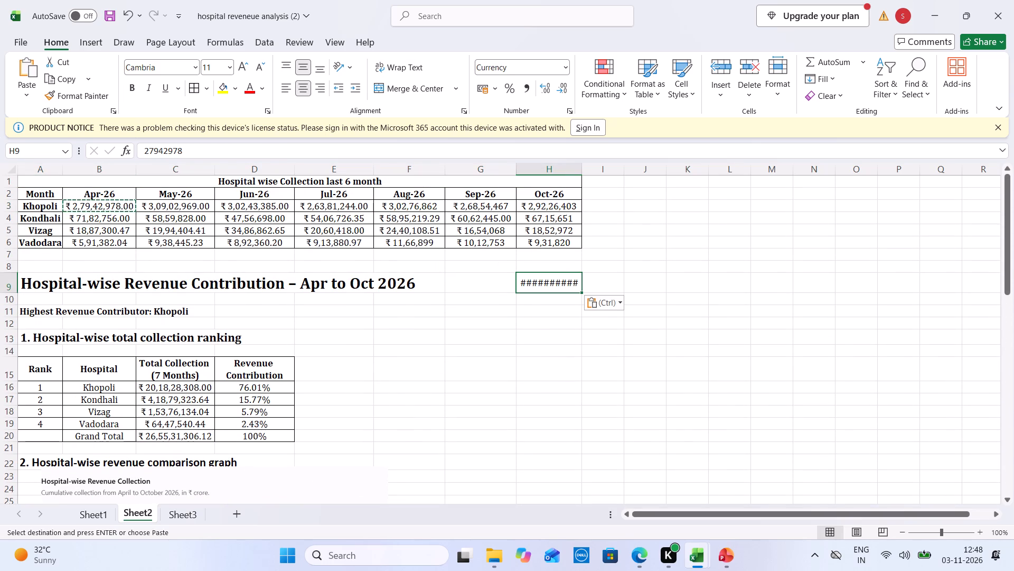
{"action": "left_click", "coordinate": [200, 209]}
{"action": "key", "text": "ctrl+c"}
{"action": "left_click", "coordinate": [564, 292]}
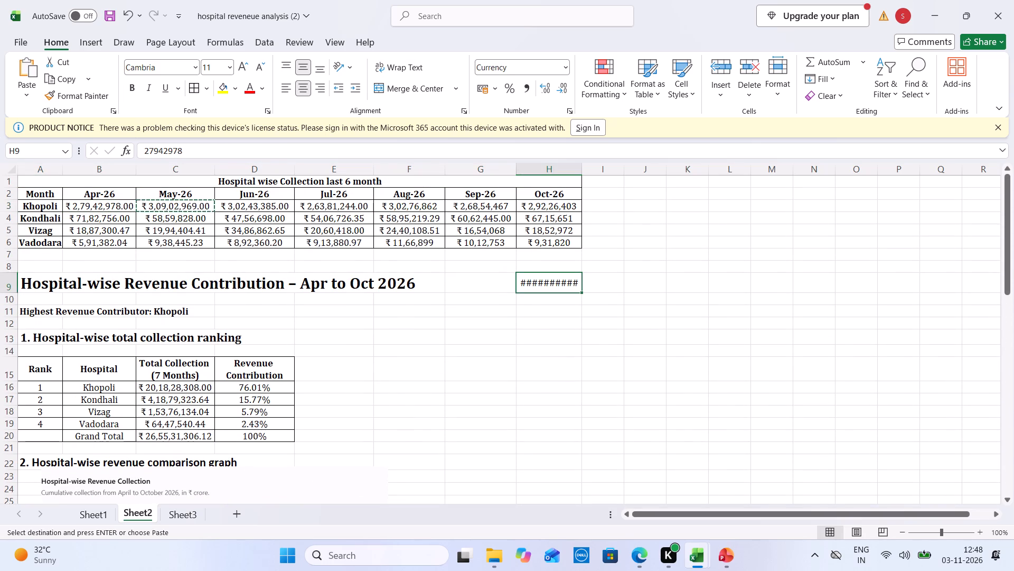
{"action": "key", "text": "Down"}
{"action": "key", "text": "ctrl+v"}
{"action": "left_click", "coordinate": [277, 211]}
{"action": "key", "text": "ctrl+c"}
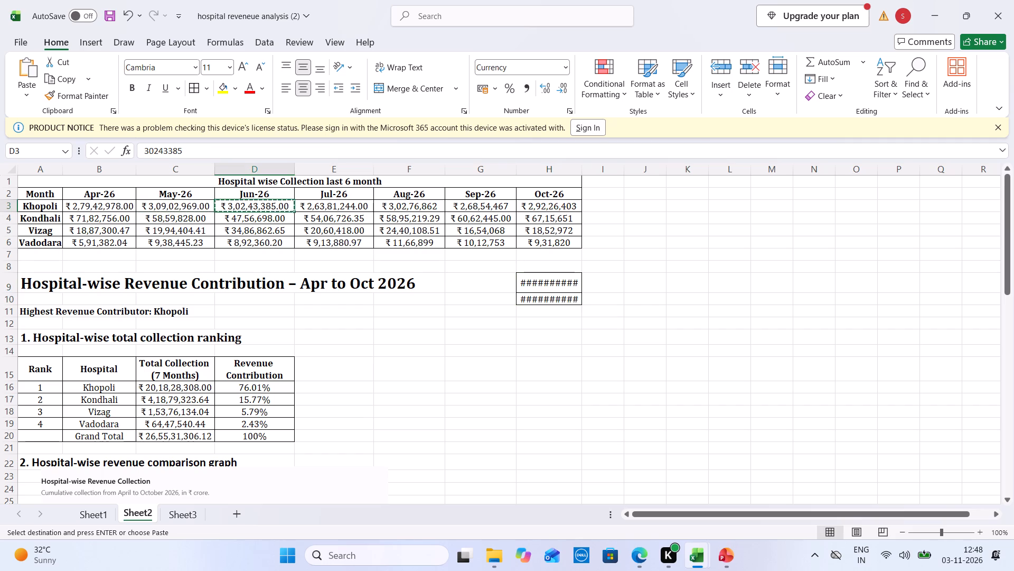
{"action": "left_click", "coordinate": [545, 312]}
{"action": "key", "text": "ctrl+v"}
{"action": "key", "text": "ctrl+v"}
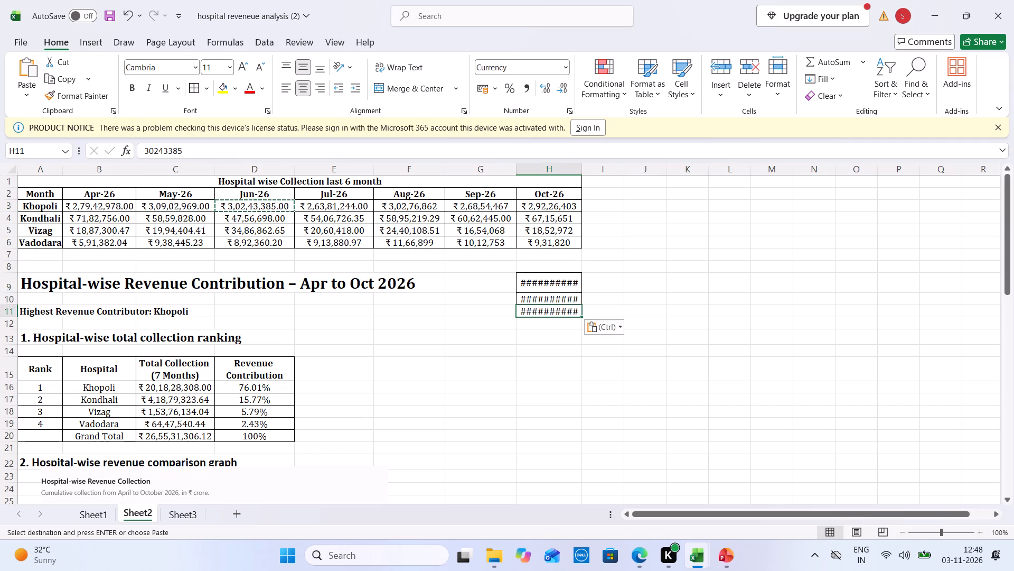
{"action": "left_click", "coordinate": [340, 207]}
{"action": "key", "text": "ctrl+c"}
{"action": "left_click", "coordinate": [564, 324]}
{"action": "key", "text": "ctrl+v"}
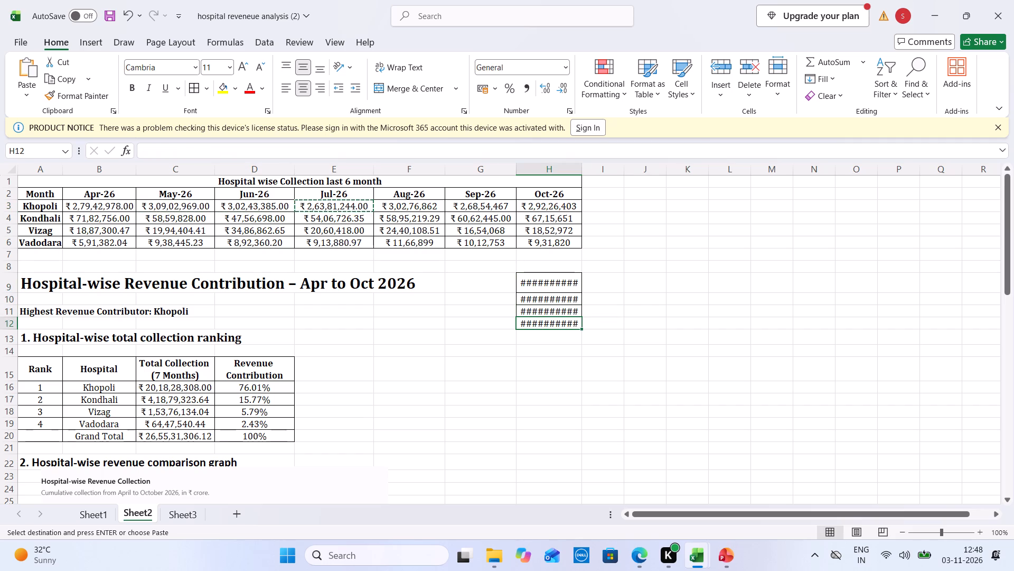
Copy Khopoli's Aug-26, Sep-26 and Oct-26 collections from row 3 into H13:H15.
{"action": "left_click", "coordinate": [431, 207]}
{"action": "key", "text": "ctrl+c"}
{"action": "left_click", "coordinate": [551, 330]}
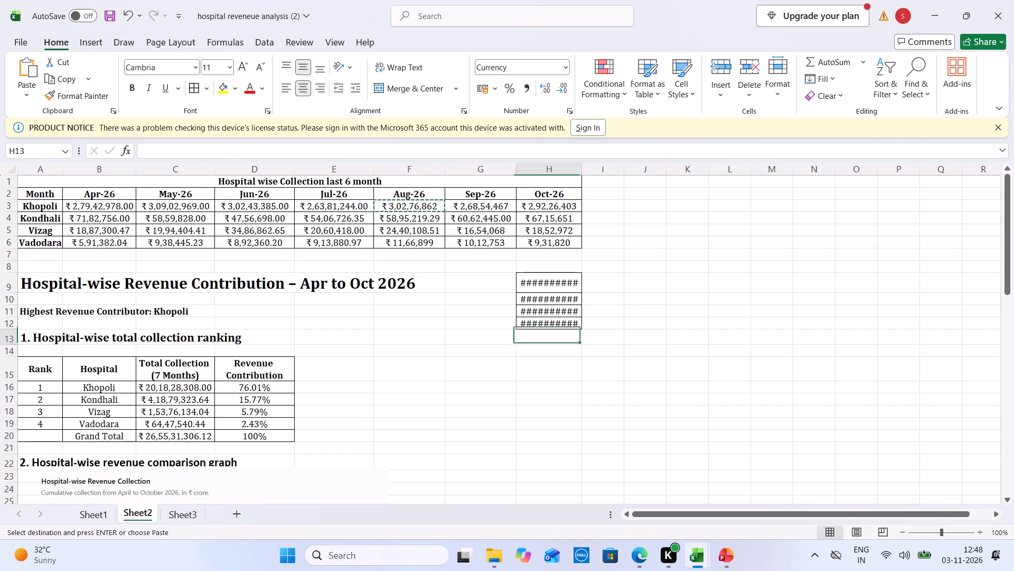
{"action": "key", "text": "ctrl+v"}
{"action": "left_click", "coordinate": [502, 201]}
{"action": "key", "text": "ctrl+c"}
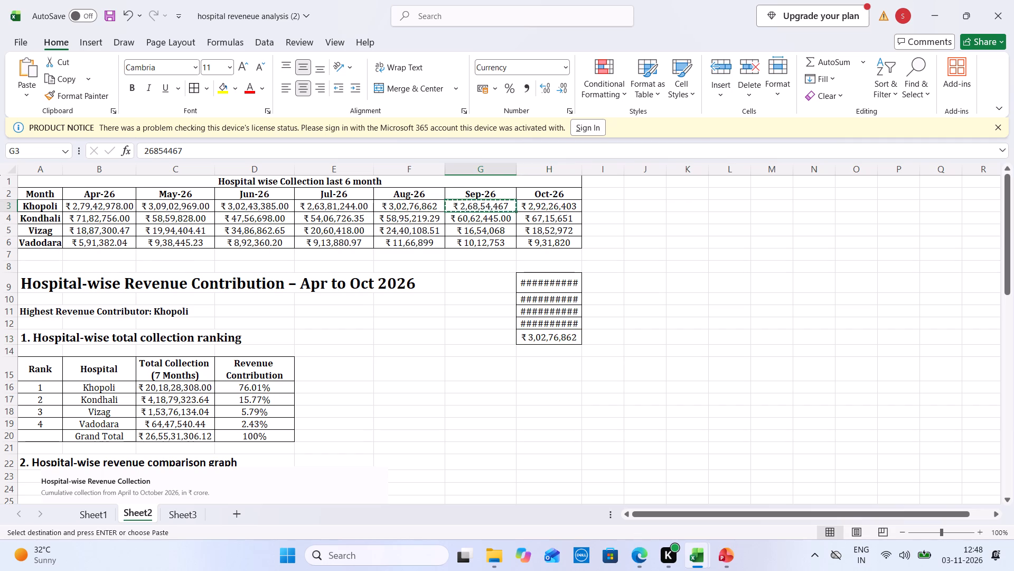
{"action": "left_click", "coordinate": [558, 347]}
{"action": "key", "text": "ctrl+v"}
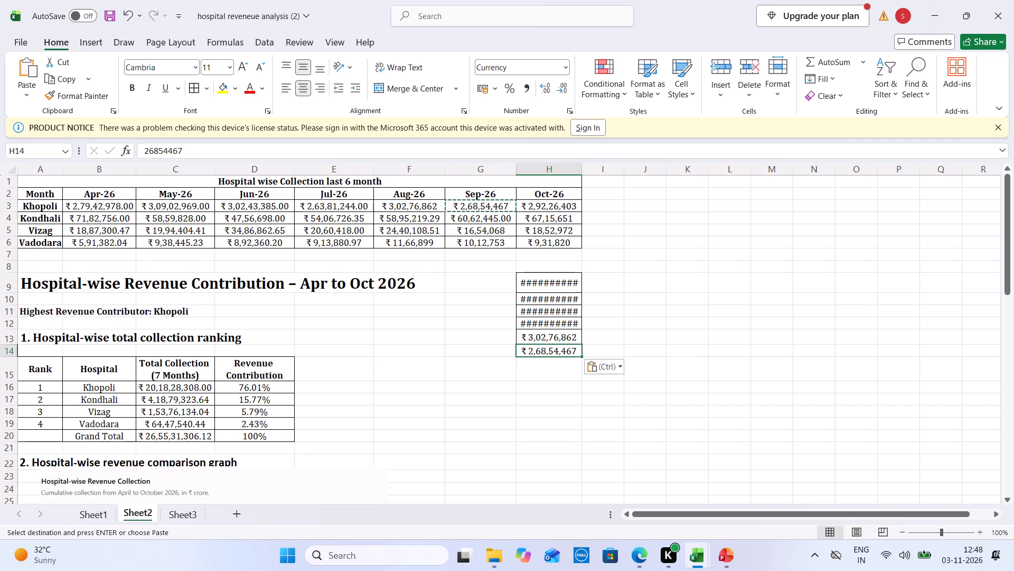
{"action": "left_click", "coordinate": [574, 205]}
{"action": "key", "text": "ctrl+c"}
{"action": "left_click", "coordinate": [568, 361]}
{"action": "key", "text": "ctrl+v"}
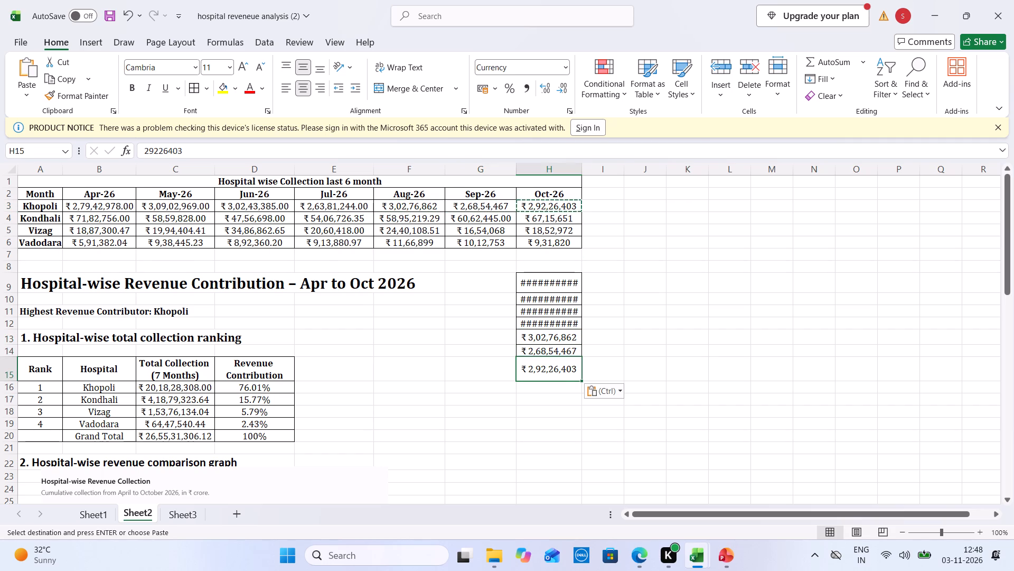
Move the stacked Khopoli collections from H9:H15 to B60:B66 under Total Collection.
{"action": "left_click_drag", "start_coordinate": [560, 286], "coordinate": [558, 365]}
{"action": "key", "text": "ctrl+x"}
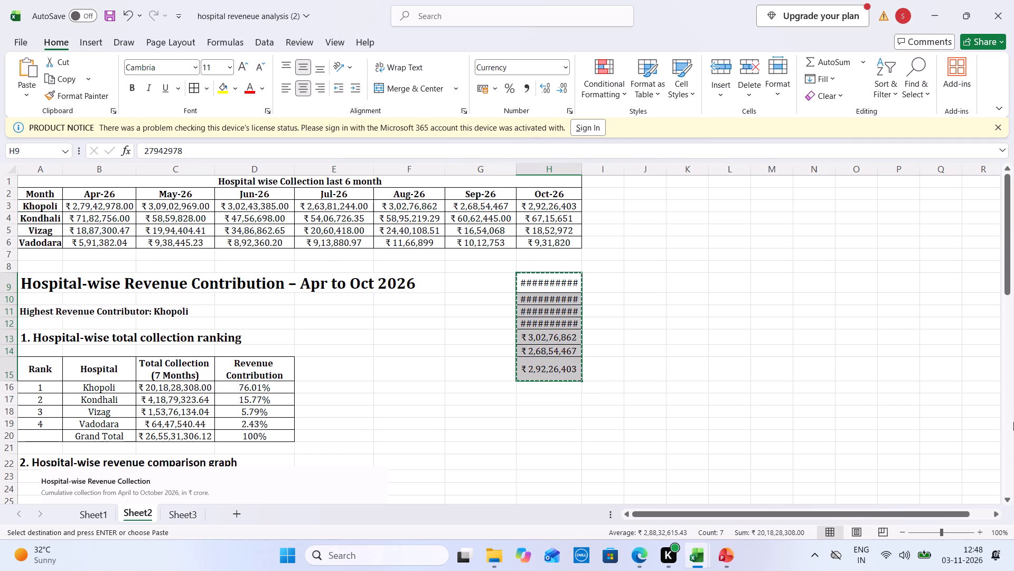
{"action": "left_click", "coordinate": [1003, 449]}
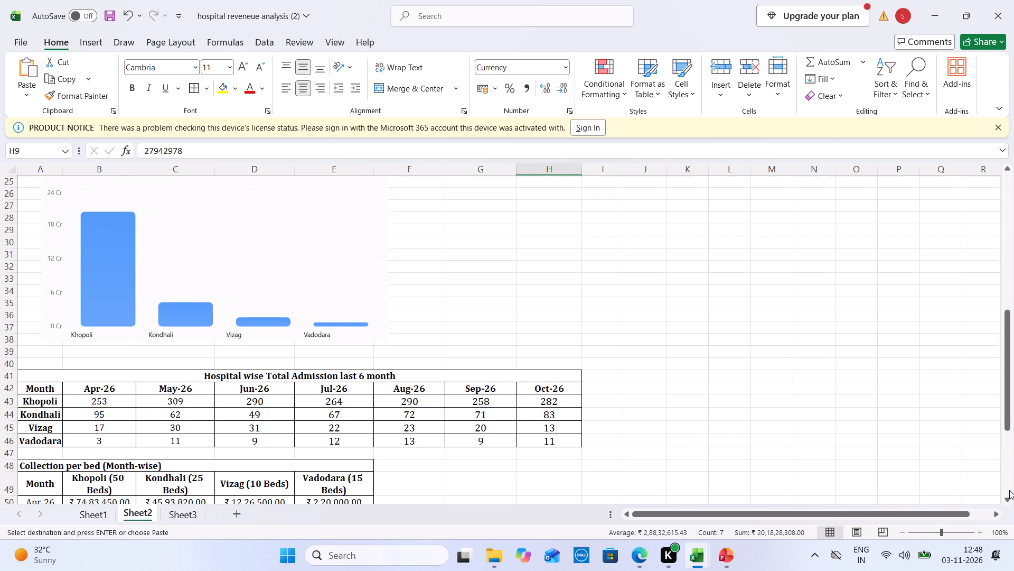
{"action": "left_click", "coordinate": [1009, 490]}
{"action": "left_click", "coordinate": [127, 300]}
{"action": "key", "text": "ctrl+v"}
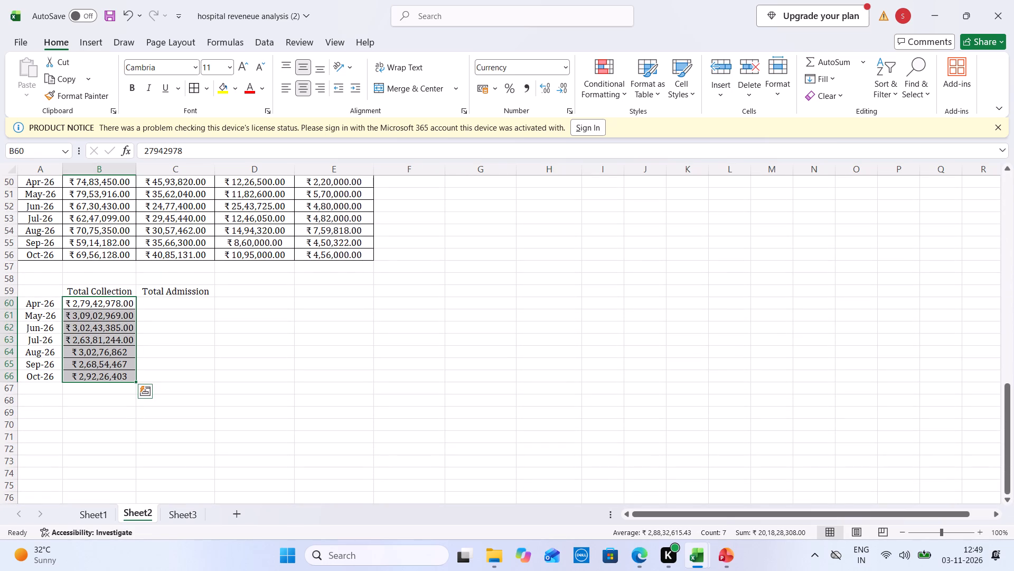
Apply the Currency number format with two decimals to the collections in B60:B66.
{"action": "left_click", "coordinate": [562, 64]}
{"action": "left_click", "coordinate": [529, 157]}
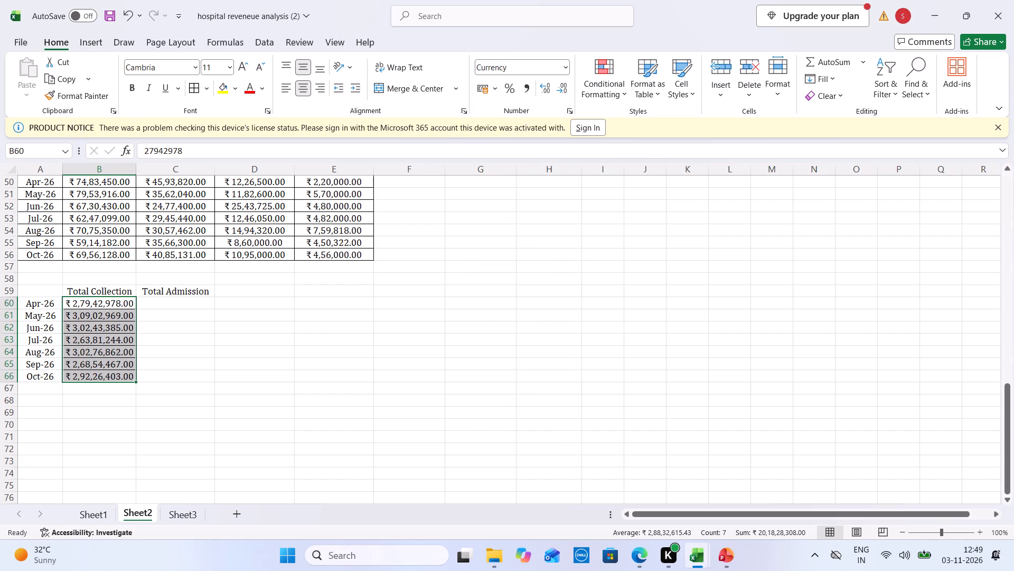
Switch to the Monthly MIS workbook and examine the monthly Total Admission figures by hospital on the MIS _4 Hospital sheet.
{"action": "left_click", "coordinate": [190, 299]}
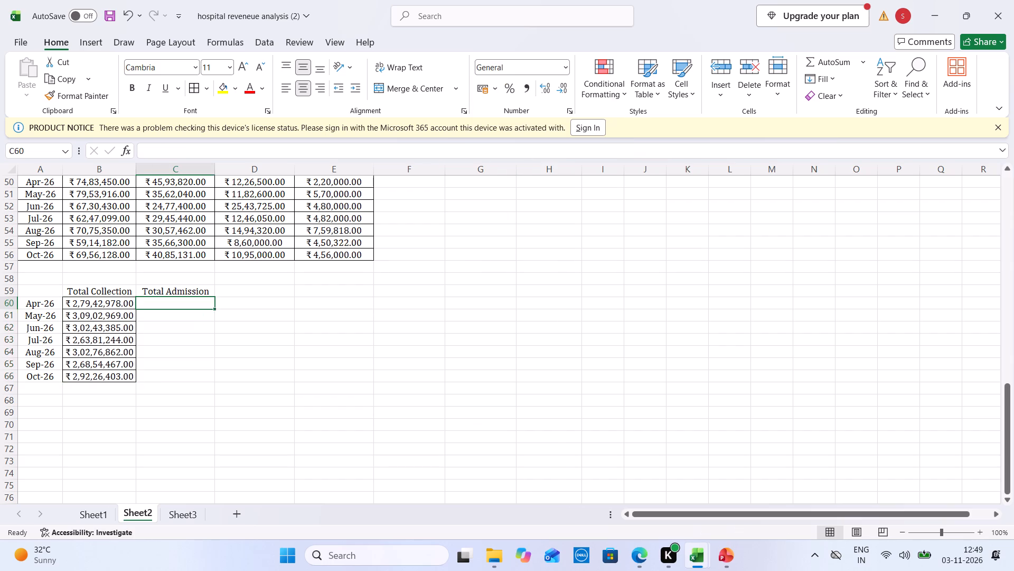
{"action": "key", "text": "ctrl+Tab"}
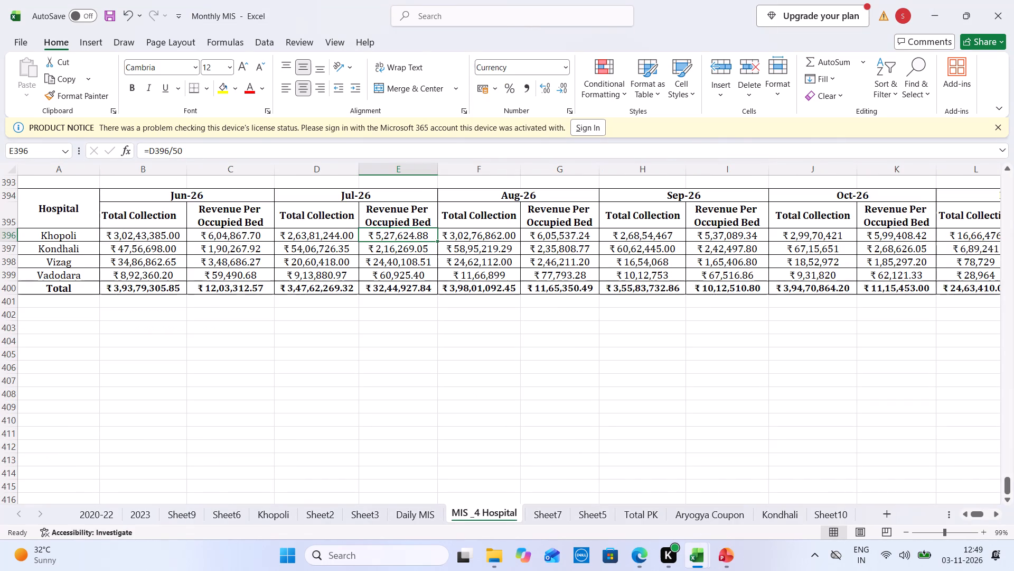
{"action": "key", "text": "Up"}
{"action": "key", "text": "Up"}
{"action": "key", "text": "Up"}
{"action": "key", "text": "Up"}
{"action": "key", "text": "Up"}
{"action": "key", "text": "Up"}
{"action": "key", "text": "Up"}
{"action": "key", "text": "Up"}
{"action": "key", "text": "Up"}
{"action": "key", "text": "Up"}
{"action": "key", "text": "Up"}
{"action": "key", "text": "Up"}
{"action": "key", "text": "Up"}
{"action": "key", "text": "Up"}
{"action": "key", "text": "Up"}
{"action": "key", "text": "Up"}
{"action": "key", "text": "Up"}
{"action": "key", "text": "Up"}
{"action": "key", "text": "Up"}
{"action": "key", "text": "Up"}
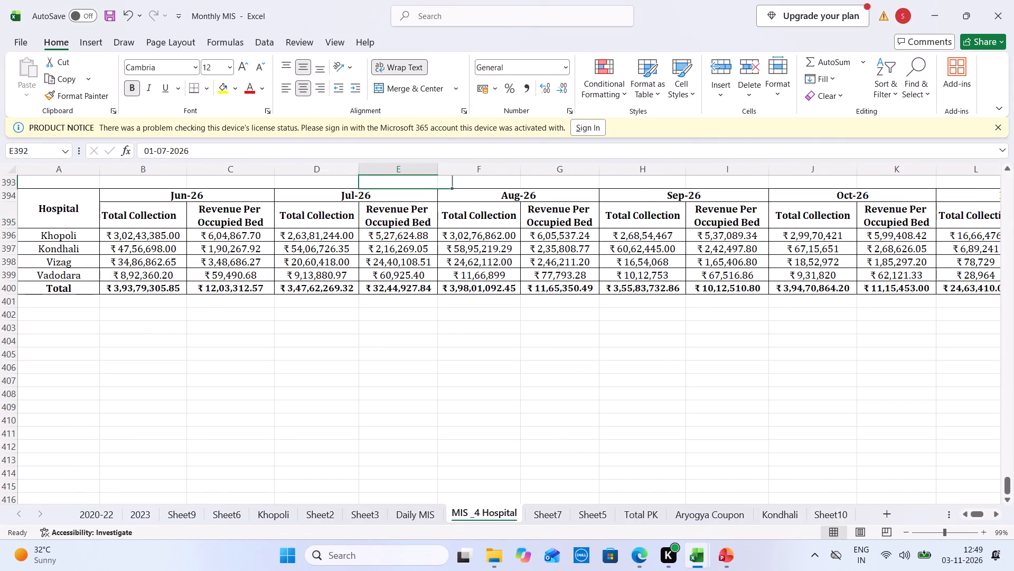
{"action": "key", "text": "Up"}
{"action": "key", "text": "Up"}
{"action": "key", "text": "Up"}
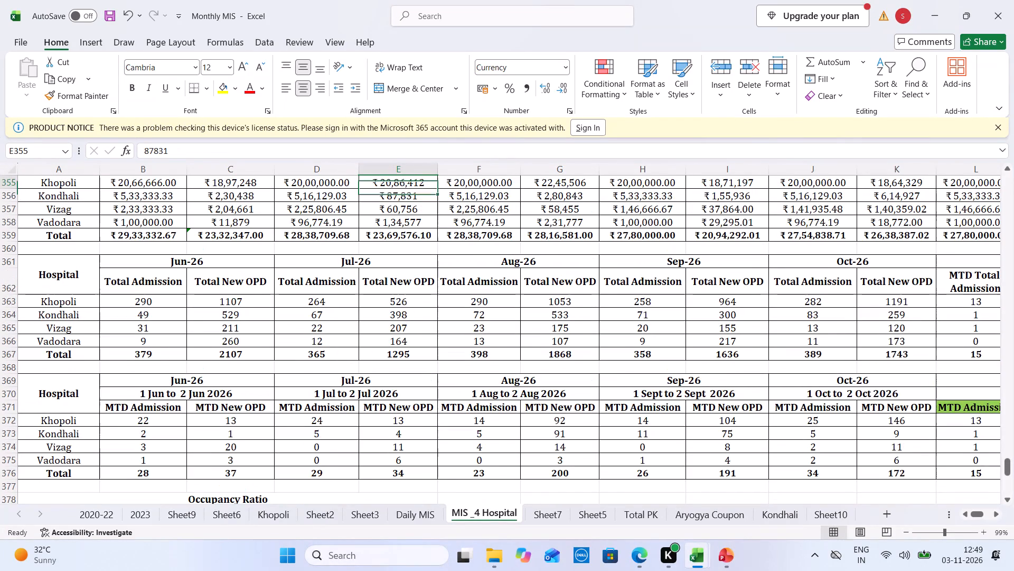
{"action": "left_click", "coordinate": [167, 306]}
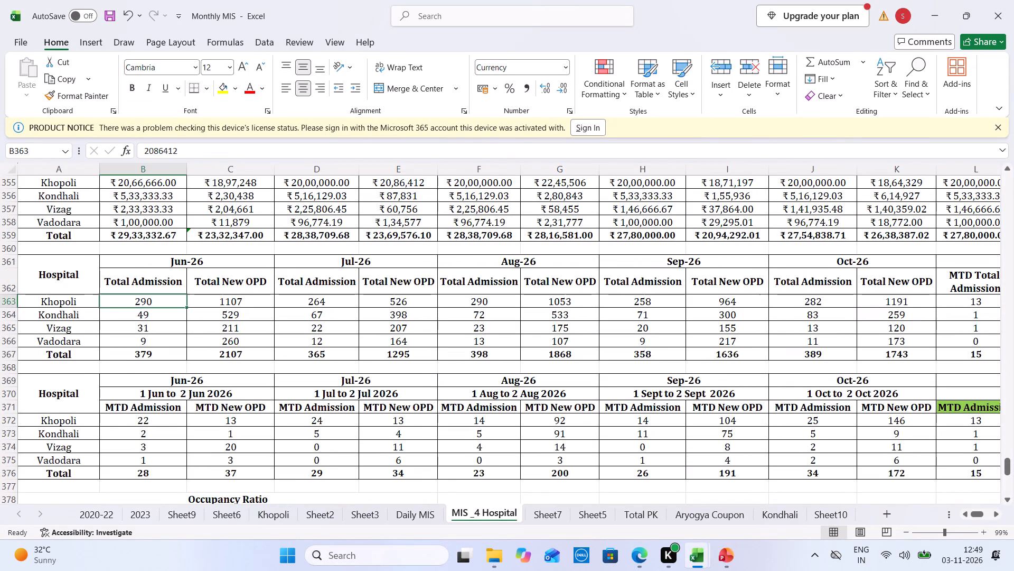
Copy Apr-26 to Oct-26 admissions from the Khopoli sheet of the OPD + Admission workbook into C60:C66 on Sheet2.
{"action": "key", "text": "ctrl+Tab"}
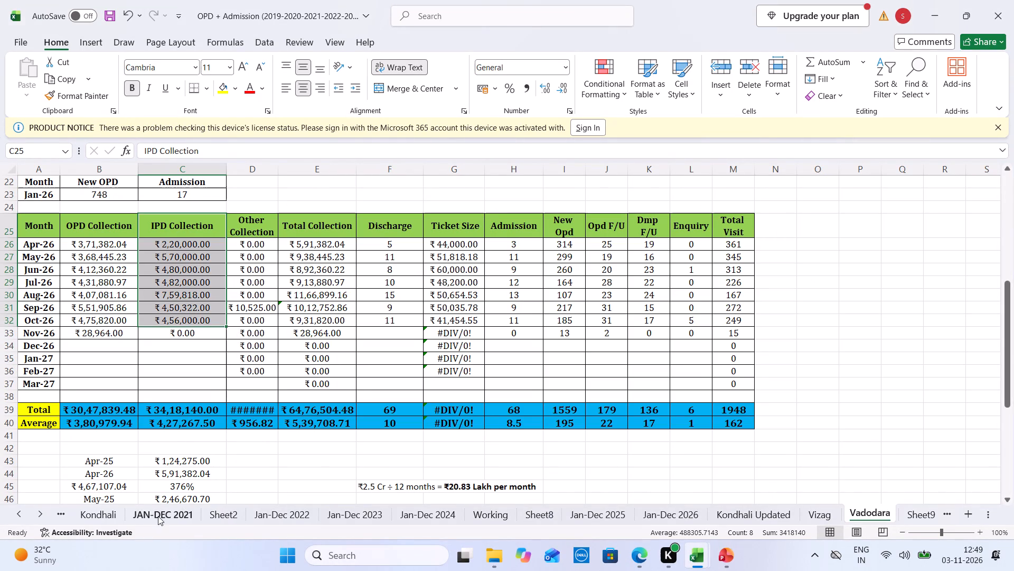
{"action": "left_click", "coordinate": [12, 514]}
{"action": "left_click", "coordinate": [96, 516]}
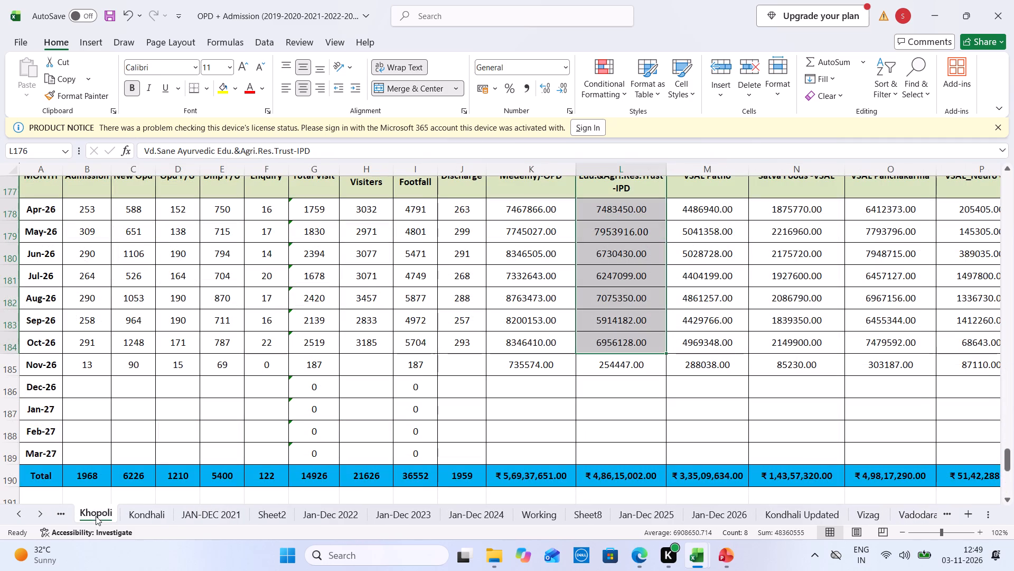
{"action": "left_click_drag", "start_coordinate": [110, 209], "coordinate": [97, 363]}
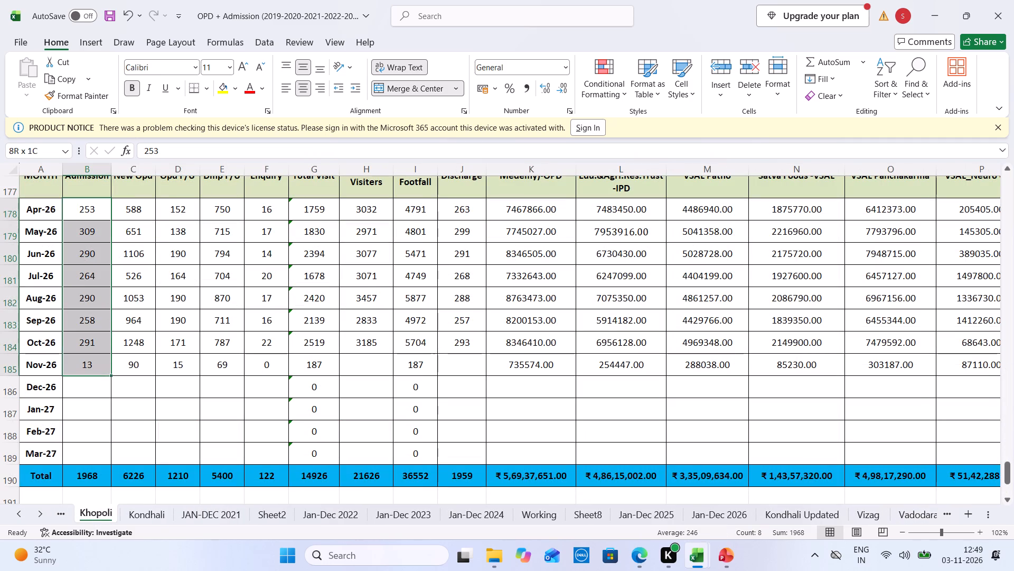
{"action": "left_click_drag", "start_coordinate": [97, 363], "coordinate": [100, 351]}
{"action": "key", "text": "ctrl+c"}
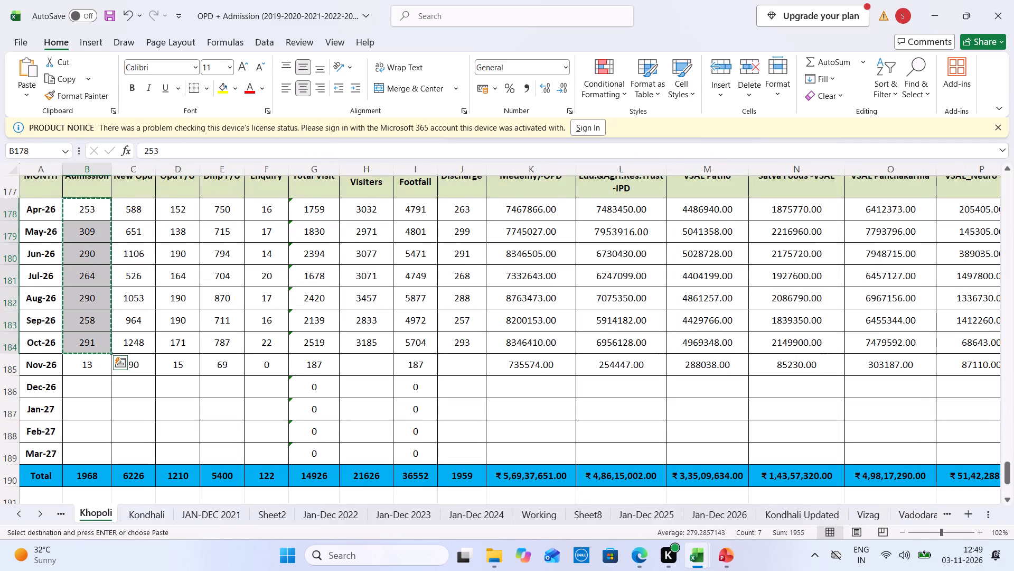
{"action": "key", "text": "ctrl+Tab"}
{"action": "key", "text": "ctrl+v"}
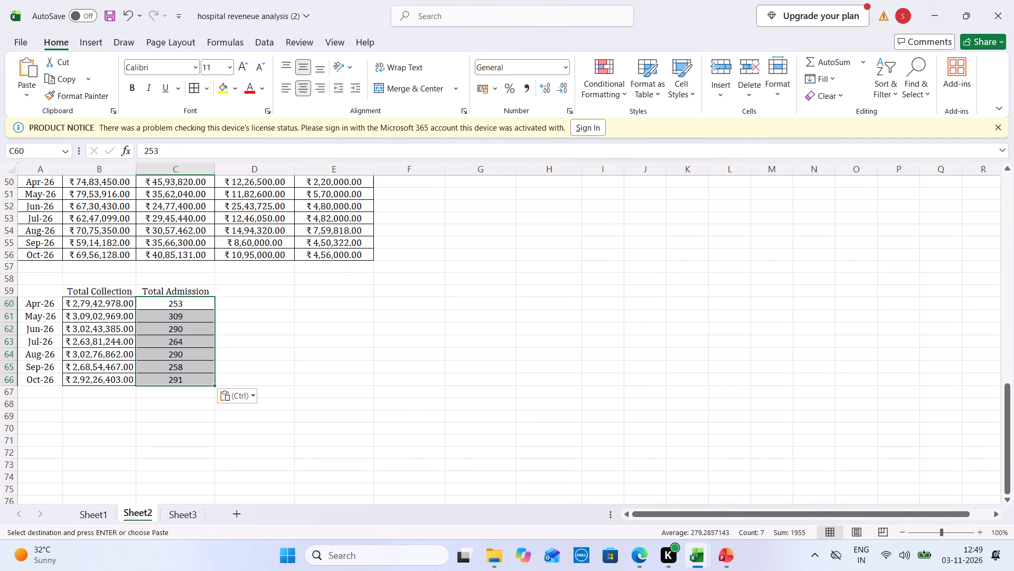
Set the admissions in C60:C66 to Cambria and apply all borders to the table A59:C66.
{"action": "left_click", "coordinate": [162, 66]}
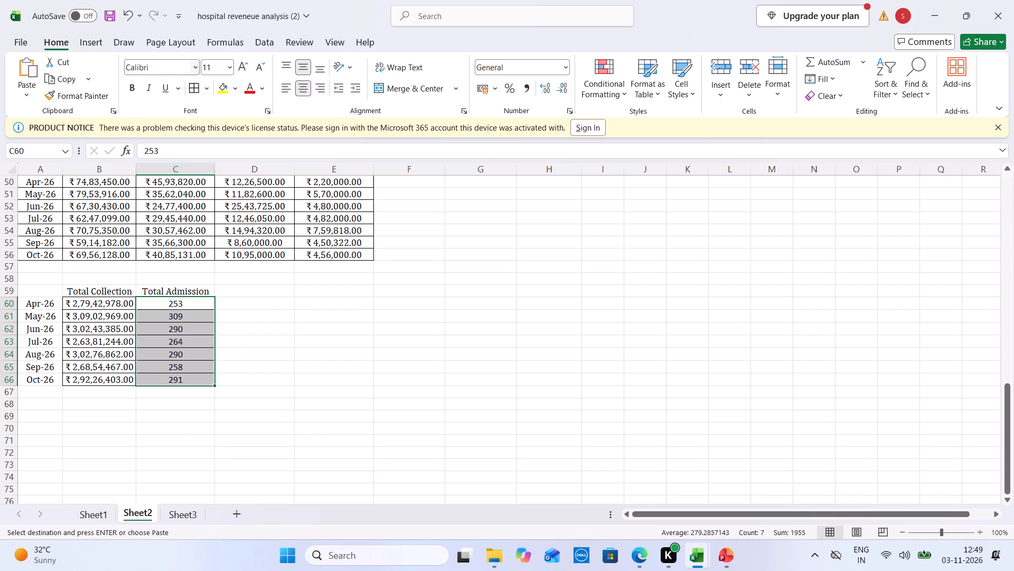
{"action": "type", "text": "cam"}
{"action": "key", "text": "Return"}
{"action": "left_click_drag", "start_coordinate": [28, 294], "coordinate": [168, 376]}
{"action": "left_click", "coordinate": [195, 88]}
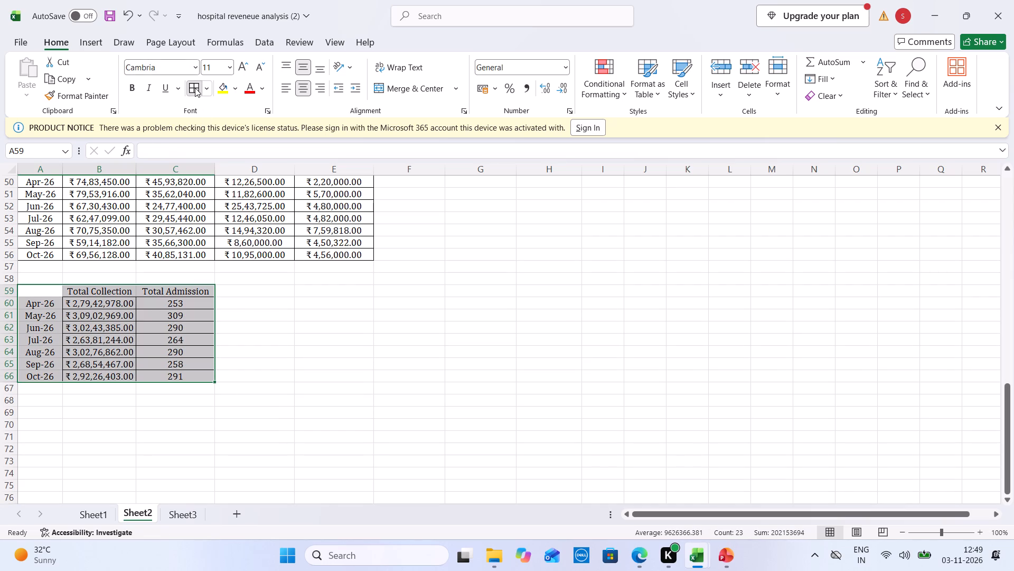
Check Sheet1's ARPU comparison headers and enter the header "Month" in A59 on Sheet2.
{"action": "left_click", "coordinate": [90, 516]}
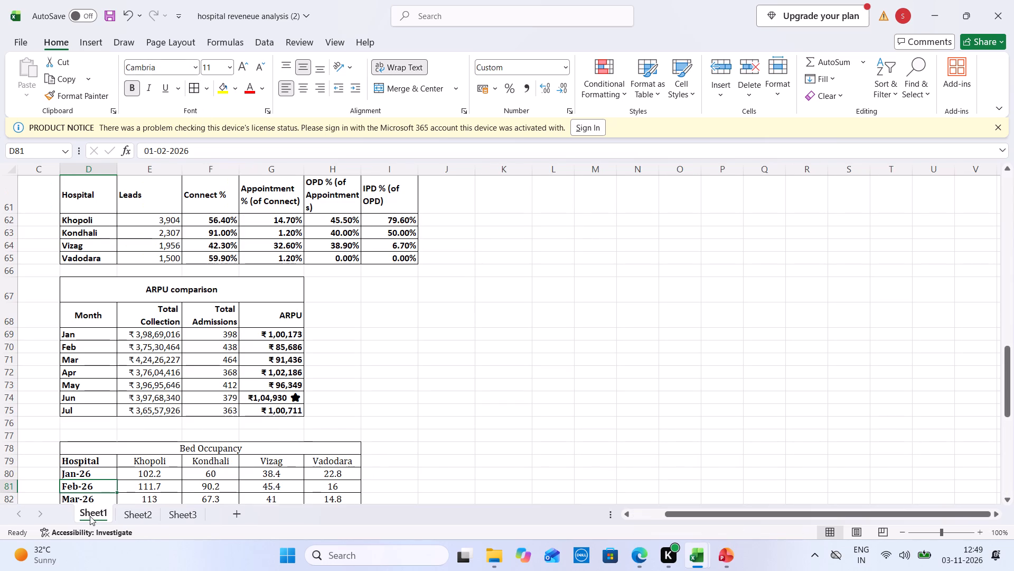
{"action": "left_click", "coordinate": [141, 516]}
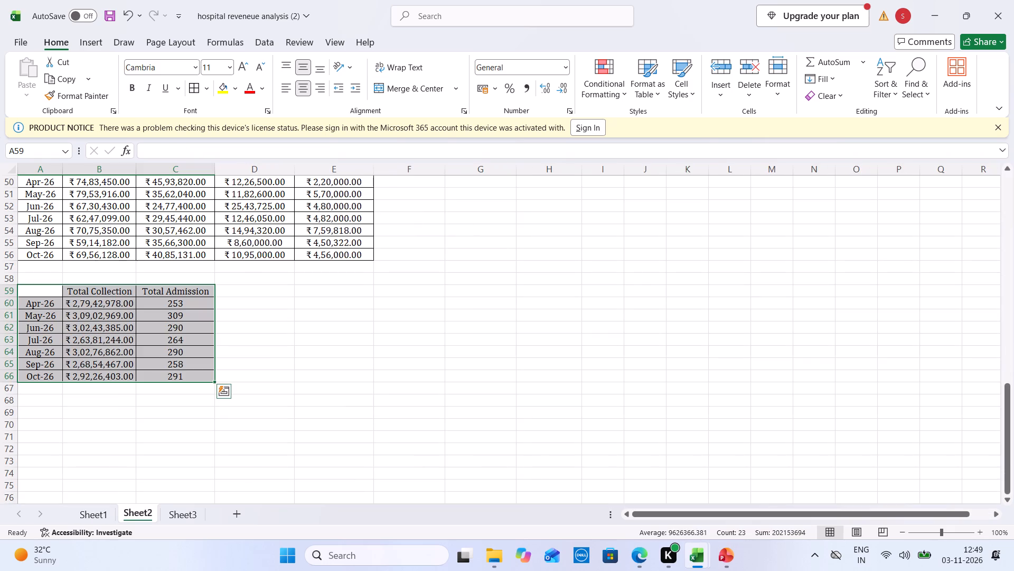
{"action": "left_click", "coordinate": [51, 290]}
{"action": "type", "text": "MOnth"}
{"action": "key", "text": "Tab"}
Bold the header row A59:C59 and the month labels in A60:A66.
{"action": "left_click_drag", "start_coordinate": [51, 290], "coordinate": [176, 288]}
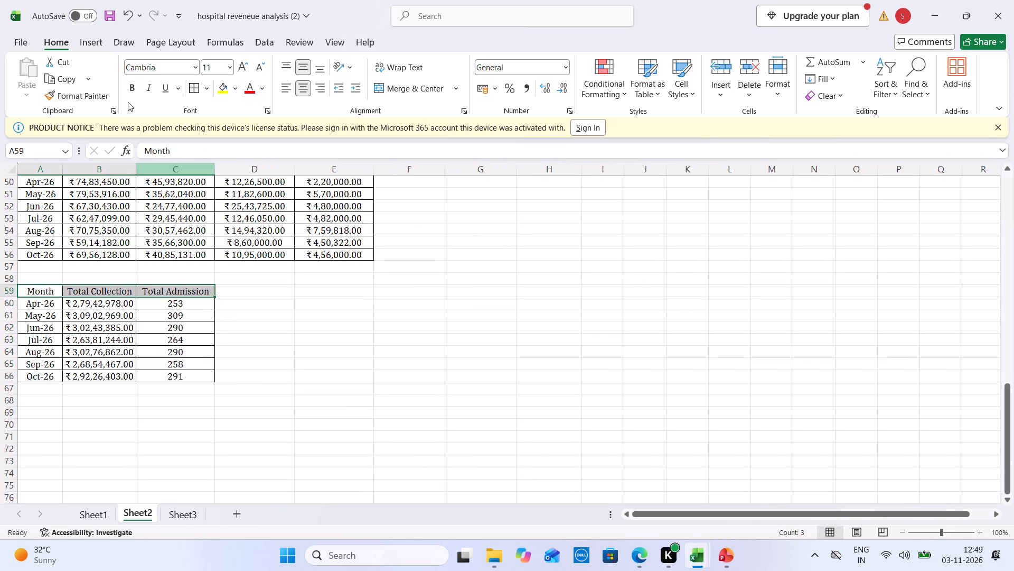
{"action": "left_click", "coordinate": [133, 85]}
{"action": "left_click_drag", "start_coordinate": [43, 301], "coordinate": [49, 375]}
{"action": "left_click", "coordinate": [131, 89]}
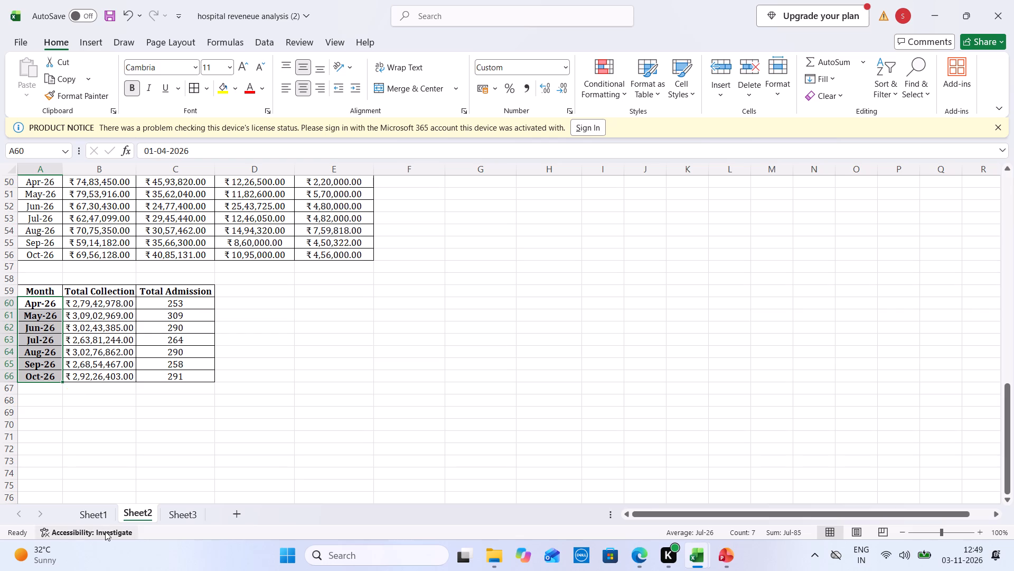
Recheck Sheet1's ARPU comparison and copy Sheet2's Month, Total Collection and Total Admission table, A59:C66.
{"action": "left_click", "coordinate": [105, 517]}
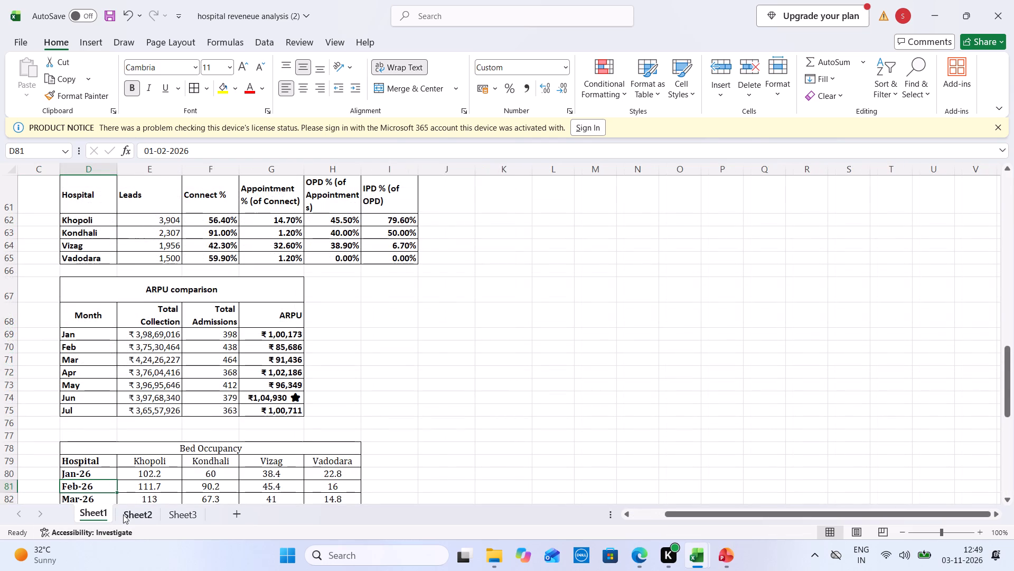
{"action": "left_click", "coordinate": [123, 514]}
{"action": "left_click", "coordinate": [55, 299]}
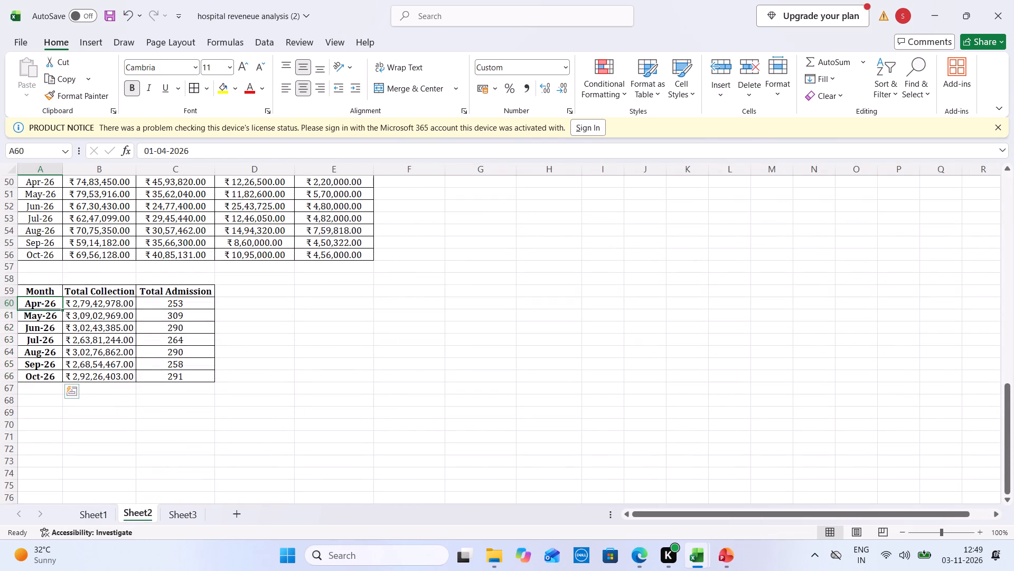
{"action": "left_click_drag", "start_coordinate": [54, 293], "coordinate": [185, 369]}
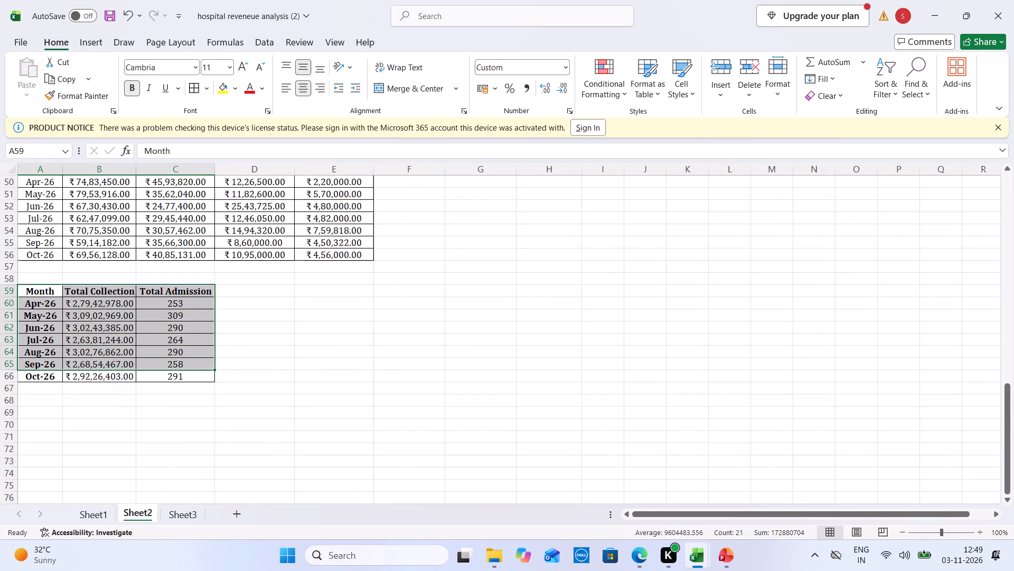
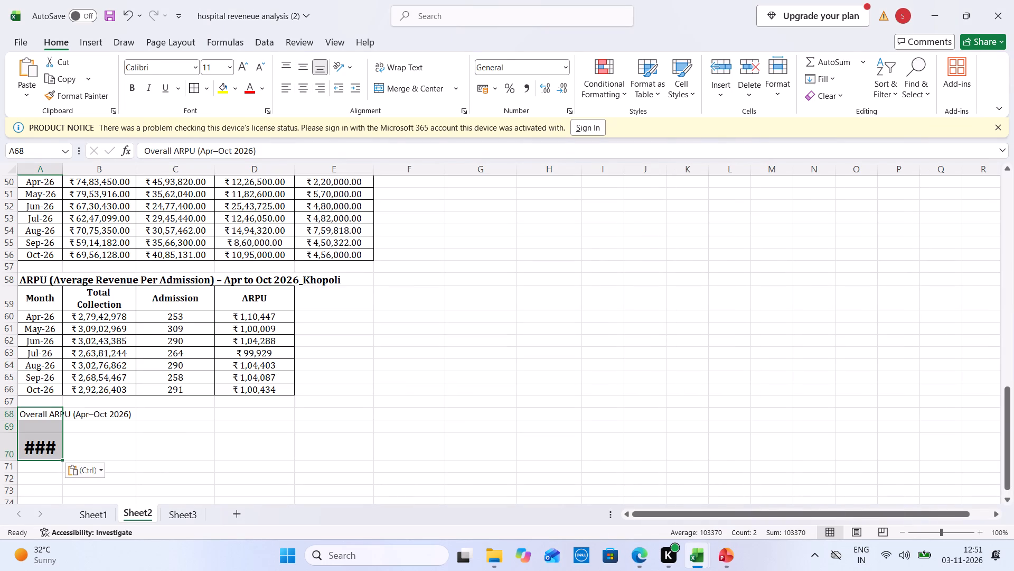
Reduce the overall ARPU value in A70 to font size 14 and move it up to A69.
{"action": "left_click", "coordinate": [47, 447]}
{"action": "triple_click", "coordinate": [255, 66]}
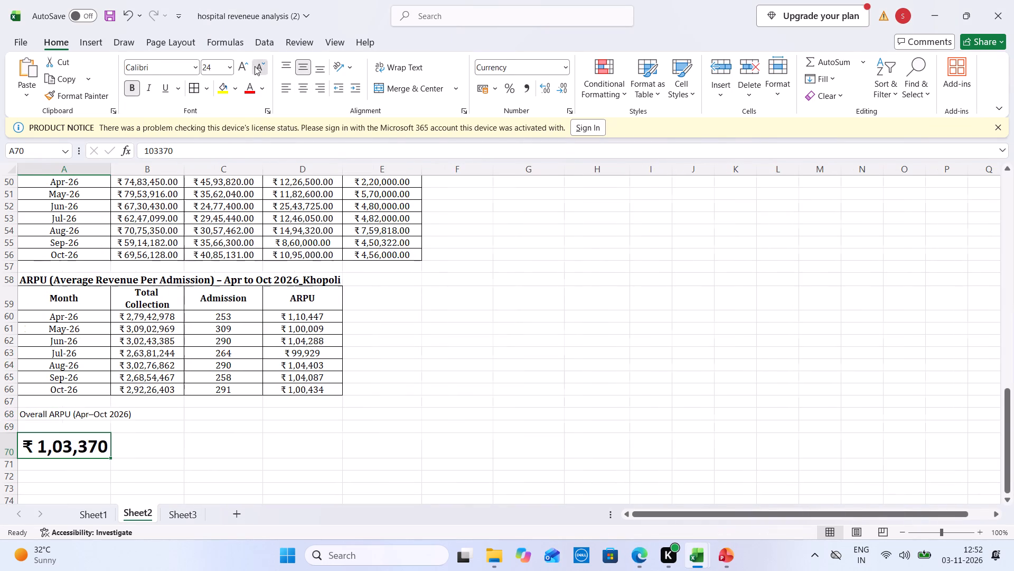
{"action": "left_click", "coordinate": [255, 66]}
{"action": "left_click", "coordinate": [255, 66]}
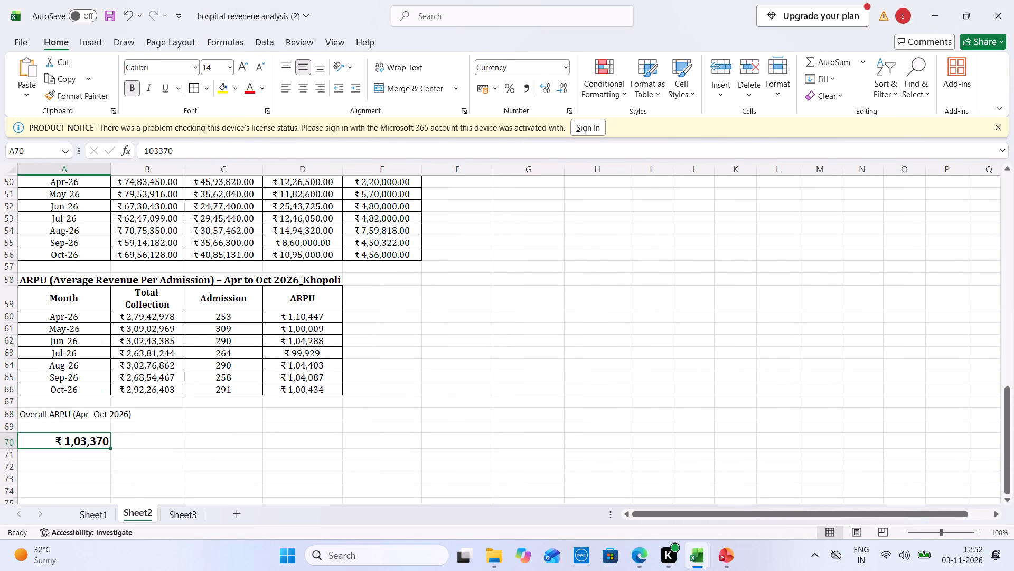
{"action": "left_click_drag", "start_coordinate": [321, 319], "coordinate": [317, 389]}
{"action": "left_click", "coordinate": [74, 443]}
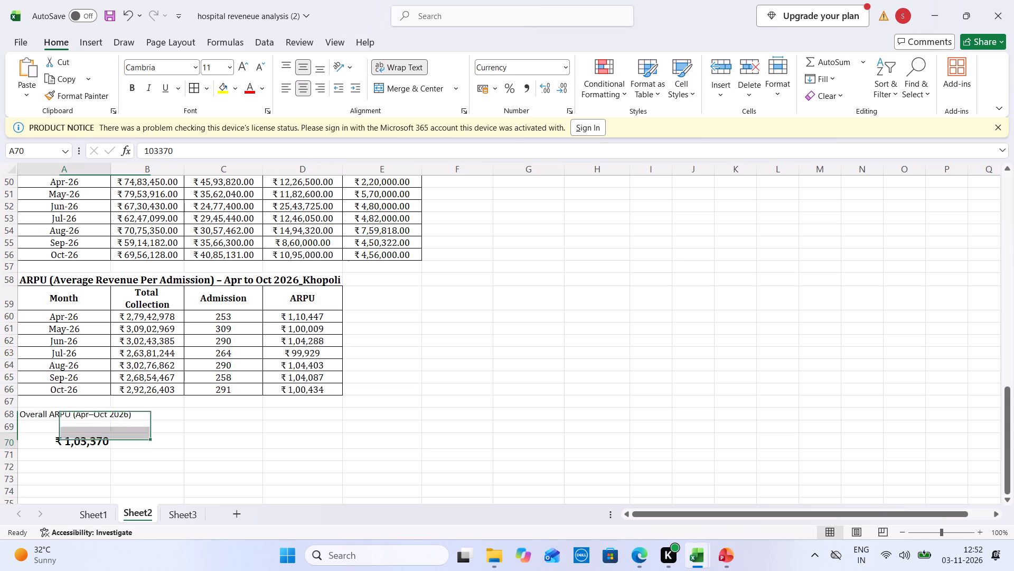
{"action": "key", "text": "ctrl+x"}
{"action": "left_click", "coordinate": [87, 426]}
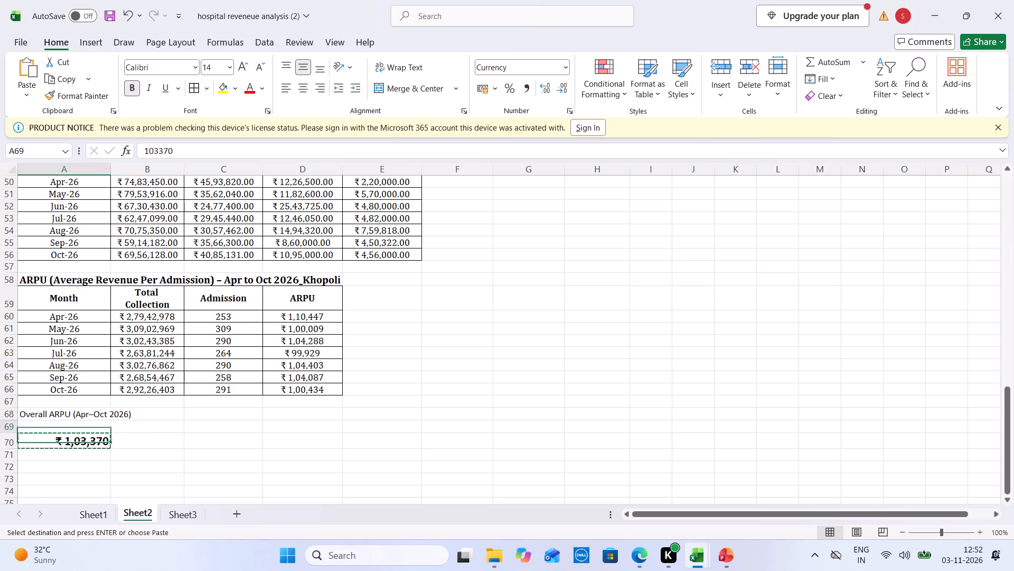
{"action": "key", "text": "ctrl+v"}
Format the overall ARPU label and value in A68:A69 as bold Cambria.
{"action": "left_click_drag", "start_coordinate": [69, 416], "coordinate": [72, 429]}
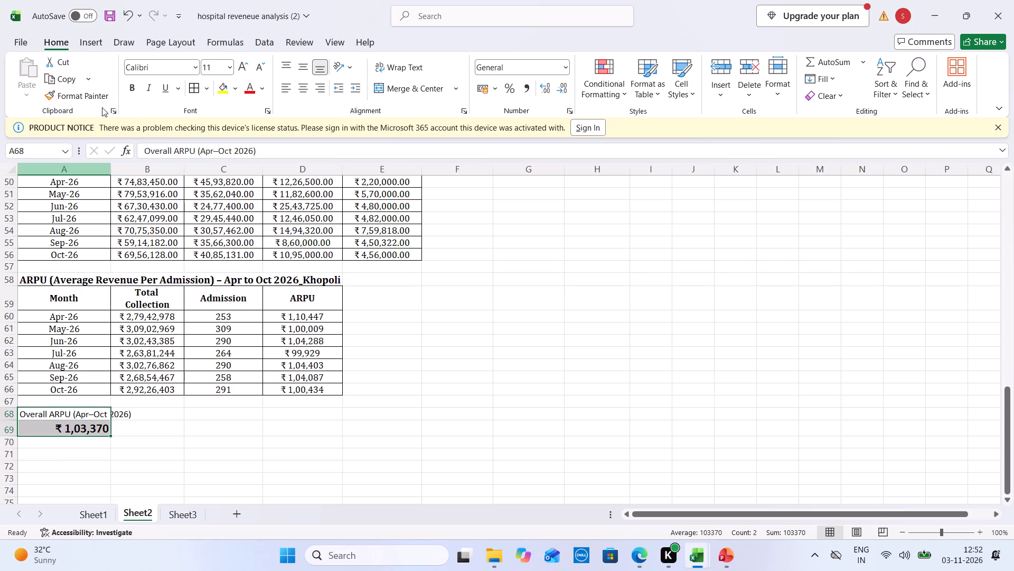
{"action": "left_click", "coordinate": [130, 89]}
{"action": "left_click", "coordinate": [162, 66]}
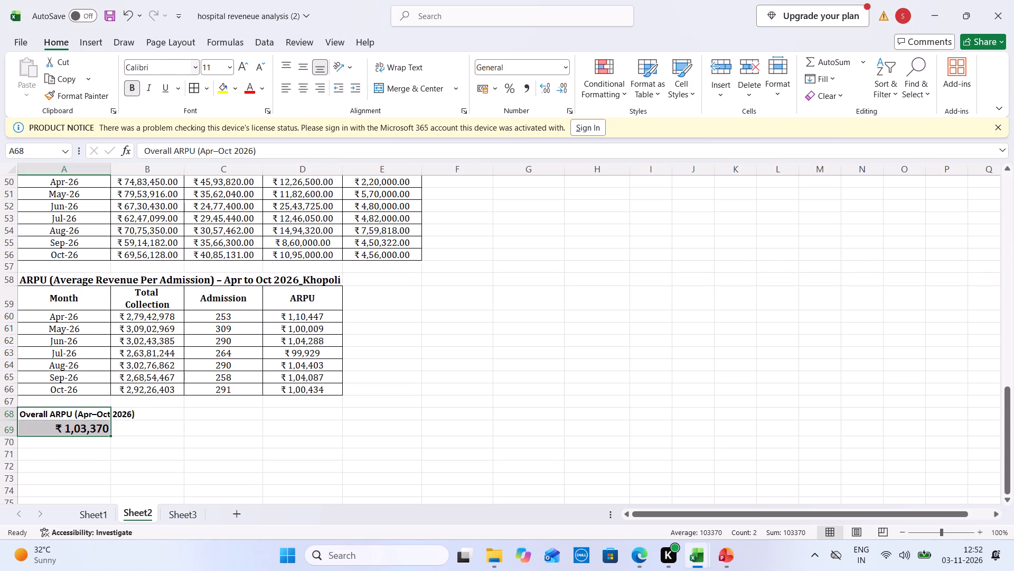
{"action": "type", "text": "cam"}
{"action": "key", "text": "Return"}
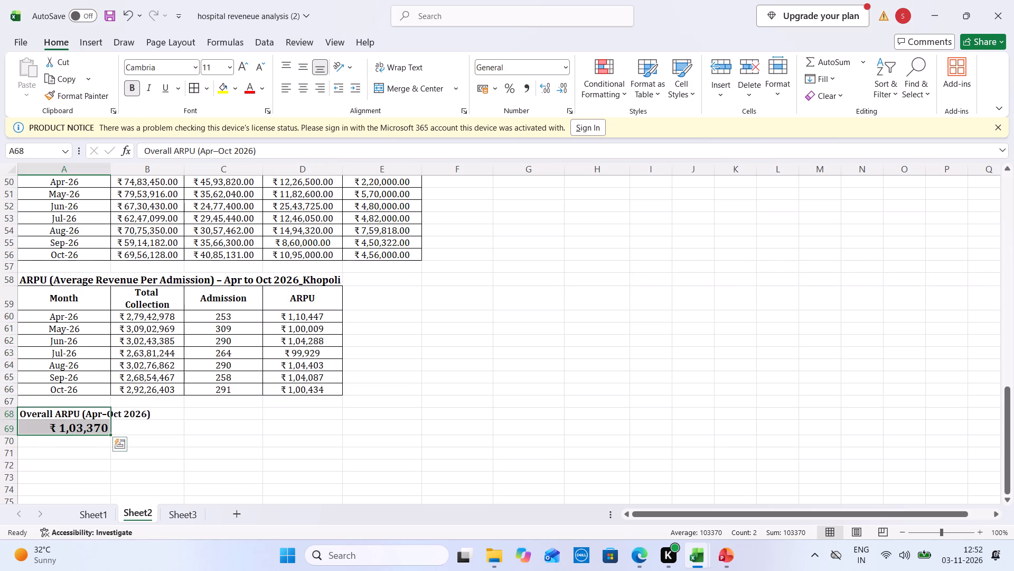
{"action": "left_click", "coordinate": [202, 421]}
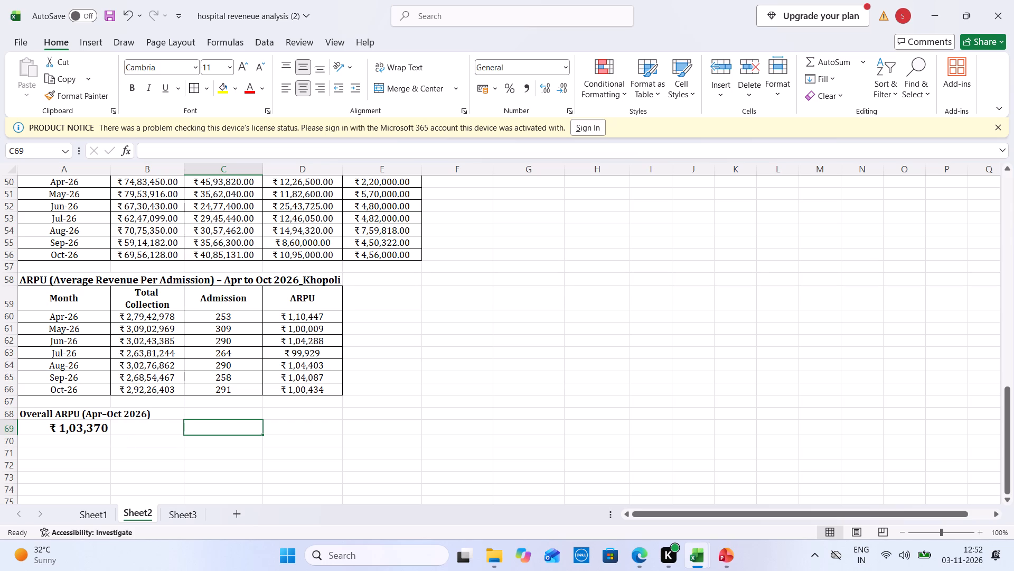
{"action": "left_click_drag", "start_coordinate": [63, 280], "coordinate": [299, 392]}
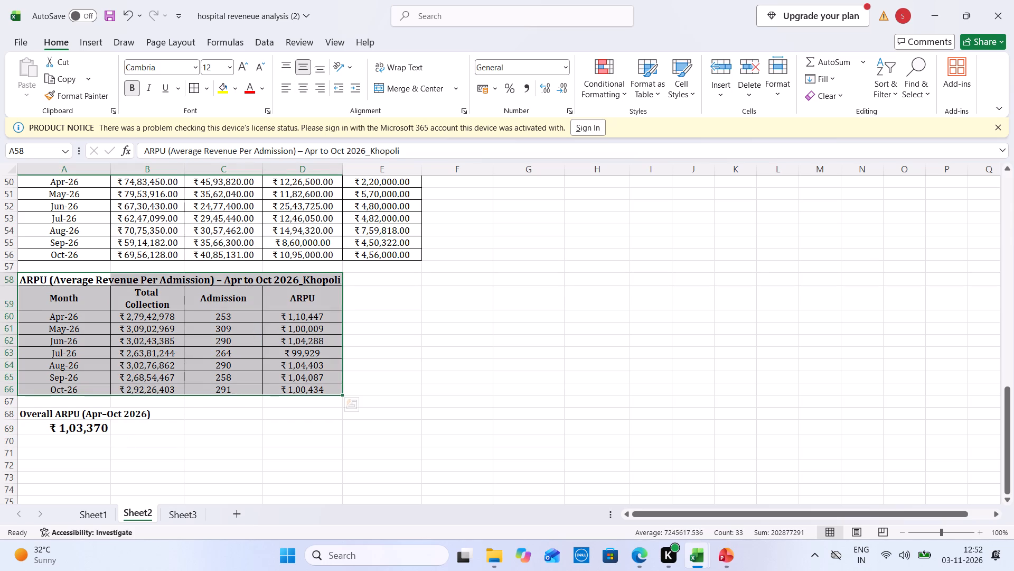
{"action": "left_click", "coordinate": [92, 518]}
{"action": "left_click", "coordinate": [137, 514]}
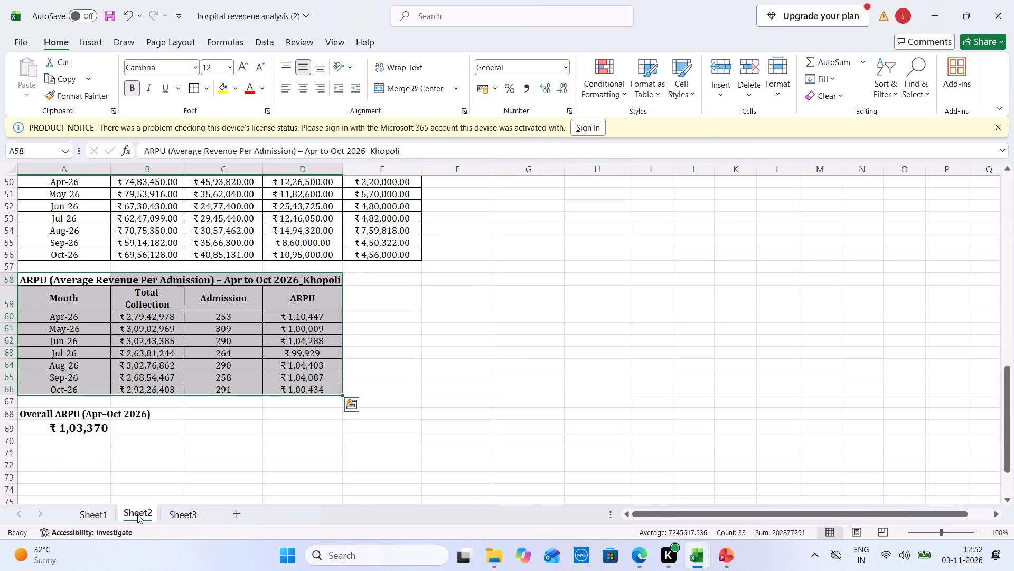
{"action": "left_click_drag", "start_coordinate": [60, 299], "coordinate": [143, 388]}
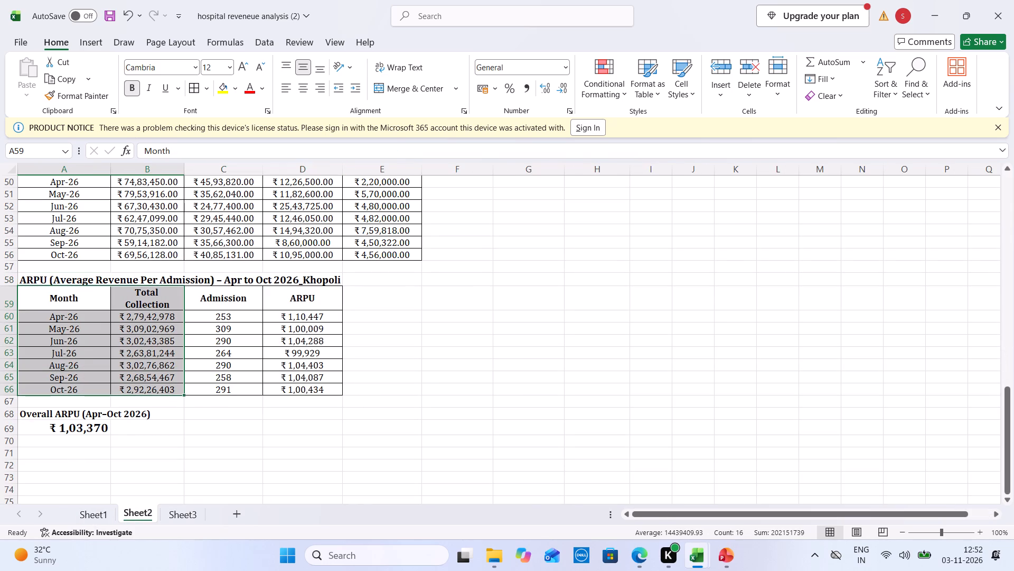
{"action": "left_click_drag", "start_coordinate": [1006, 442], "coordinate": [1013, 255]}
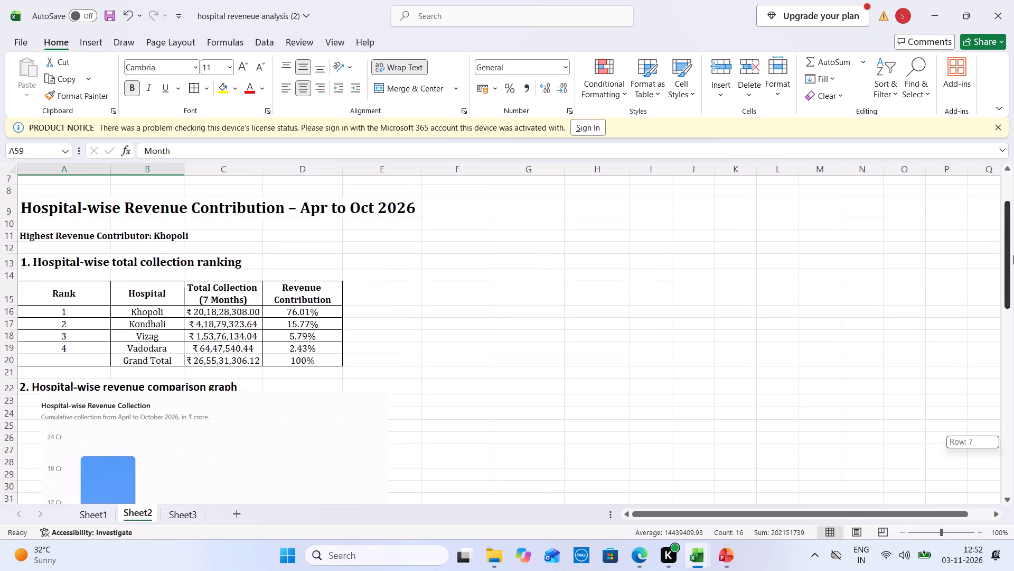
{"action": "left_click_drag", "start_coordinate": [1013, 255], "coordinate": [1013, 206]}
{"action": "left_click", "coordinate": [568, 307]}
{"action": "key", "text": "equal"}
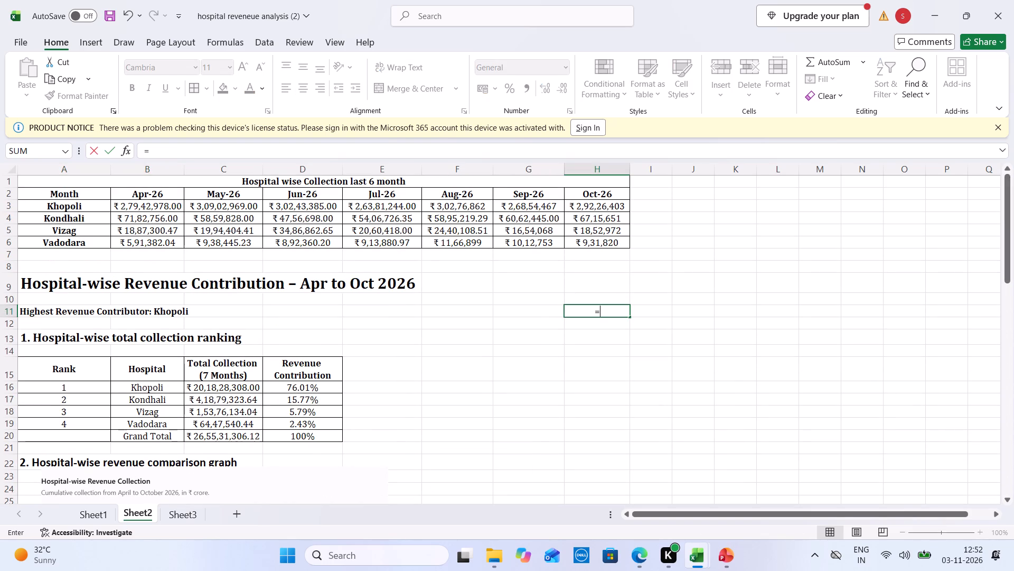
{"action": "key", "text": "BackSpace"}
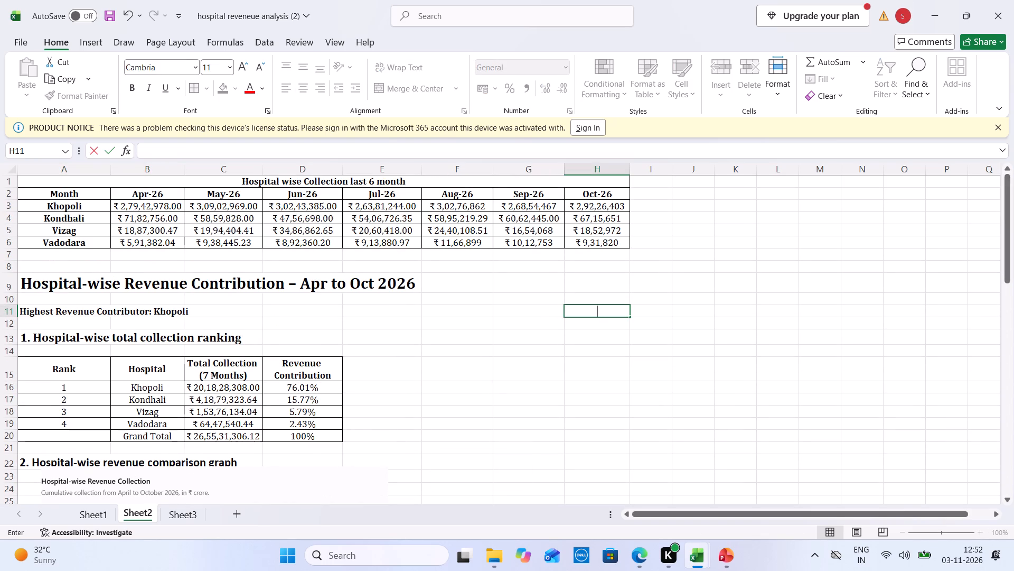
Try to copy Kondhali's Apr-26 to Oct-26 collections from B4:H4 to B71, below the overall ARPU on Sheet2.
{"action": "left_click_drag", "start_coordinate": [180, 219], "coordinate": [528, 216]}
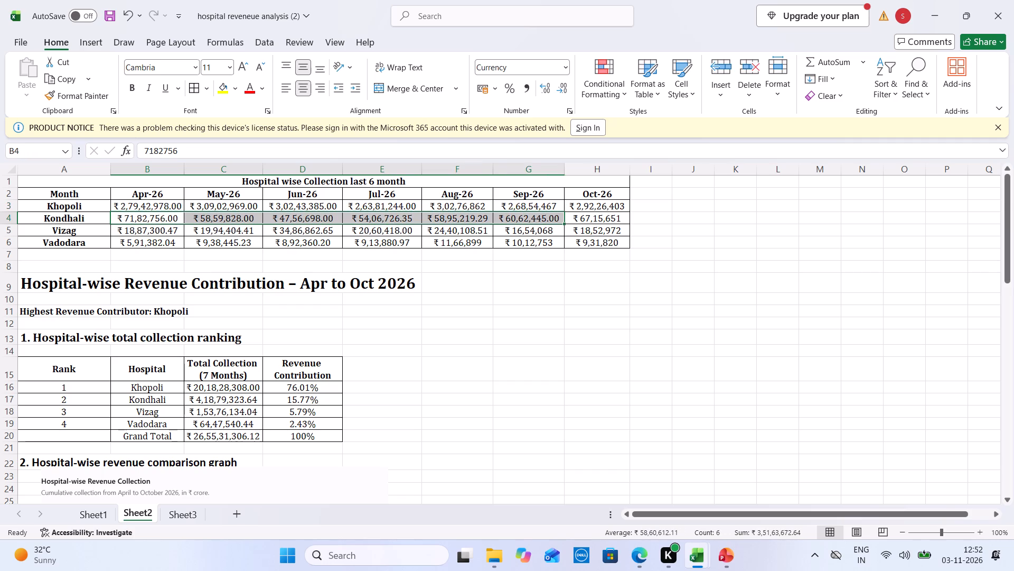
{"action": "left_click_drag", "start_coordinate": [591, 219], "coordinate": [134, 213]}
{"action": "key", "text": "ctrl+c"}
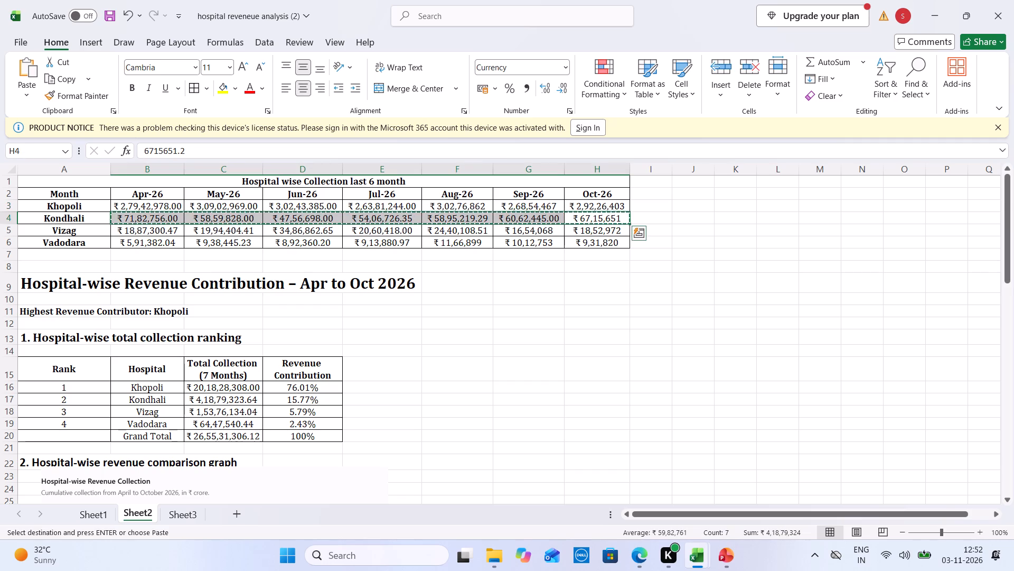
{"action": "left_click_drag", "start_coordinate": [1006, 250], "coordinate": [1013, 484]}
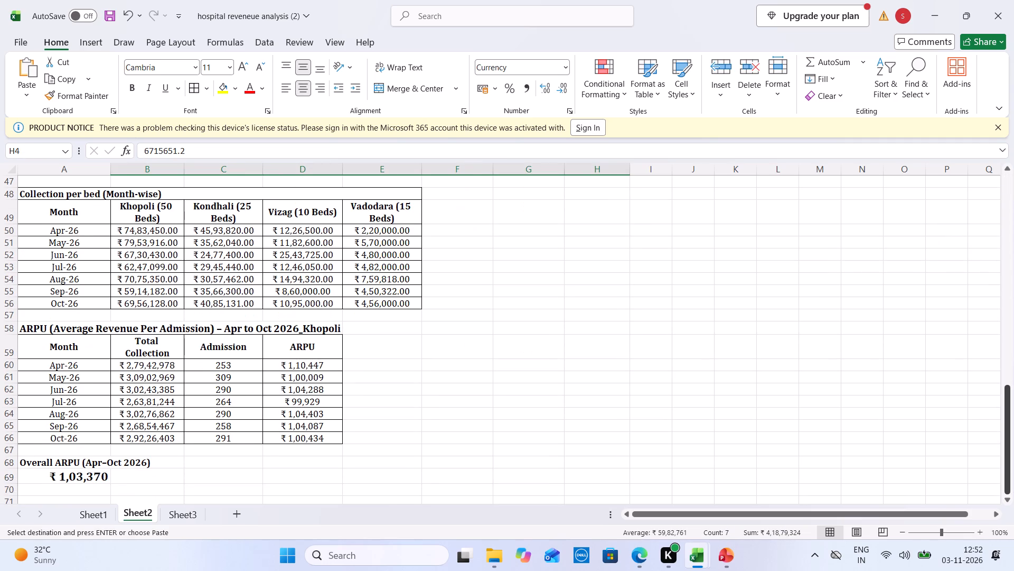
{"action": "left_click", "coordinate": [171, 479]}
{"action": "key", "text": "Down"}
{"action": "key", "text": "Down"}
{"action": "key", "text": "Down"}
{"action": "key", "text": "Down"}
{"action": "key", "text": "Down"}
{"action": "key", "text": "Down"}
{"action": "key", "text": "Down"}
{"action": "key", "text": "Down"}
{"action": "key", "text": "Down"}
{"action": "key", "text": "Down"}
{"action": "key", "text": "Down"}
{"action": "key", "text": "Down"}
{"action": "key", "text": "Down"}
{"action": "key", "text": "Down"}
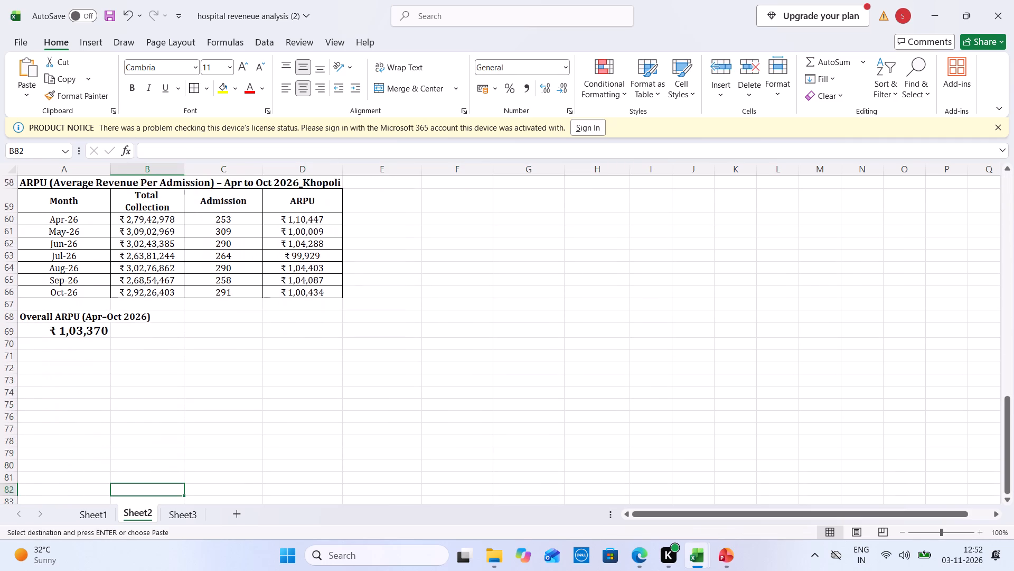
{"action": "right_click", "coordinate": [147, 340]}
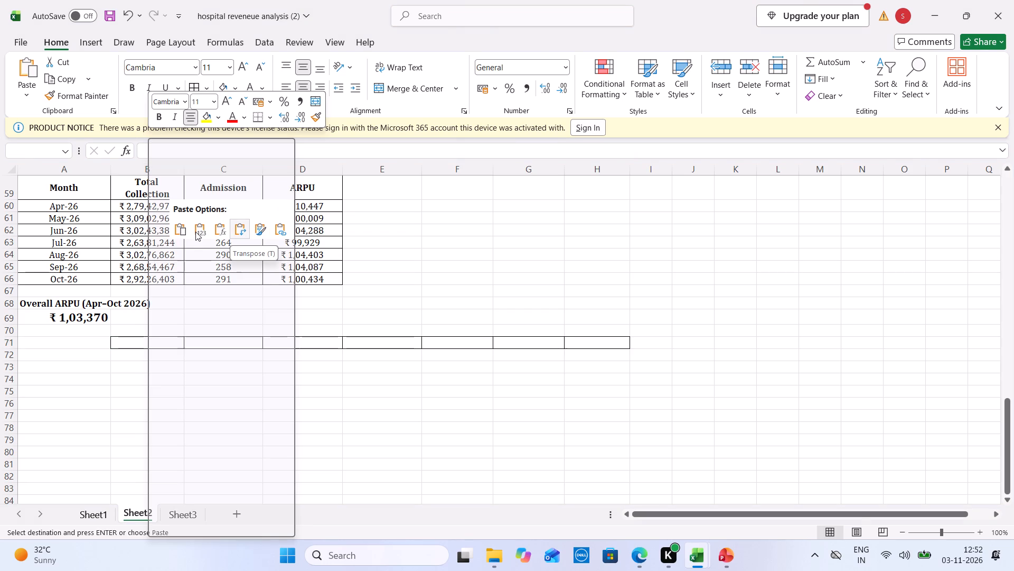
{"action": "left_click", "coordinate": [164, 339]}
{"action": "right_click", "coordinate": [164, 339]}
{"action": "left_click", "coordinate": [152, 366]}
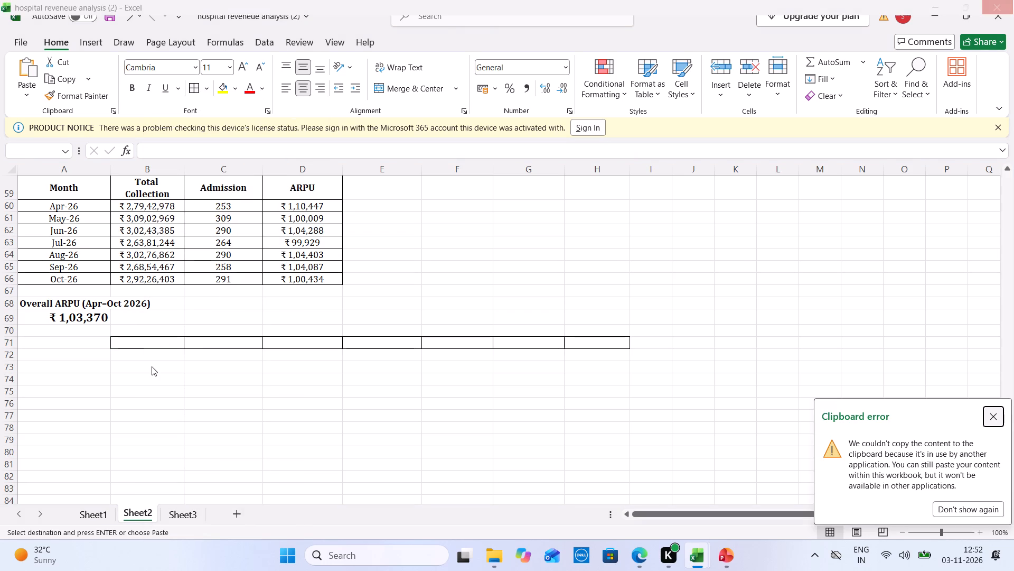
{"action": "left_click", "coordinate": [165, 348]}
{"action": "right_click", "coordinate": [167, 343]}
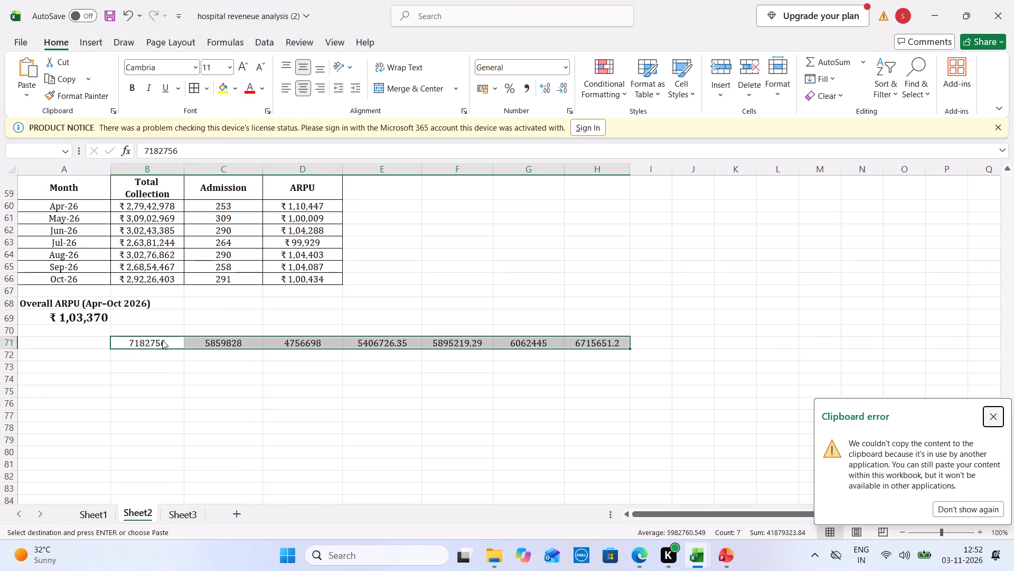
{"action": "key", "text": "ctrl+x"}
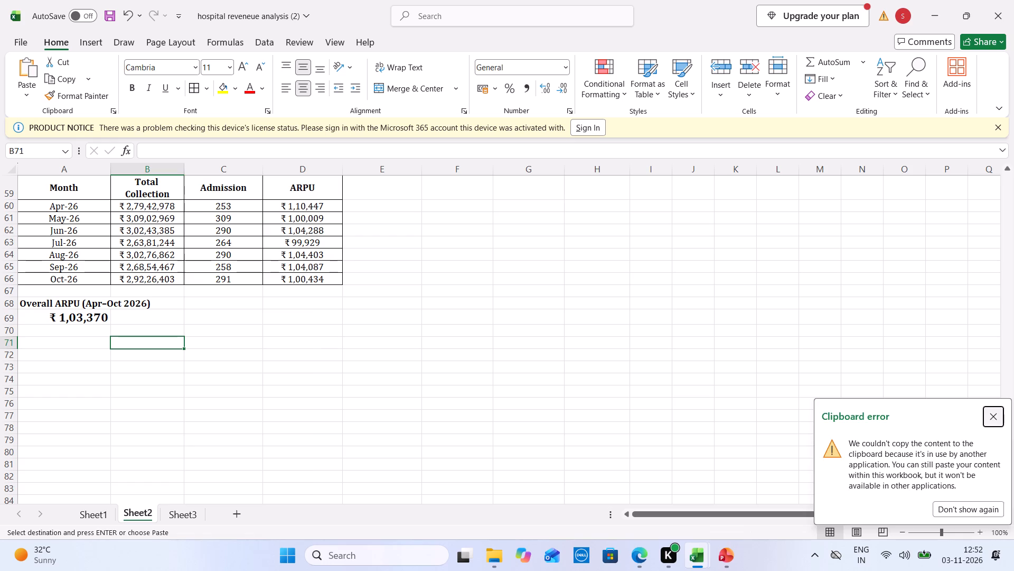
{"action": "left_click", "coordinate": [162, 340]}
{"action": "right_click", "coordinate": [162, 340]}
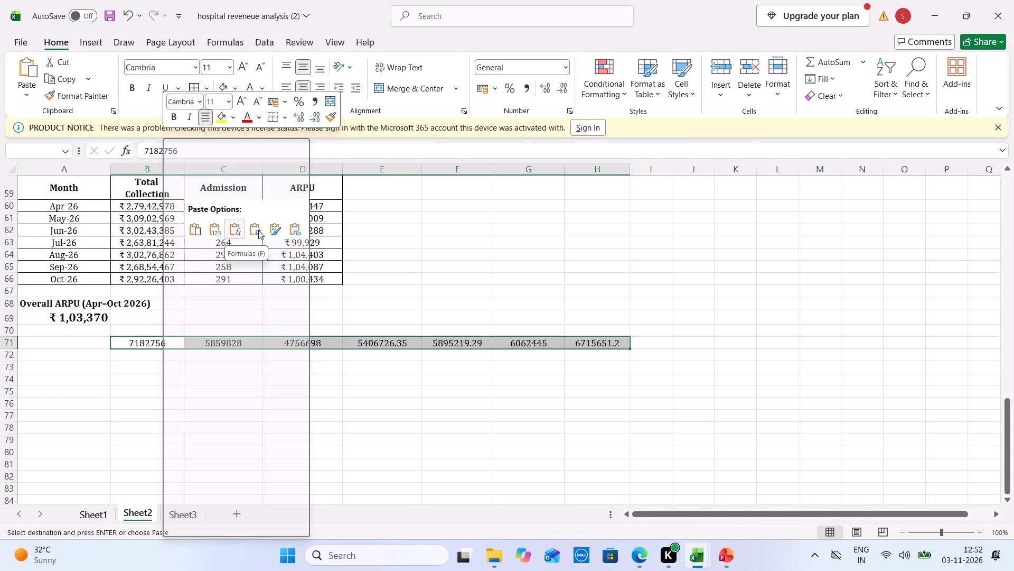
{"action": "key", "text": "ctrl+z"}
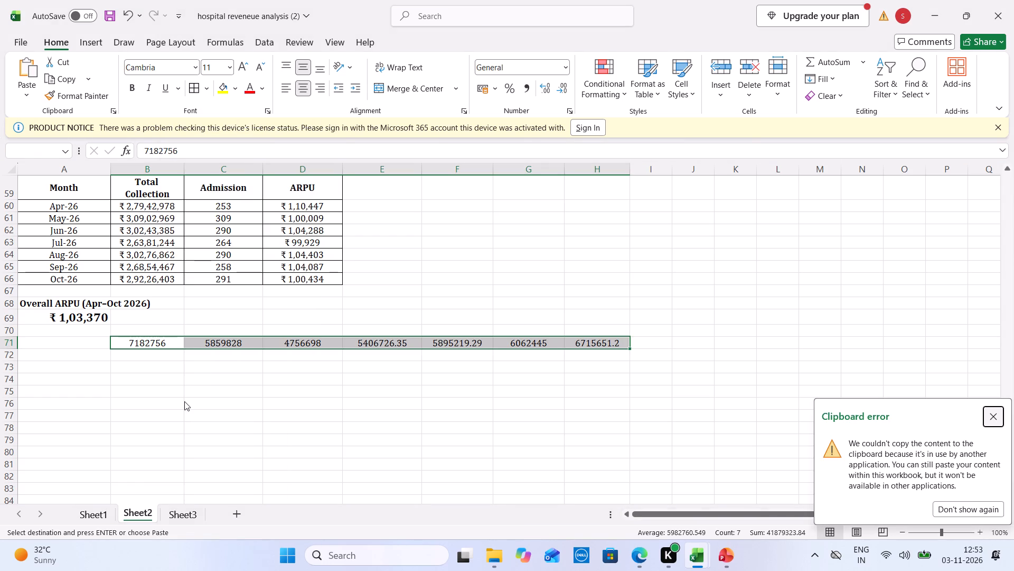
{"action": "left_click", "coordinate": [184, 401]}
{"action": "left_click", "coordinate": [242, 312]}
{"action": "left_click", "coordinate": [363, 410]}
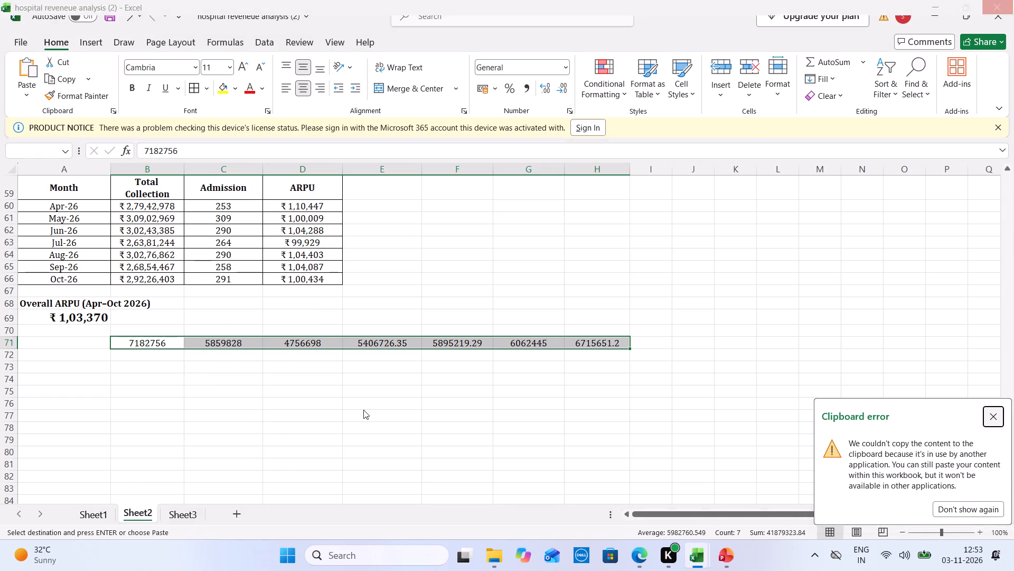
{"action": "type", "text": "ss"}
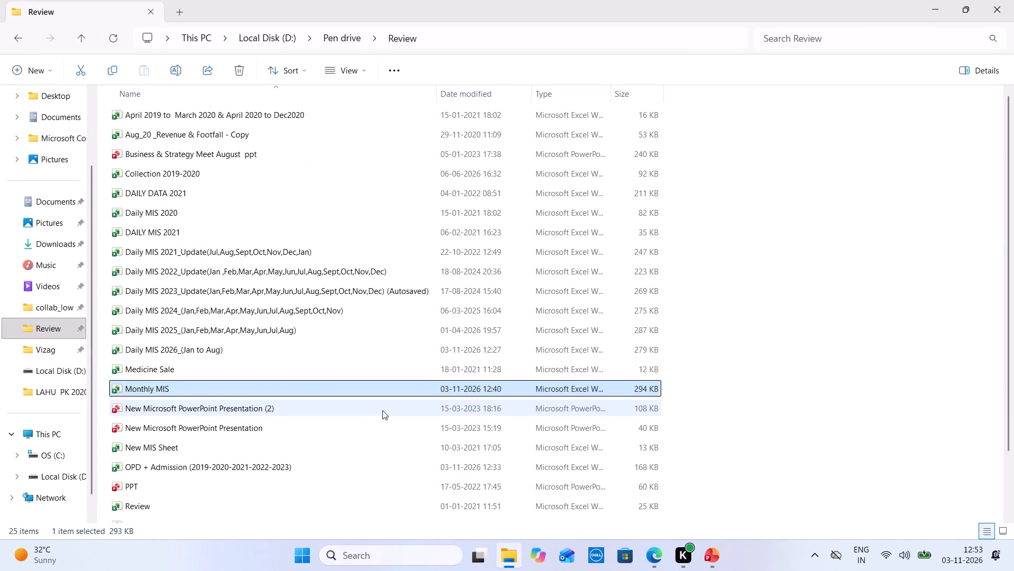
Open the "hospital reveneue analysis (2)" workbook from the Downloads folder and enable its content.
{"action": "left_click", "coordinate": [55, 250]}
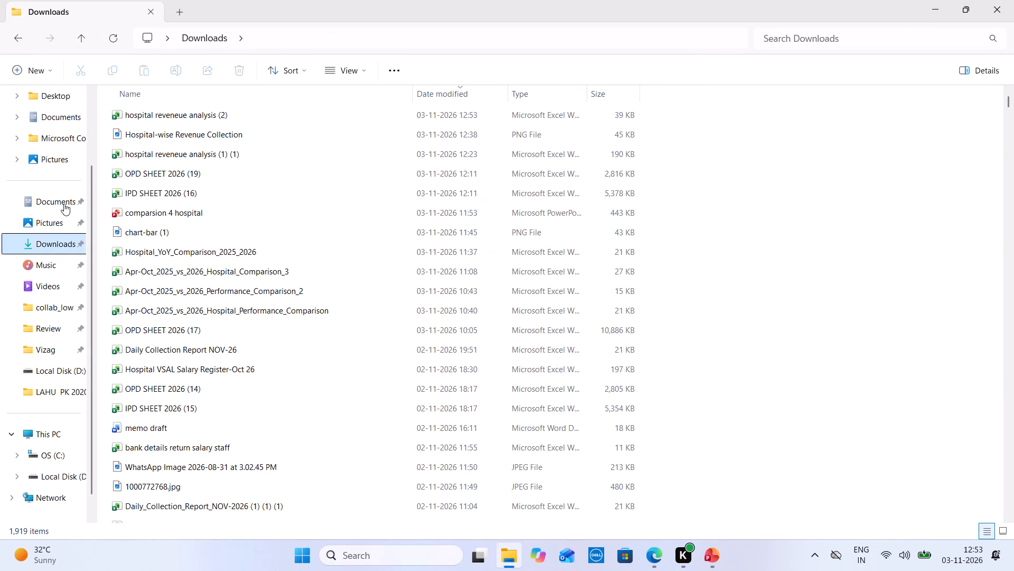
{"action": "double_click", "coordinate": [171, 114]}
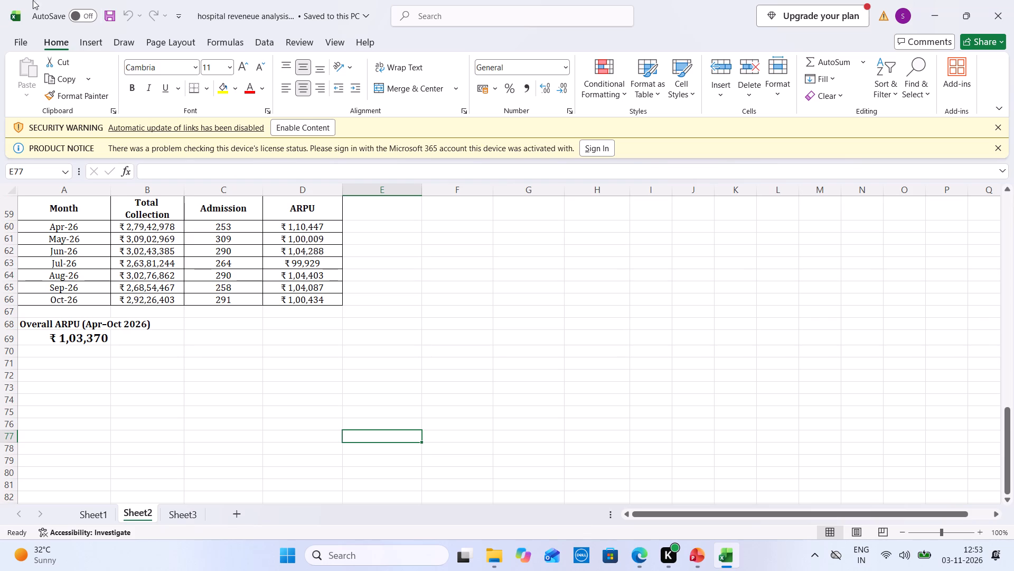
{"action": "left_click", "coordinate": [322, 121]}
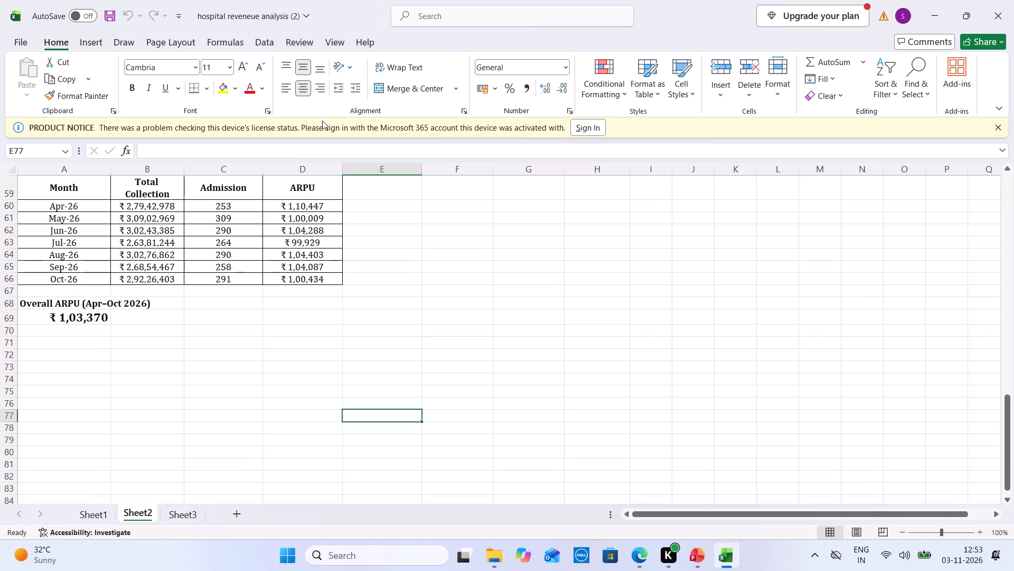
Copy Kondhali's Apr-26 to Oct-26 collections from B4:H4 and paste them transposed into B72:B78 on Sheet2.
{"action": "left_click_drag", "start_coordinate": [1005, 447], "coordinate": [1013, 154]}
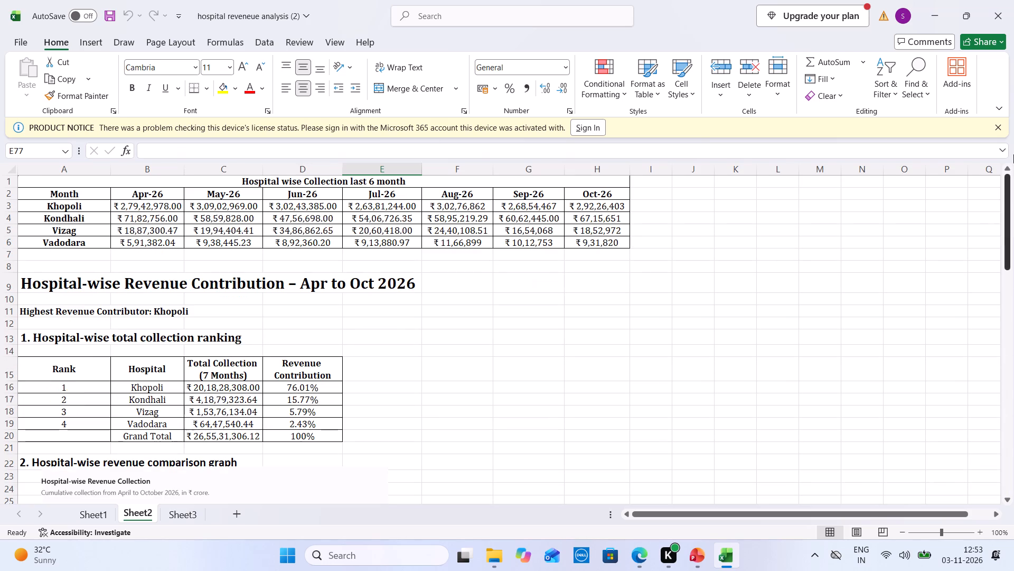
{"action": "left_click_drag", "start_coordinate": [168, 217], "coordinate": [606, 215]}
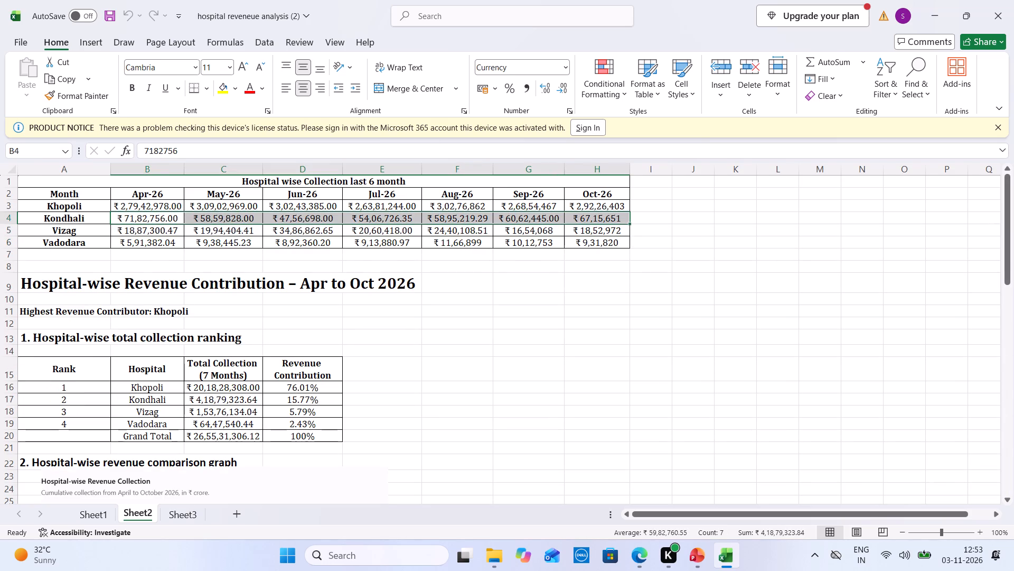
{"action": "key", "text": "ctrl+c"}
{"action": "left_click_drag", "start_coordinate": [1003, 266], "coordinate": [1012, 493]}
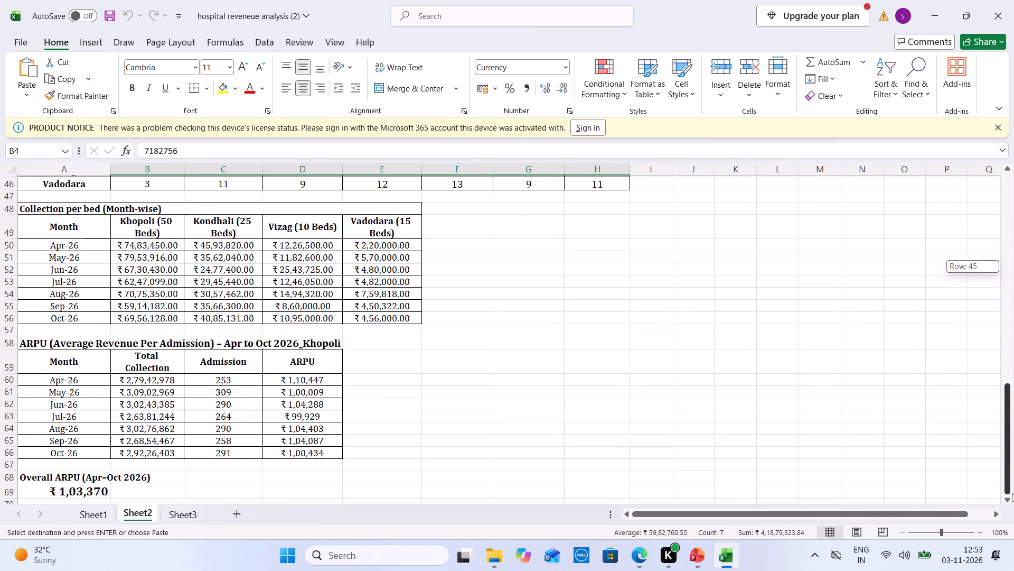
{"action": "left_click_drag", "start_coordinate": [1012, 493], "coordinate": [1012, 498]}
{"action": "key", "text": "Down"}
{"action": "key", "text": "Down"}
{"action": "key", "text": "Down"}
{"action": "key", "text": "Down"}
{"action": "key", "text": "Down"}
{"action": "key", "text": "Down"}
{"action": "key", "text": "Down"}
{"action": "key", "text": "Down"}
{"action": "key", "text": "Down"}
{"action": "key", "text": "Down"}
{"action": "key", "text": "Down"}
{"action": "key", "text": "Down"}
{"action": "key", "text": "Down"}
{"action": "key", "text": "Down"}
{"action": "key", "text": "Down"}
{"action": "key", "text": "Down"}
{"action": "key", "text": "Down"}
{"action": "key", "text": "Down"}
{"action": "key", "text": "Down"}
{"action": "key", "text": "Down"}
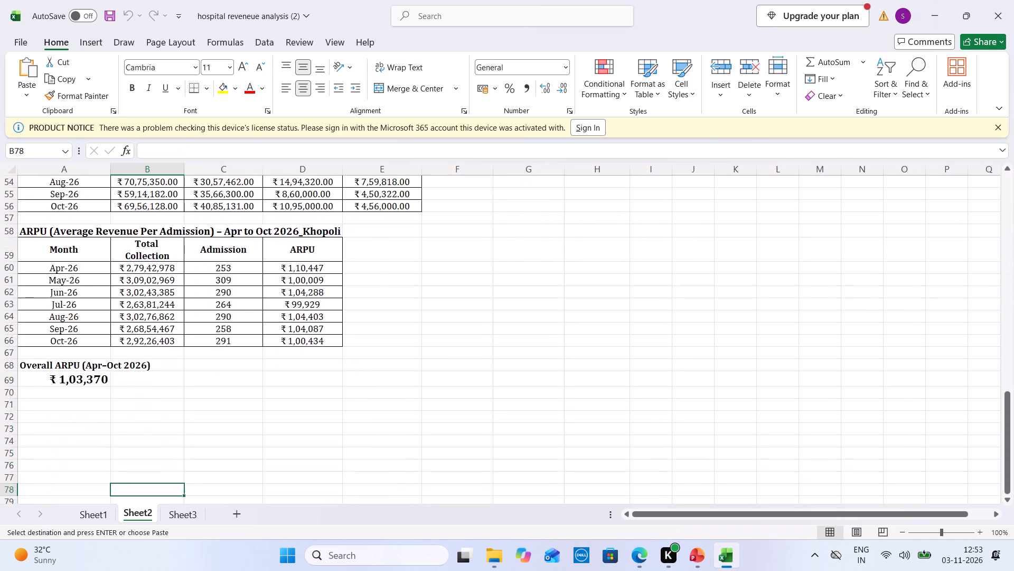
{"action": "right_click", "coordinate": [124, 331]}
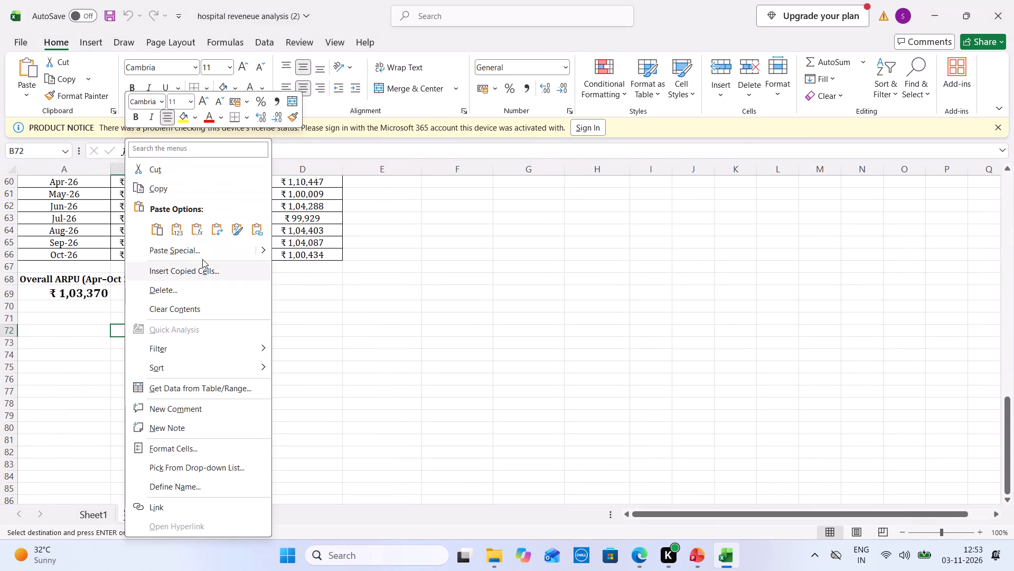
{"action": "left_click", "coordinate": [217, 228]}
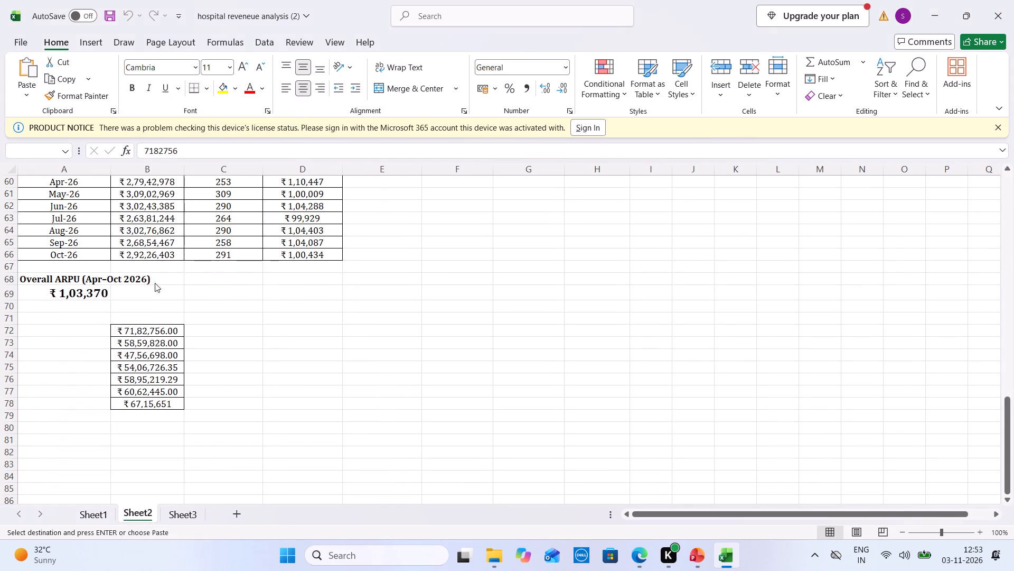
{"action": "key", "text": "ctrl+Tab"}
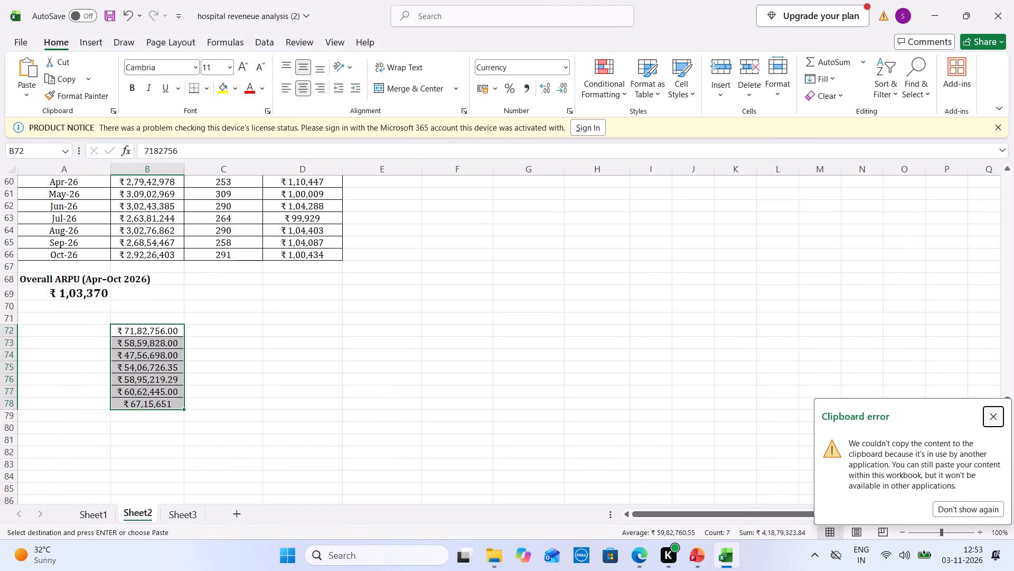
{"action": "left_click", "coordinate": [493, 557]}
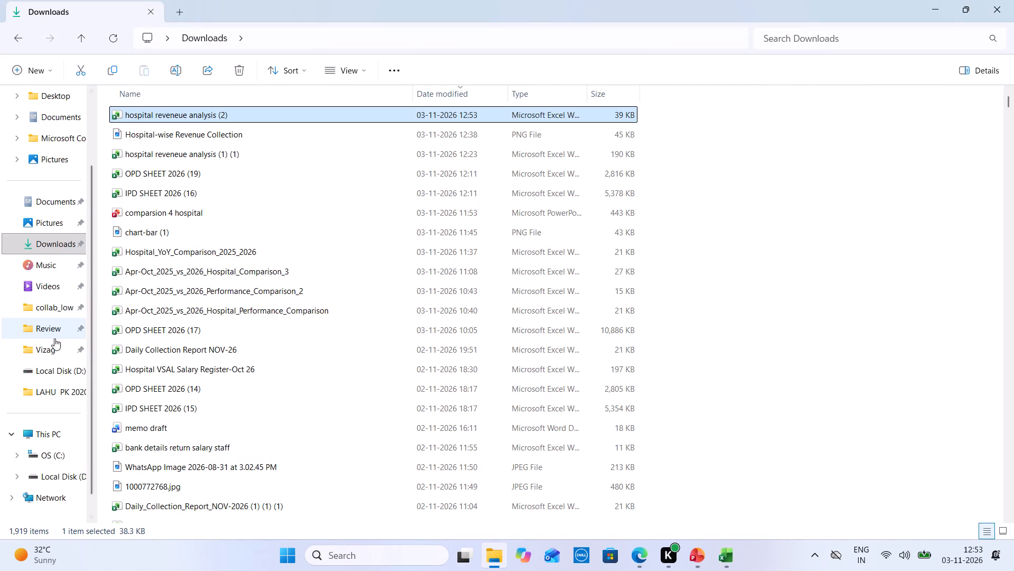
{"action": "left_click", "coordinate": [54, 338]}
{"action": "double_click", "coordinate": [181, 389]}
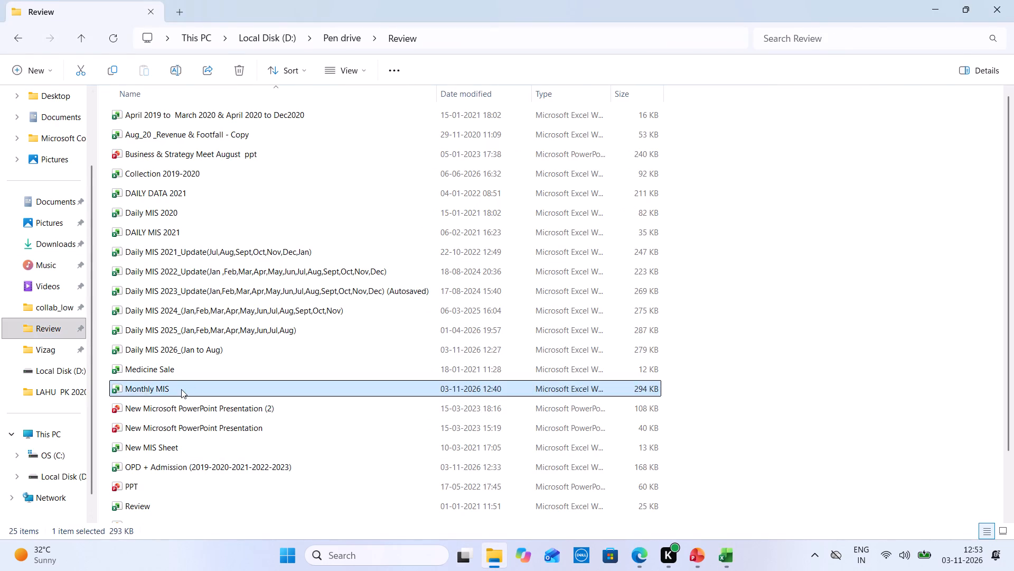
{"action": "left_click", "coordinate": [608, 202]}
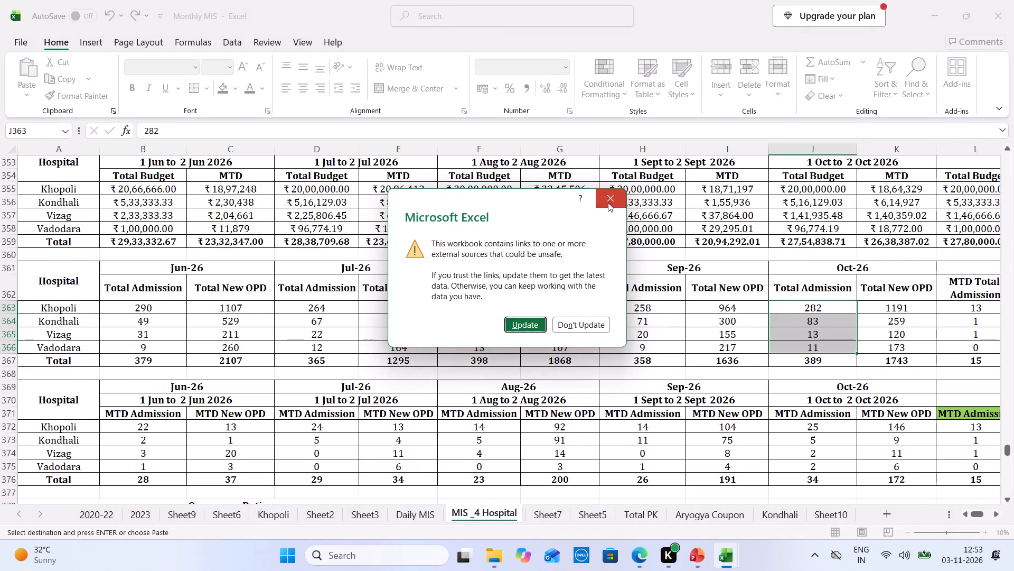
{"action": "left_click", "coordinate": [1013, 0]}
Copy the Apr-26 to Oct-26 admissions from H88:H94 of the "OPD + Admission" workbook's Working sheet into C72:C78 on Sheet2.
{"action": "left_click", "coordinate": [499, 570]}
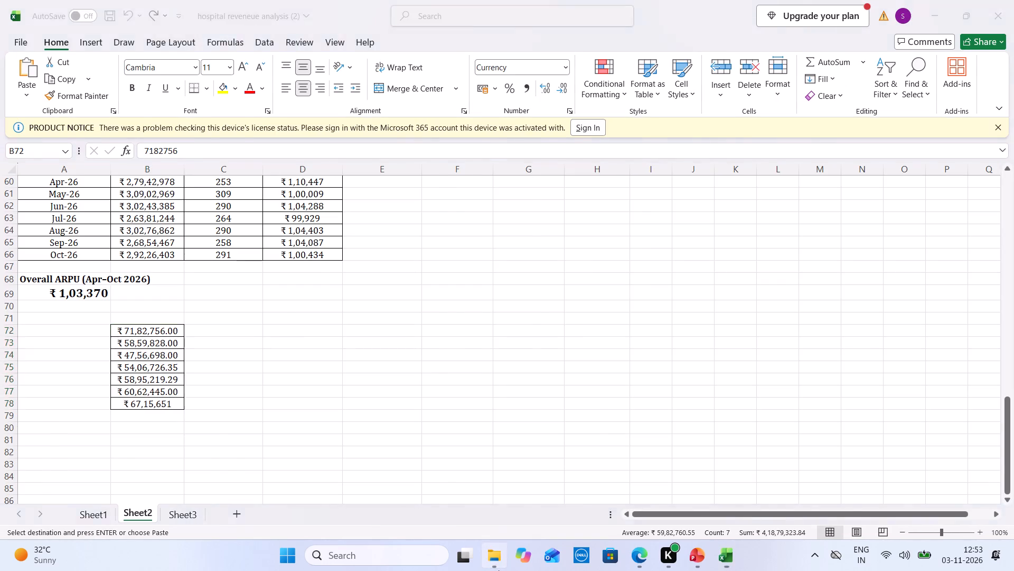
{"action": "double_click", "coordinate": [200, 467]}
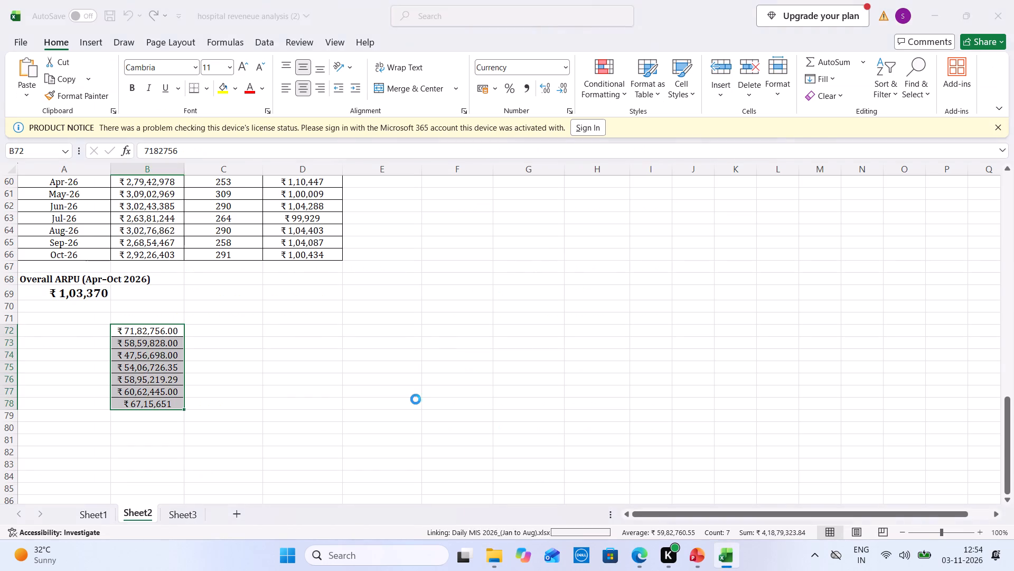
{"action": "left_click", "coordinate": [611, 189]}
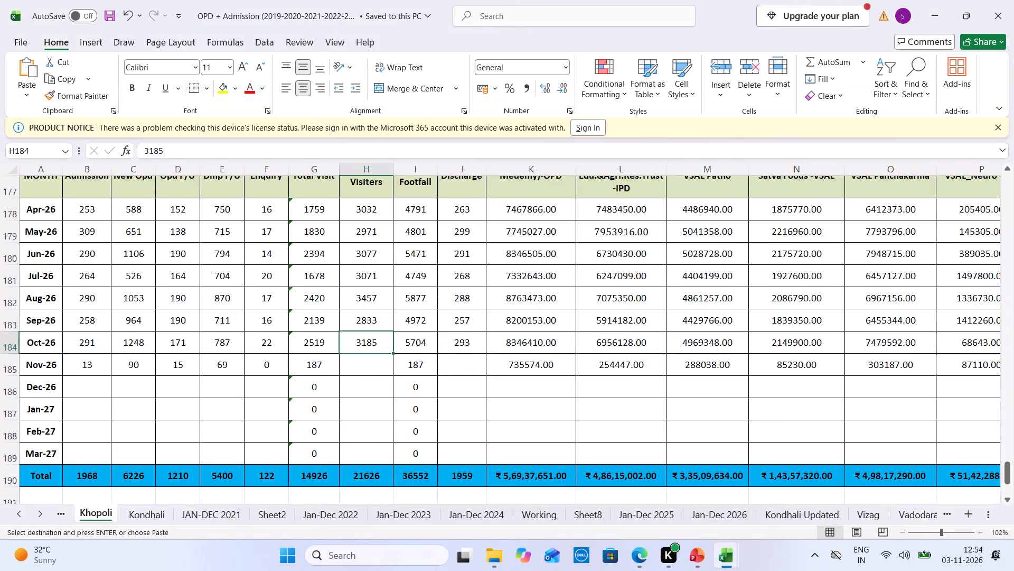
{"action": "left_click", "coordinate": [536, 514]}
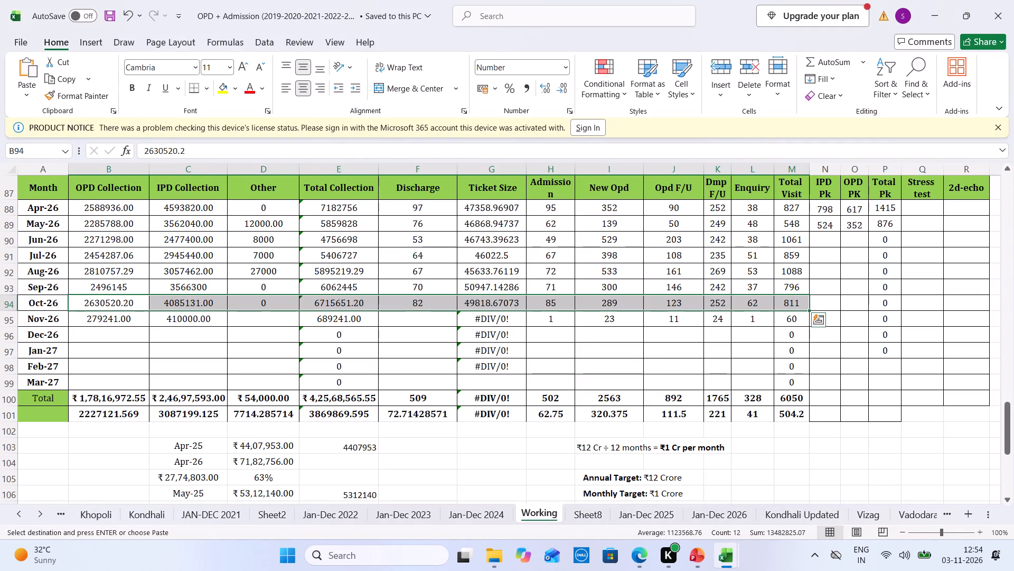
{"action": "left_click_drag", "start_coordinate": [549, 202], "coordinate": [559, 302]}
{"action": "key", "text": "ctrl+c"}
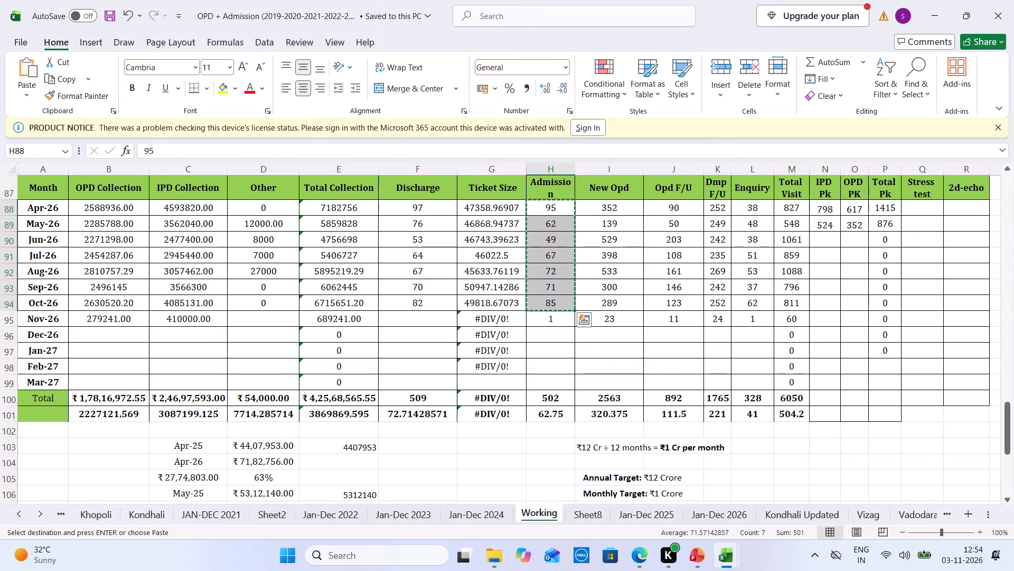
{"action": "key", "text": "ctrl+Tab"}
{"action": "left_click", "coordinate": [234, 331]}
{"action": "key", "text": "ctrl+v"}
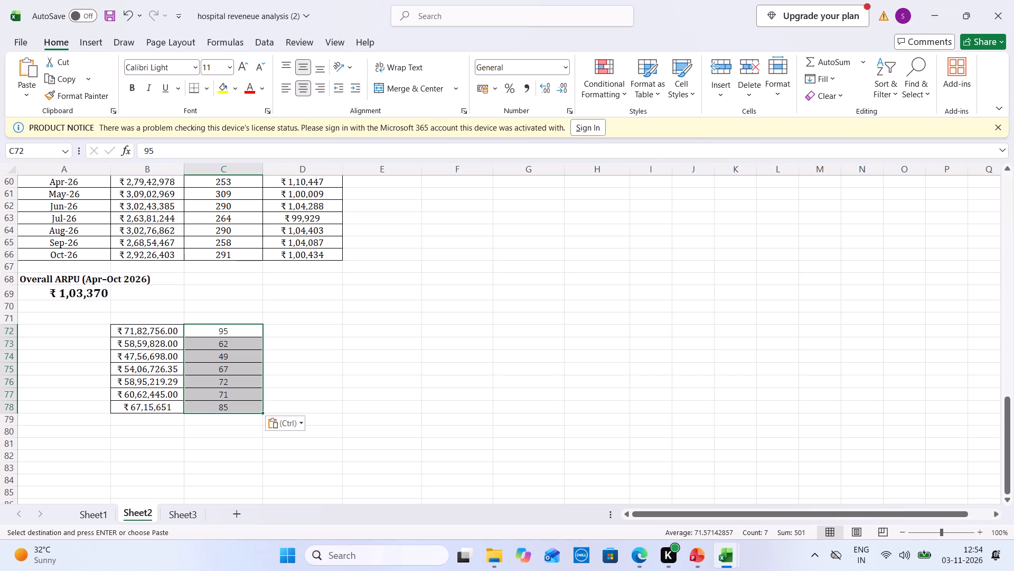
Copy the Month header and Apr-26 to Oct-26 labels from the Khopoli ARPU table's A59:A66 to A72.
{"action": "left_click_drag", "start_coordinate": [156, 329], "coordinate": [221, 405]}
{"action": "left_click", "coordinate": [170, 210]}
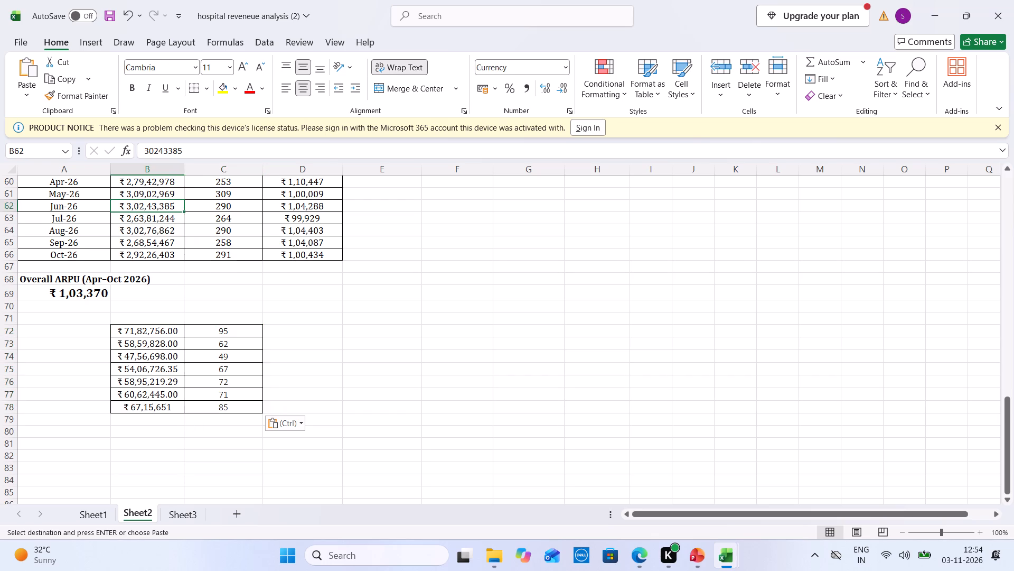
{"action": "key", "text": "Up"}
{"action": "key", "text": "Up"}
{"action": "key", "text": "Up"}
{"action": "key", "text": "Up"}
{"action": "key", "text": "Up"}
{"action": "key", "text": "Up"}
{"action": "left_click_drag", "start_coordinate": [88, 216], "coordinate": [91, 311]}
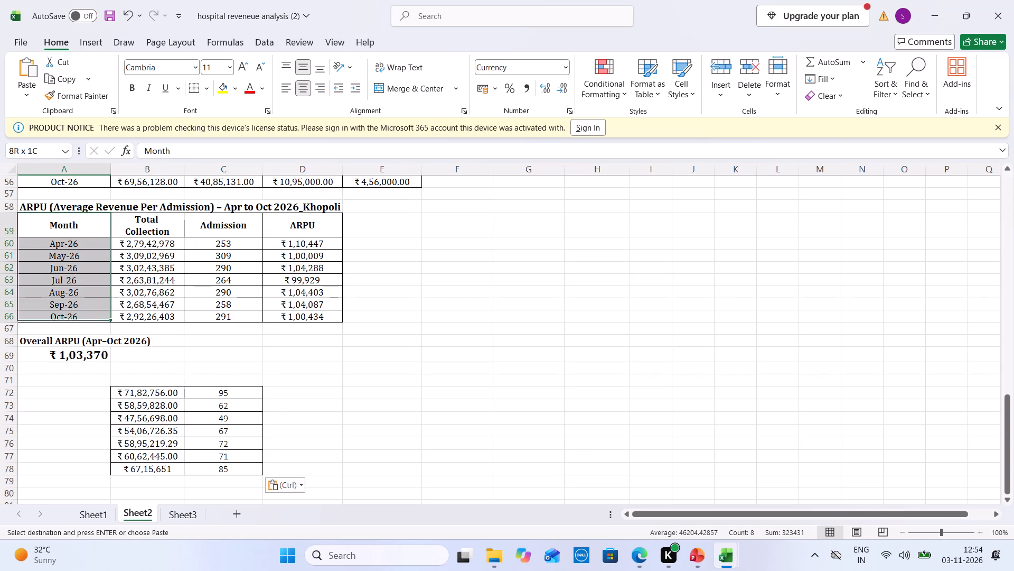
{"action": "left_click_drag", "start_coordinate": [91, 311], "coordinate": [91, 315]}
{"action": "key", "text": "ctrl+c"}
{"action": "left_click", "coordinate": [91, 392]}
{"action": "key", "text": "ctrl+v"}
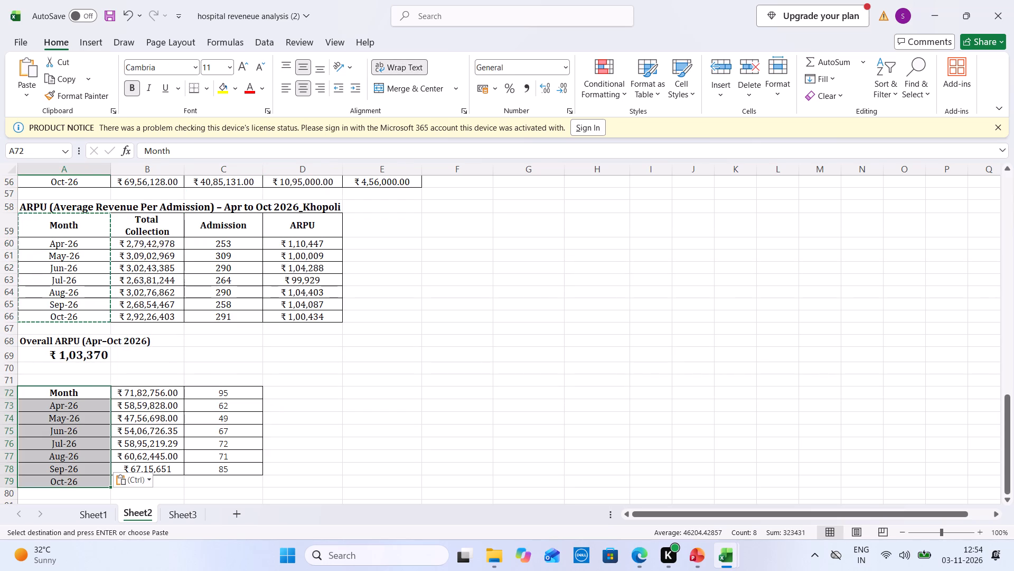
Copy the "Total Collection" and "Admission" headers from B59:C59 to B71:C71 above the Kondhali figures.
{"action": "left_click_drag", "start_coordinate": [157, 225], "coordinate": [208, 224]}
{"action": "key", "text": "ctrl+c"}
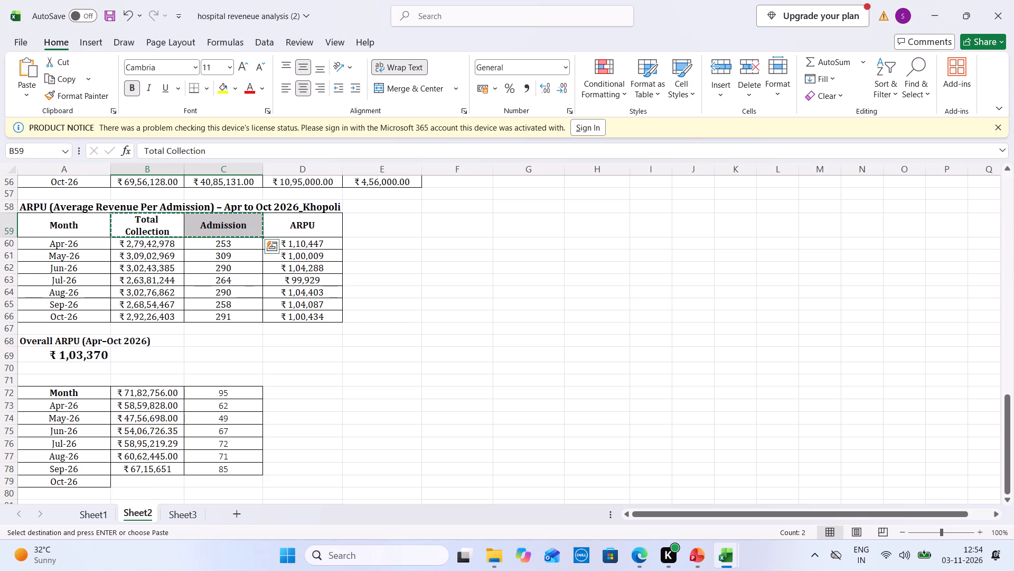
{"action": "left_click", "coordinate": [150, 381]}
{"action": "key", "text": "ctrl+v"}
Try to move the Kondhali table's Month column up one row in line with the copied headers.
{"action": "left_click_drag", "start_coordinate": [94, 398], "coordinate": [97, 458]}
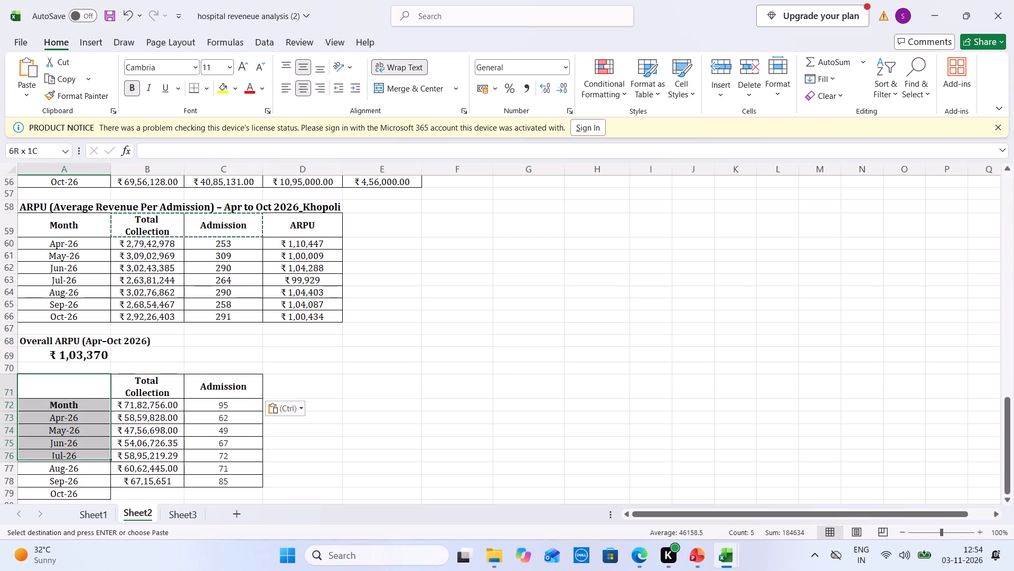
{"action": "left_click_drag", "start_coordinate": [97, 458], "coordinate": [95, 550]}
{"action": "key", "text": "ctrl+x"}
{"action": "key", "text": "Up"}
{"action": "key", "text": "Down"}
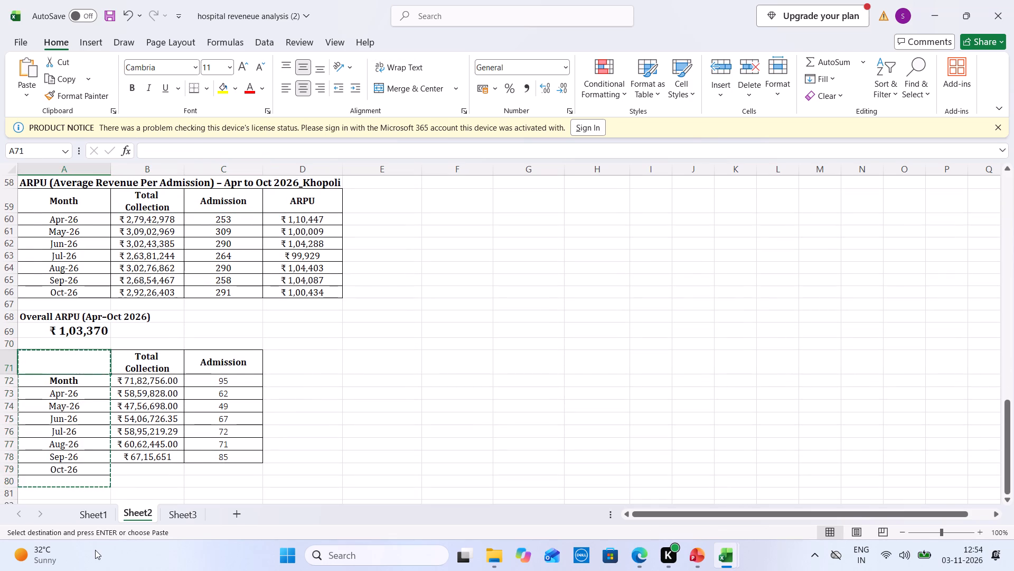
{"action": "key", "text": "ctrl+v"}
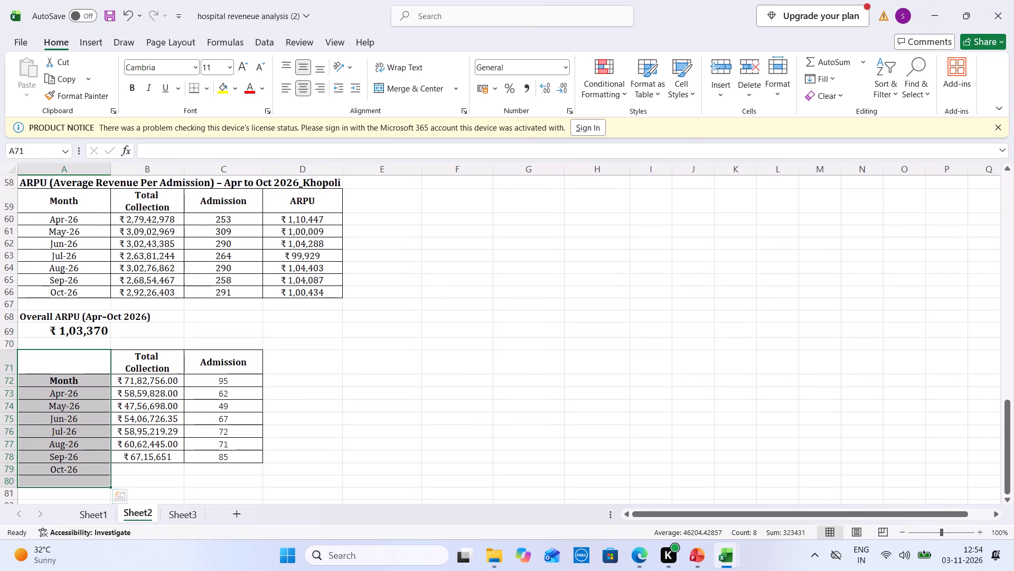
Move the Month header and month labels from A72 up to A71, aligning them with the Kondhali figures.
{"action": "left_click_drag", "start_coordinate": [73, 384], "coordinate": [74, 491]}
{"action": "key", "text": "ctrl+x"}
{"action": "left_click", "coordinate": [101, 359]}
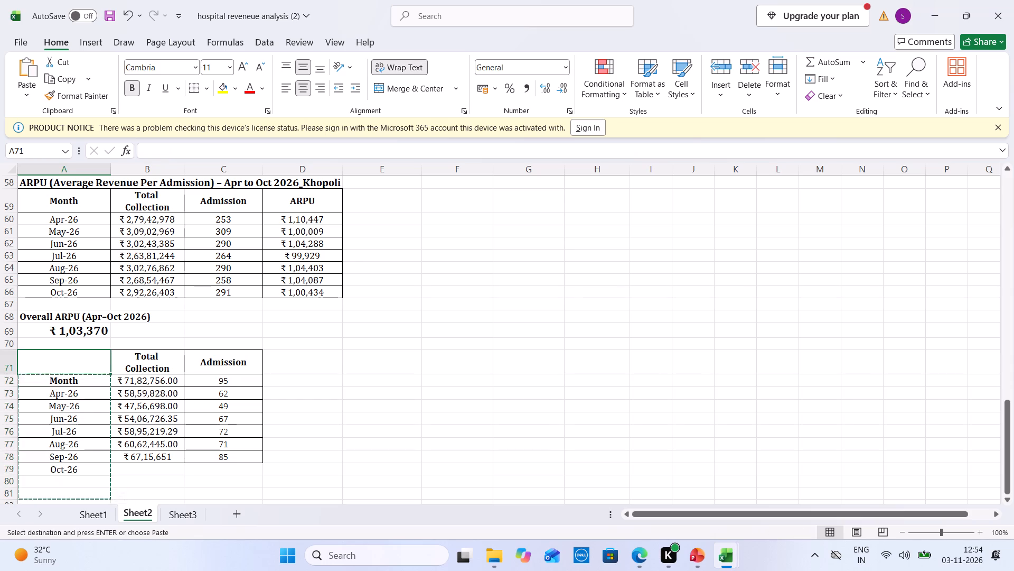
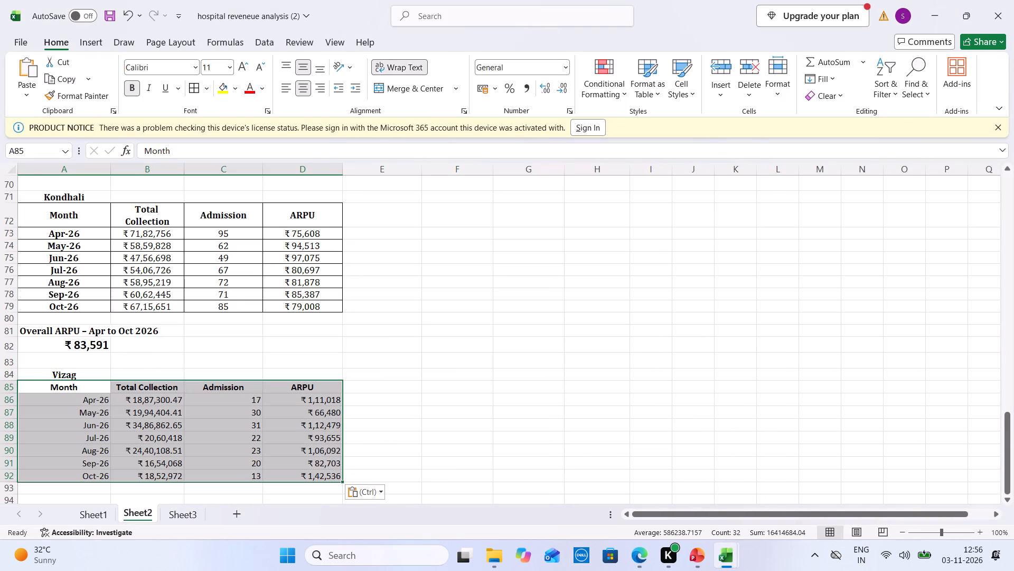
Format the Vizag table A85:D92 in Cambria, centred with all borders, and make the month labels in A86:A92 bold.
{"action": "left_click", "coordinate": [168, 68]}
{"action": "type", "text": "cam"}
{"action": "key", "text": "Return"}
{"action": "left_click", "coordinate": [309, 87]}
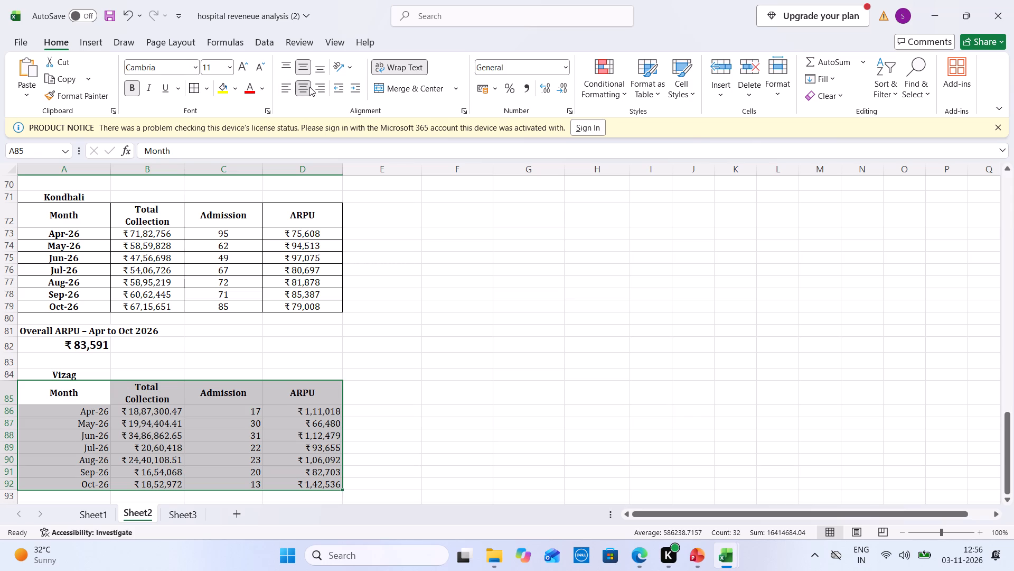
{"action": "left_click", "coordinate": [309, 87]}
{"action": "left_click", "coordinate": [191, 94]}
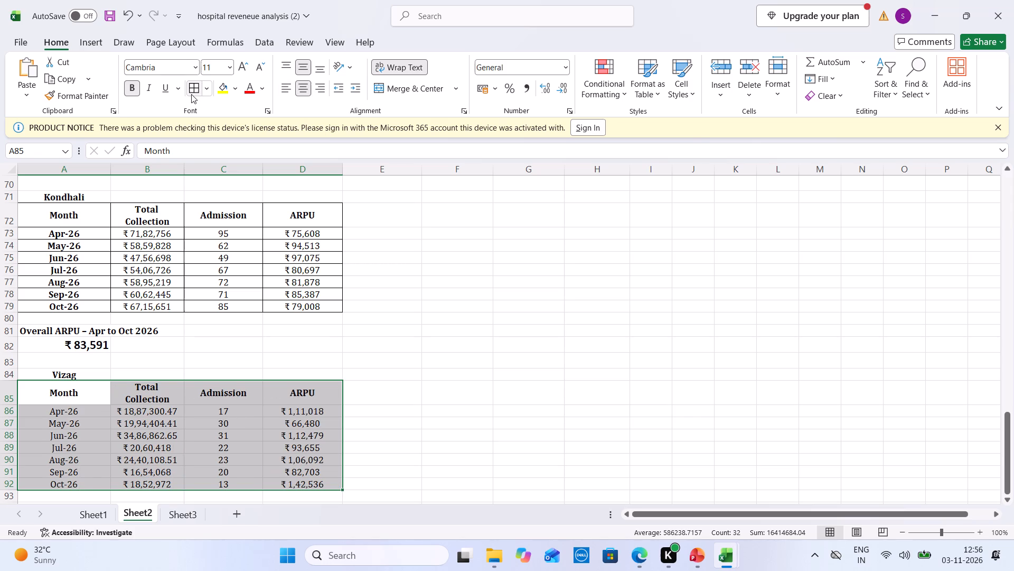
{"action": "left_click_drag", "start_coordinate": [91, 415], "coordinate": [90, 487]}
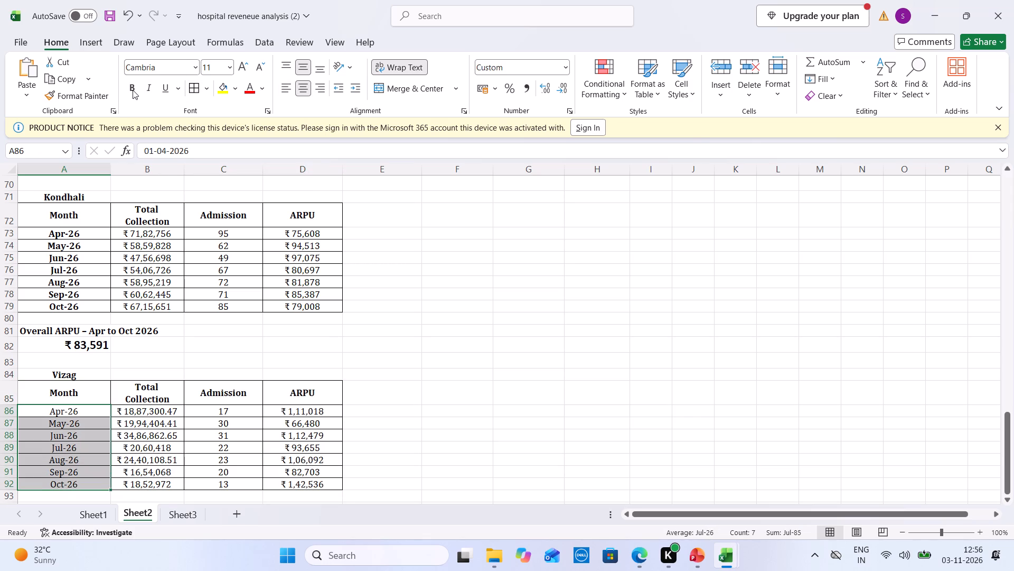
{"action": "left_click", "coordinate": [133, 90]}
Copy the "Overall ARPU – Apr to Oct 2026" heading and its ₹97,956 value from ChatGPT into Sheet2 at A94.
{"action": "left_click", "coordinate": [632, 559]}
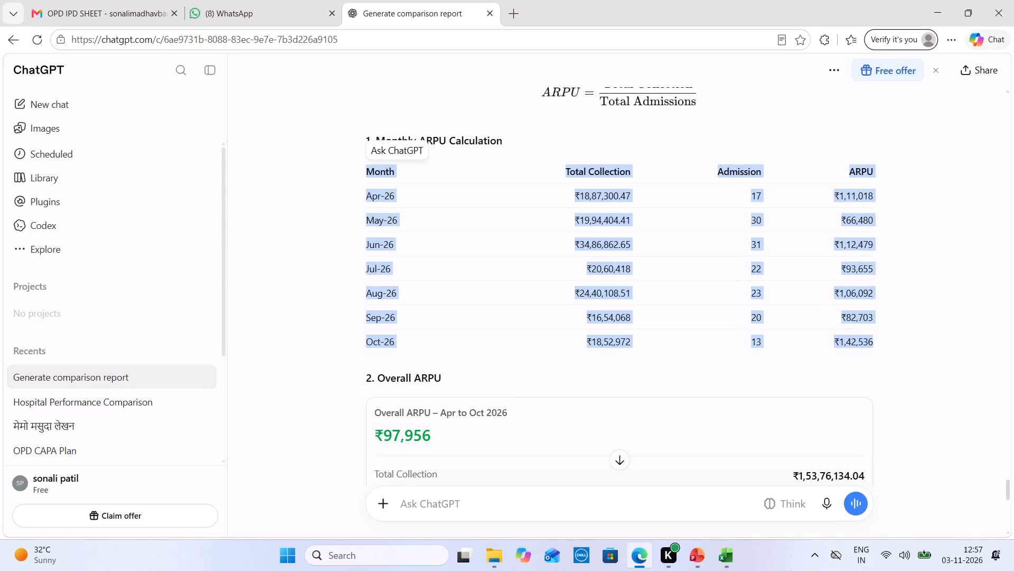
{"action": "left_click_drag", "start_coordinate": [377, 410], "coordinate": [448, 439]}
{"action": "key", "text": "ctrl+c"}
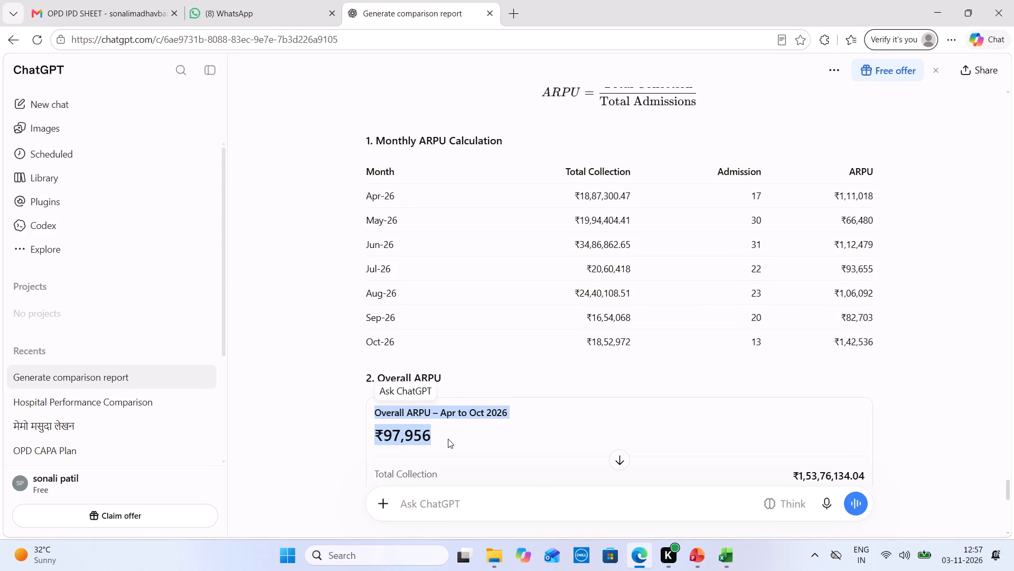
{"action": "left_click", "coordinate": [633, 542]}
{"action": "left_click", "coordinate": [113, 476]}
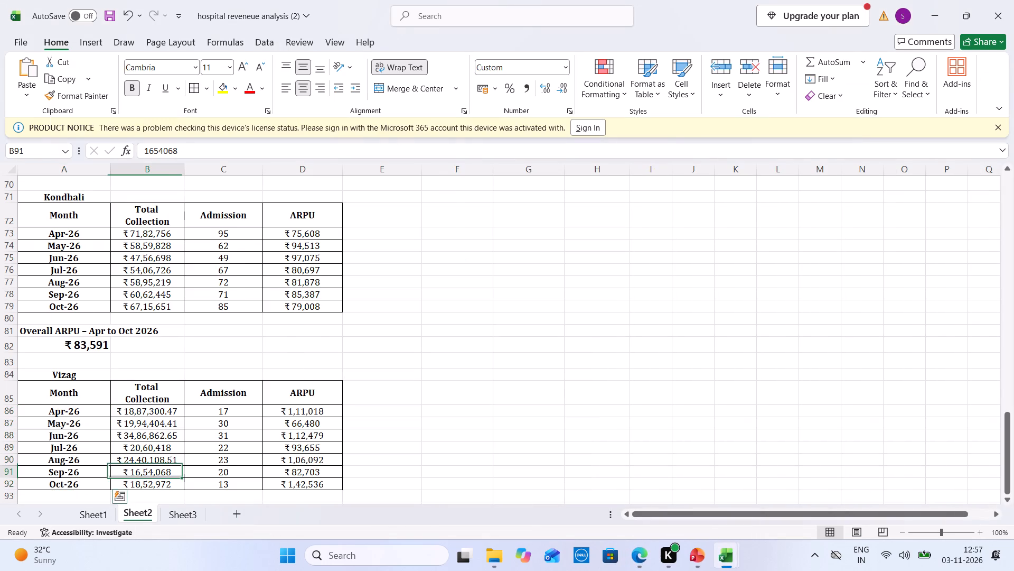
{"action": "key", "text": "Down"}
{"action": "key", "text": "Down"}
{"action": "key", "text": "Down"}
{"action": "key", "text": "Left"}
{"action": "key", "text": "ctrl+v"}
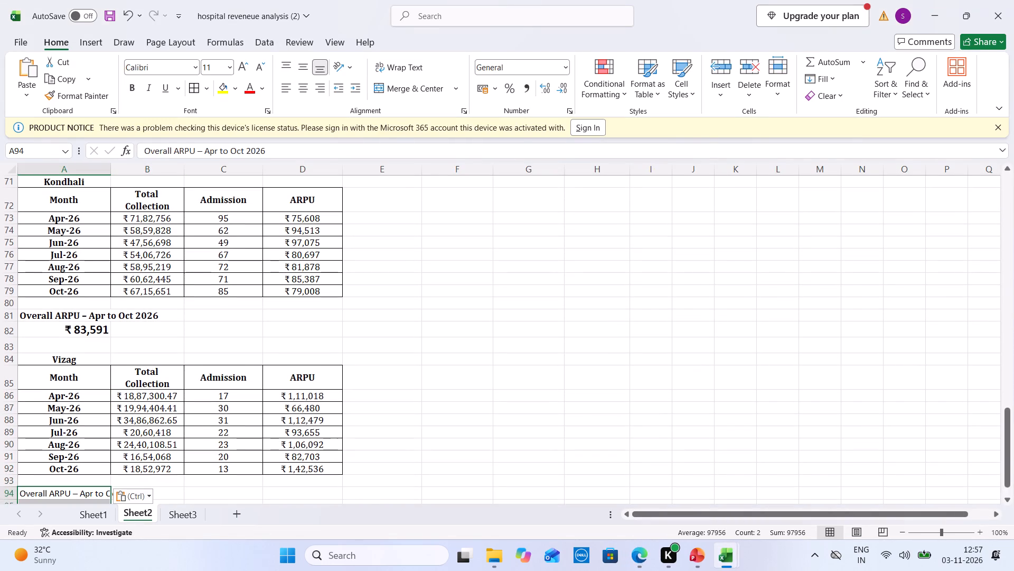
Delete the blank row 95 between Vizag's overall ARPU heading and its value.
{"action": "key", "text": "Down"}
{"action": "key", "text": "Down"}
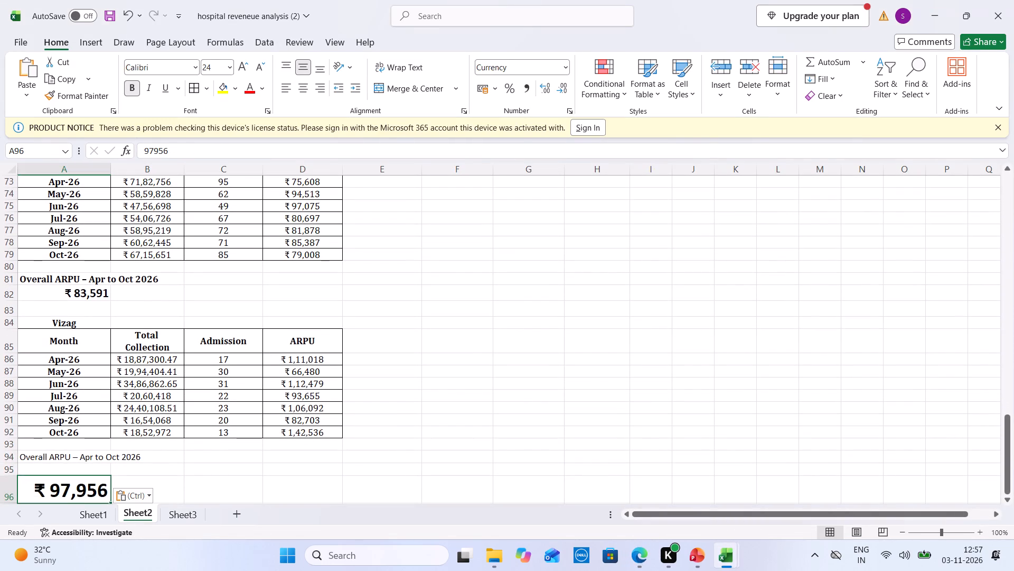
{"action": "right_click", "coordinate": [0, 475]}
{"action": "left_click", "coordinate": [56, 374]}
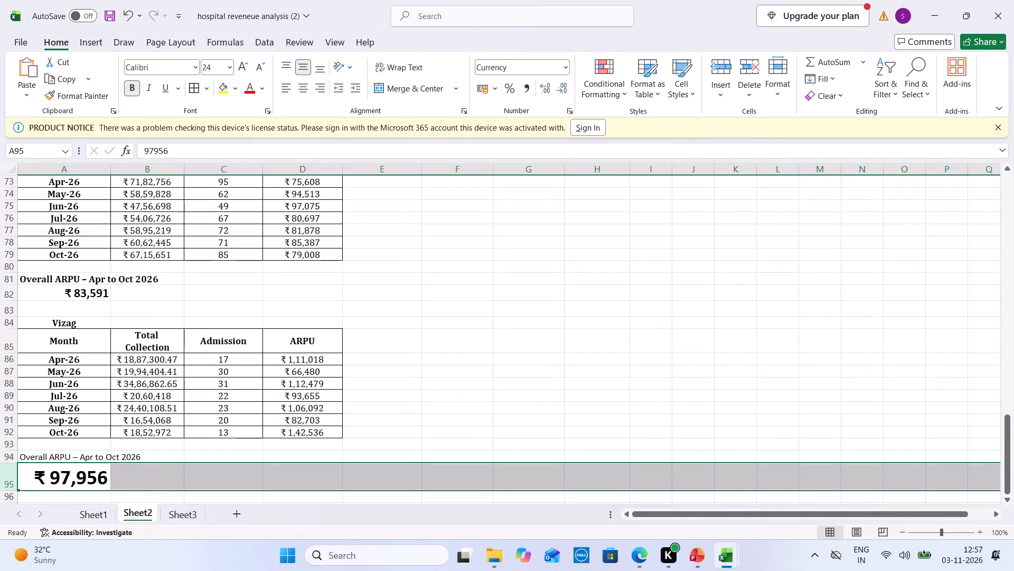
Format Vizag's overall ARPU heading and value in A94:A95 in Cambria size 10, bold the heading, and save the workbook.
{"action": "triple_click", "coordinate": [259, 68]}
{"action": "left_click", "coordinate": [259, 68]}
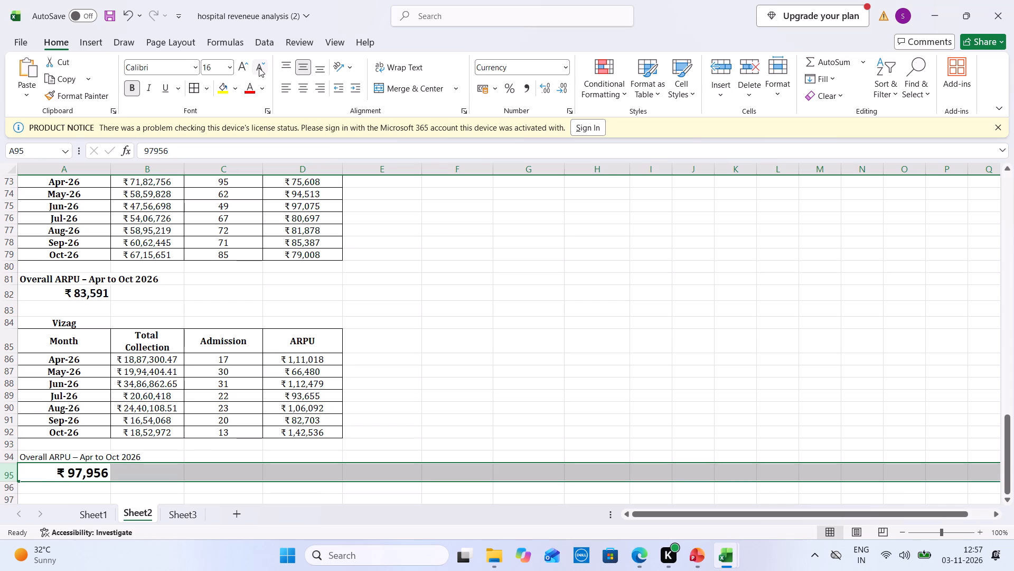
{"action": "left_click", "coordinate": [262, 68]}
{"action": "left_click_drag", "start_coordinate": [81, 459], "coordinate": [87, 477]}
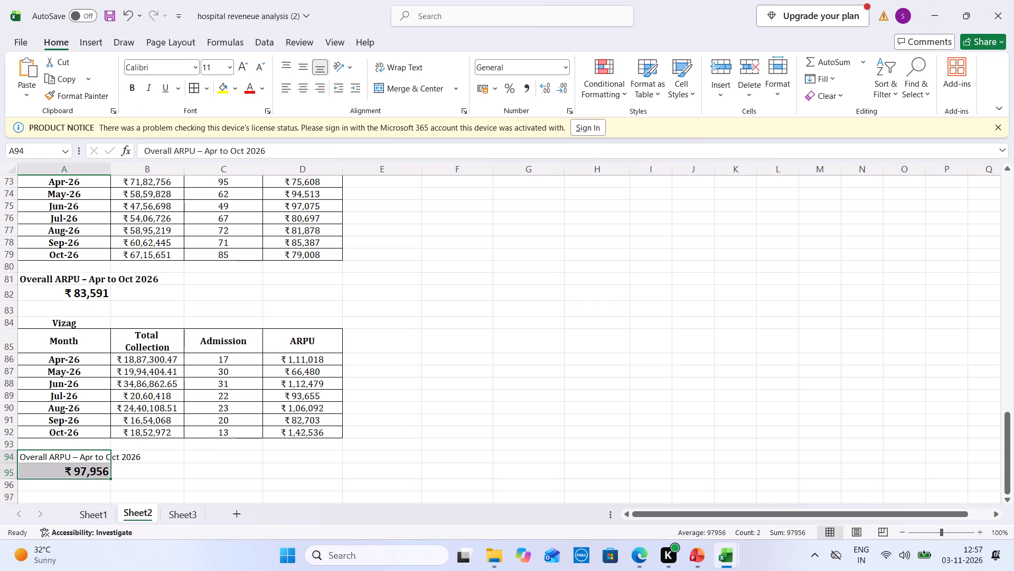
{"action": "left_click", "coordinate": [159, 71]}
{"action": "type", "text": "cam"}
{"action": "key", "text": "Return"}
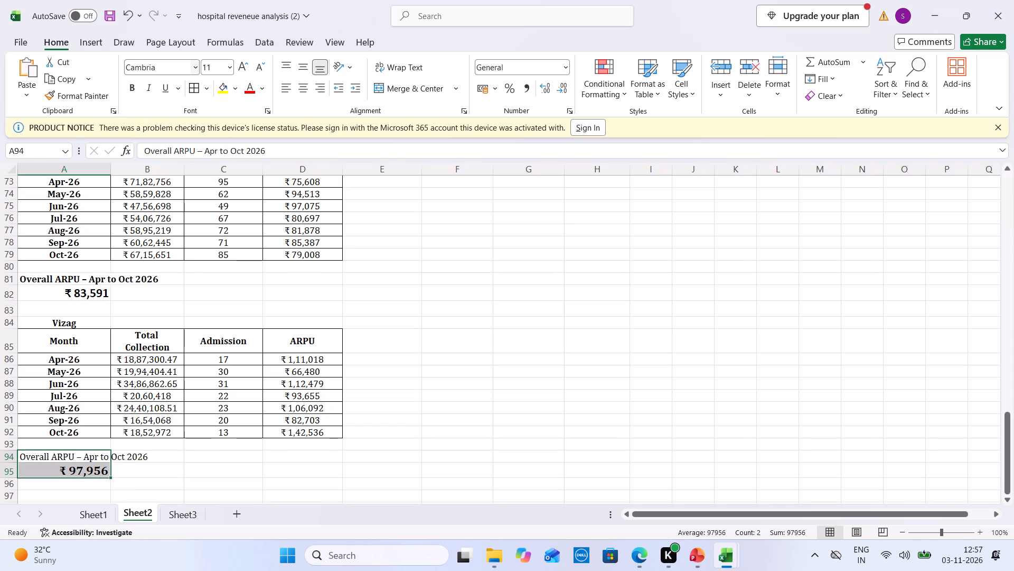
{"action": "left_click", "coordinate": [259, 63]}
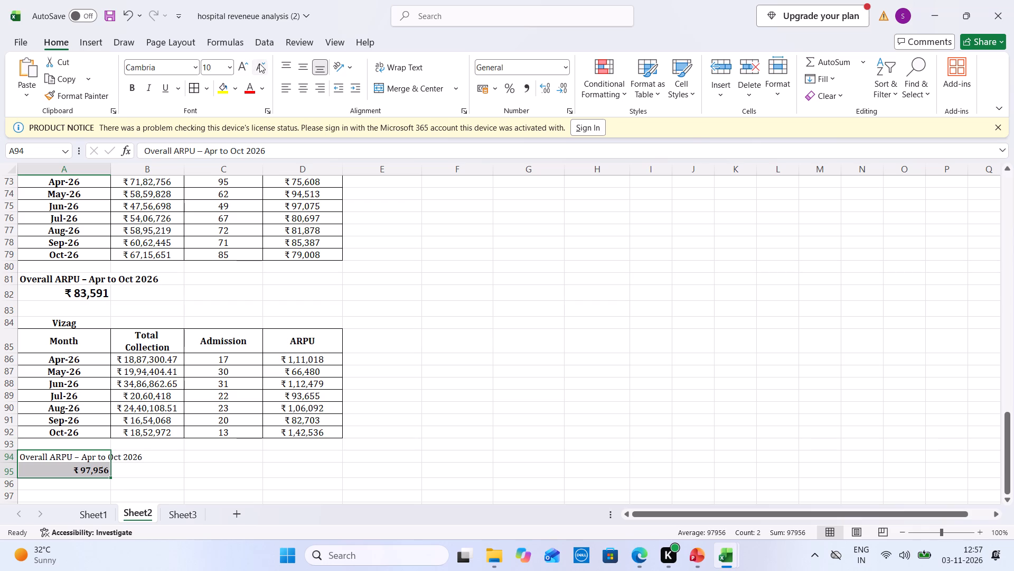
{"action": "left_click", "coordinate": [75, 462]}
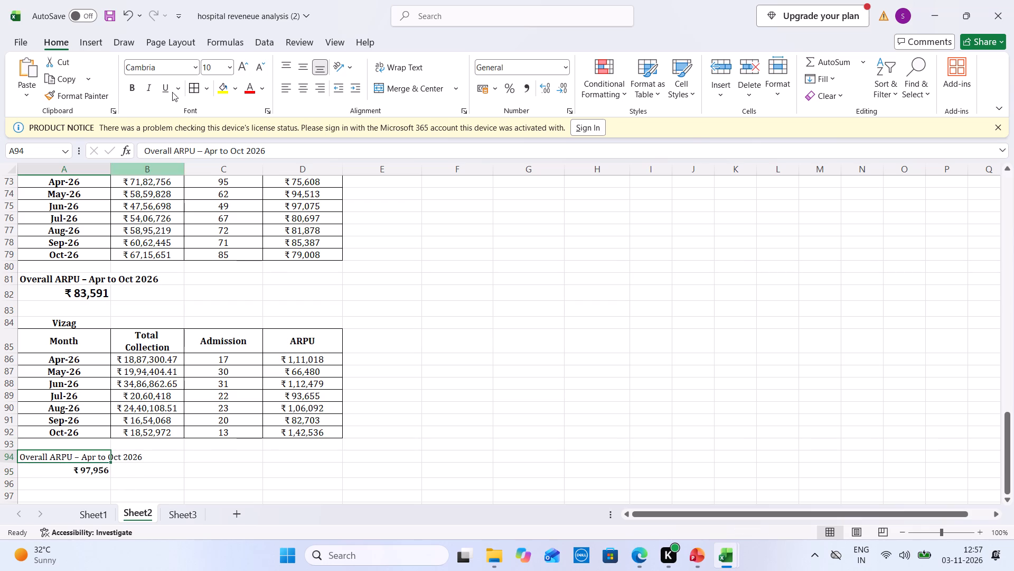
{"action": "left_click", "coordinate": [133, 91]}
{"action": "key", "text": "ctrl+s"}
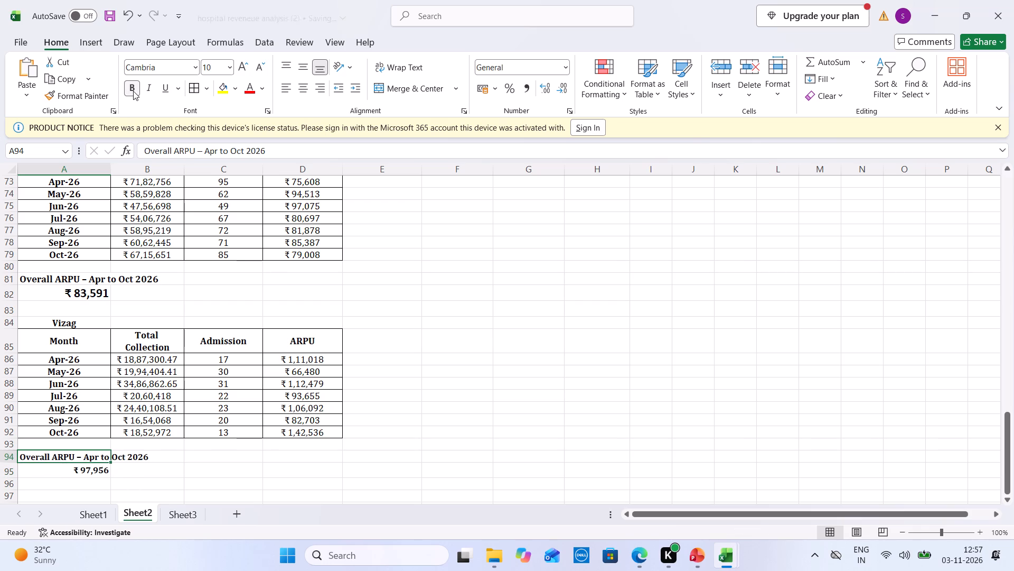
{"action": "key", "text": "ctrl+s"}
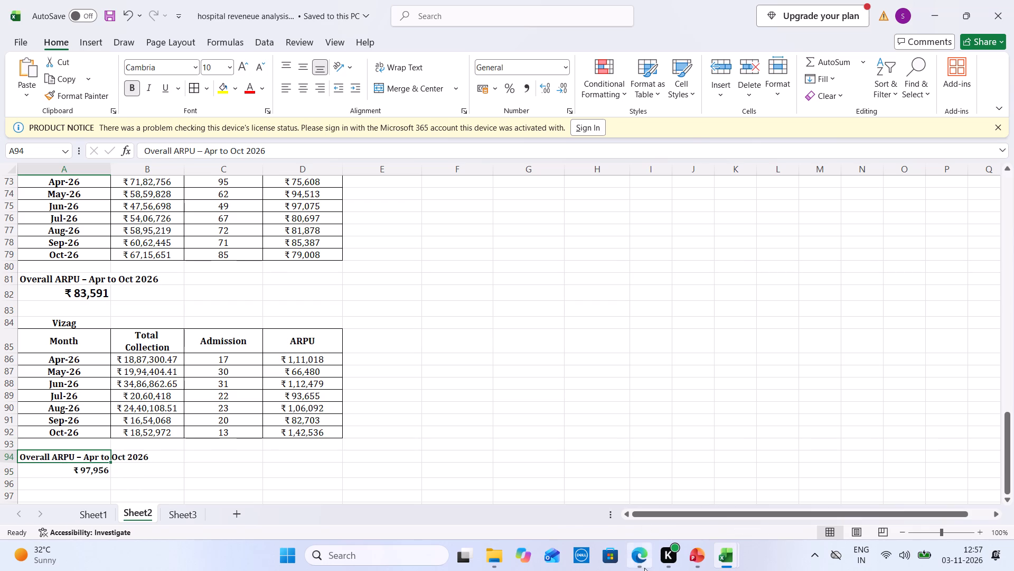
Copy Vadodara's Apr-26 to Oct-26 collections from B6:H6 and paste them transposed into Sheet2 from B98.
{"action": "left_click_drag", "start_coordinate": [1007, 456], "coordinate": [1013, 249]}
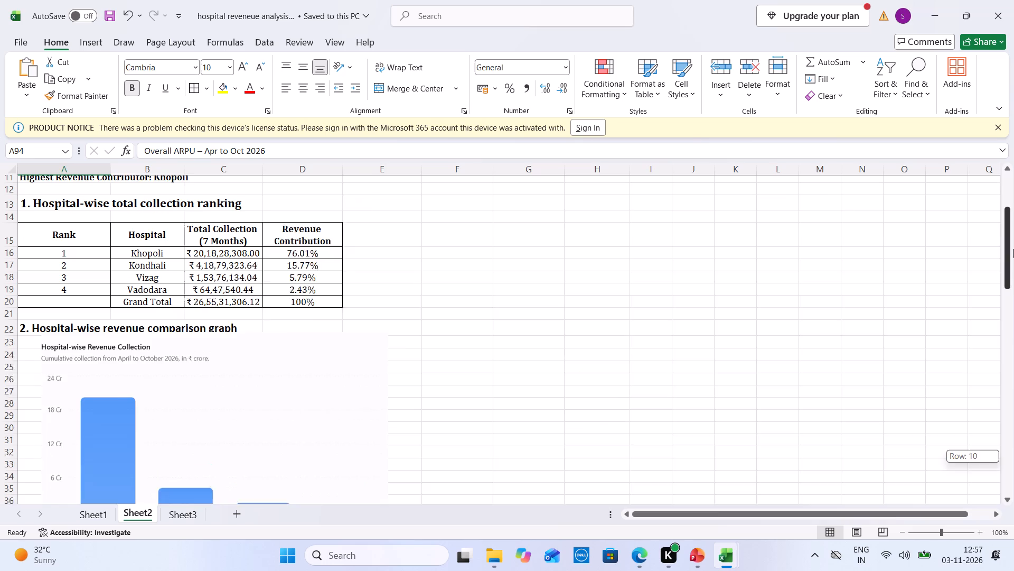
{"action": "left_click_drag", "start_coordinate": [1013, 249], "coordinate": [1013, 238]}
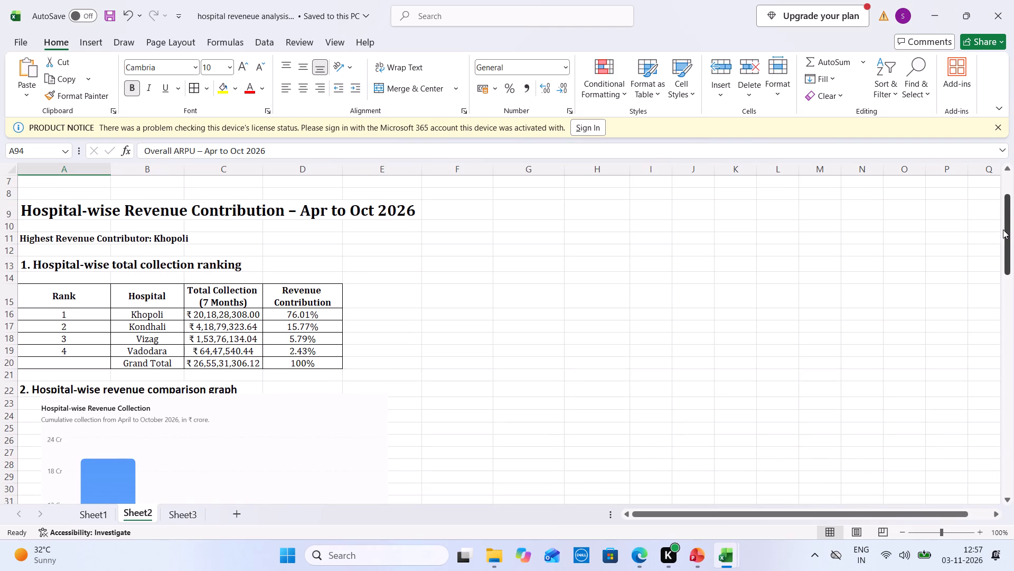
{"action": "left_click_drag", "start_coordinate": [1003, 230], "coordinate": [1011, 180]}
{"action": "left_click_drag", "start_coordinate": [123, 246], "coordinate": [581, 250]}
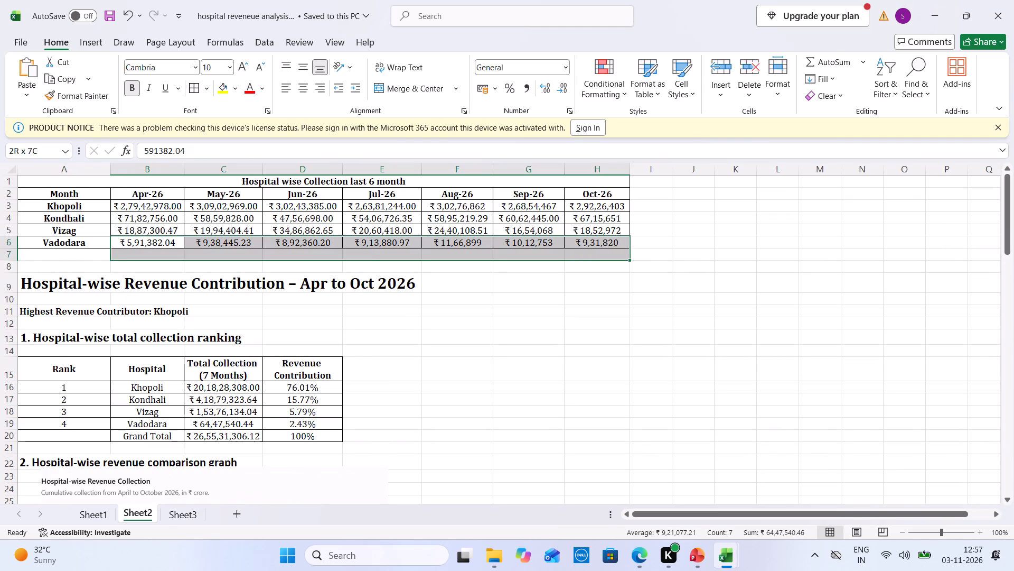
{"action": "left_click_drag", "start_coordinate": [581, 250], "coordinate": [598, 244]}
{"action": "key", "text": "ctrl+c"}
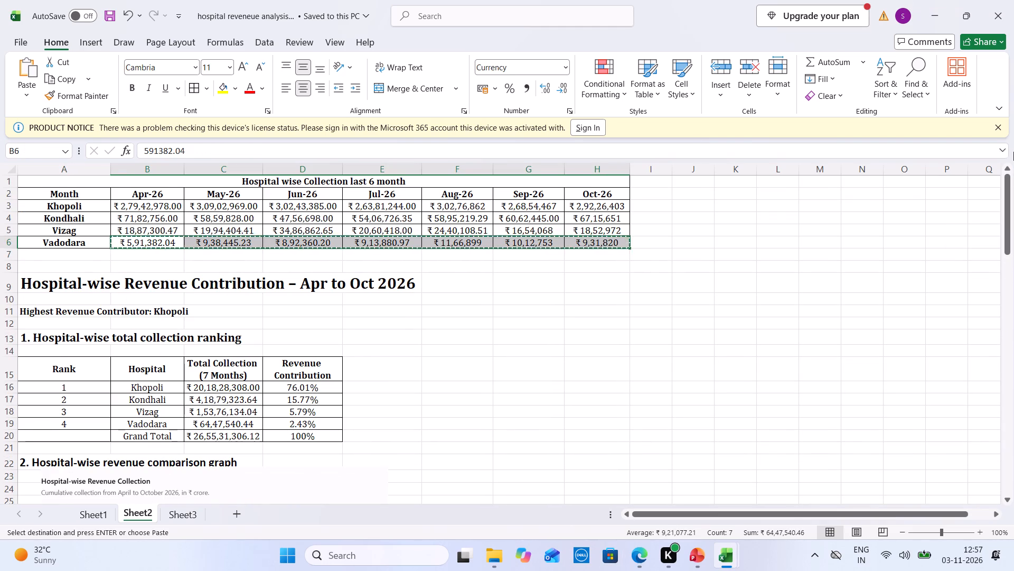
{"action": "left_click_drag", "start_coordinate": [1004, 174], "coordinate": [1006, 496]}
{"action": "left_click", "coordinate": [201, 430]}
{"action": "key", "text": "Down"}
{"action": "key", "text": "Down"}
{"action": "key", "text": "Down"}
{"action": "key", "text": "Down"}
{"action": "key", "text": "Down"}
{"action": "key", "text": "Down"}
{"action": "key", "text": "Down"}
{"action": "key", "text": "Down"}
{"action": "key", "text": "Down"}
{"action": "key", "text": "Down"}
{"action": "key", "text": "Down"}
{"action": "key", "text": "Down"}
{"action": "key", "text": "Down"}
{"action": "key", "text": "Down"}
{"action": "key", "text": "Down"}
{"action": "key", "text": "Down"}
{"action": "key", "text": "Down"}
{"action": "key", "text": "Down"}
{"action": "key", "text": "Down"}
{"action": "key", "text": "Down"}
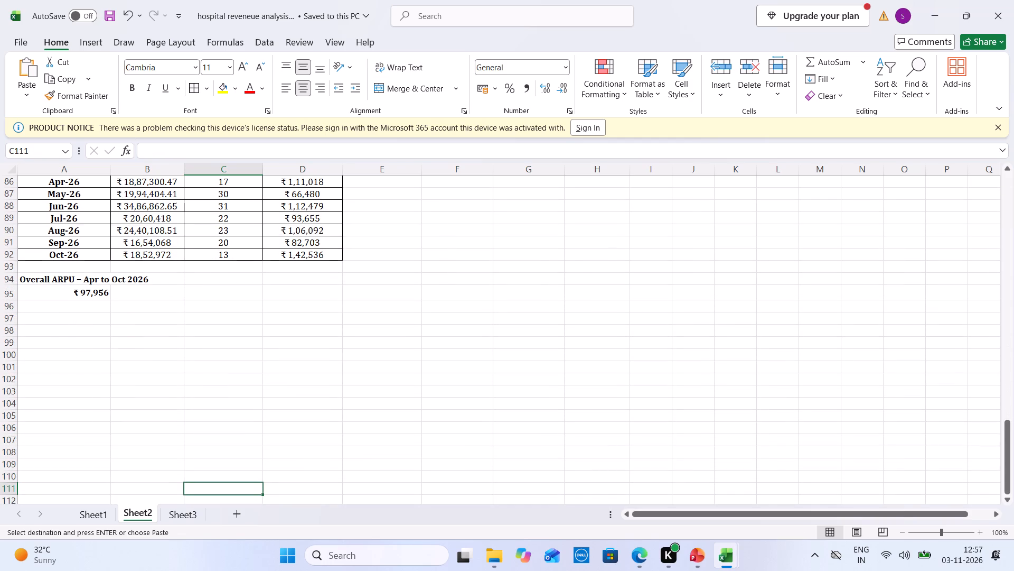
{"action": "right_click", "coordinate": [140, 328]}
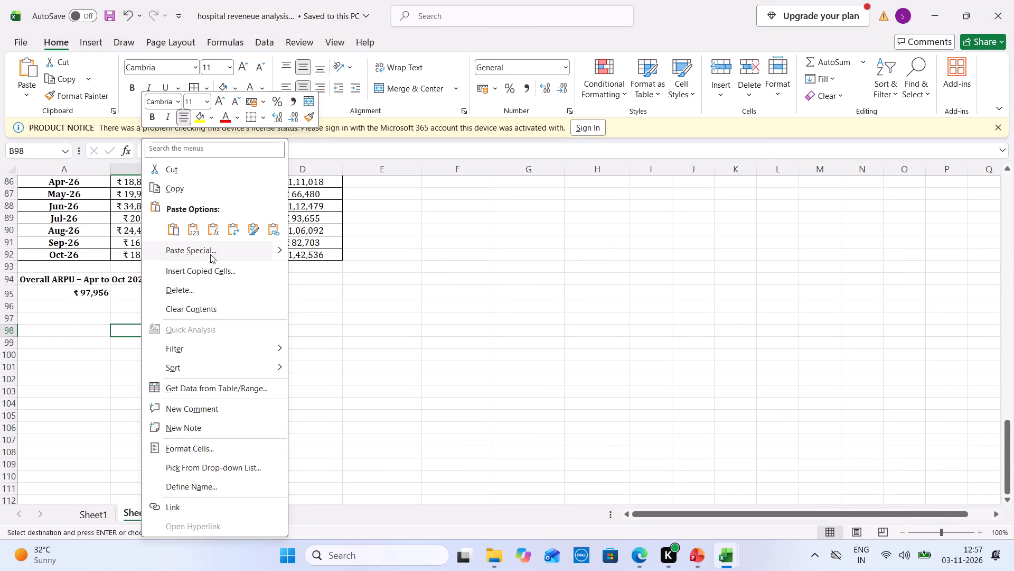
{"action": "left_click", "coordinate": [235, 232]}
Copy Vadodara's Apr-26 to Oct-26 admissions from H26:H32 of the OPD + Admission workbook into Sheet2 from C98.
{"action": "key", "text": "ctrl+Tab"}
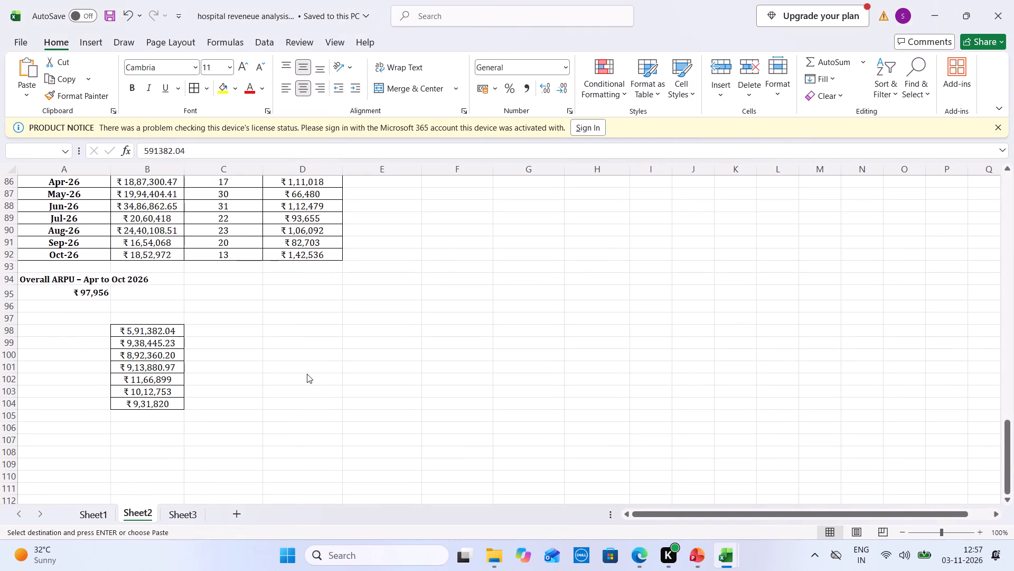
{"action": "left_click", "coordinate": [307, 374]}
{"action": "key", "text": "ctrl+Tab"}
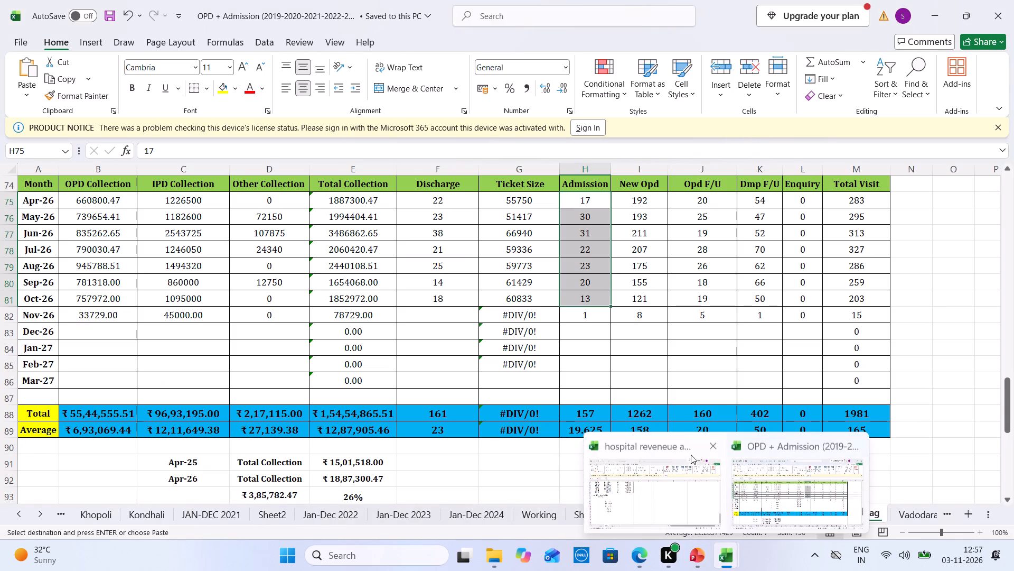
{"action": "left_click", "coordinate": [933, 517]}
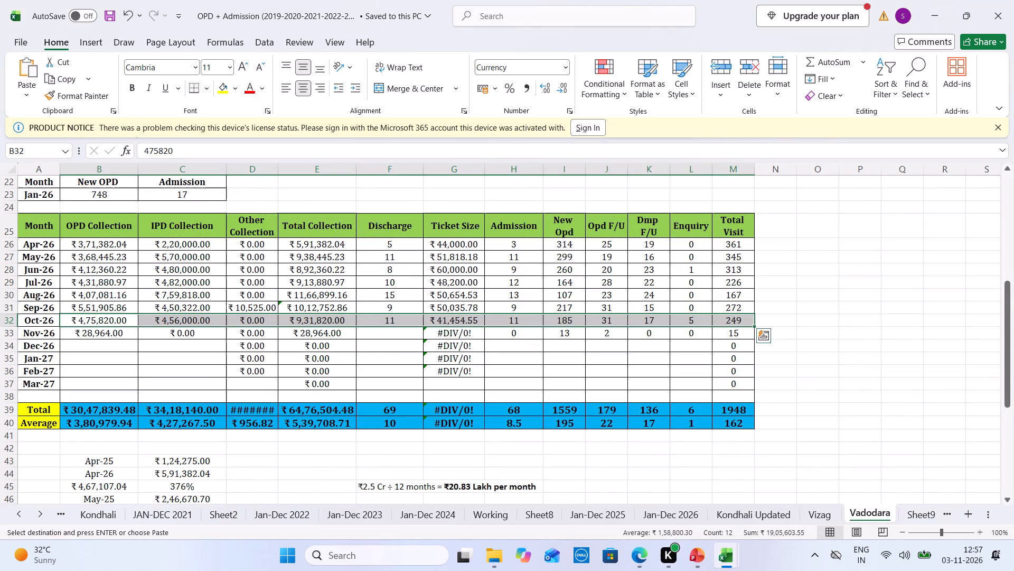
{"action": "left_click_drag", "start_coordinate": [526, 243], "coordinate": [524, 316]}
{"action": "key", "text": "ctrl+c"}
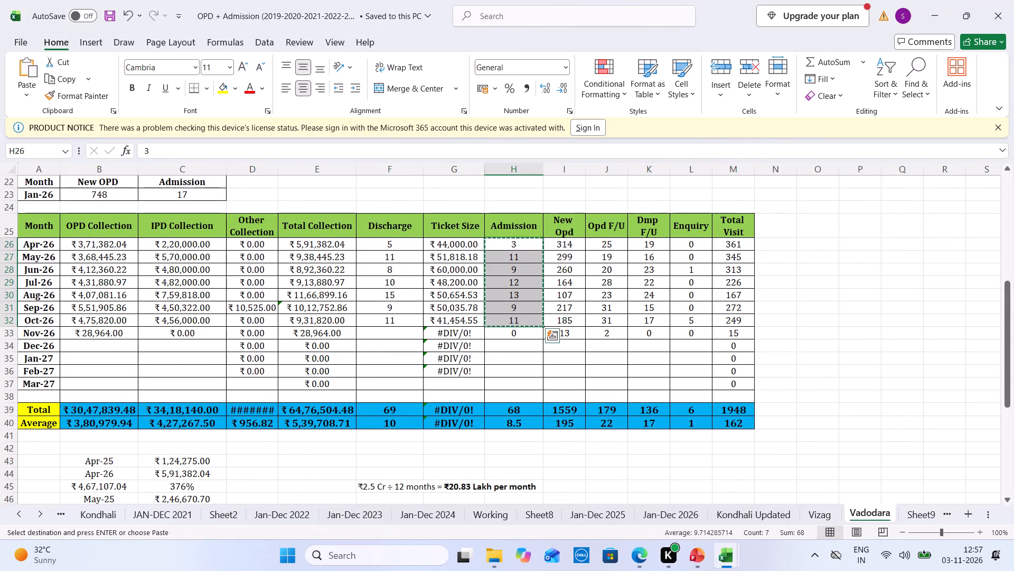
{"action": "key", "text": "ctrl+Tab"}
{"action": "left_click", "coordinate": [211, 330]}
{"action": "key", "text": "ctrl+v"}
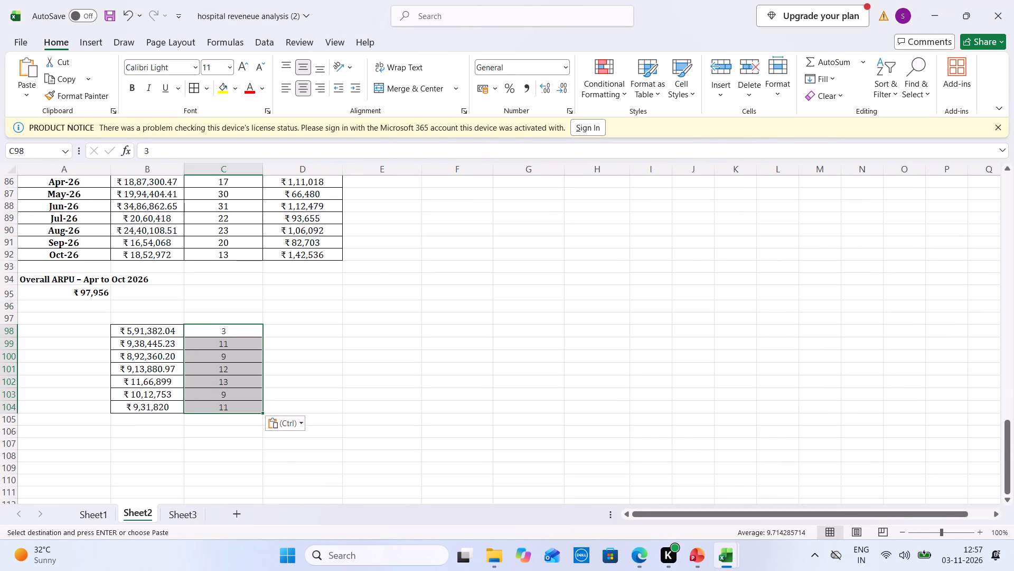
Copy the Month column and the Total Collection and Admission headers from Vizag's table onto the Vadodara table starting at A97.
{"action": "left_click_drag", "start_coordinate": [85, 255], "coordinate": [95, 196]}
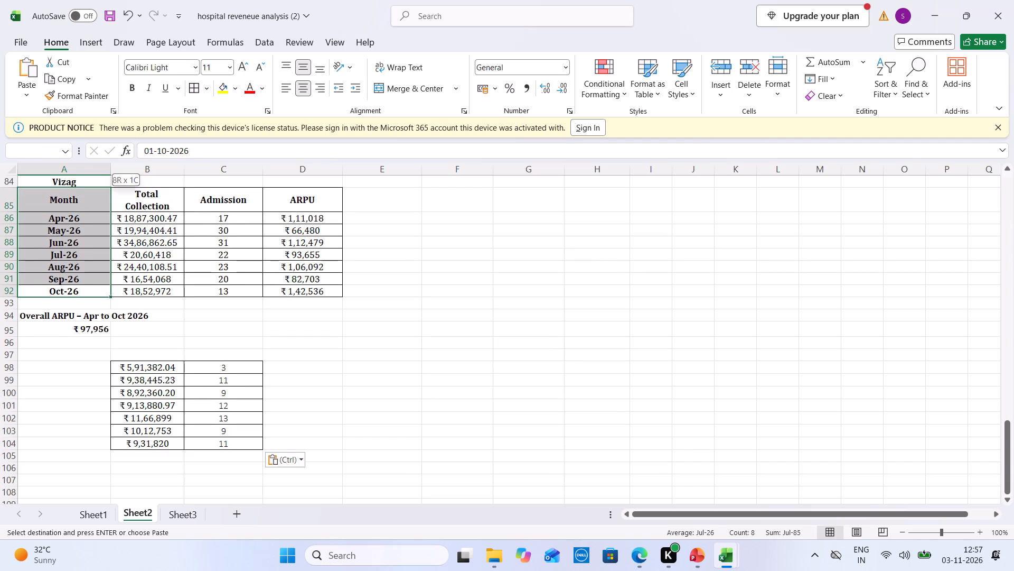
{"action": "left_click_drag", "start_coordinate": [95, 196], "coordinate": [96, 195]}
{"action": "key", "text": "ctrl+c"}
{"action": "left_click", "coordinate": [90, 357]}
{"action": "key", "text": "ctrl+v"}
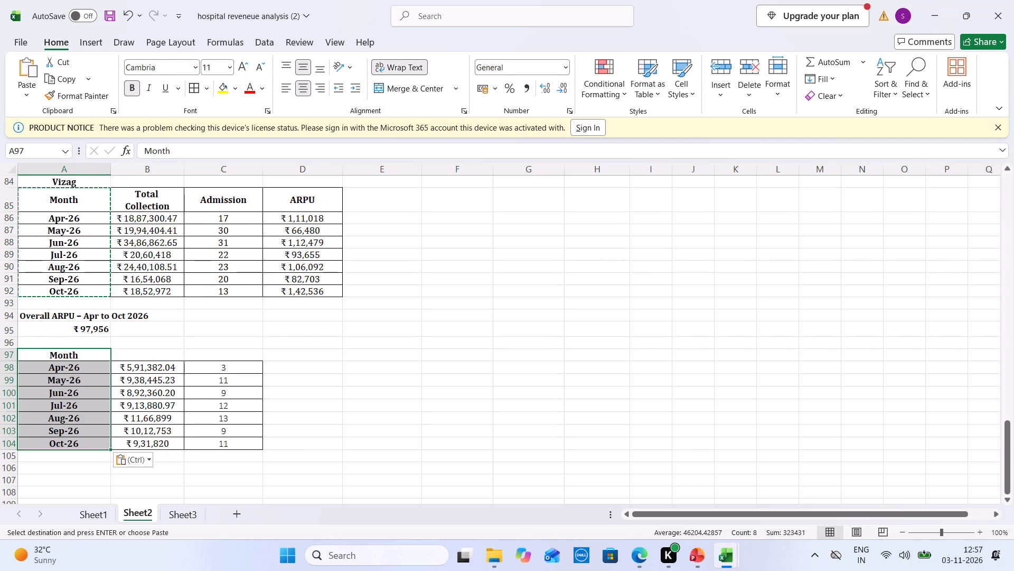
{"action": "left_click", "coordinate": [164, 213]}
{"action": "left_click_drag", "start_coordinate": [173, 202], "coordinate": [221, 202]}
{"action": "key", "text": "ctrl+c"}
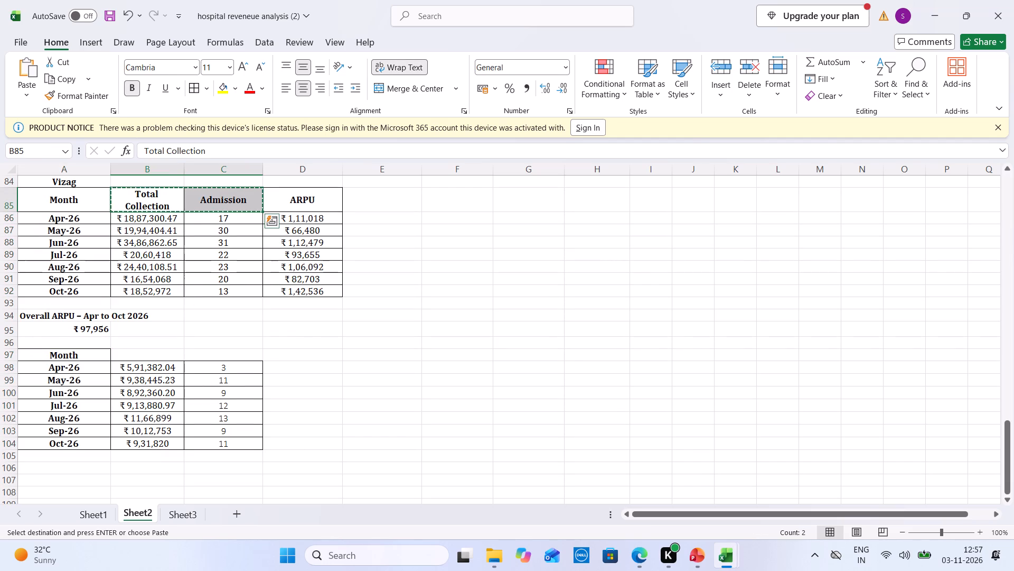
{"action": "left_click", "coordinate": [157, 357]}
{"action": "key", "text": "ctrl+v"}
{"action": "left_click_drag", "start_coordinate": [79, 359], "coordinate": [224, 441]}
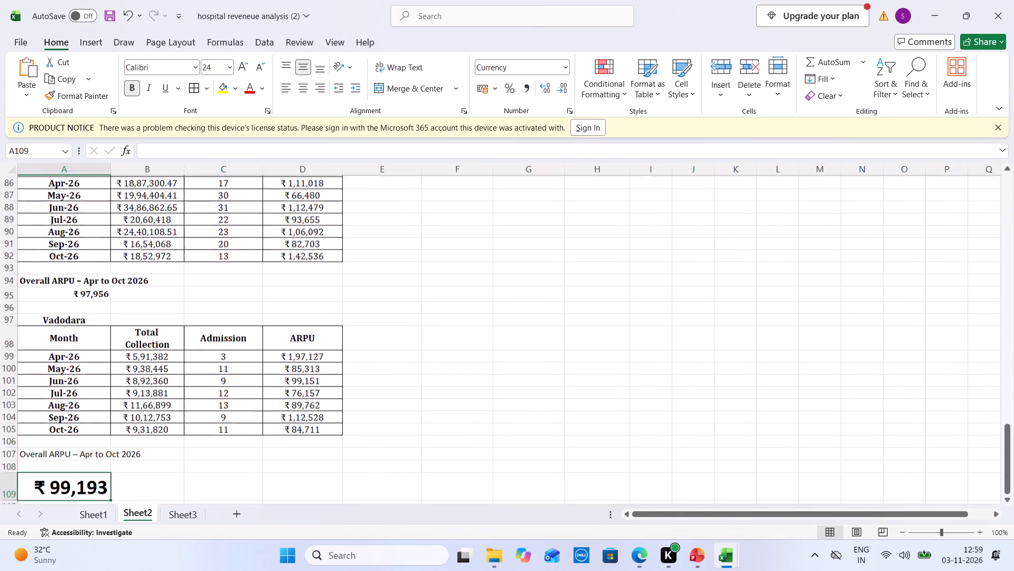
Format the overall ARPU label in A107 as bold Cambria and reduce its font size by one step.
{"action": "key", "text": "Up"}
{"action": "key", "text": "Up"}
{"action": "left_click", "coordinate": [158, 67]}
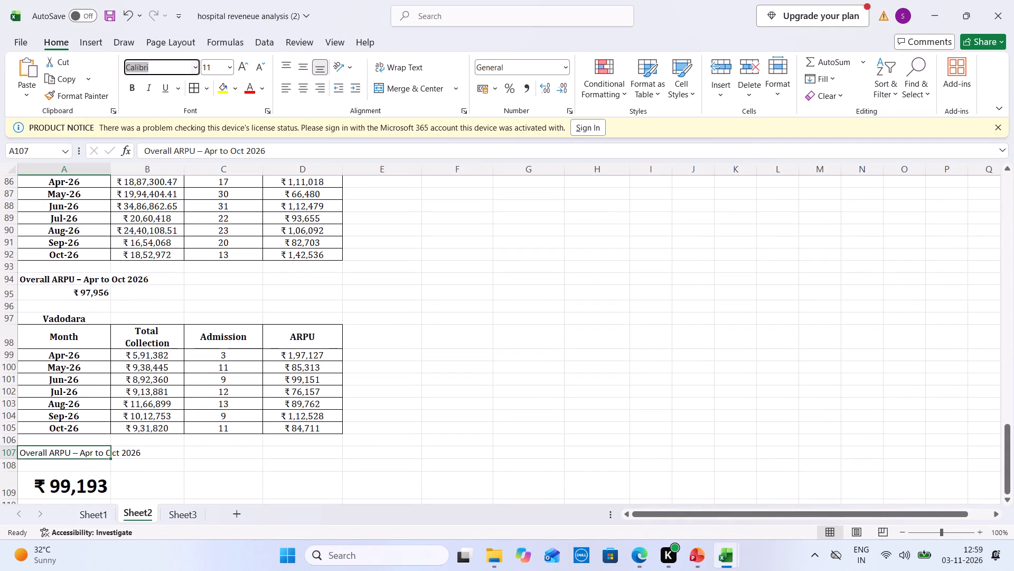
{"action": "type", "text": "ca"}
{"action": "key", "text": "Return"}
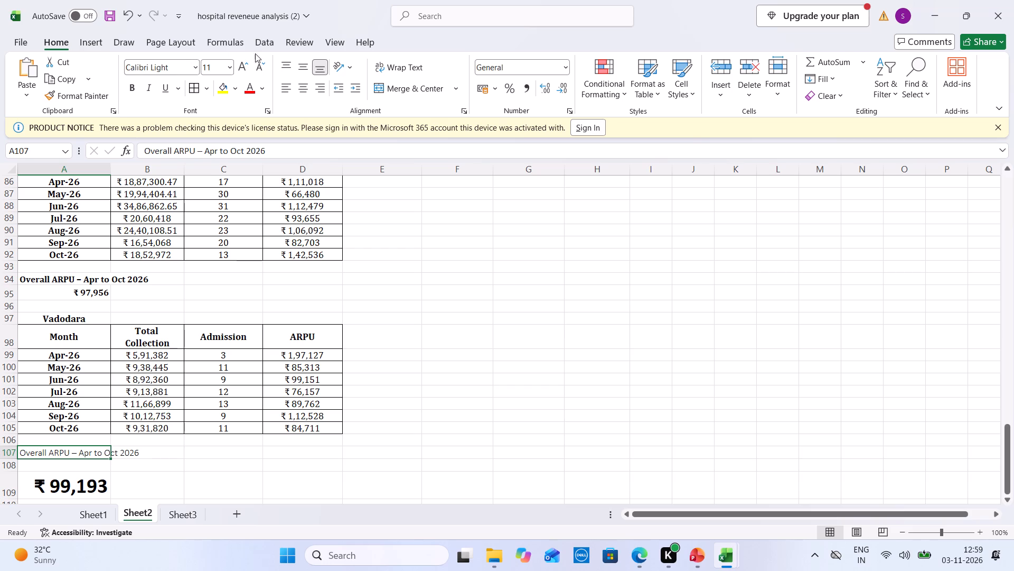
{"action": "left_click", "coordinate": [135, 86]}
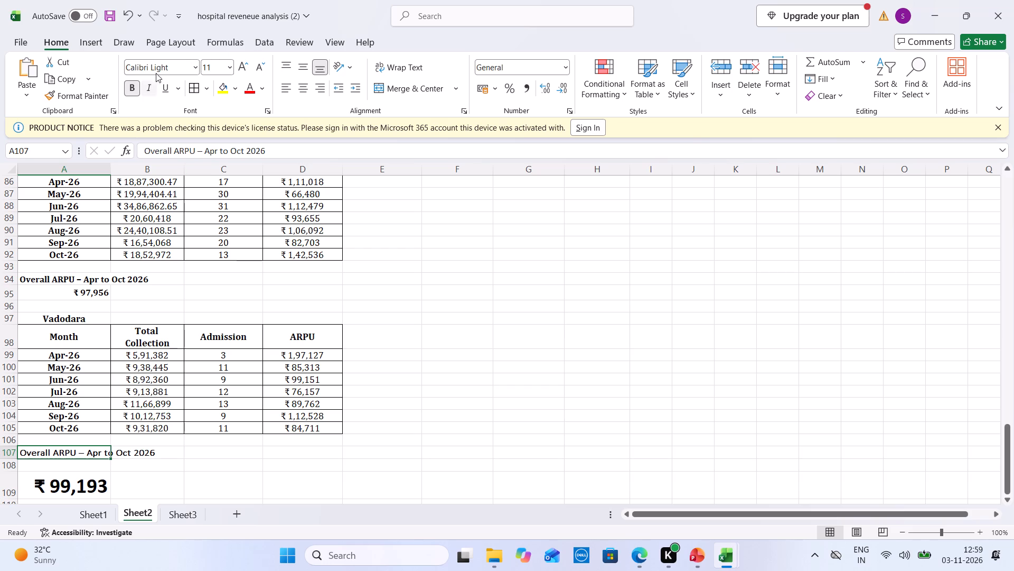
{"action": "left_click", "coordinate": [170, 67]}
{"action": "type", "text": "cam"}
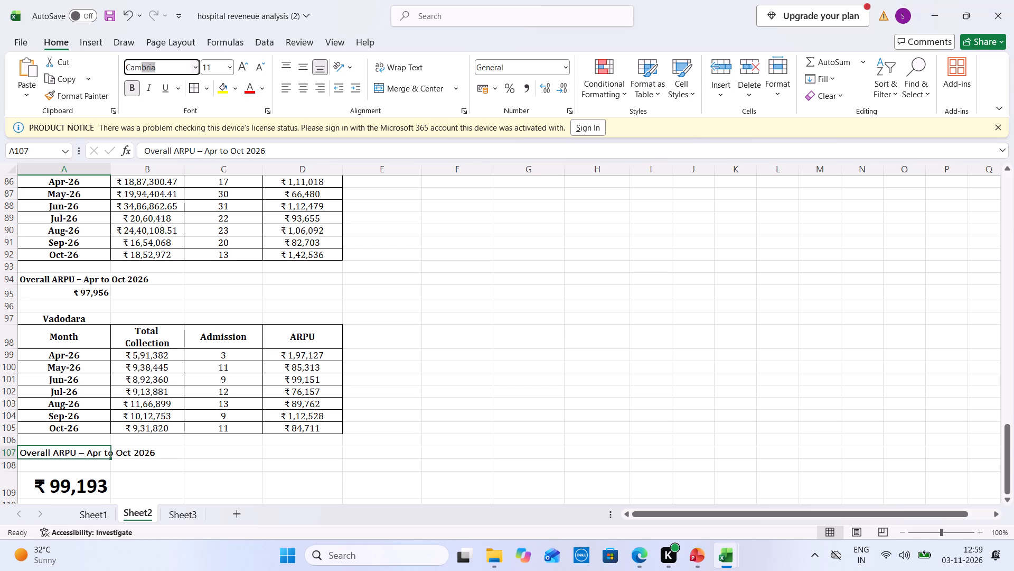
{"action": "key", "text": "Return"}
{"action": "left_click", "coordinate": [259, 73]}
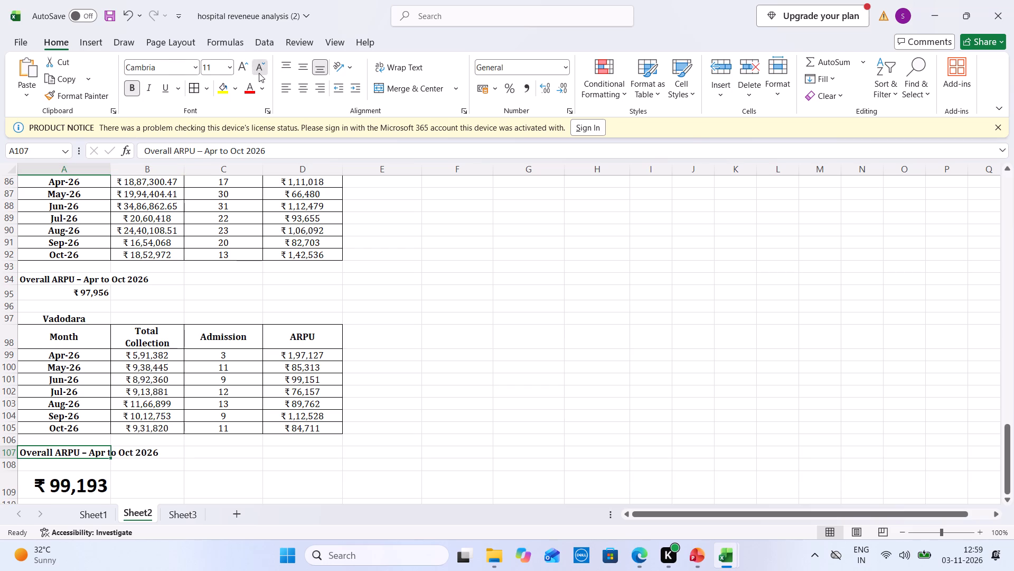
Delete the empty row 108 between the overall ARPU label and its value.
{"action": "right_click", "coordinate": [10, 473]}
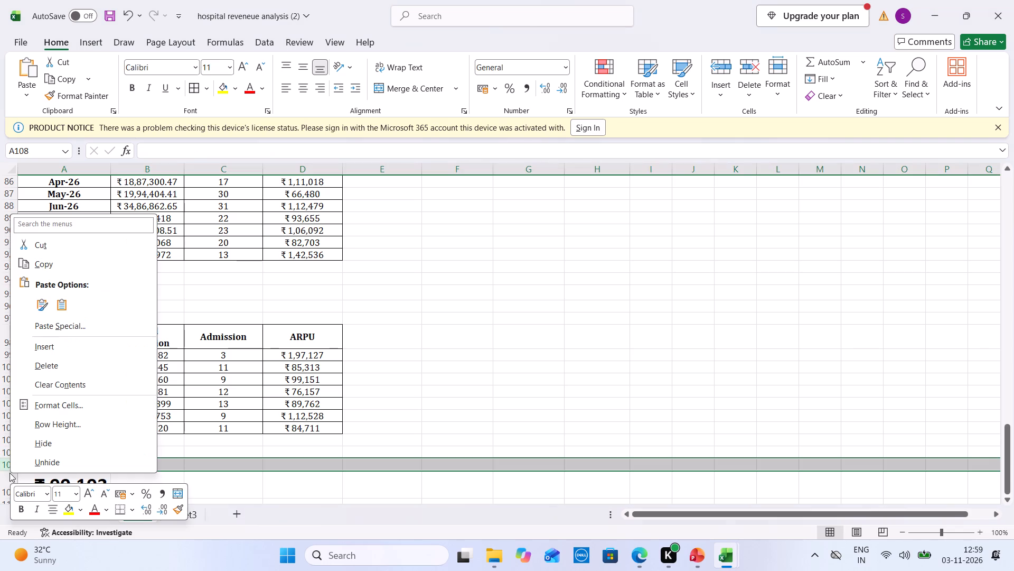
{"action": "left_click", "coordinate": [69, 369]}
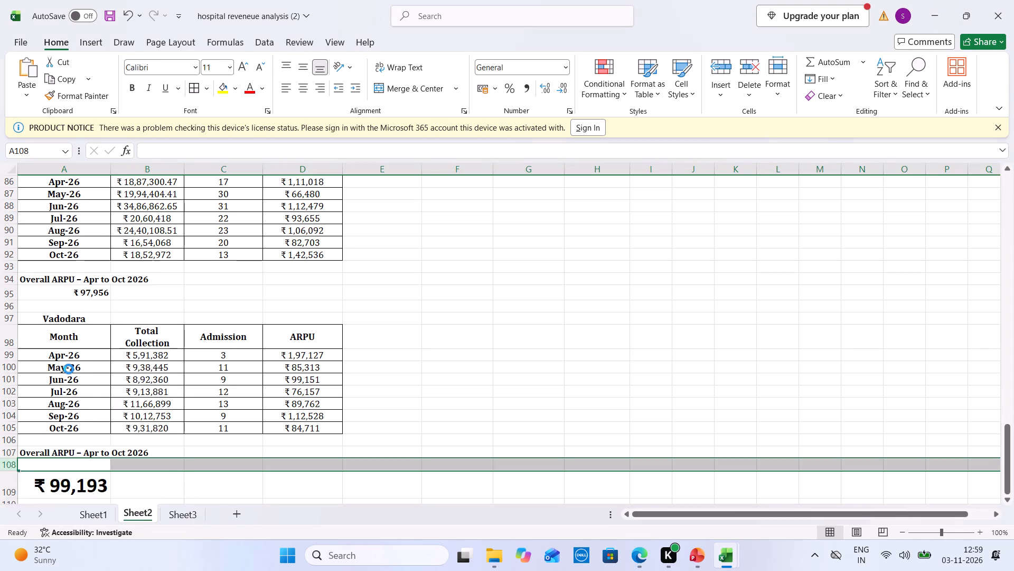
Format the Vadodara overall ARPU value in A108 as Cambria with font size 11.
{"action": "left_click", "coordinate": [56, 474]}
{"action": "left_click", "coordinate": [257, 77]}
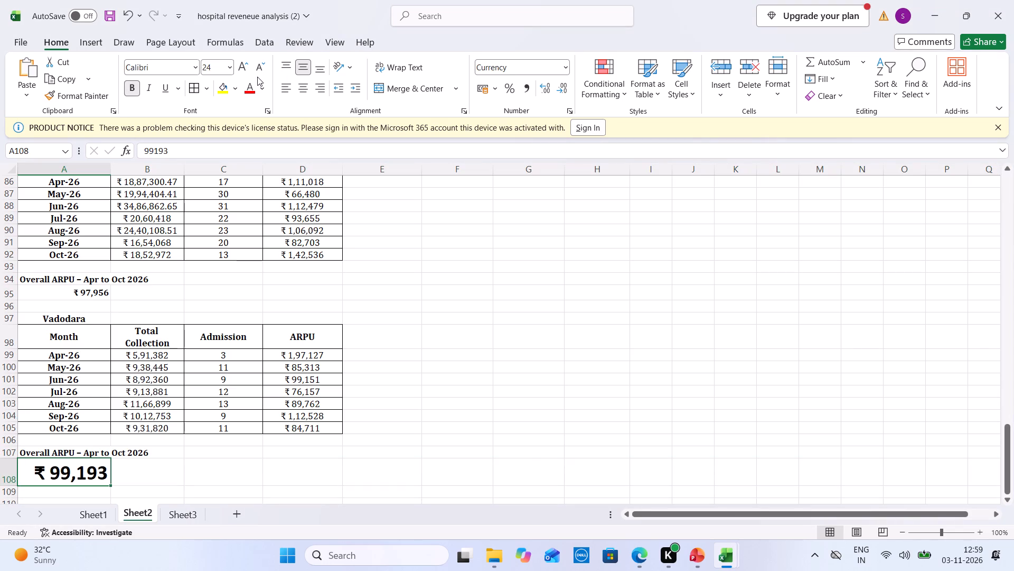
{"action": "triple_click", "coordinate": [258, 73]}
{"action": "left_click", "coordinate": [174, 68]}
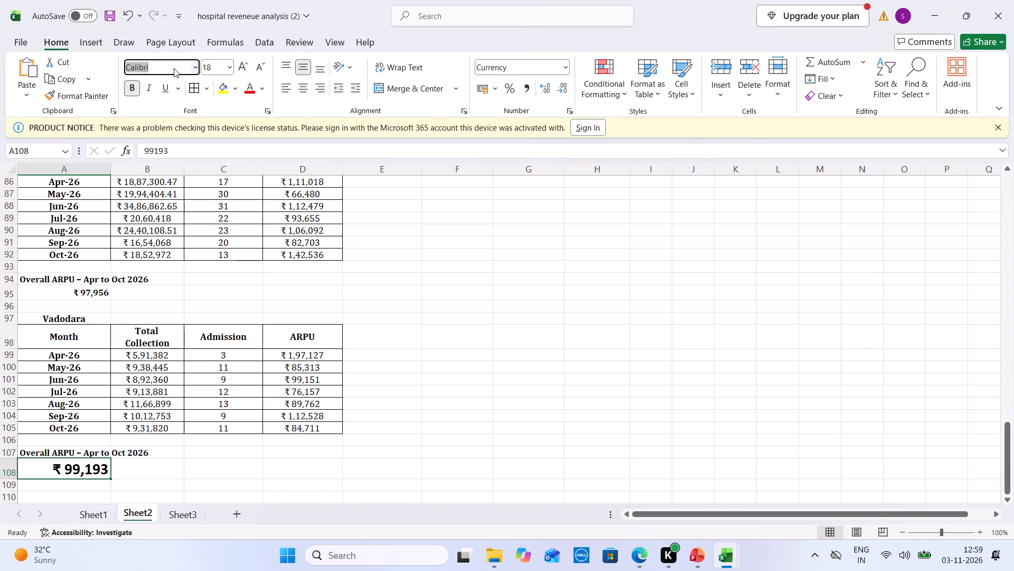
{"action": "type", "text": "cam"}
{"action": "key", "text": "Return"}
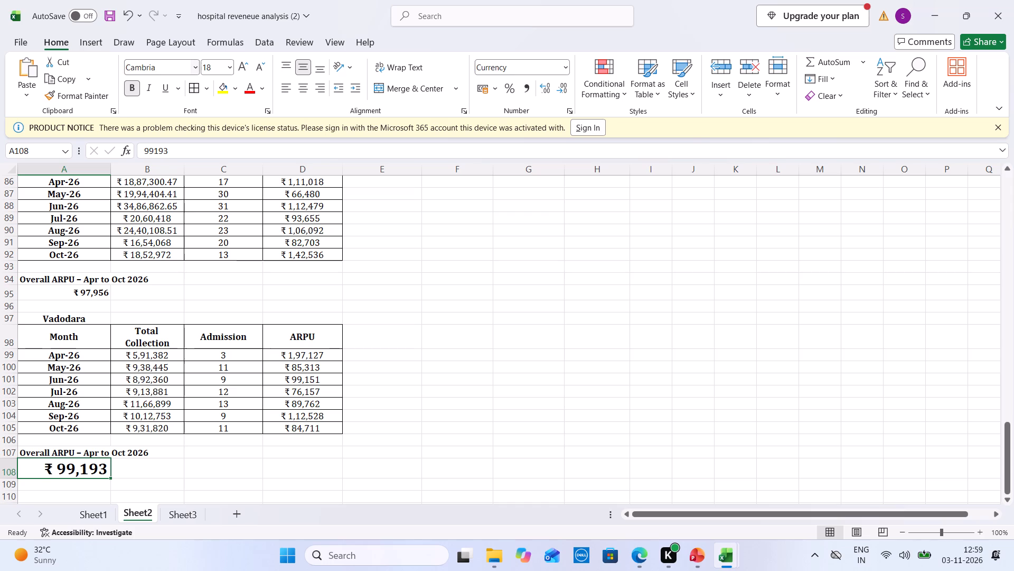
{"action": "triple_click", "coordinate": [264, 63]}
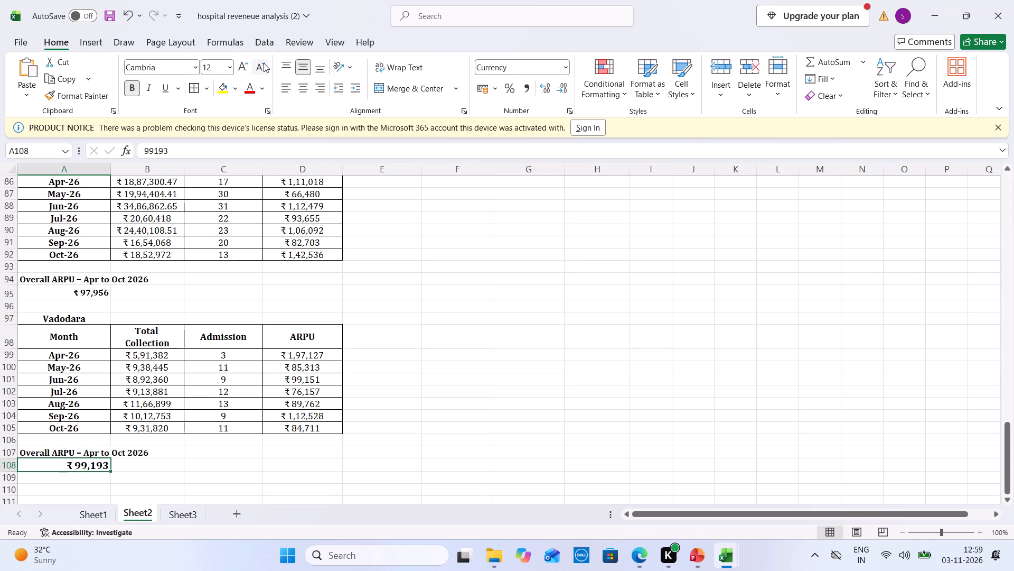
{"action": "left_click", "coordinate": [264, 63]}
{"action": "left_click", "coordinate": [161, 343]}
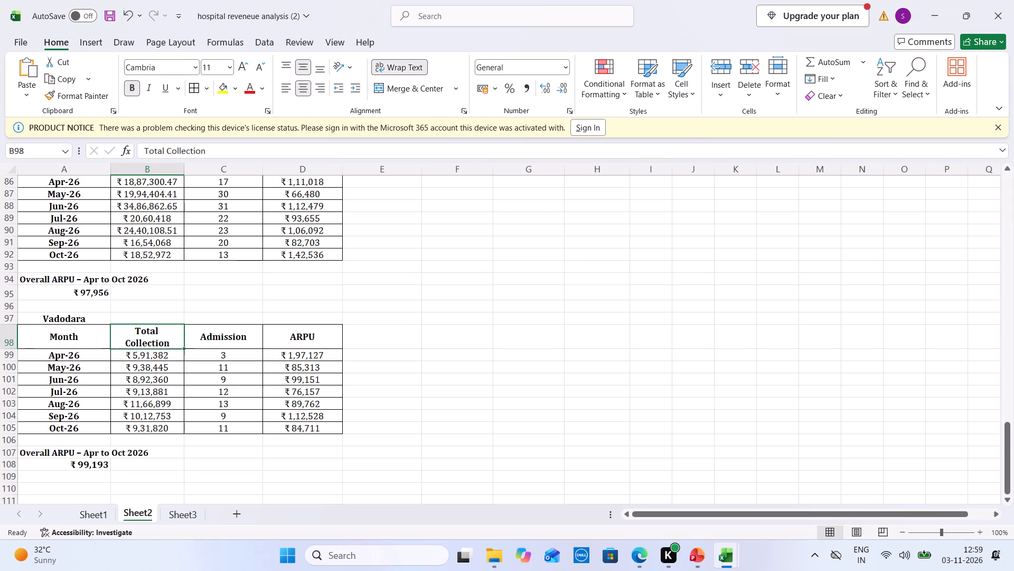
Save the workbook.
{"action": "key", "text": "ctrl+s"}
{"action": "key", "text": "ctrl+s"}
Examine Sheet1's analysis tables, from monthly admissions through ticket size comparison to leads statistics, for sections still needed in Sheet2.
{"action": "left_click", "coordinate": [91, 516]}
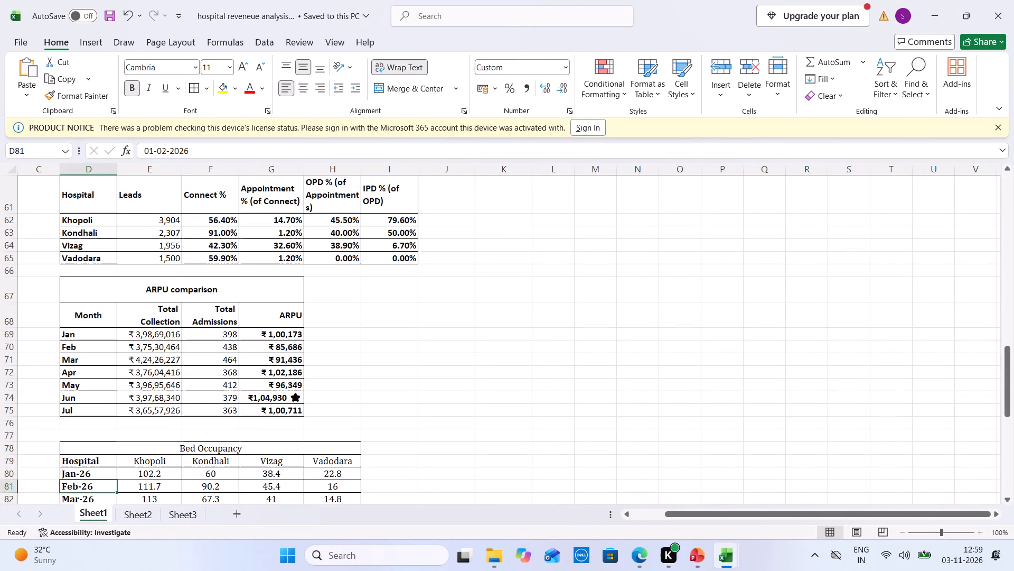
{"action": "left_click", "coordinate": [217, 370]}
{"action": "key", "text": "Up"}
{"action": "key", "text": "Up"}
{"action": "key", "text": "Up"}
{"action": "key", "text": "Up"}
{"action": "key", "text": "Up"}
{"action": "key", "text": "Up"}
{"action": "key", "text": "Up"}
{"action": "key", "text": "Up"}
{"action": "key", "text": "Up"}
{"action": "key", "text": "Up"}
{"action": "key", "text": "Up"}
{"action": "key", "text": "Up"}
{"action": "key", "text": "Up"}
{"action": "key", "text": "Up"}
{"action": "key", "text": "Up"}
{"action": "key", "text": "Up"}
{"action": "key", "text": "Up"}
{"action": "key", "text": "Up"}
{"action": "key", "text": "Up"}
{"action": "key", "text": "Up"}
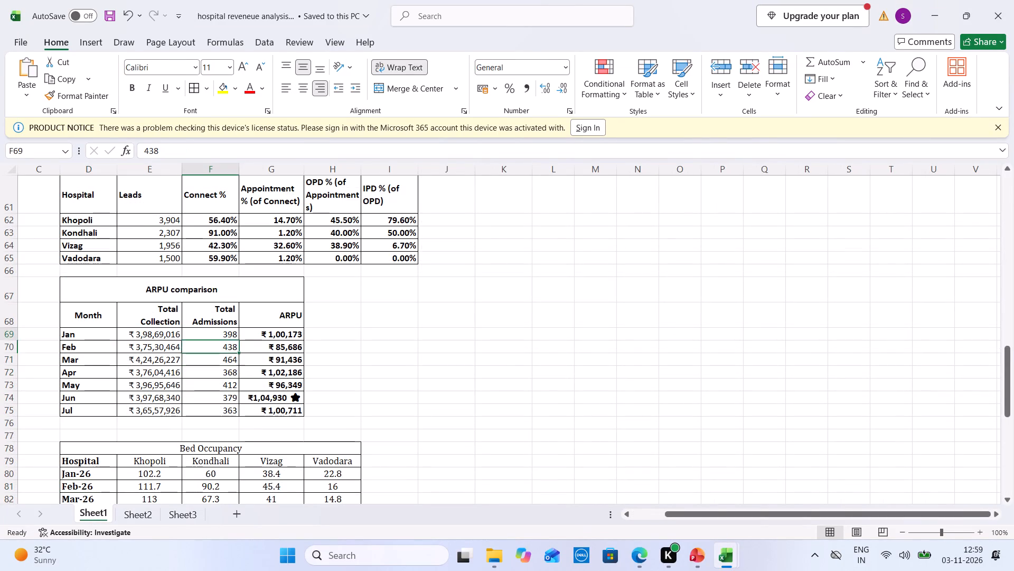
{"action": "key", "text": "Up"}
{"action": "key", "text": "Up"}
{"action": "key", "text": "Up"}
{"action": "key", "text": "Up"}
{"action": "key", "text": "Up"}
{"action": "key", "text": "Up"}
{"action": "key", "text": "Up"}
{"action": "key", "text": "Up"}
{"action": "key", "text": "Up"}
{"action": "key", "text": "Up"}
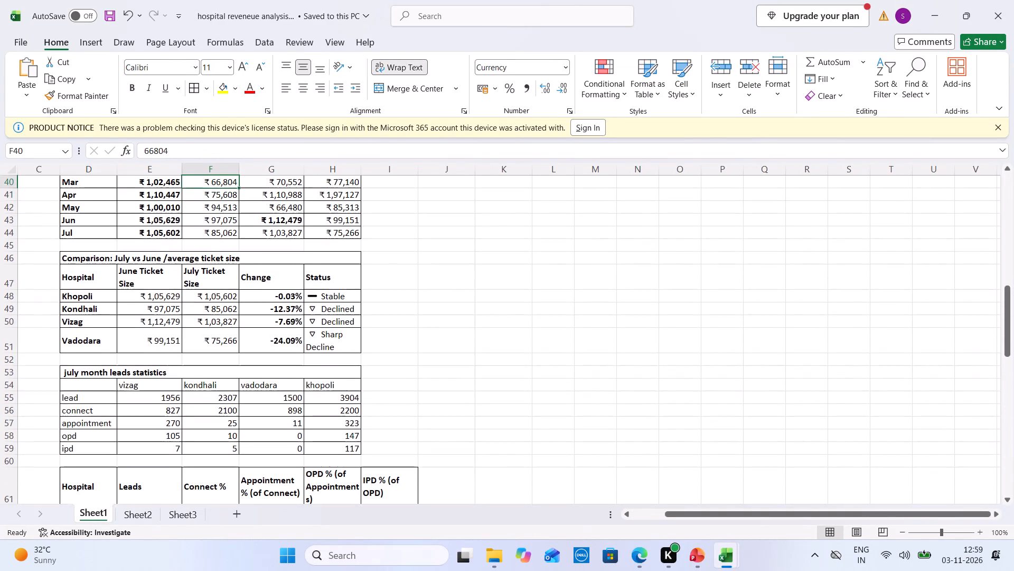
{"action": "key", "text": "Up"}
{"action": "key", "text": "Up"}
{"action": "key", "text": "Up"}
{"action": "key", "text": "Up"}
{"action": "key", "text": "Up"}
{"action": "key", "text": "Up"}
{"action": "key", "text": "Up"}
{"action": "key", "text": "Up"}
{"action": "key", "text": "Up"}
{"action": "key", "text": "Up"}
{"action": "key", "text": "Up"}
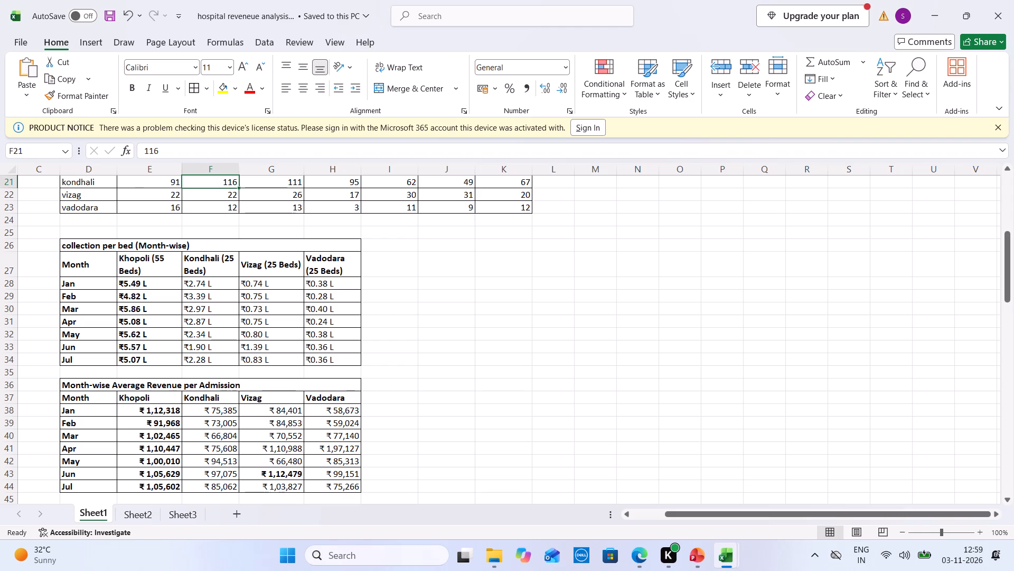
{"action": "key", "text": "Down"}
{"action": "key", "text": "Down"}
{"action": "key", "text": "Down"}
{"action": "key", "text": "Down"}
{"action": "key", "text": "Down"}
{"action": "key", "text": "Down"}
{"action": "key", "text": "Down"}
{"action": "key", "text": "Down"}
{"action": "key", "text": "Down"}
{"action": "key", "text": "Down"}
{"action": "key", "text": "Down"}
{"action": "key", "text": "Down"}
{"action": "key", "text": "Down"}
{"action": "key", "text": "Down"}
{"action": "key", "text": "Down"}
{"action": "key", "text": "Down"}
{"action": "key", "text": "Down"}
{"action": "key", "text": "Down"}
{"action": "key", "text": "Down"}
{"action": "key", "text": "Down"}
{"action": "key", "text": "Down"}
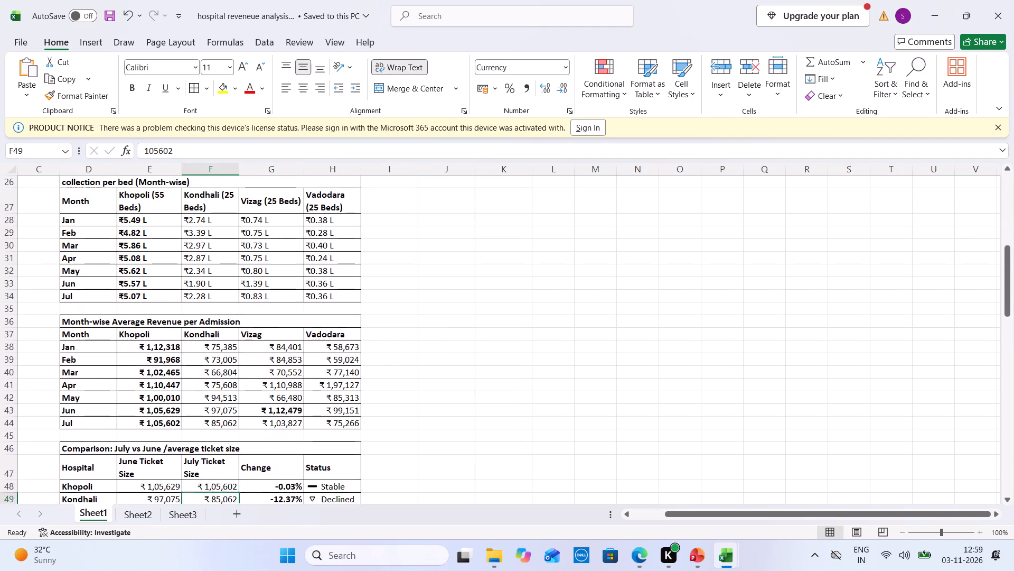
{"action": "key", "text": "Down"}
{"action": "key", "text": "Down"}
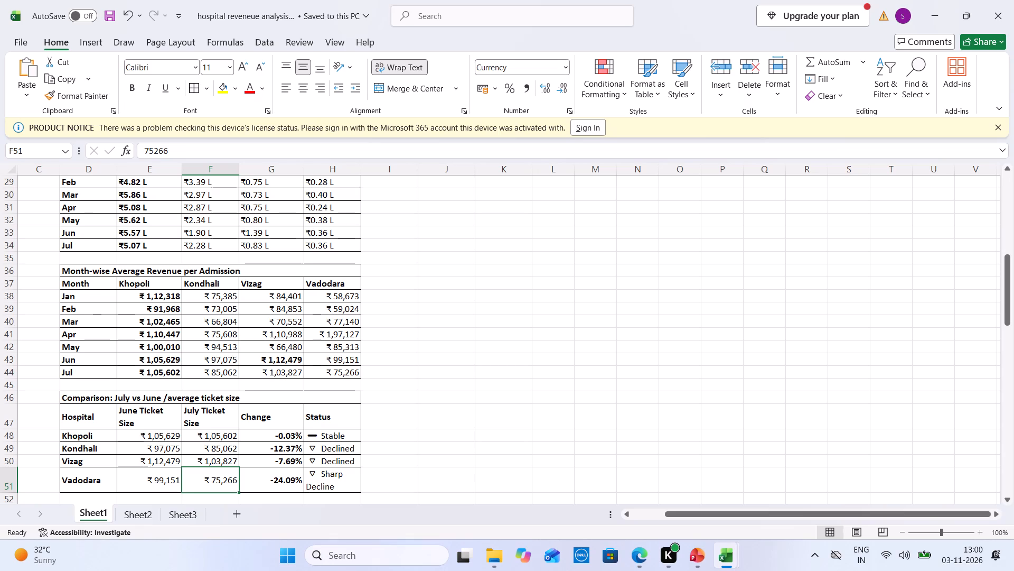
{"action": "left_click", "coordinate": [137, 420]}
{"action": "key", "text": "Down"}
{"action": "key", "text": "Down"}
{"action": "key", "text": "Down"}
{"action": "key", "text": "Down"}
{"action": "key", "text": "Down"}
{"action": "key", "text": "Down"}
{"action": "key", "text": "Down"}
{"action": "key", "text": "Down"}
{"action": "key", "text": "Down"}
{"action": "key", "text": "Down"}
{"action": "key", "text": "Down"}
{"action": "key", "text": "Down"}
{"action": "key", "text": "Down"}
{"action": "key", "text": "Down"}
{"action": "key", "text": "Down"}
{"action": "key", "text": "Down"}
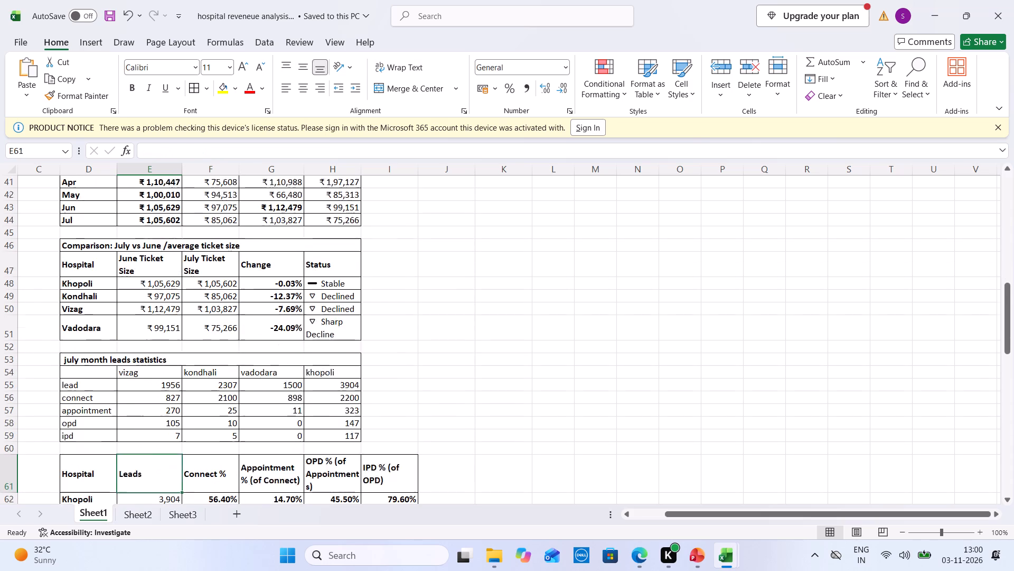
{"action": "key", "text": "ctrl+Tab"}
{"action": "key", "text": "ctrl+Tab"}
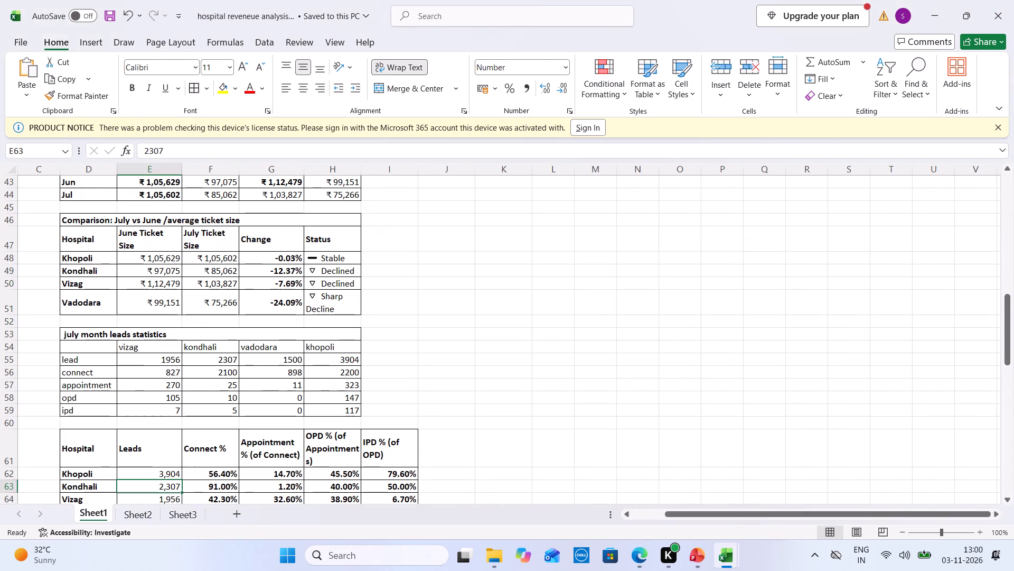
Review all of Sheet2 from the collection table at the top to the Vadodara ARPU section at the bottom.
{"action": "left_click", "coordinate": [145, 506]}
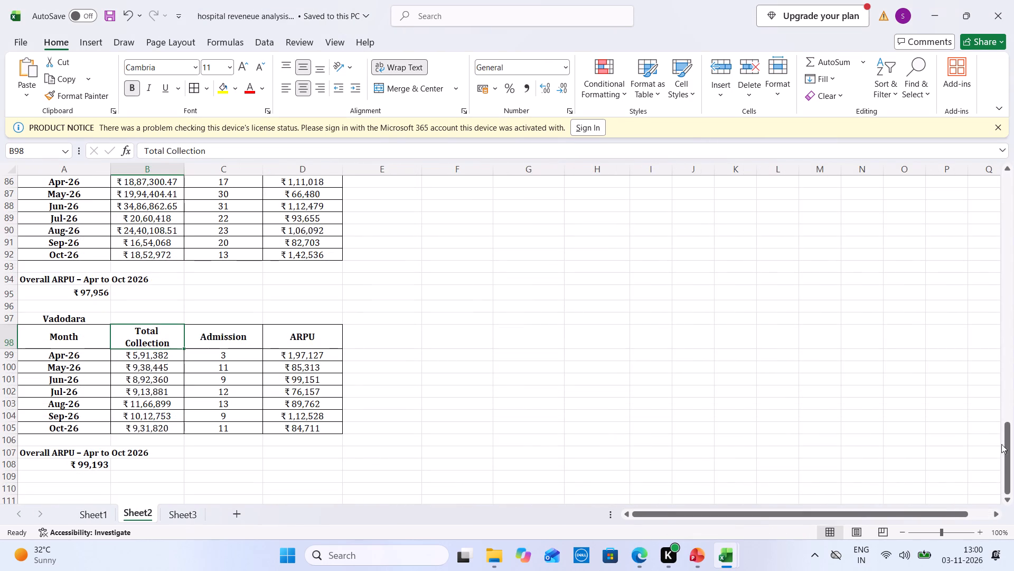
{"action": "left_click_drag", "start_coordinate": [1003, 463], "coordinate": [1013, 202]}
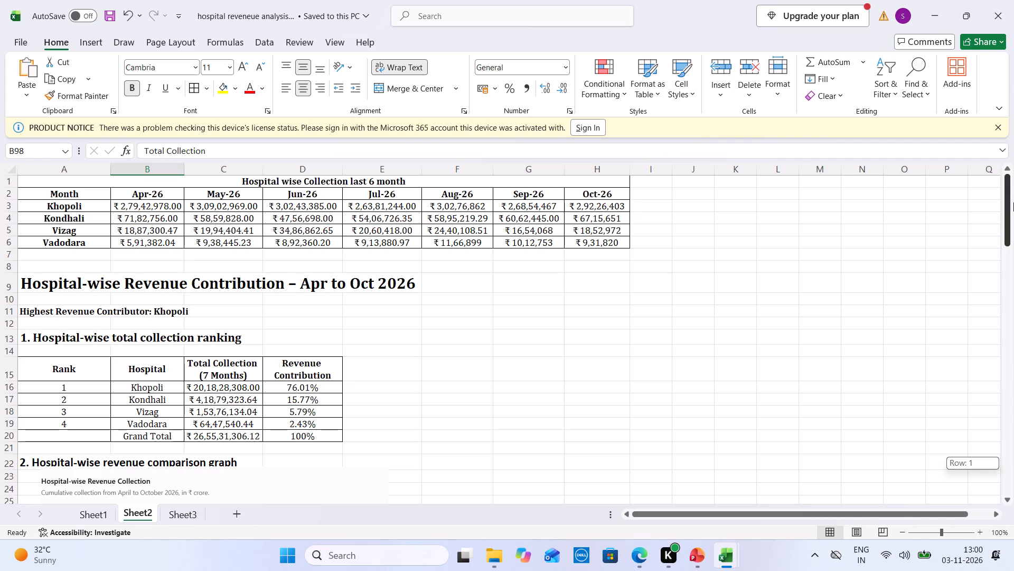
{"action": "left_click_drag", "start_coordinate": [1013, 202], "coordinate": [1013, 250]}
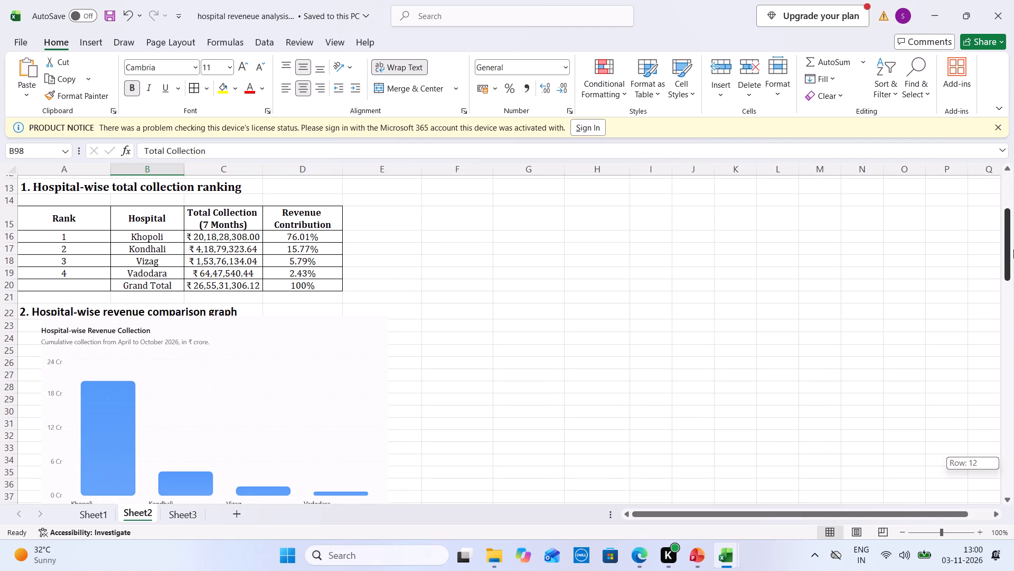
{"action": "left_click_drag", "start_coordinate": [1013, 250], "coordinate": [1013, 297]}
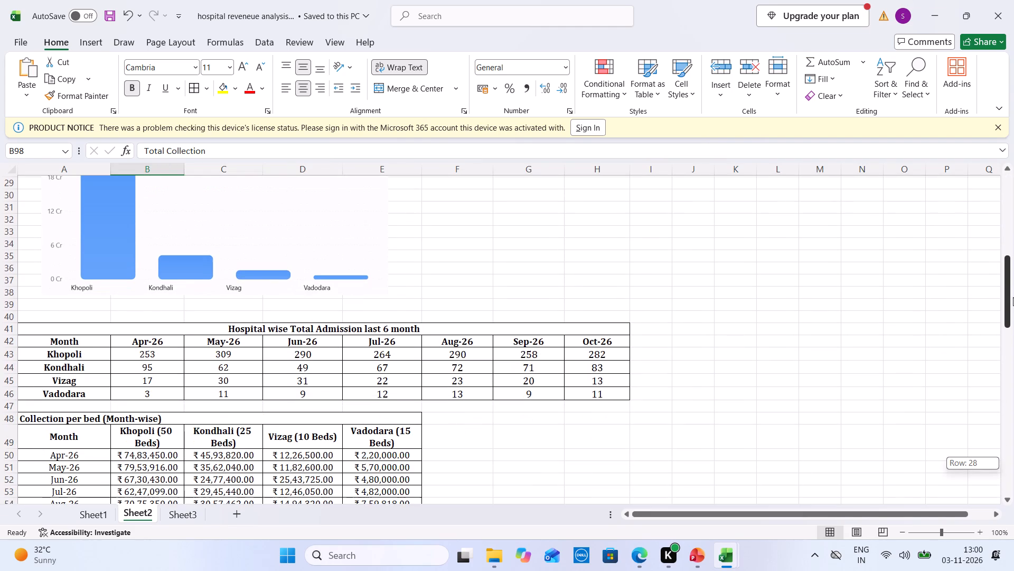
{"action": "left_click_drag", "start_coordinate": [1013, 297], "coordinate": [1013, 329]}
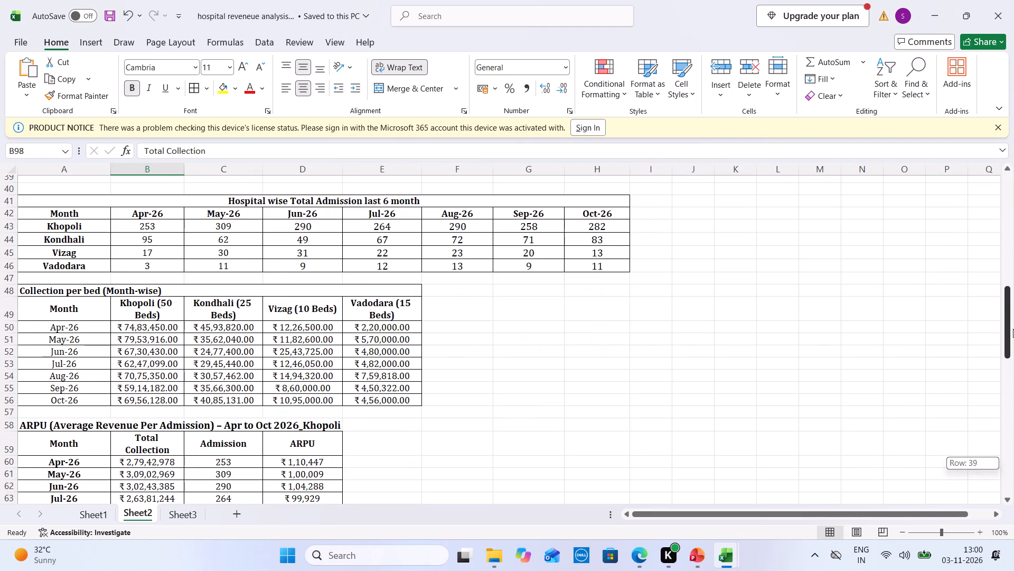
{"action": "left_click_drag", "start_coordinate": [1013, 329], "coordinate": [1007, 387]}
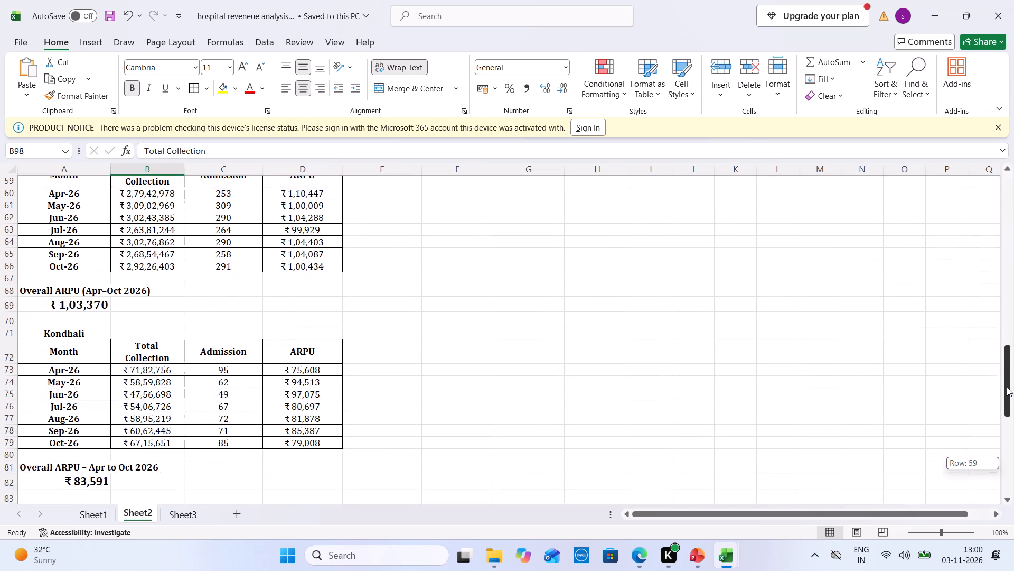
{"action": "left_click_drag", "start_coordinate": [1007, 387], "coordinate": [1004, 510]}
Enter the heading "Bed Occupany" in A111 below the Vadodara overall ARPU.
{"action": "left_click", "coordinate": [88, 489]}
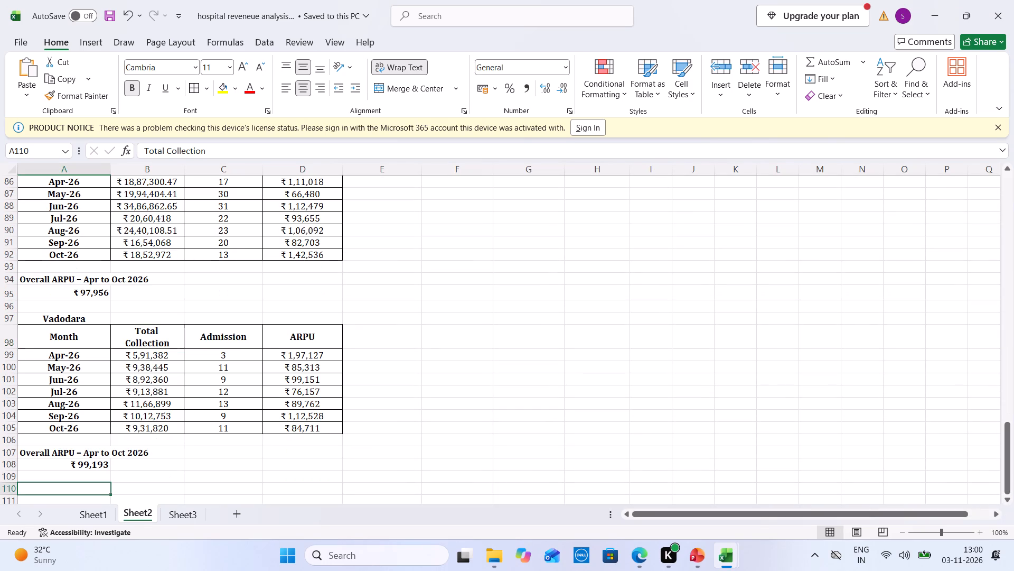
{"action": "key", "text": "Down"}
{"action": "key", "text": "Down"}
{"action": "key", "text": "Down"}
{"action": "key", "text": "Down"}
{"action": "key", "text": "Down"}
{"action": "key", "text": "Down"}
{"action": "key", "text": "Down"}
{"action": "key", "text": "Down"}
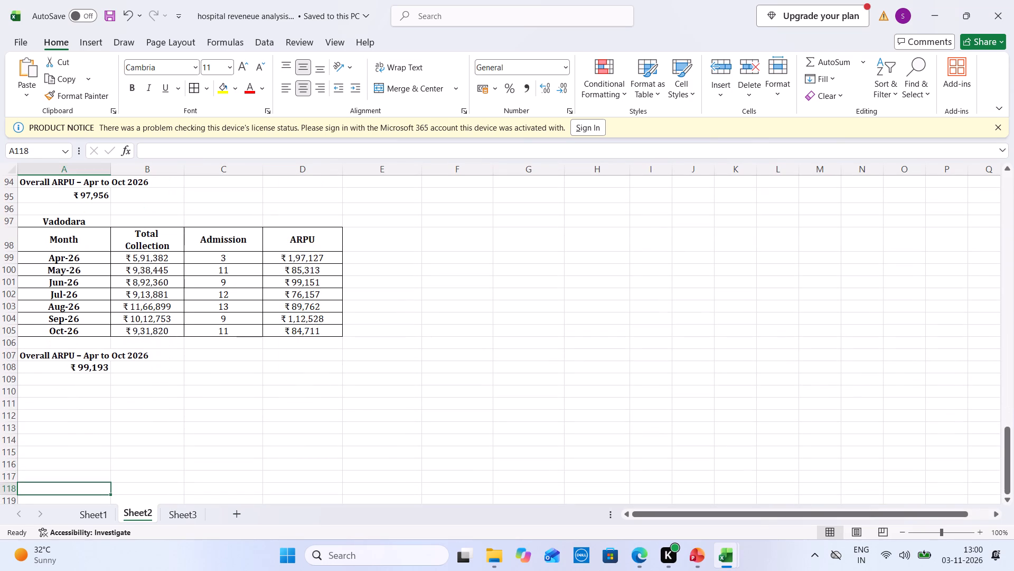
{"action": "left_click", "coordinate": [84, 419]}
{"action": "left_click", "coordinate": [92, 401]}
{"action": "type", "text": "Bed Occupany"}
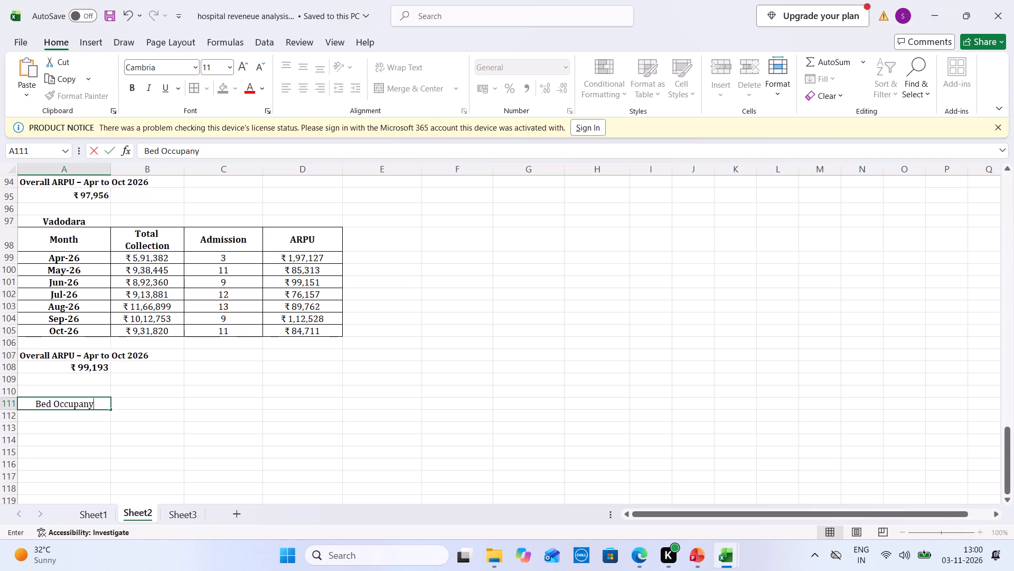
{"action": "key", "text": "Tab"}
Copy the Bed Occupancy table with its Jan-26 to Jul-26 rows from Sheet1 and paste it into Sheet2 at A112.
{"action": "left_click", "coordinate": [92, 510]}
{"action": "key", "text": "Down"}
{"action": "key", "text": "Down"}
{"action": "key", "text": "Down"}
{"action": "key", "text": "Down"}
{"action": "key", "text": "Down"}
{"action": "key", "text": "Down"}
{"action": "key", "text": "Down"}
{"action": "key", "text": "Down"}
{"action": "key", "text": "Down"}
{"action": "key", "text": "Down"}
{"action": "key", "text": "Down"}
{"action": "key", "text": "Down"}
{"action": "key", "text": "Down"}
{"action": "key", "text": "Down"}
{"action": "key", "text": "Down"}
{"action": "key", "text": "Down"}
{"action": "key", "text": "Down"}
{"action": "key", "text": "Down"}
{"action": "key", "text": "Down"}
{"action": "key", "text": "Down"}
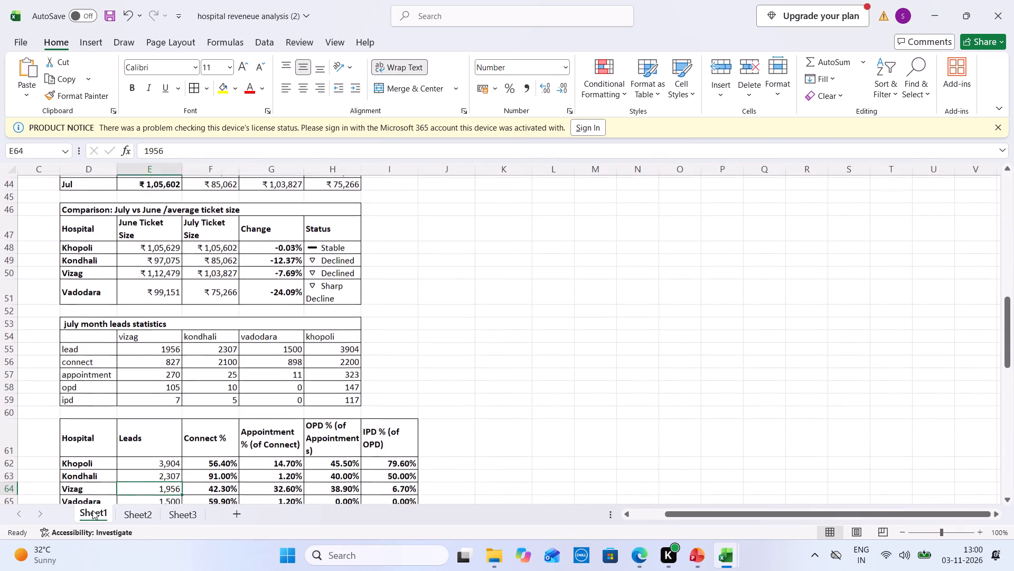
{"action": "key", "text": "Down"}
{"action": "key", "text": "Down"}
{"action": "key", "text": "Down"}
{"action": "key", "text": "Down"}
{"action": "key", "text": "Down"}
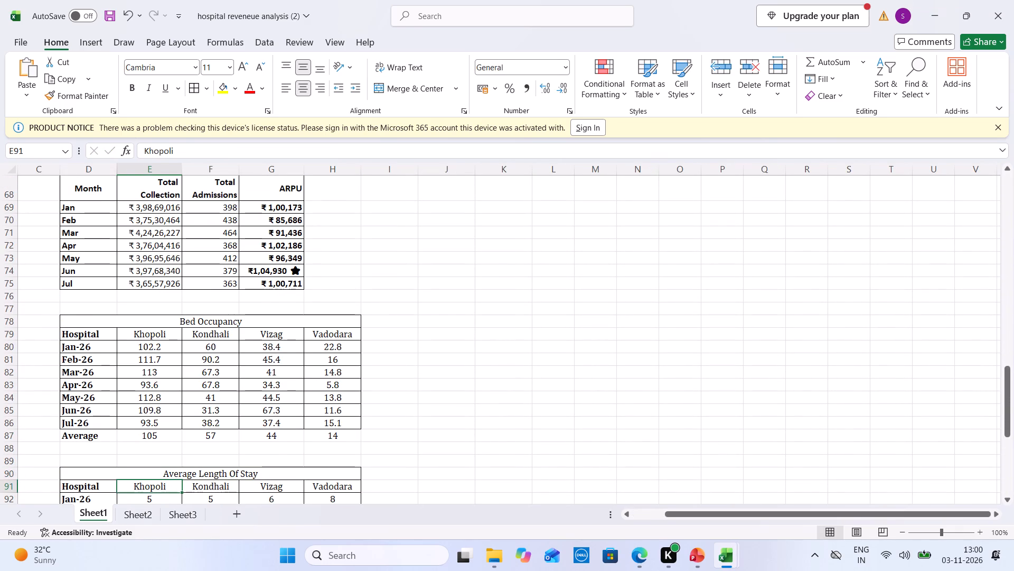
{"action": "key", "text": "ctrl+Tab"}
{"action": "key", "text": "ctrl+Tab"}
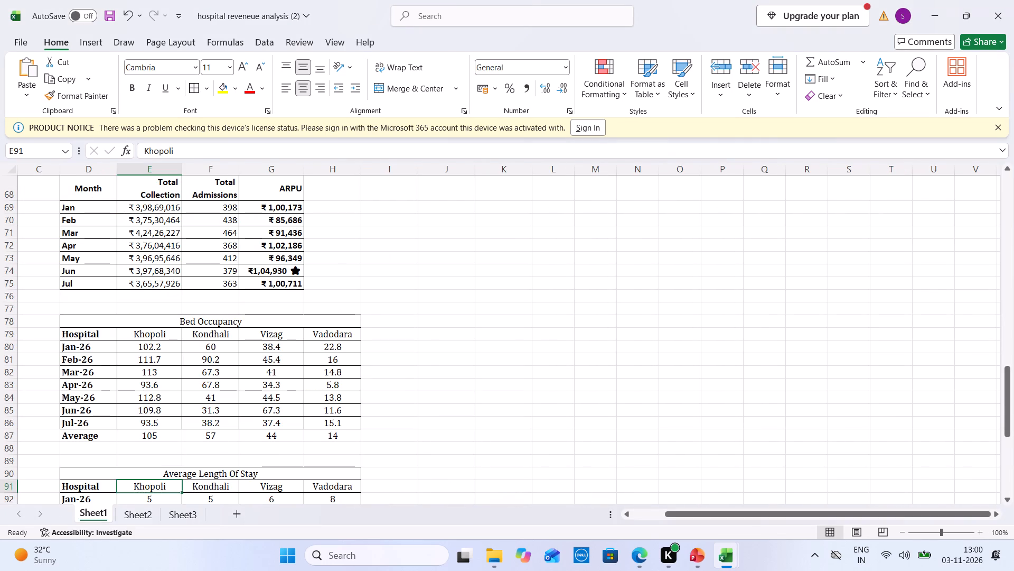
{"action": "left_click_drag", "start_coordinate": [79, 317], "coordinate": [294, 428]}
{"action": "key", "text": "ctrl+c"}
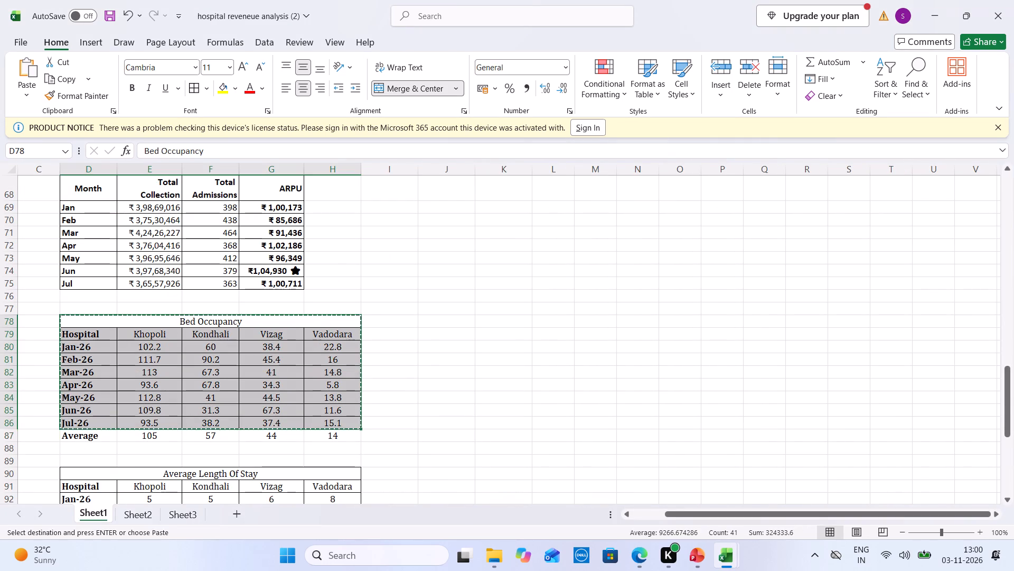
{"action": "key", "text": "ctrl+Tab"}
{"action": "key", "text": "ctrl+Tab"}
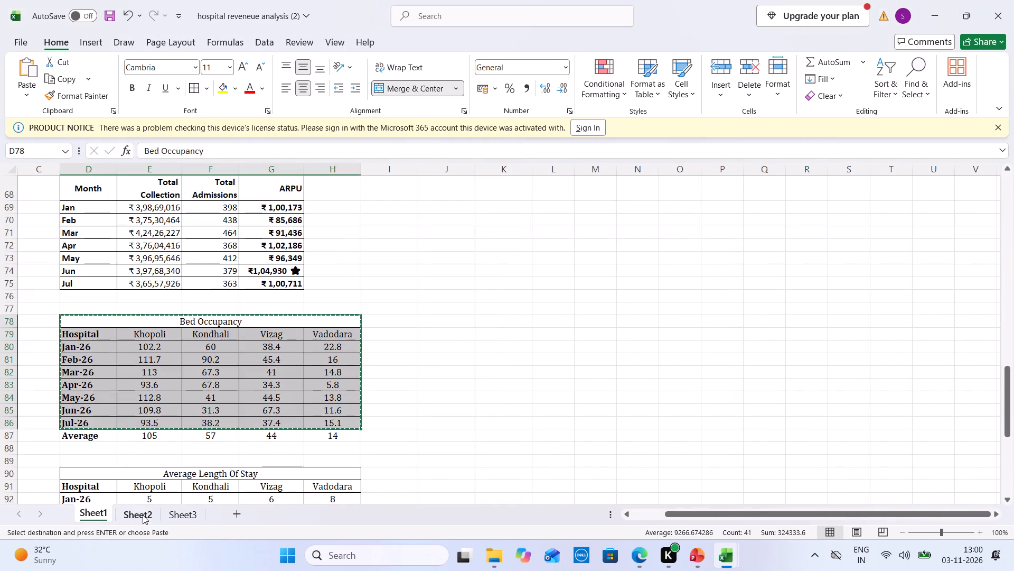
{"action": "left_click", "coordinate": [143, 515]}
{"action": "left_click", "coordinate": [37, 414]}
{"action": "key", "text": "ctrl+v"}
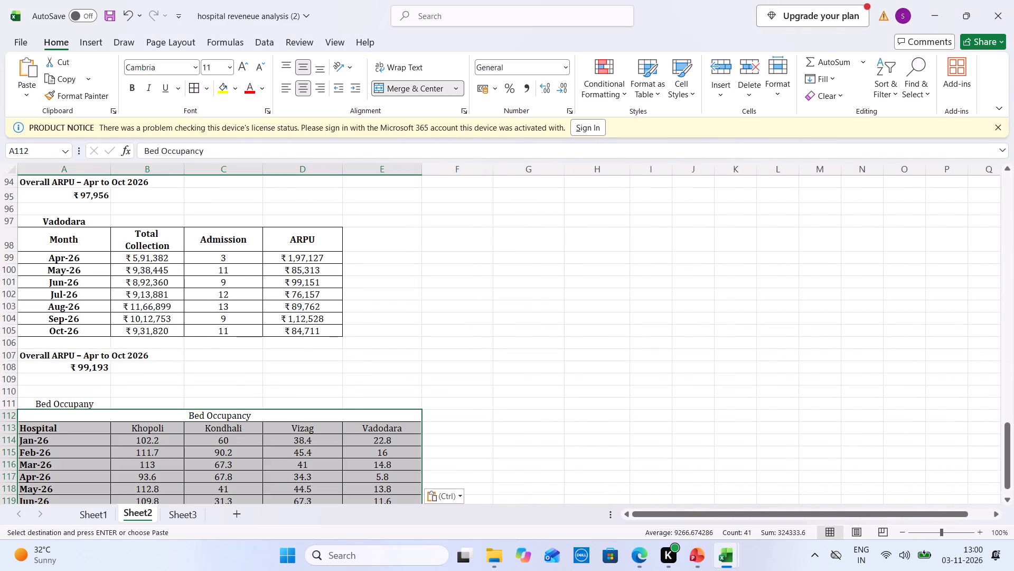
Delete row 111 containing the duplicate "Bed Occupany" heading above the pasted table.
{"action": "right_click", "coordinate": [4, 406]}
{"action": "left_click", "coordinate": [69, 297]}
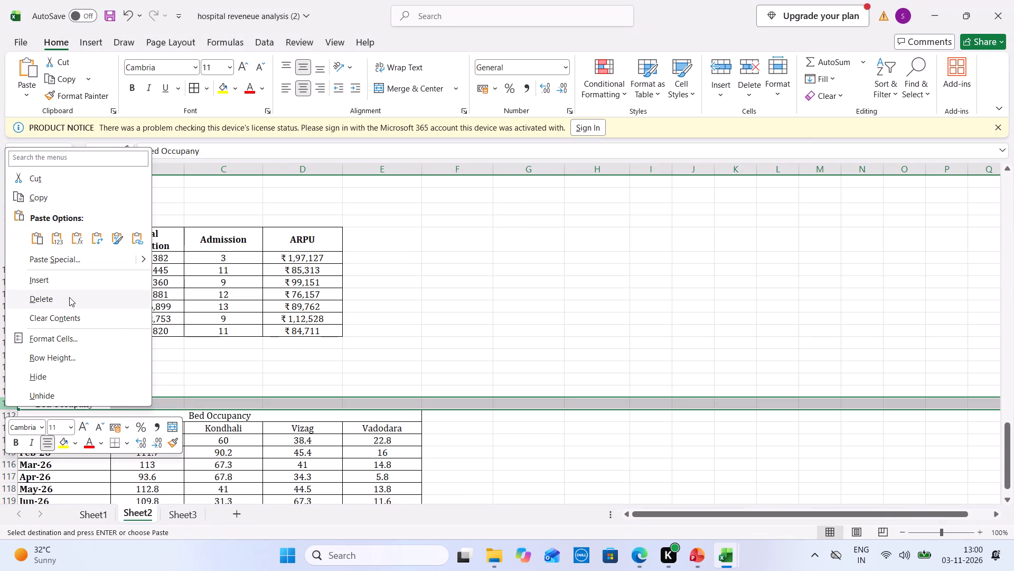
Bold the Bed Occupancy title and the four hospital names, and centre the table cells A112:E119.
{"action": "left_click", "coordinate": [134, 91]}
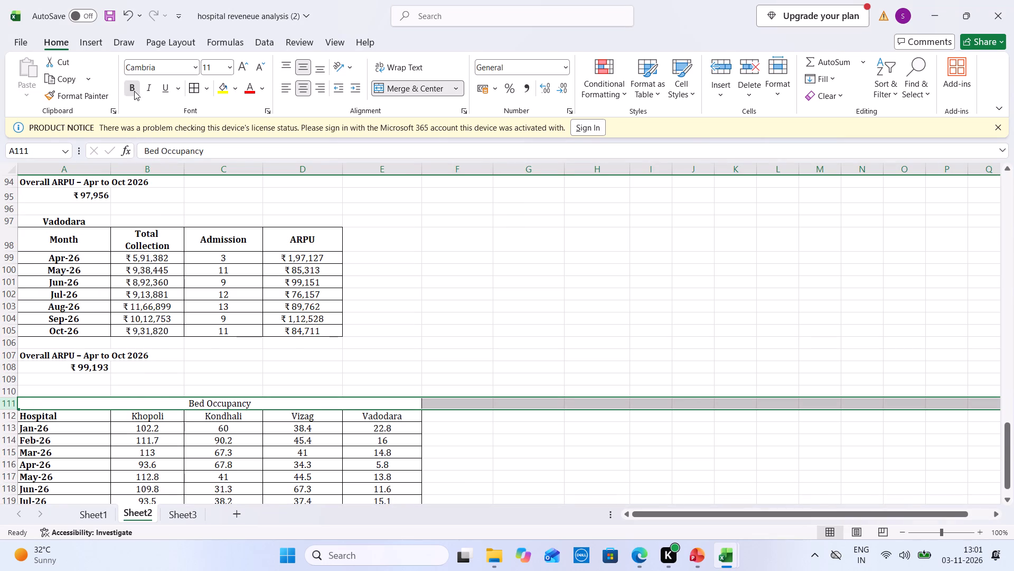
{"action": "left_click_drag", "start_coordinate": [65, 415], "coordinate": [413, 462]}
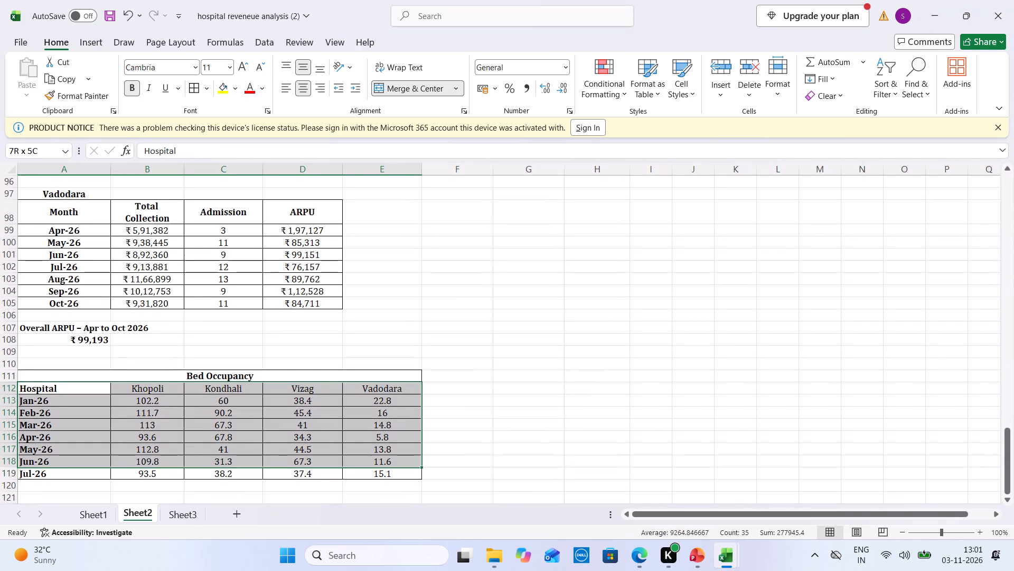
{"action": "left_click_drag", "start_coordinate": [413, 462], "coordinate": [407, 475]}
{"action": "left_click", "coordinate": [296, 91]}
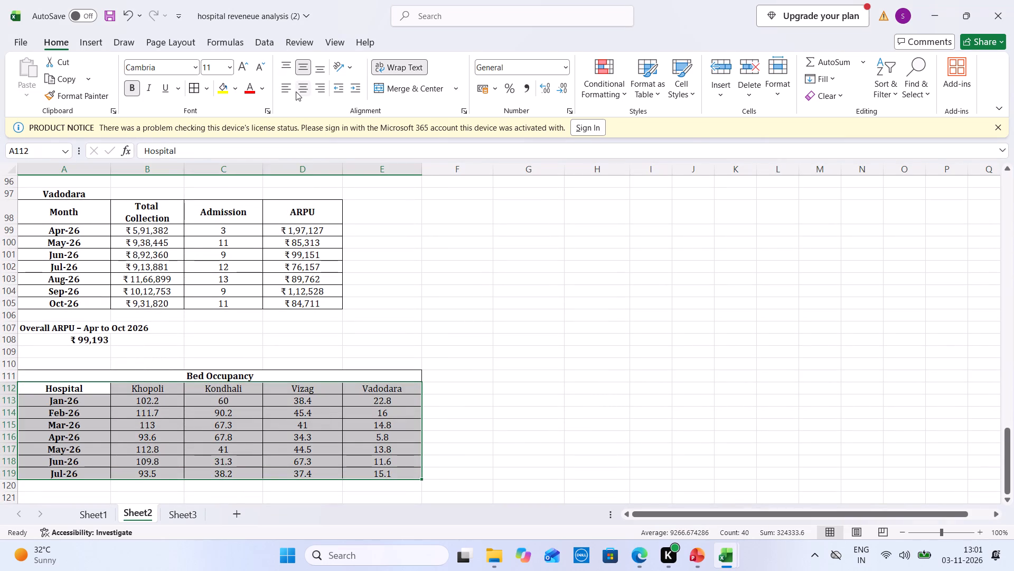
{"action": "left_click_drag", "start_coordinate": [148, 391], "coordinate": [408, 388]}
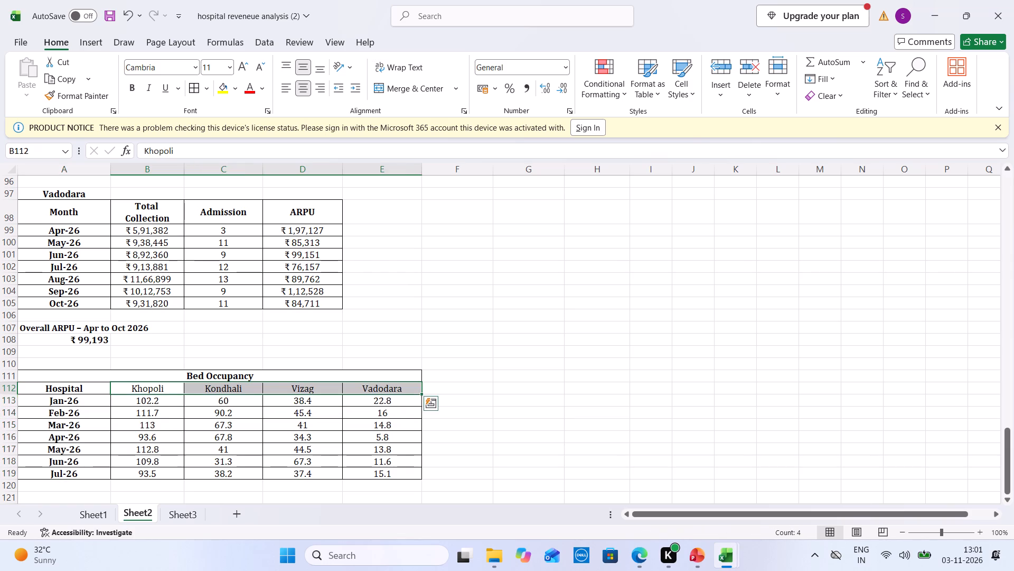
{"action": "left_click", "coordinate": [138, 84]}
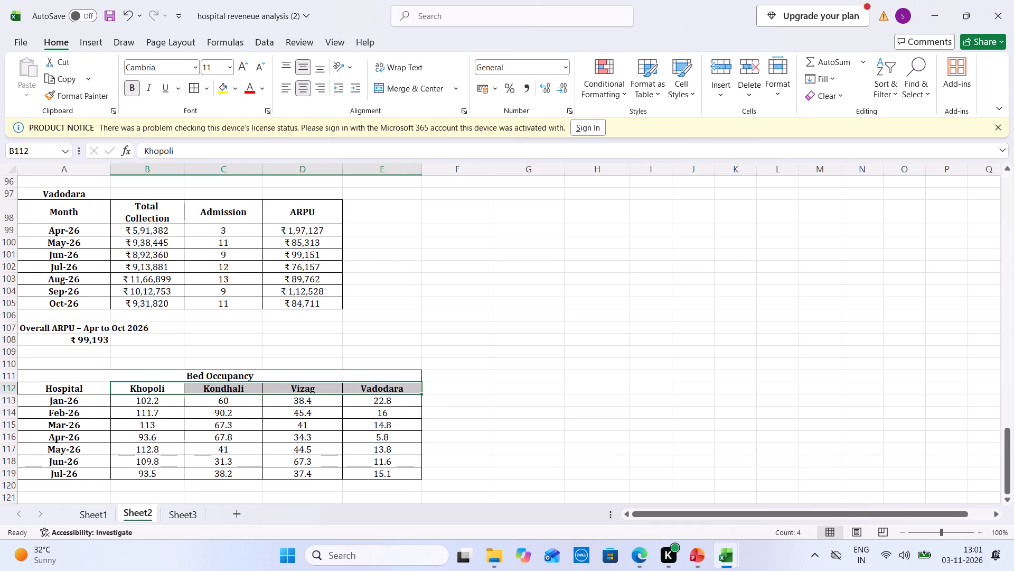
Move the Apr-26 to Jul-26 Bed Occupancy rows A116:E119 up to A113, replacing the Jan-26 to Mar-26 rows.
{"action": "left_click_drag", "start_coordinate": [81, 436], "coordinate": [305, 462]}
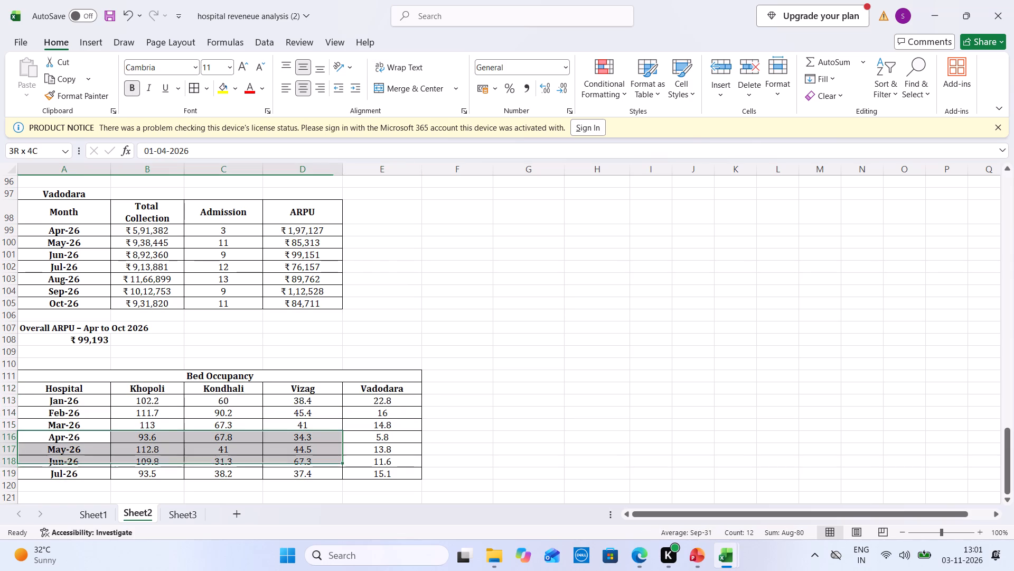
{"action": "left_click_drag", "start_coordinate": [305, 462], "coordinate": [374, 478]}
{"action": "key", "text": "ctrl+x"}
{"action": "key", "text": "Up"}
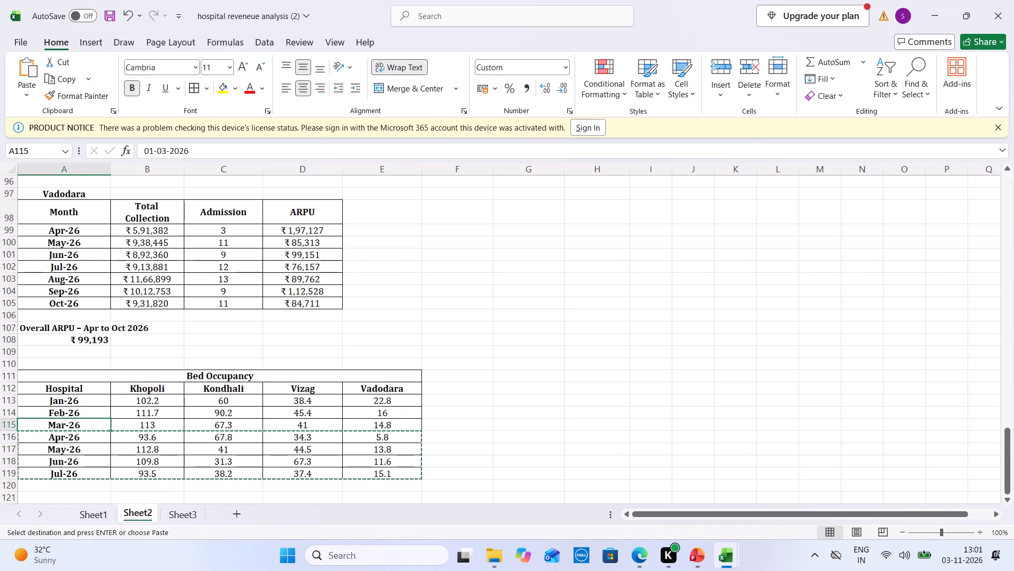
{"action": "key", "text": "Up"}
{"action": "key", "text": "Up"}
{"action": "key", "text": "ctrl+v"}
{"action": "key", "text": "Down"}
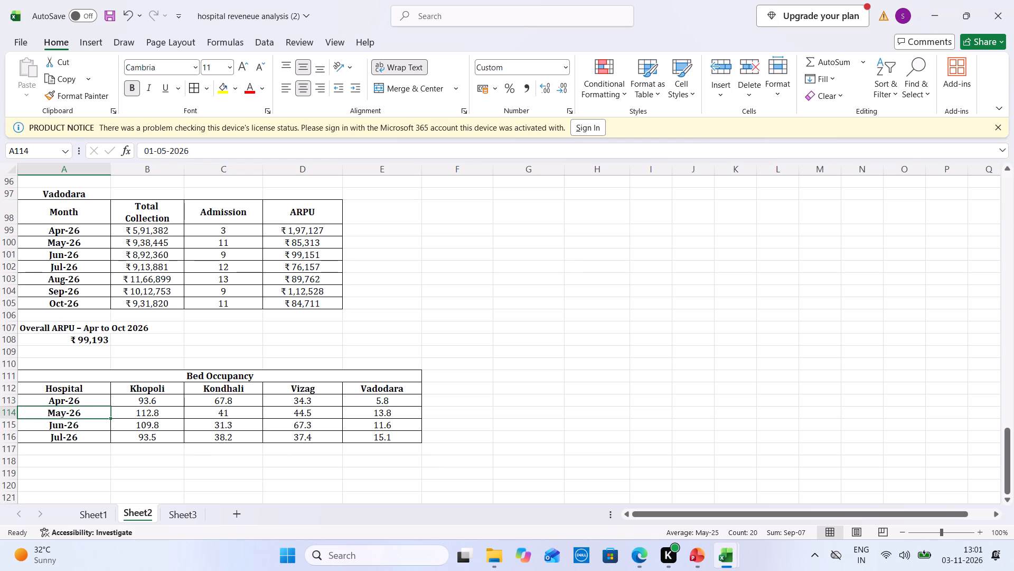
Extend the Bed Occupancy table with Aug-26, Sep-26 and Oct-26 months in A117:A119 and add borders to B117:E119.
{"action": "left_click_drag", "start_coordinate": [99, 428], "coordinate": [101, 437]}
{"action": "left_click_drag", "start_coordinate": [109, 441], "coordinate": [108, 478]}
{"action": "left_click_drag", "start_coordinate": [149, 451], "coordinate": [397, 468]}
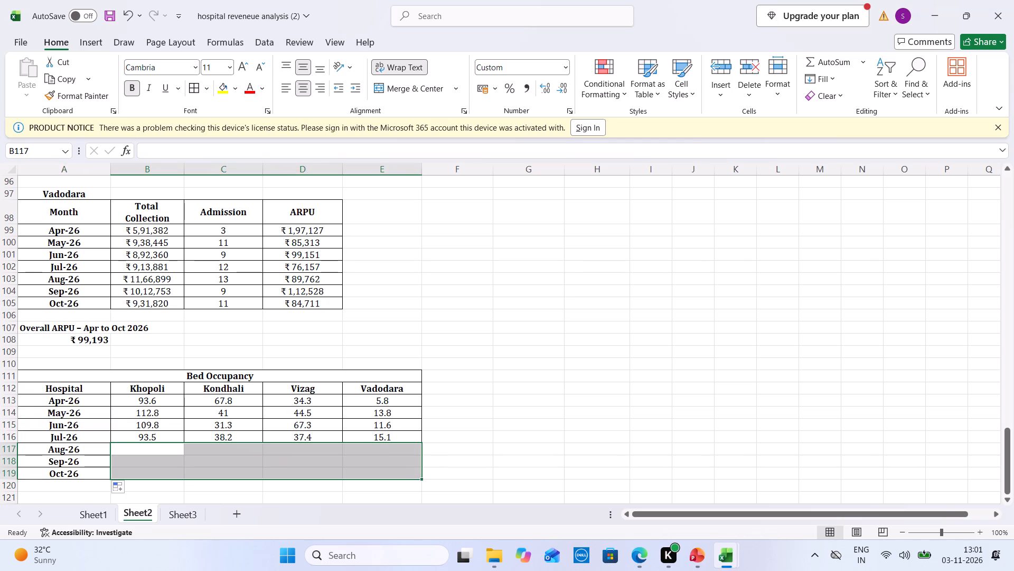
{"action": "left_click", "coordinate": [195, 91]}
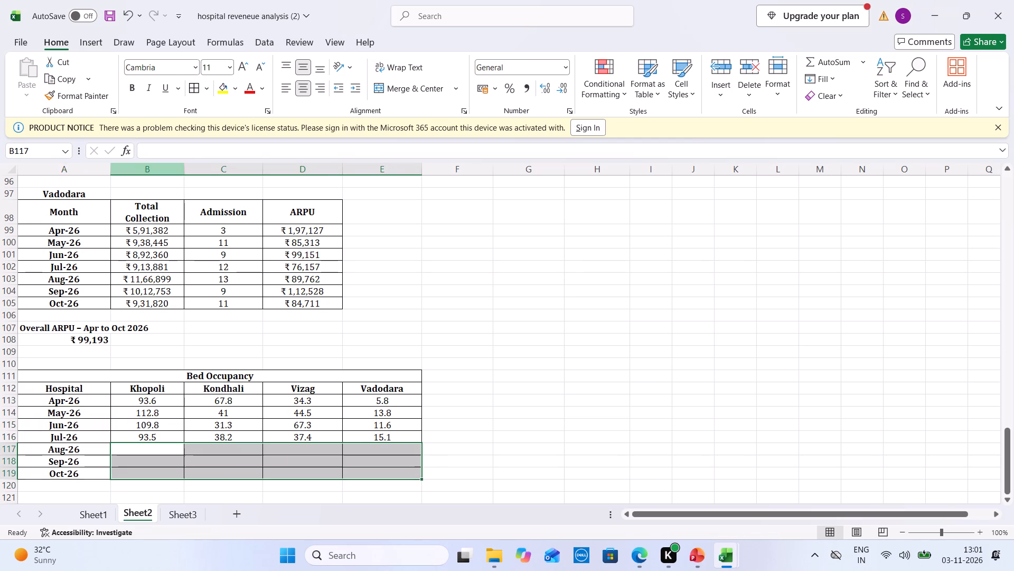
Open the Monthly MIS workbook from the Review folder without updating links and go to its Occupancy Ratio table.
{"action": "left_click", "coordinate": [502, 557]}
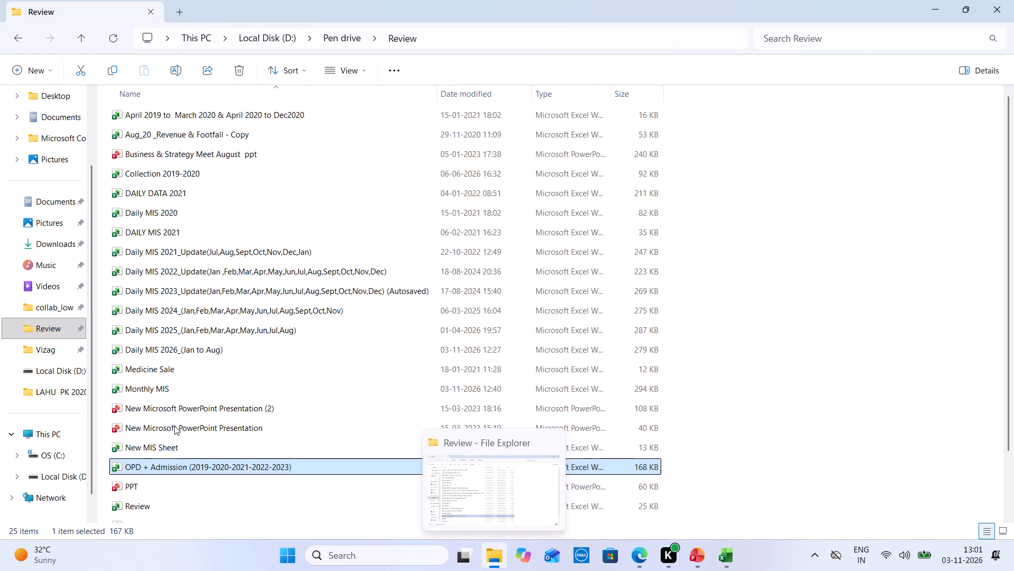
{"action": "double_click", "coordinate": [214, 380]}
{"action": "double_click", "coordinate": [181, 389]}
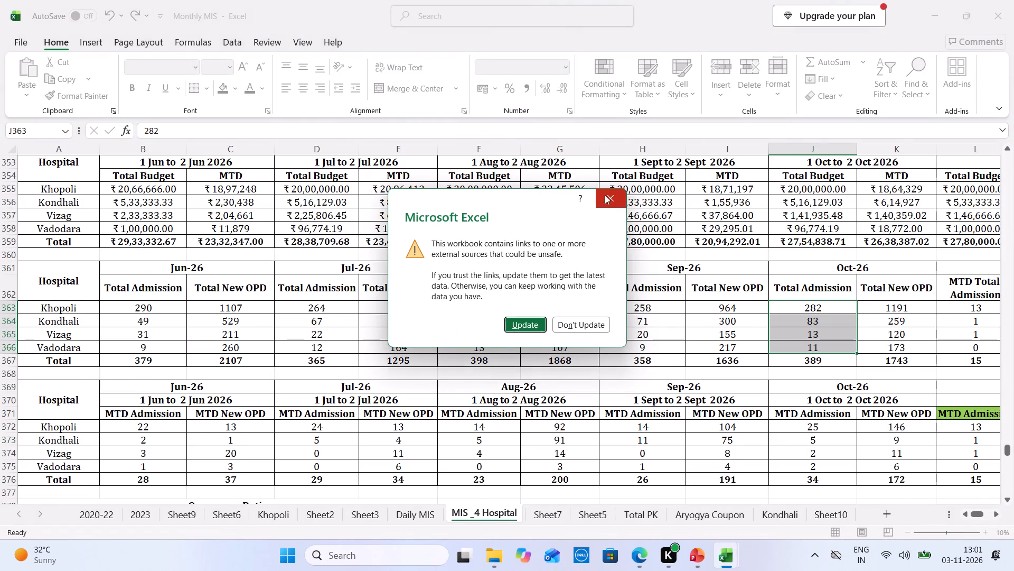
{"action": "left_click", "coordinate": [605, 195]}
{"action": "left_click", "coordinate": [1007, 487]}
{"action": "left_click", "coordinate": [1007, 487]}
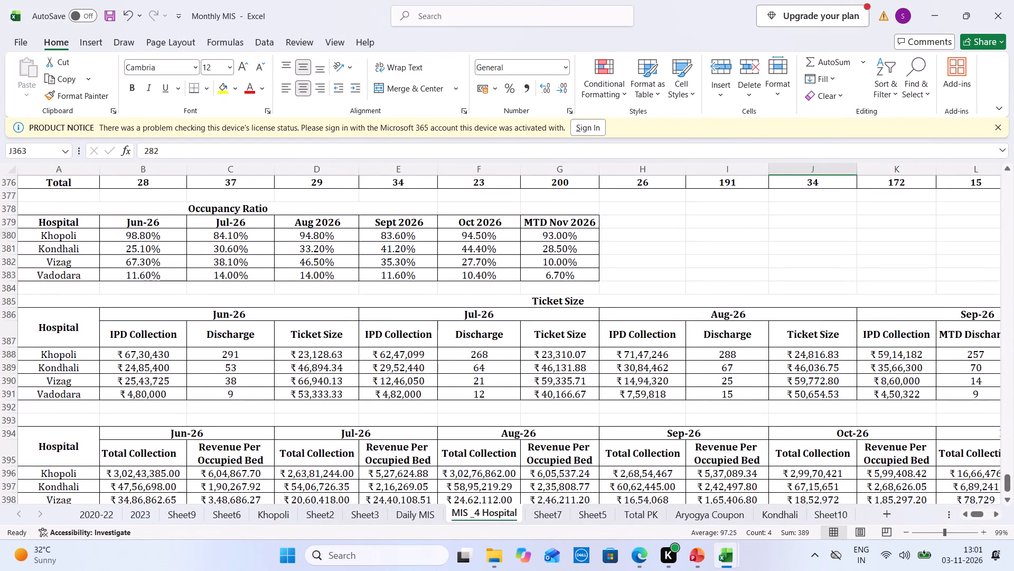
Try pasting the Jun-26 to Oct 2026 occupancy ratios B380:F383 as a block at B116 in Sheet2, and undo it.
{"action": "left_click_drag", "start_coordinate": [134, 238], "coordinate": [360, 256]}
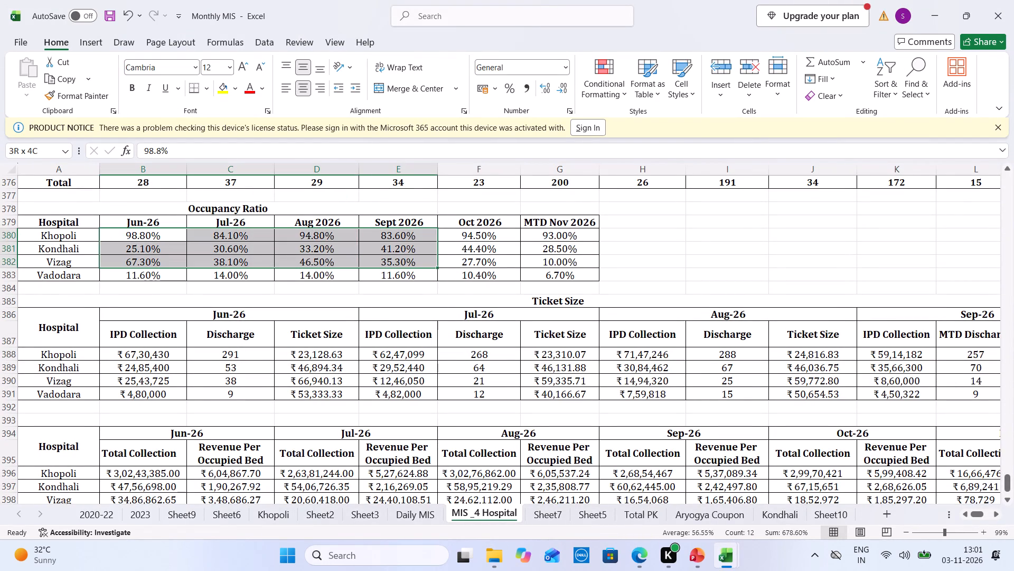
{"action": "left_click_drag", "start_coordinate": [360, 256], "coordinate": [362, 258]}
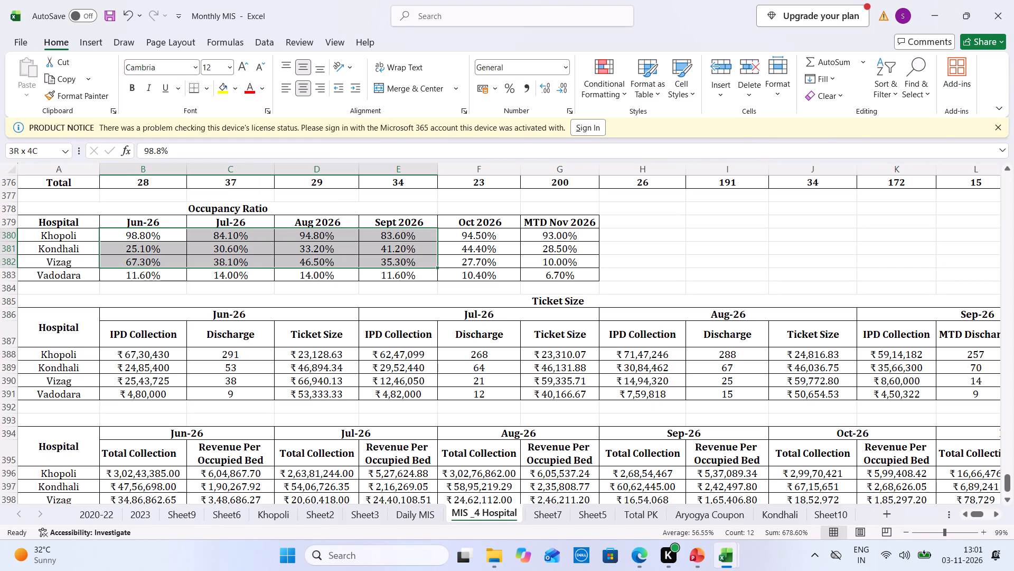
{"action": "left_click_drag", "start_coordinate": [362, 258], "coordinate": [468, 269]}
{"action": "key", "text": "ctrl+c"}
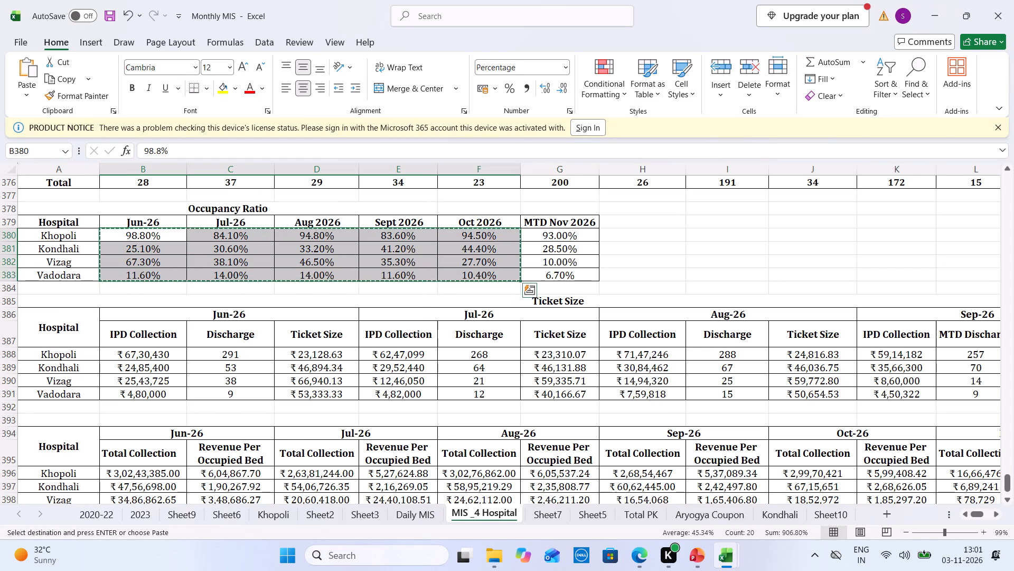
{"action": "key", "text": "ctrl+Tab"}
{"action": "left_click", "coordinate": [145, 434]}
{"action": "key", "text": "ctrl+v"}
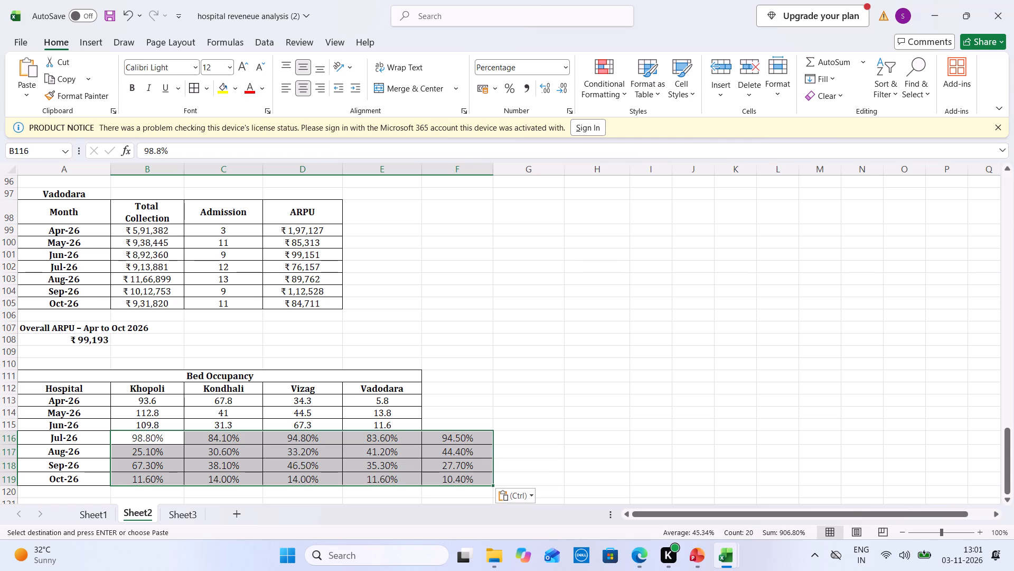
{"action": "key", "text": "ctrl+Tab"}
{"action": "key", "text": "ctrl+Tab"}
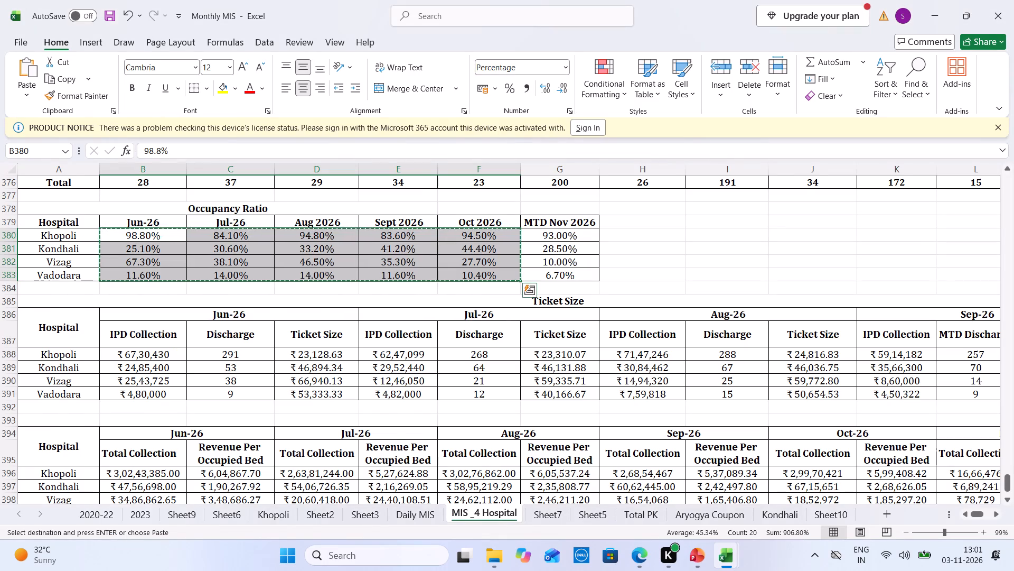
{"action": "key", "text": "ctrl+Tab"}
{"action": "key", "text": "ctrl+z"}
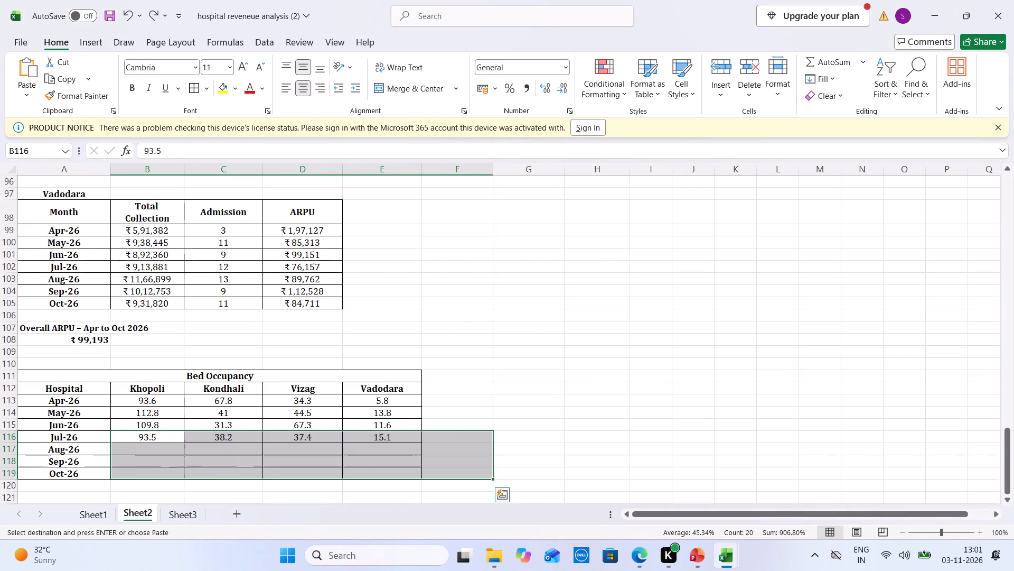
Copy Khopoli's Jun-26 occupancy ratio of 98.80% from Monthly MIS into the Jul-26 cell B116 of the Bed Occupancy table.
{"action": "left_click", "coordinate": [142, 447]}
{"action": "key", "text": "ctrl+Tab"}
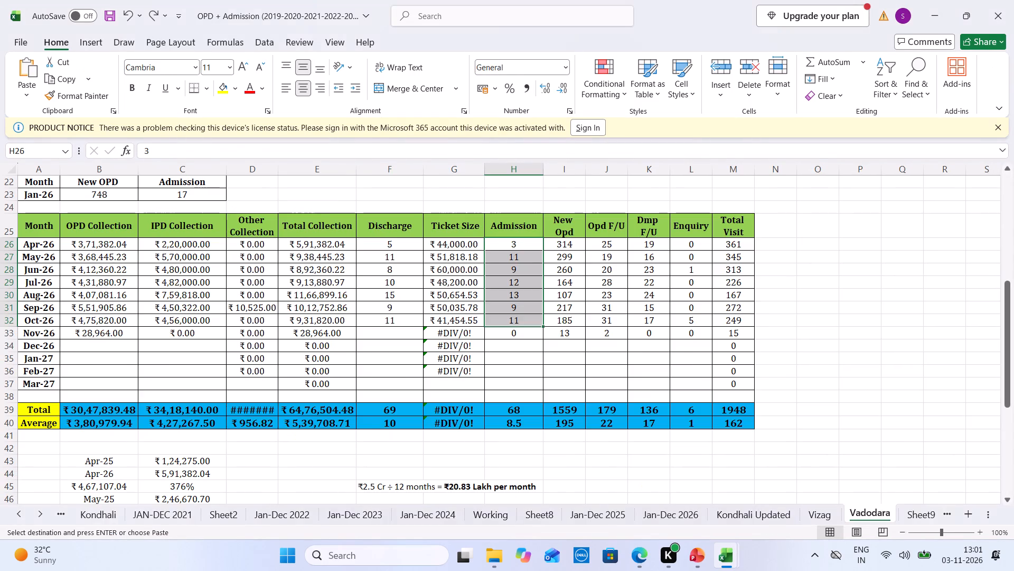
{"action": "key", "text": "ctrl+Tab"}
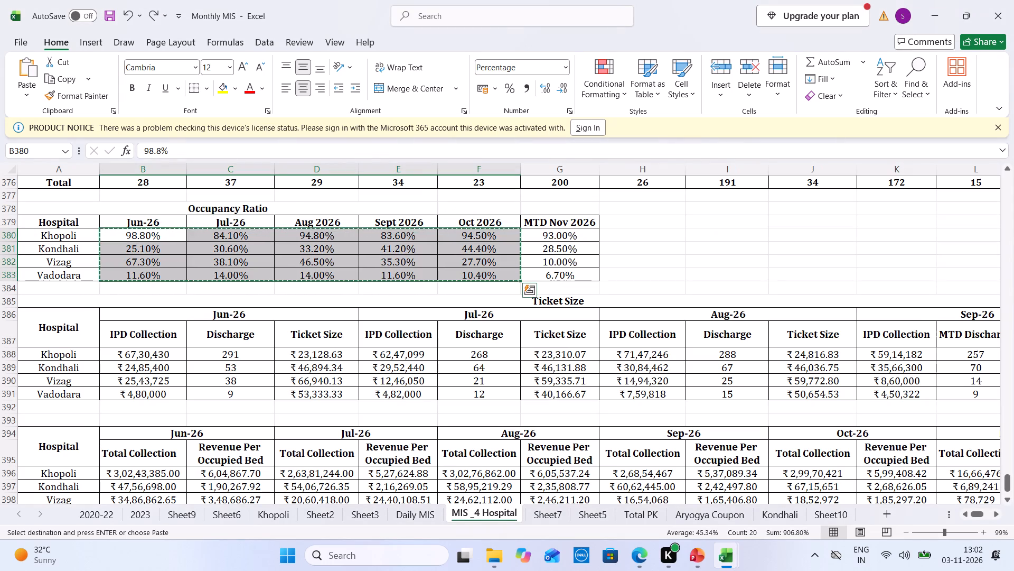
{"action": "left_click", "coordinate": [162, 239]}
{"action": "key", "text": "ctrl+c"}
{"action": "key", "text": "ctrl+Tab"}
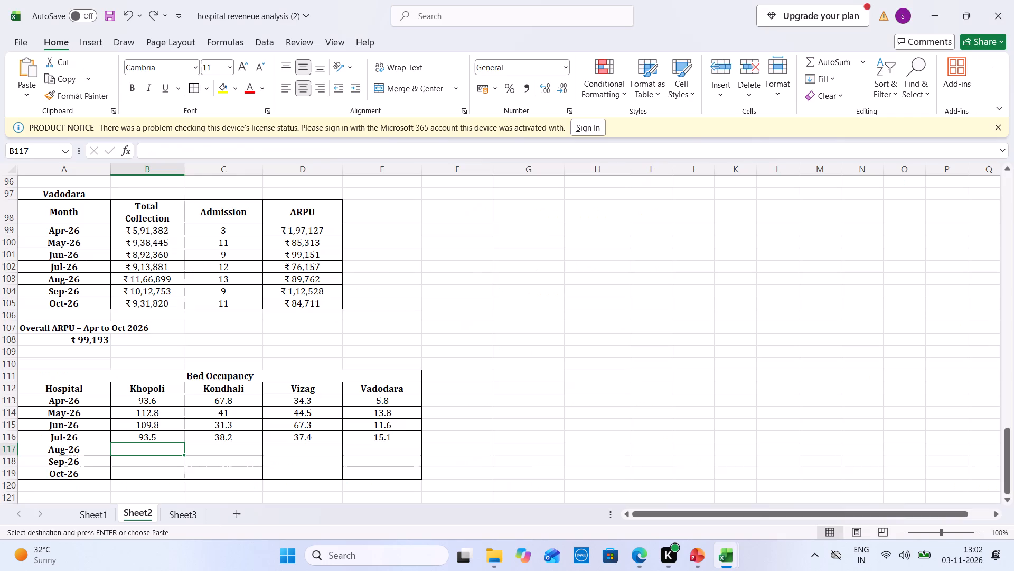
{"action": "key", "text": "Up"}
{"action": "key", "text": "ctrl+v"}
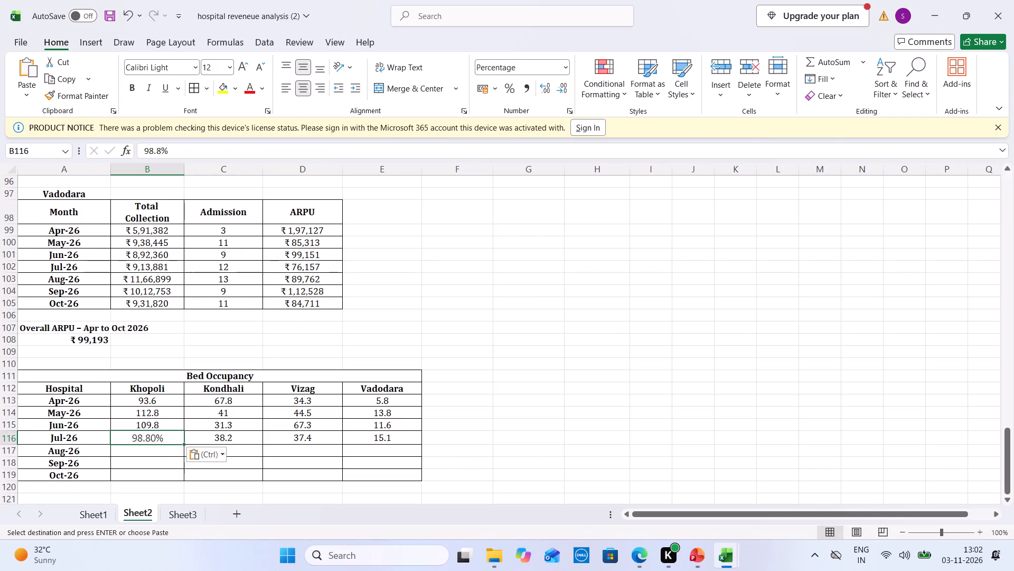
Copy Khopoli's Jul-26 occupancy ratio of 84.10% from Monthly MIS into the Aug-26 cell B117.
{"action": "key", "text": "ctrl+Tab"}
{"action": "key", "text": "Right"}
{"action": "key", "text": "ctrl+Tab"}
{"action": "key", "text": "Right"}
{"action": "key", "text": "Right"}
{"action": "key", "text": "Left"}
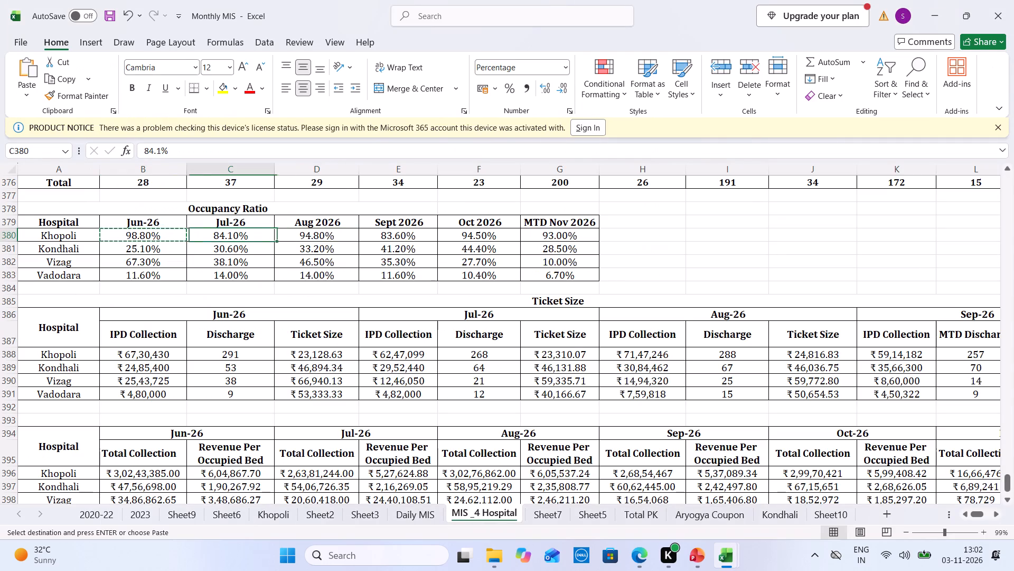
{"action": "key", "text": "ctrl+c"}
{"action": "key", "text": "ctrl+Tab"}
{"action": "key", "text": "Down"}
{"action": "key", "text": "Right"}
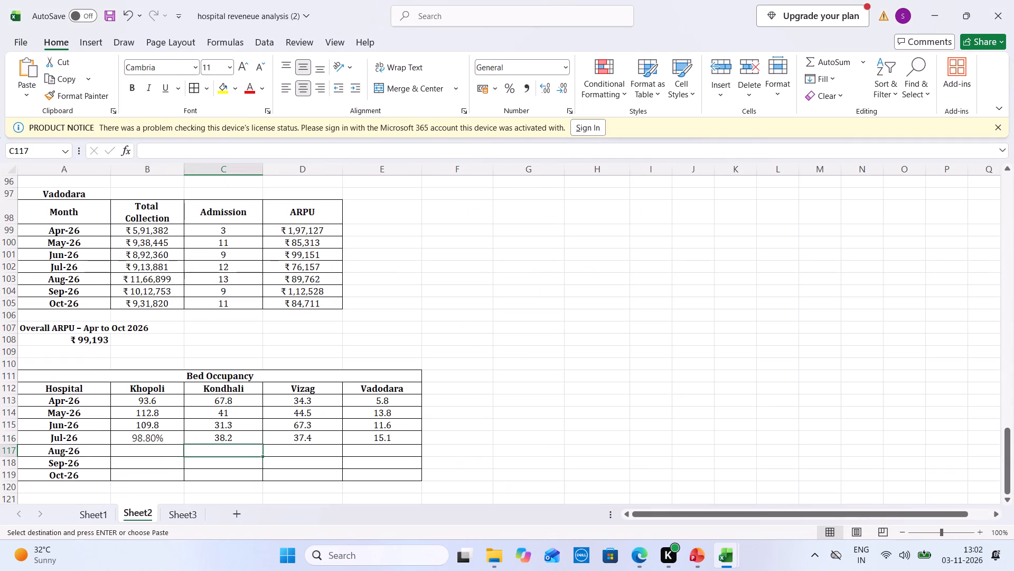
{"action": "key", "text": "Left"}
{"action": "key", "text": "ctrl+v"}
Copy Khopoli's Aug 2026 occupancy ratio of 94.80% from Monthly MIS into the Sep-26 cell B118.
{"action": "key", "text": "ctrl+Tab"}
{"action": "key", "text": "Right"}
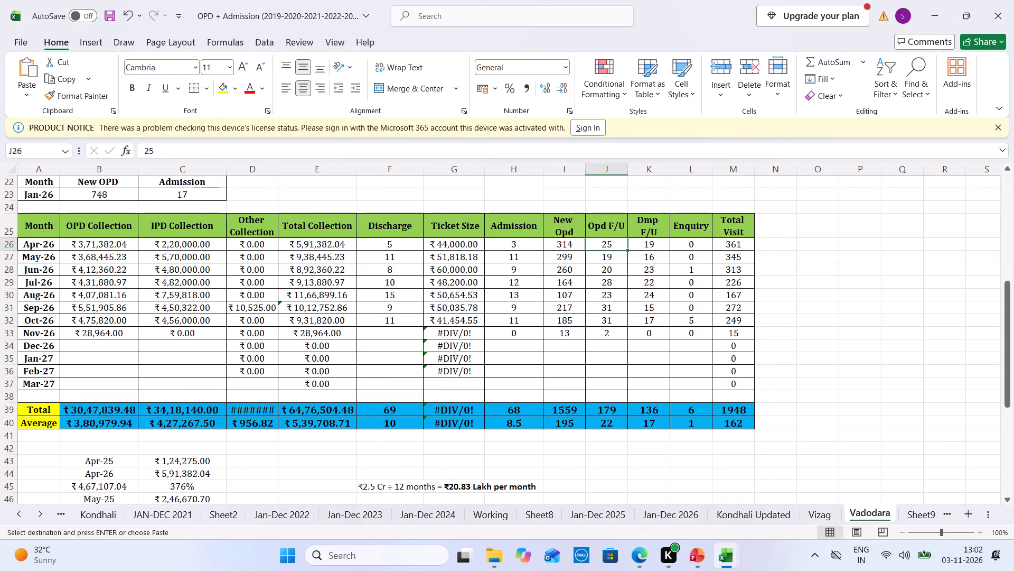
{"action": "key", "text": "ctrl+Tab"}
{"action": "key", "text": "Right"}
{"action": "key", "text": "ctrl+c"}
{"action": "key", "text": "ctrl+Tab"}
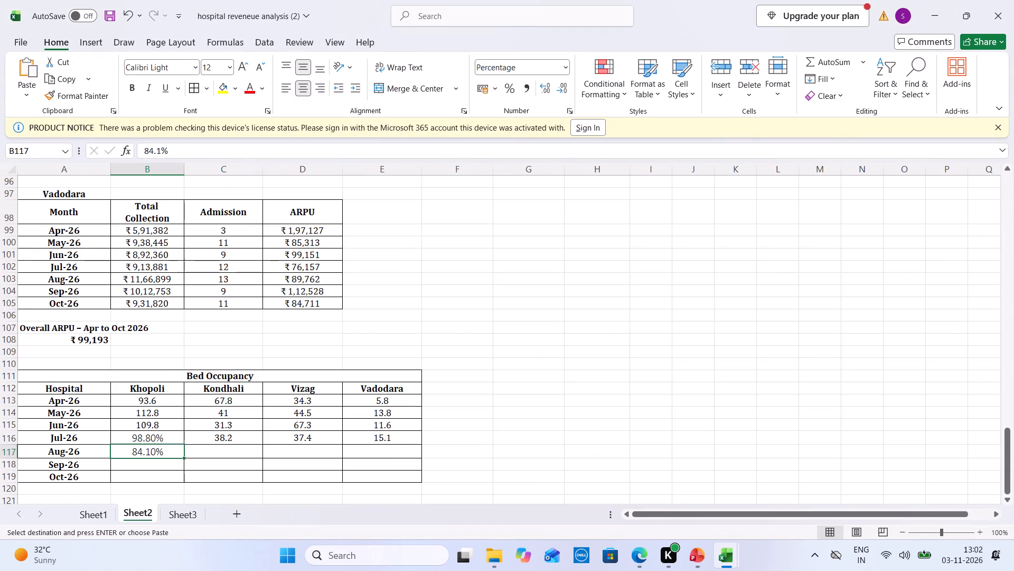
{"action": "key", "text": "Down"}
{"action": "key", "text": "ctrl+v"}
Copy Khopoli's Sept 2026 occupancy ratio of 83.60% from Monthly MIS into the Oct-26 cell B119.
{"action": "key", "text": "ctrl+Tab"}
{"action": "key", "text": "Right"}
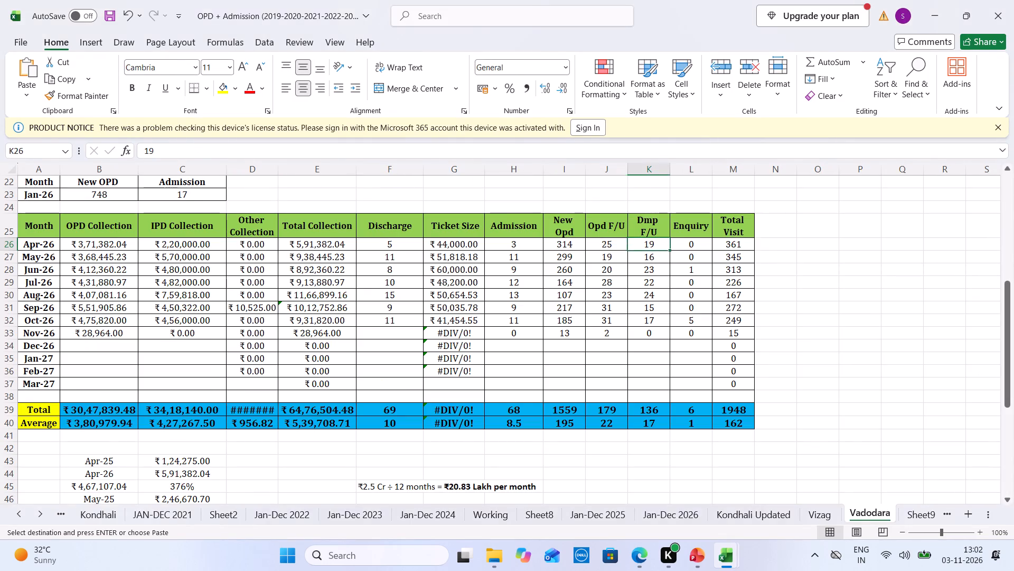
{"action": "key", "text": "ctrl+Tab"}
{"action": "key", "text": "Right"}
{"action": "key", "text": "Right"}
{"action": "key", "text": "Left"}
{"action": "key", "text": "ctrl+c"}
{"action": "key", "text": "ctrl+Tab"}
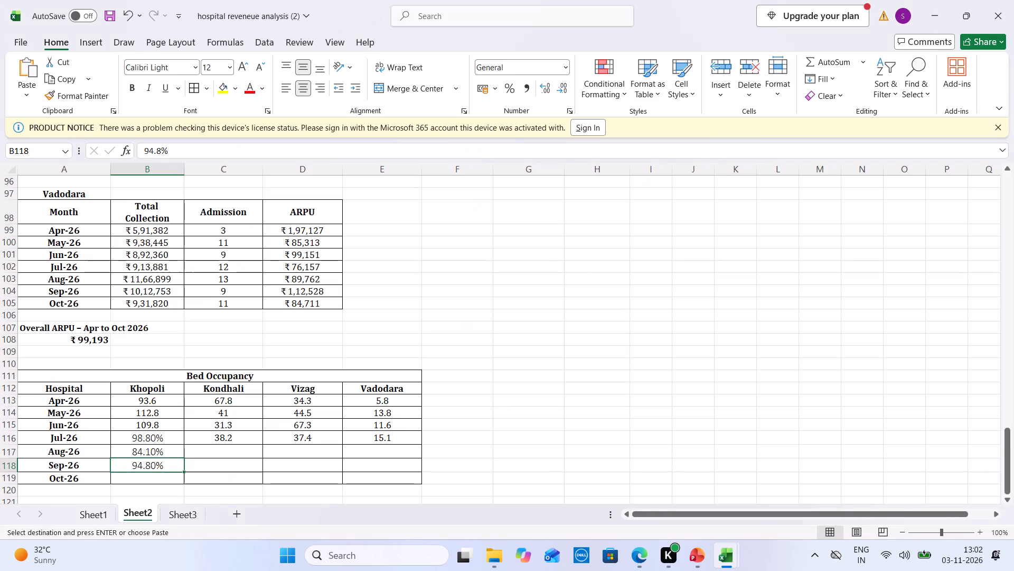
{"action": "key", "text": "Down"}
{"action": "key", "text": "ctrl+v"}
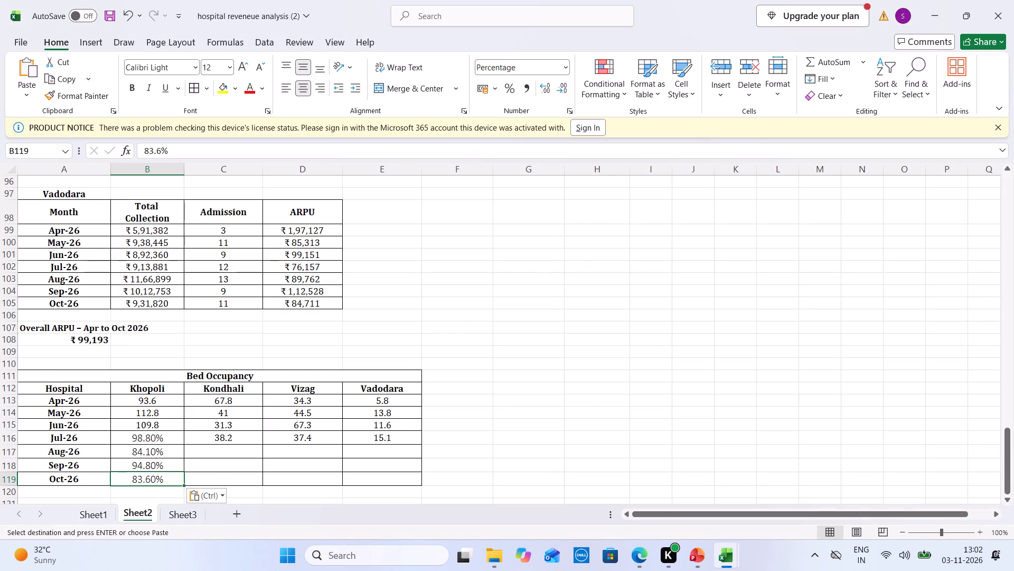
Replace Khopoli's Oct-26 occupancy in B119 with the Oct 2026 ratio of 94.50% copied from Monthly MIS.
{"action": "key", "text": "ctrl+Tab"}
{"action": "key", "text": "ctrl+Tab"}
{"action": "key", "text": "Right"}
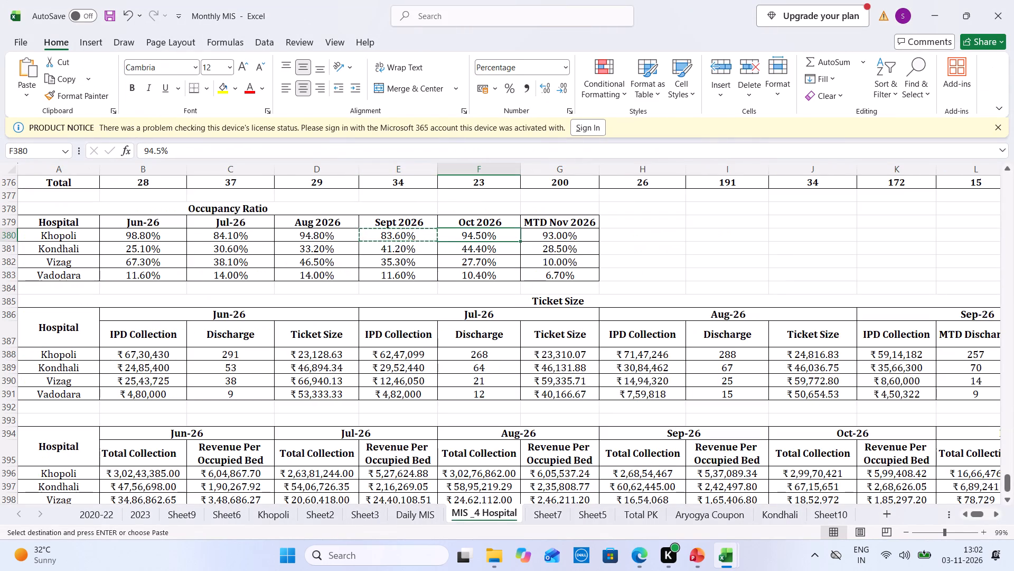
{"action": "key", "text": "ctrl+c"}
{"action": "key", "text": "ctrl+Tab"}
{"action": "key", "text": "Left"}
{"action": "key", "text": "Right"}
{"action": "key", "text": "ctrl+v"}
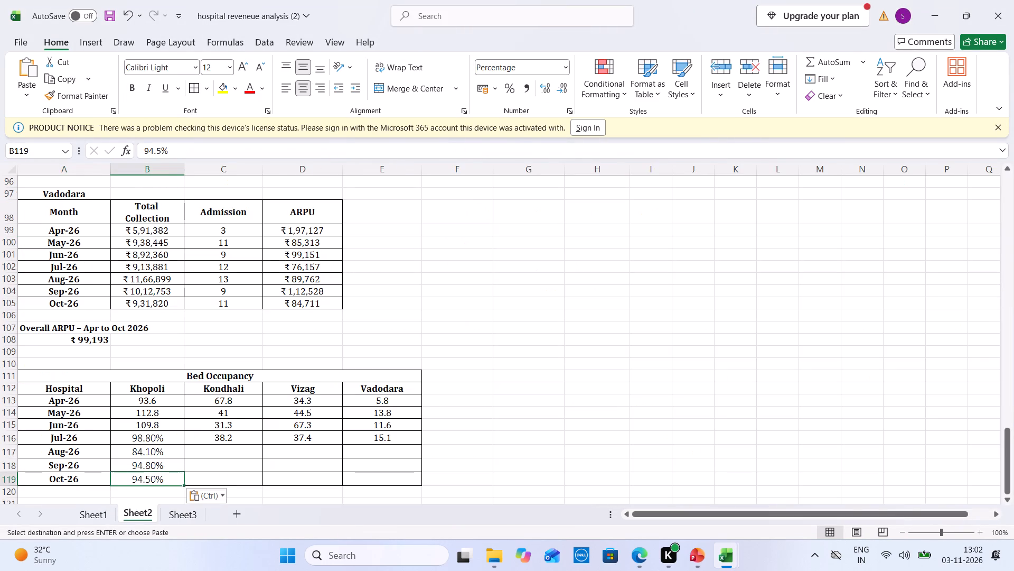
Replace Khopoli's Sep-26 occupancy in B118 with the Sept 2026 ratio of 83.60% copied from Monthly MIS.
{"action": "key", "text": "Up"}
{"action": "key", "text": "ctrl+Tab"}
{"action": "key", "text": "ctrl+Tab"}
{"action": "key", "text": "Left"}
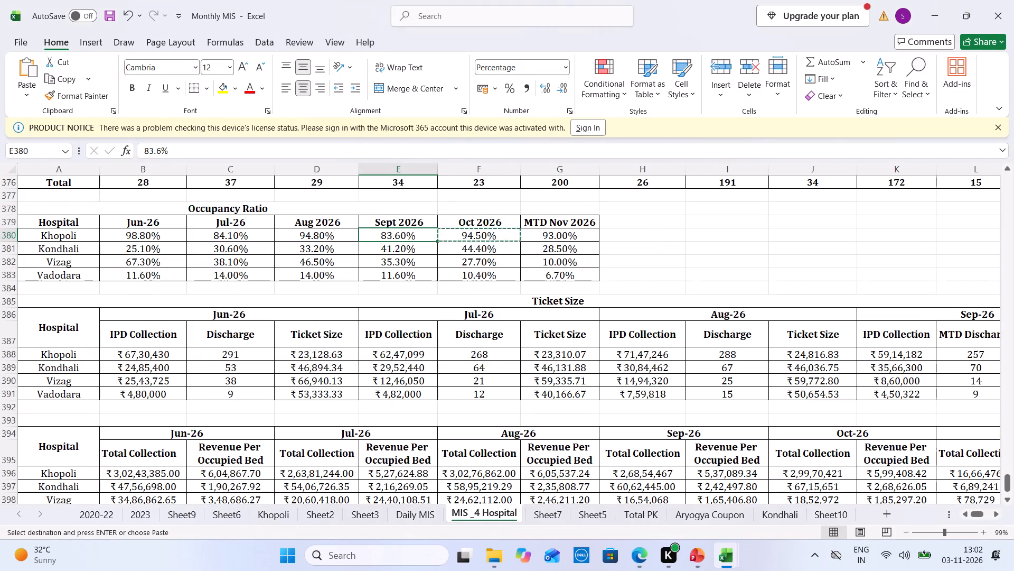
{"action": "key", "text": "ctrl+c"}
{"action": "key", "text": "ctrl+Tab"}
{"action": "key", "text": "Up"}
{"action": "key", "text": "ctrl+Down"}
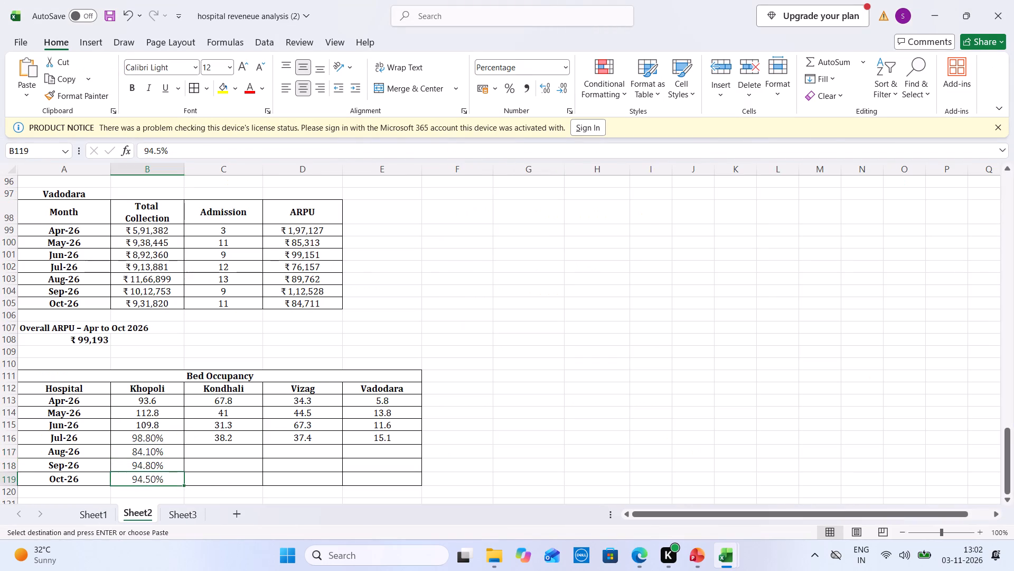
{"action": "key", "text": "Up"}
{"action": "key", "text": "ctrl+v"}
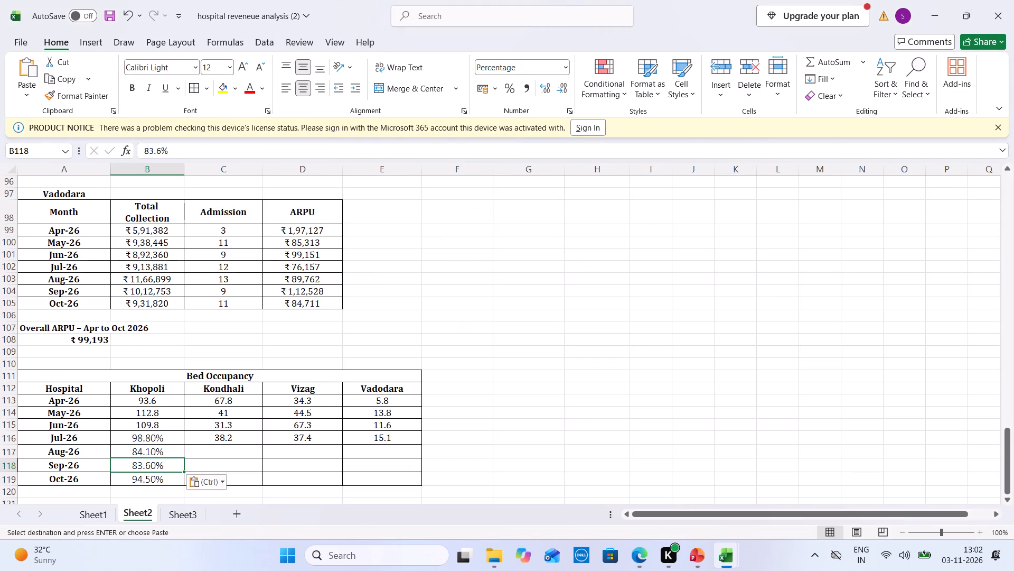
Replace Khopoli's Aug-26 occupancy in B117 with the Aug 2026 ratio of 94.80% copied from Monthly MIS.
{"action": "key", "text": "ctrl+Tab"}
{"action": "key", "text": "ctrl+Tab"}
{"action": "key", "text": "Left"}
{"action": "key", "text": "ctrl+c"}
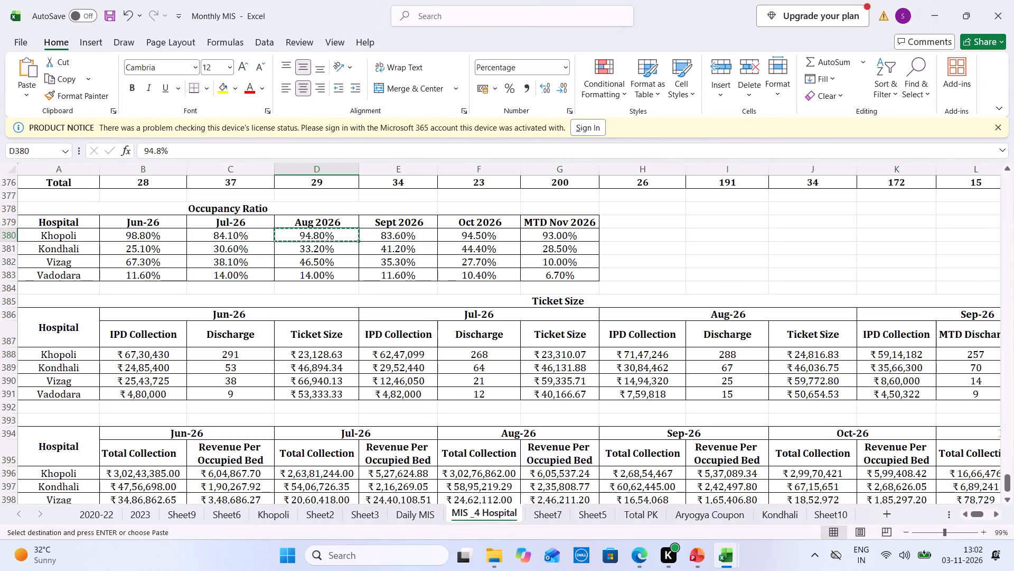
{"action": "key", "text": "ctrl+Tab"}
{"action": "key", "text": "Up"}
{"action": "key", "text": "ctrl+v"}
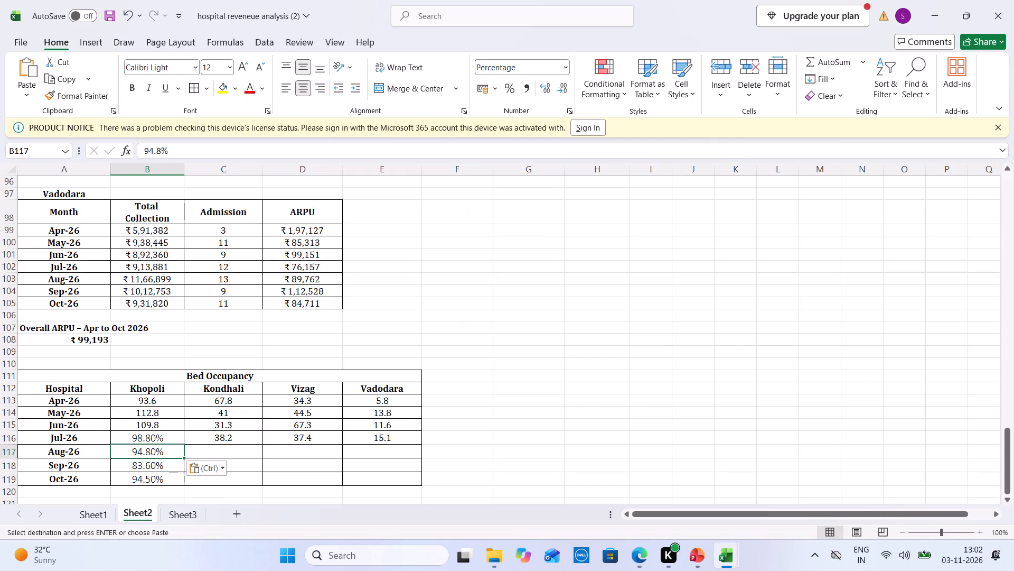
Replace Khopoli's Jul-26 occupancy in B116 with the Jul-26 ratio of 84.10% copied from Monthly MIS.
{"action": "key", "text": "ctrl+Tab"}
{"action": "key", "text": "ctrl+Tab"}
{"action": "key", "text": "Left"}
{"action": "key", "text": "ctrl+c"}
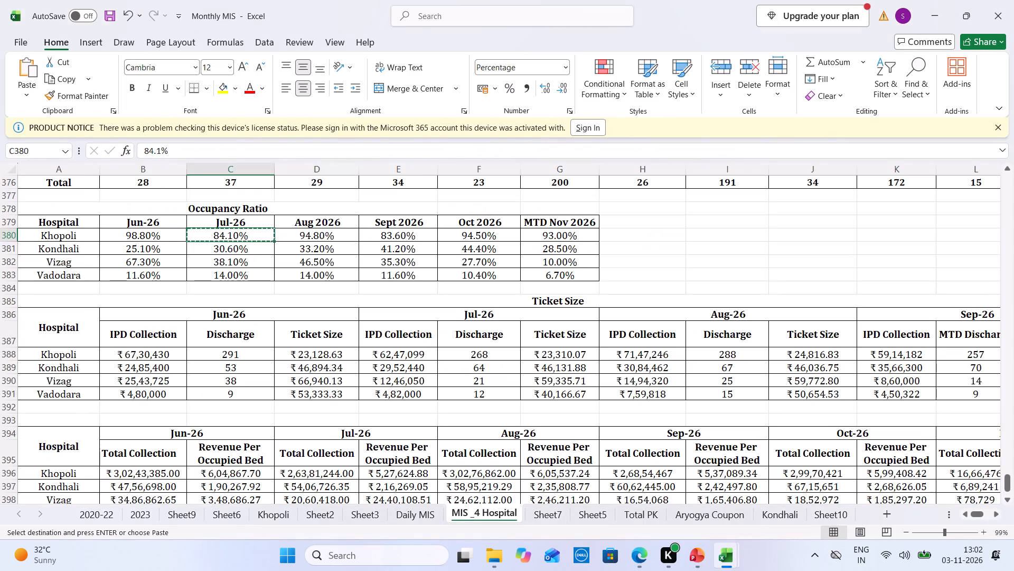
{"action": "key", "text": "ctrl+Tab"}
{"action": "key", "text": "ctrl+v"}
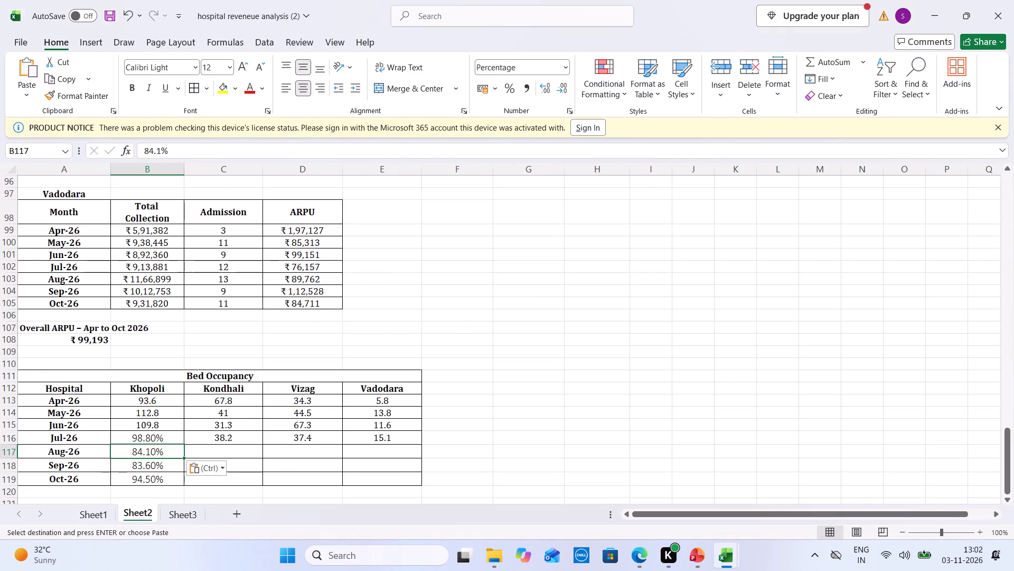
{"action": "key", "text": "ctrl+z"}
{"action": "key", "text": "Up"}
{"action": "key", "text": "ctrl+v"}
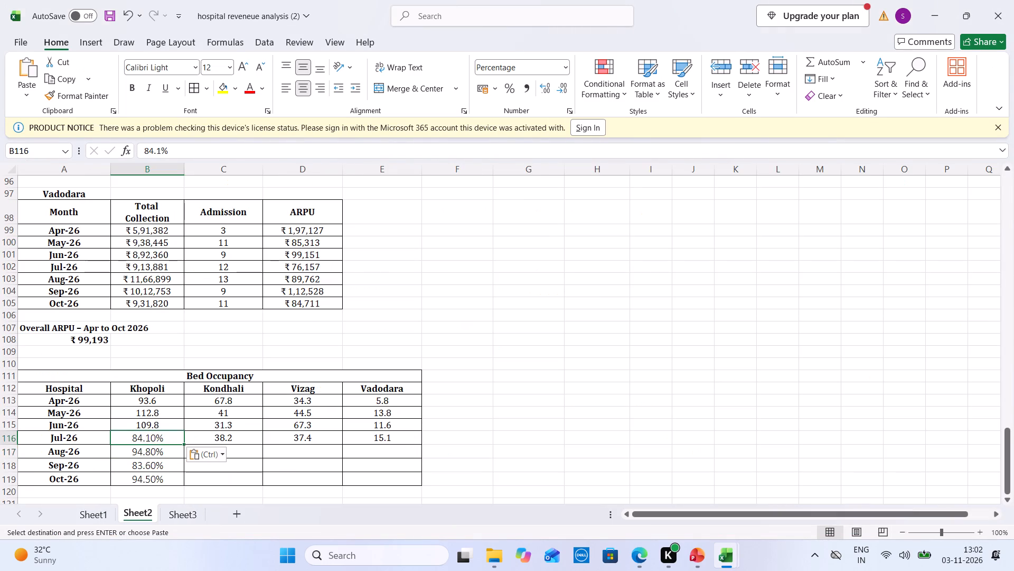
Replace Khopoli's Jun-26 occupancy in B115 with the Jun-26 ratio of 98.80% copied from Monthly MIS.
{"action": "key", "text": "ctrl+Tab"}
{"action": "key", "text": "ctrl+Tab"}
{"action": "key", "text": "Left"}
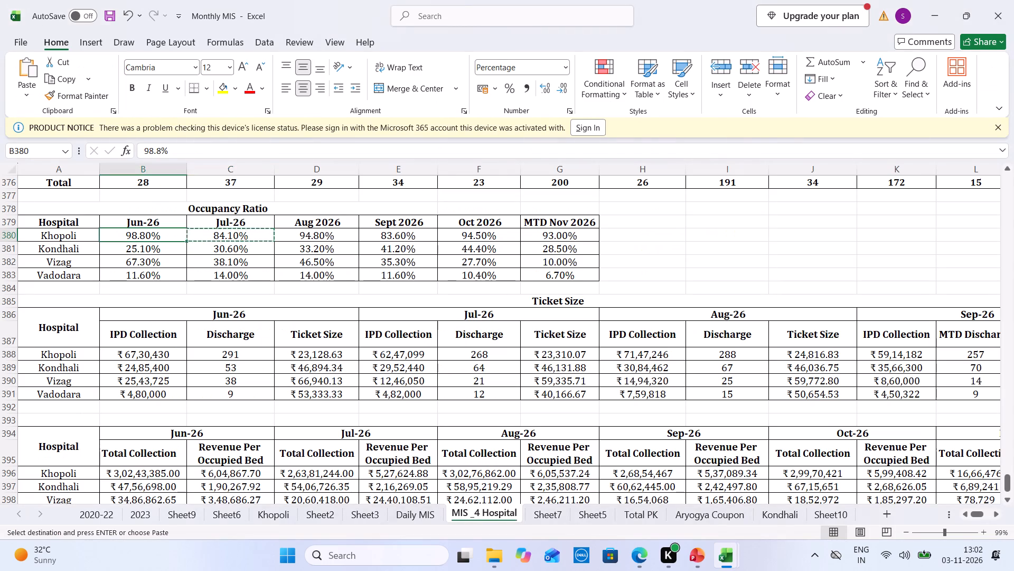
{"action": "key", "text": "ctrl+c"}
{"action": "key", "text": "ctrl+Tab"}
{"action": "key", "text": "Up"}
{"action": "key", "text": "ctrl+v"}
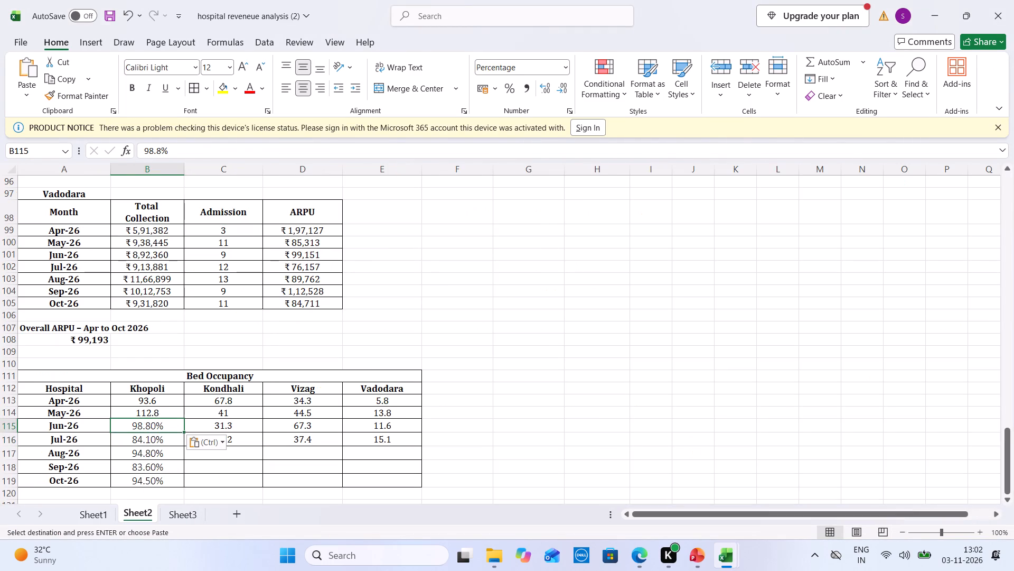
Set the font of the Bed Occupancy data rows, A113:E119, to Cambria.
{"action": "left_click", "coordinate": [302, 471]}
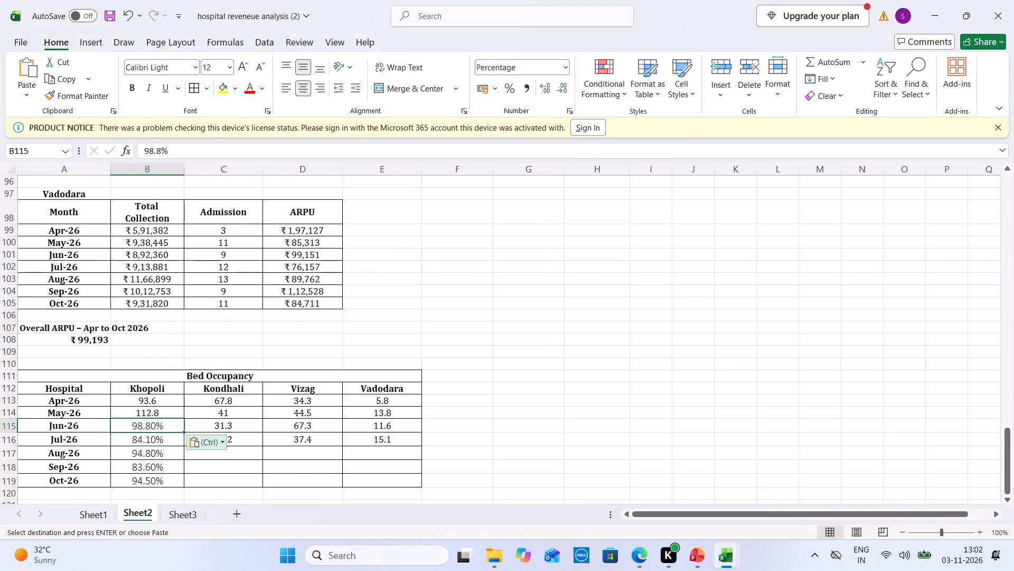
{"action": "scroll", "coordinate": [66, 399], "scroll_direction": "right", "scroll_amount": 1}
{"action": "left_click_drag", "start_coordinate": [66, 399], "coordinate": [313, 472]}
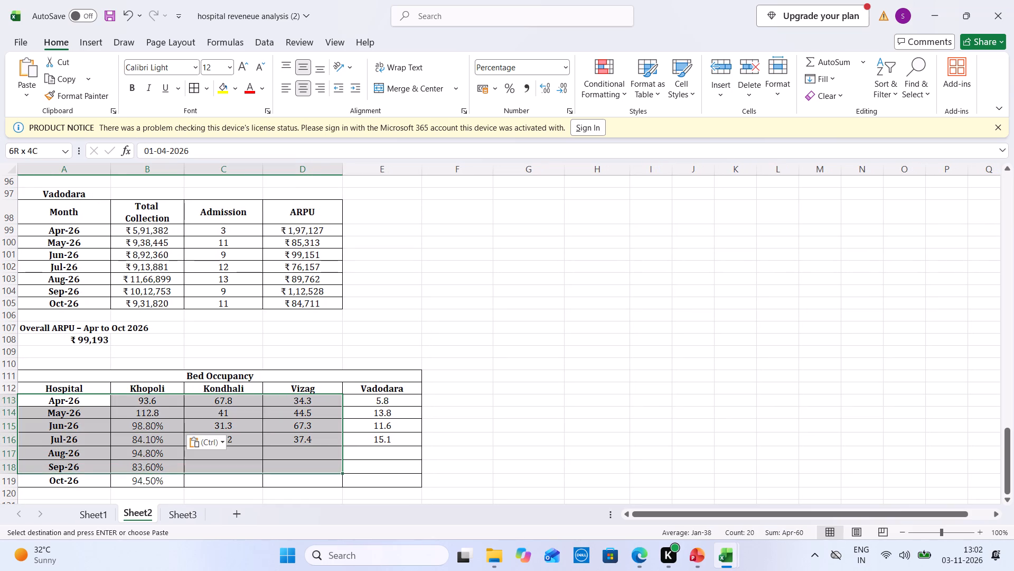
{"action": "left_click_drag", "start_coordinate": [313, 472], "coordinate": [357, 478]}
{"action": "left_click", "coordinate": [172, 64]}
{"action": "type", "text": "cam"}
{"action": "key", "text": "Return"}
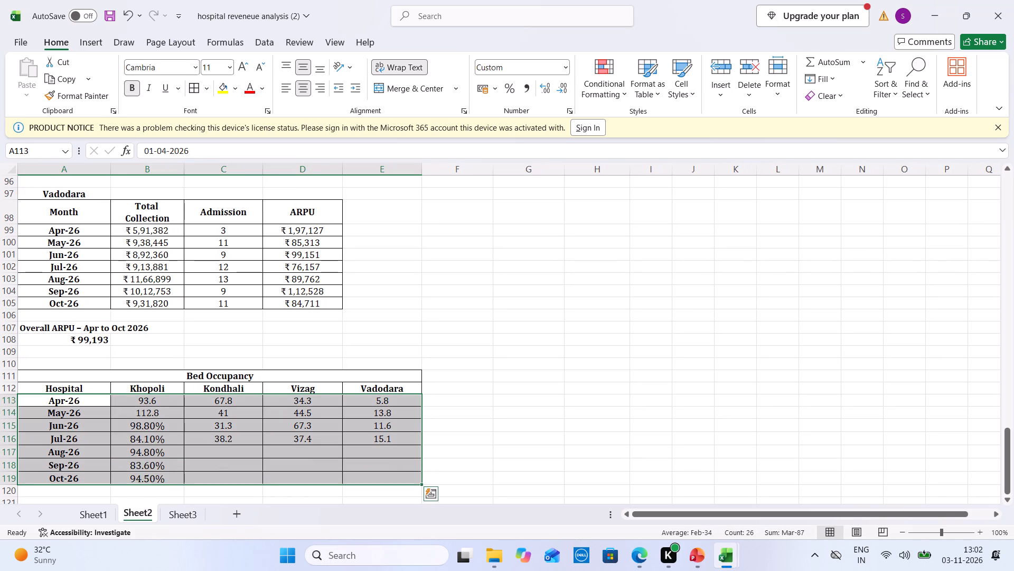
Replace Kondhali's Jun-26 occupancy in C115 with the Jun-26 ratio of 25.10% copied from Monthly MIS.
{"action": "left_click", "coordinate": [242, 455]}
{"action": "key", "text": "ctrl+Tab"}
{"action": "key", "text": "ctrl+Tab"}
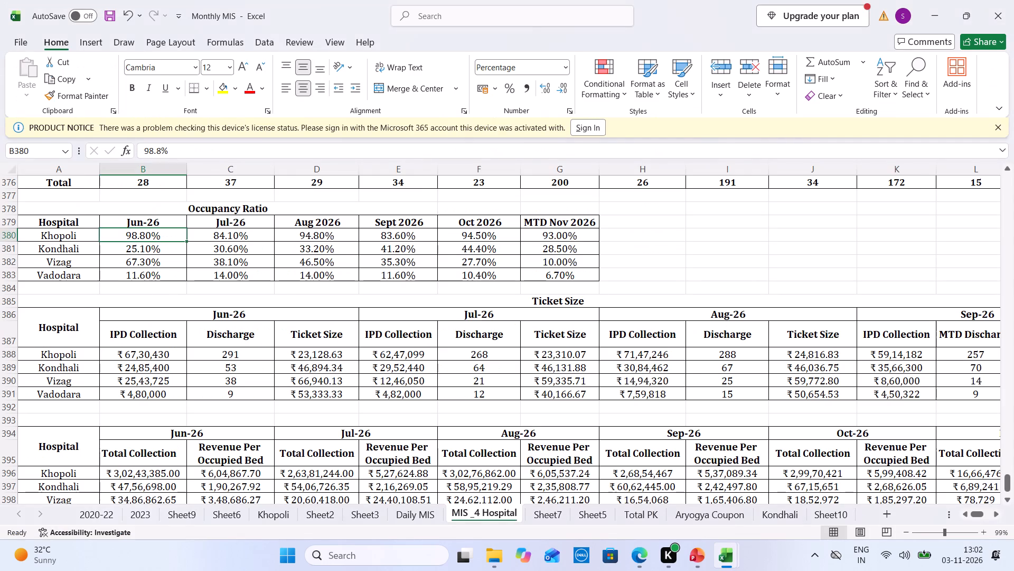
{"action": "left_click", "coordinate": [178, 252]}
{"action": "key", "text": "ctrl+c"}
{"action": "key", "text": "ctrl+Tab"}
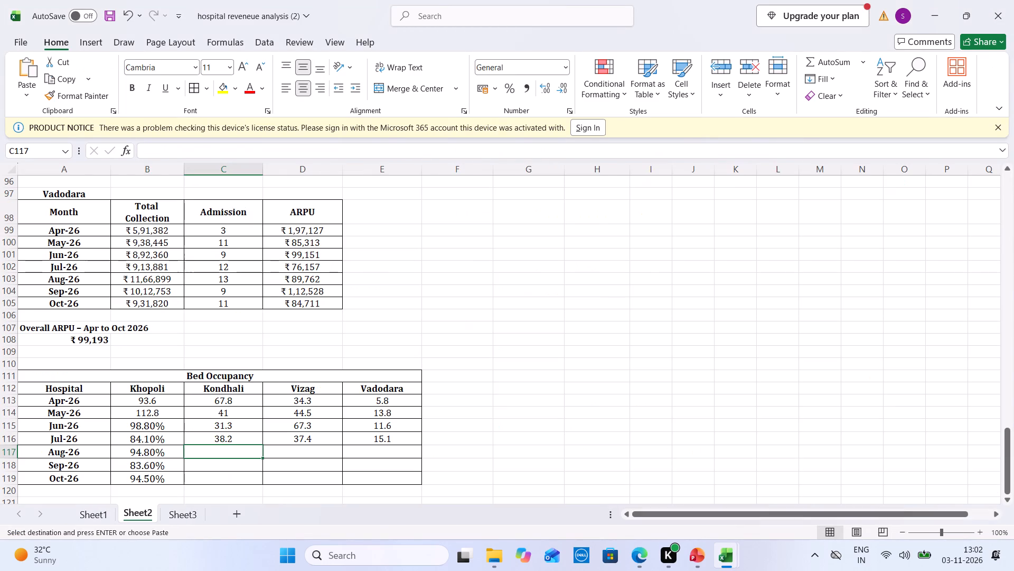
{"action": "key", "text": "Up"}
{"action": "key", "text": "Up"}
{"action": "key", "text": "ctrl+v"}
Replace Kondhali's Jul-26 occupancy in C116 with the Jul-26 ratio of 30.60% copied from Monthly MIS.
{"action": "key", "text": "ctrl+Tab"}
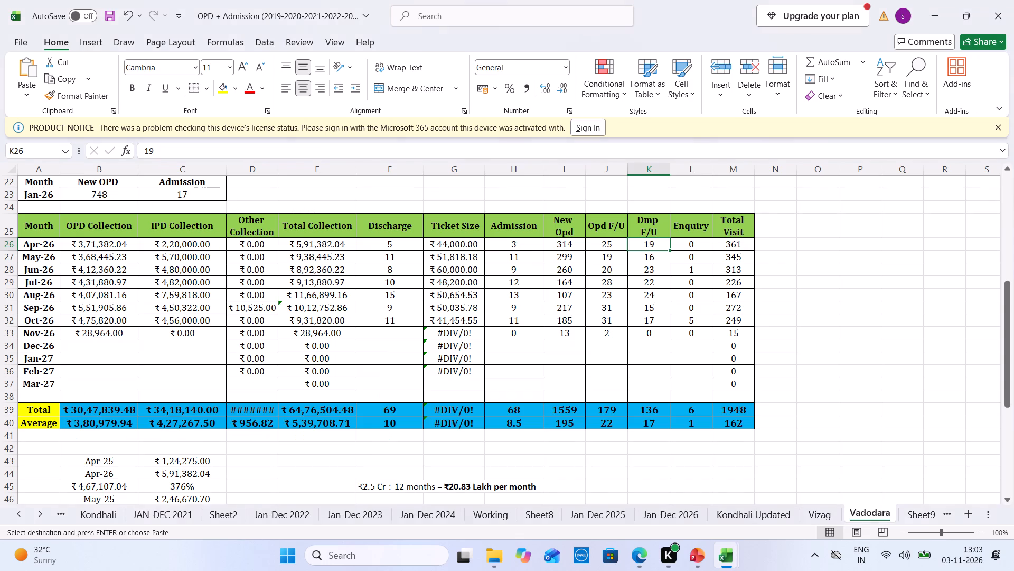
{"action": "key", "text": "Right"}
{"action": "key", "text": "ctrl+Tab"}
{"action": "key", "text": "Right"}
{"action": "key", "text": "ctrl+c"}
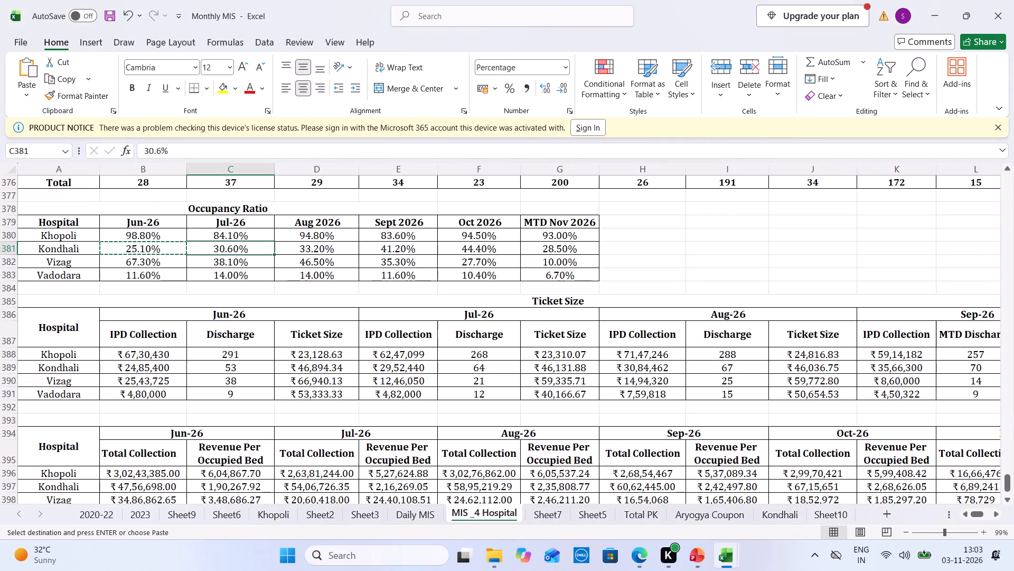
{"action": "key", "text": "ctrl+Tab"}
{"action": "key", "text": "Down"}
{"action": "key", "text": "ctrl+v"}
Close the OPD + Admission workbook and save its changes.
{"action": "key", "text": "ctrl+Tab"}
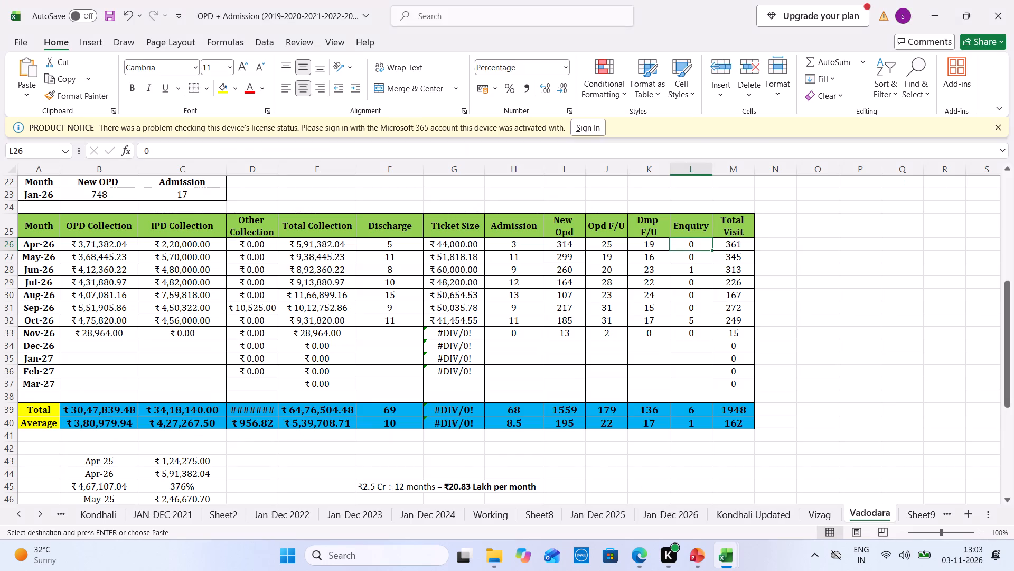
{"action": "key", "text": "Right"}
{"action": "left_click", "coordinate": [1013, 0]}
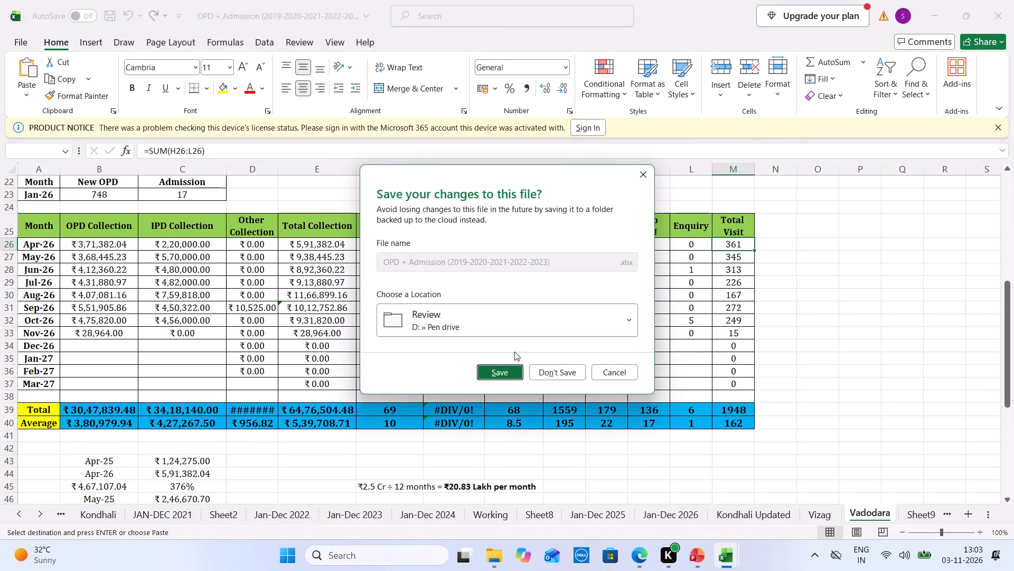
{"action": "left_click", "coordinate": [513, 370]}
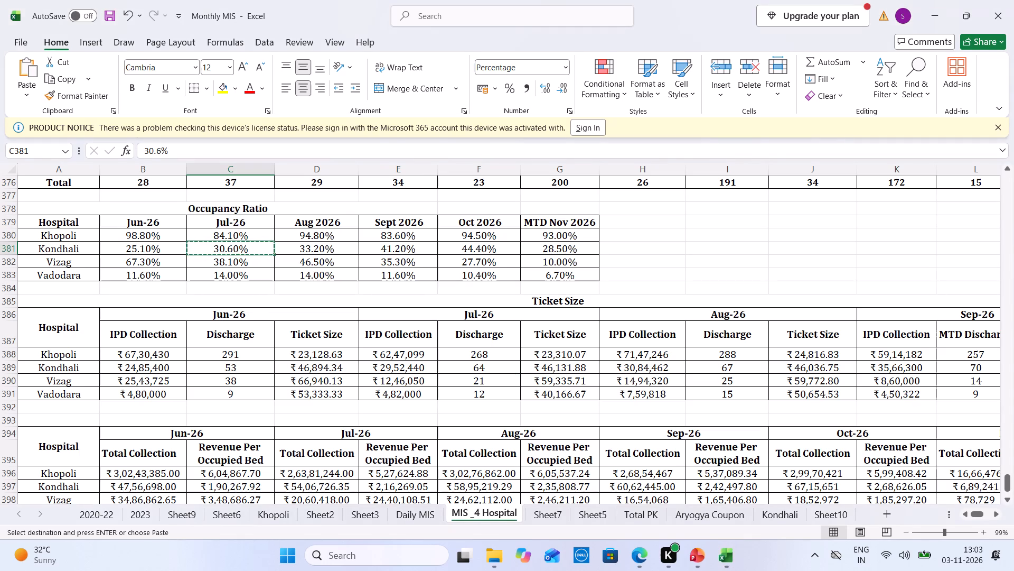
Fill Kondhali's Aug-26 occupancy in C117 with the Aug 2026 ratio of 33.20% copied from Monthly MIS.
{"action": "left_click", "coordinate": [250, 262]}
{"action": "key", "text": "Up"}
{"action": "key", "text": "Right"}
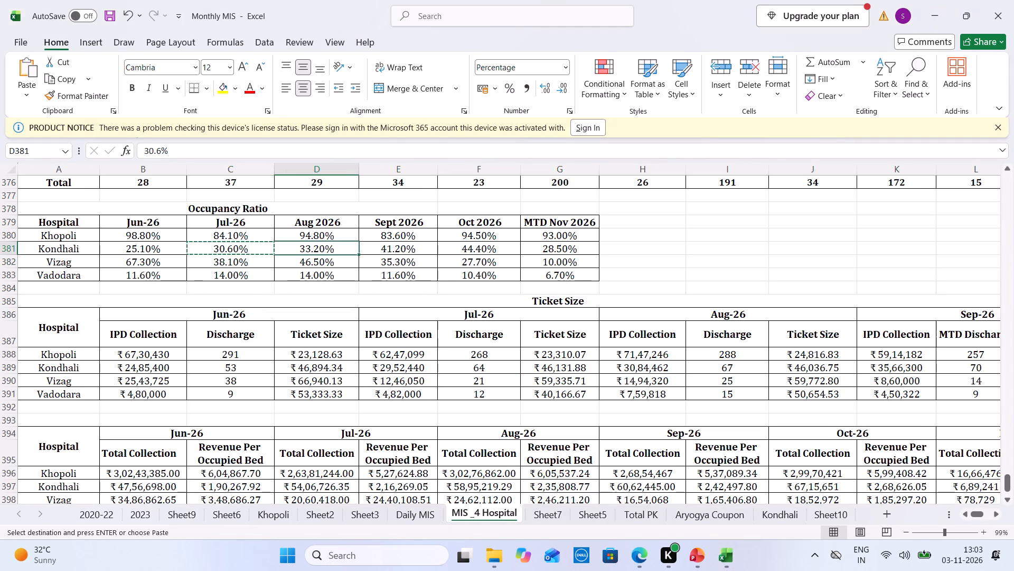
{"action": "key", "text": "ctrl+c"}
{"action": "key", "text": "ctrl+Tab"}
{"action": "key", "text": "Down"}
{"action": "key", "text": "ctrl+v"}
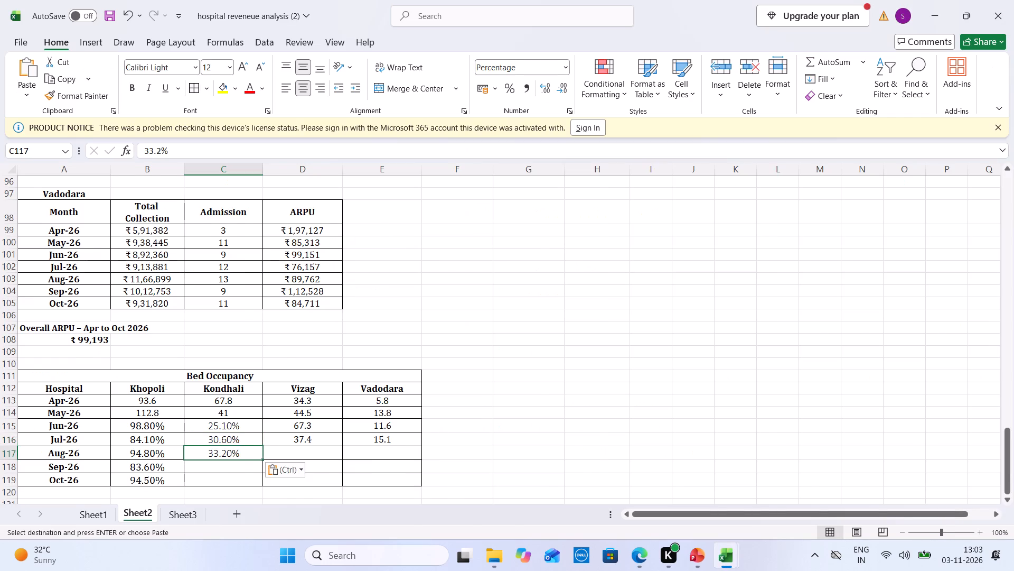
Fill Kondhali's Sep-26 occupancy in C118 with the Sept 2026 ratio of 41.20% copied from Monthly MIS.
{"action": "key", "text": "ctrl+Tab"}
{"action": "key", "text": "Right"}
{"action": "key", "text": "ctrl+c"}
{"action": "key", "text": "ctrl+Tab"}
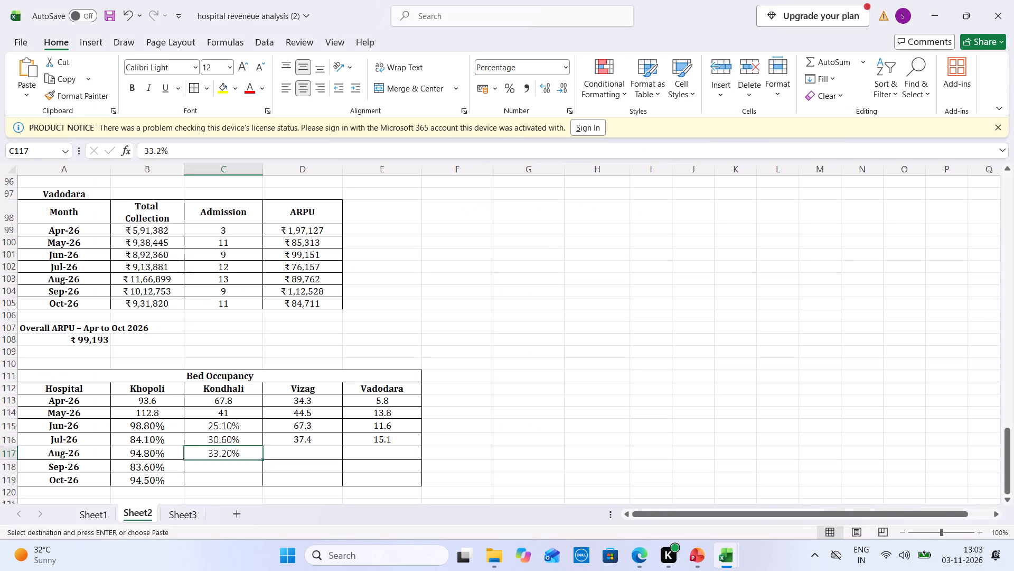
{"action": "key", "text": "Down"}
{"action": "key", "text": "ctrl+v"}
Fill Kondhali's Oct-26 occupancy in C119 with the Oct 2026 ratio of 44.40% copied from Monthly MIS.
{"action": "key", "text": "ctrl+Tab"}
{"action": "key", "text": "Right"}
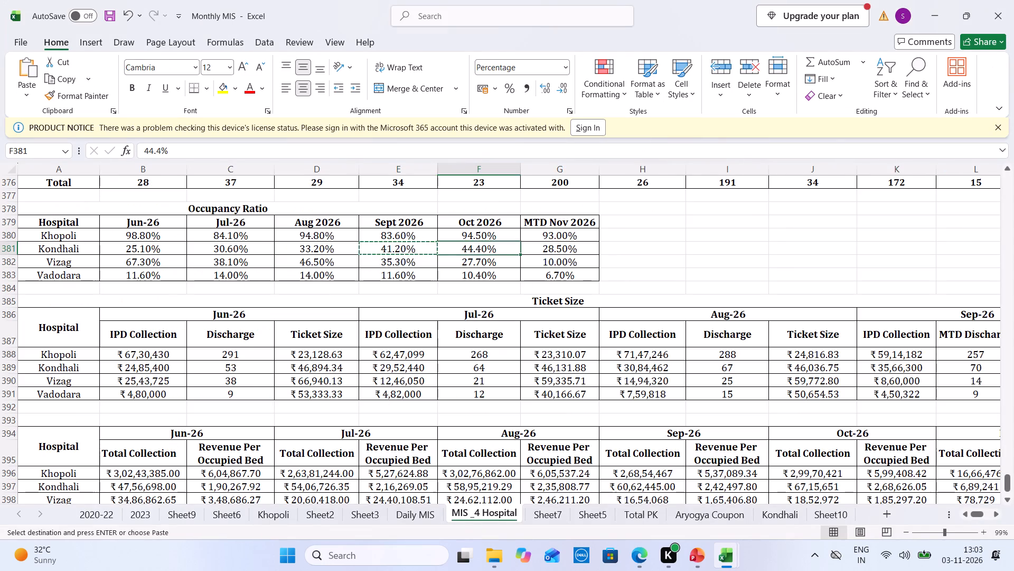
{"action": "key", "text": "ctrl+c"}
{"action": "key", "text": "ctrl+Tab"}
{"action": "key", "text": "Down"}
{"action": "key", "text": "ctrl+v"}
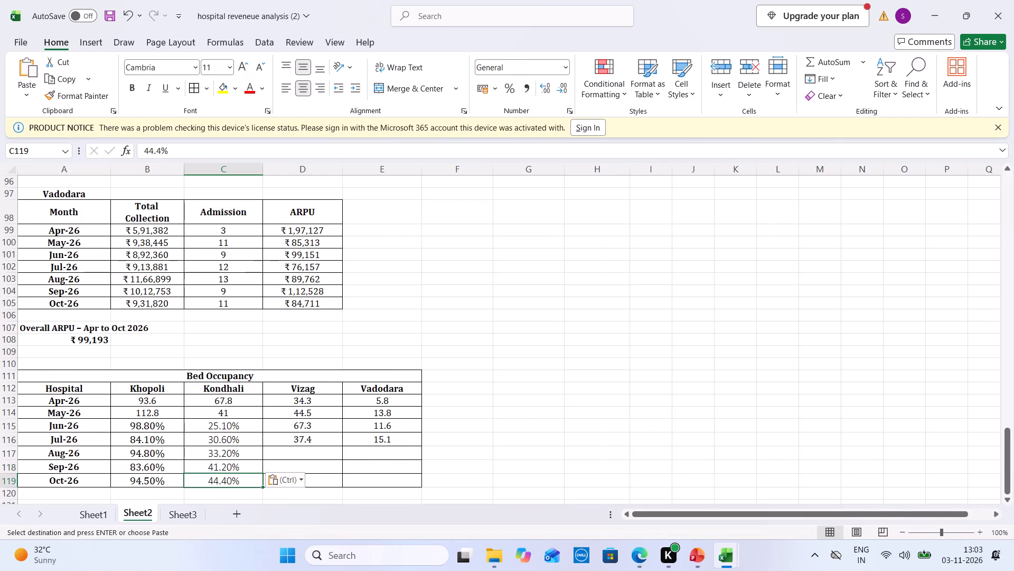
Copy Vizag's Jun-26 ratio of 67.30% from Monthly MIS and paste it into D113 of the Vizag column.
{"action": "key", "text": "ctrl+Tab"}
{"action": "key", "text": "Down"}
{"action": "key", "text": "Left"}
{"action": "key", "text": "Left"}
{"action": "key", "text": "Left"}
{"action": "key", "text": "Left"}
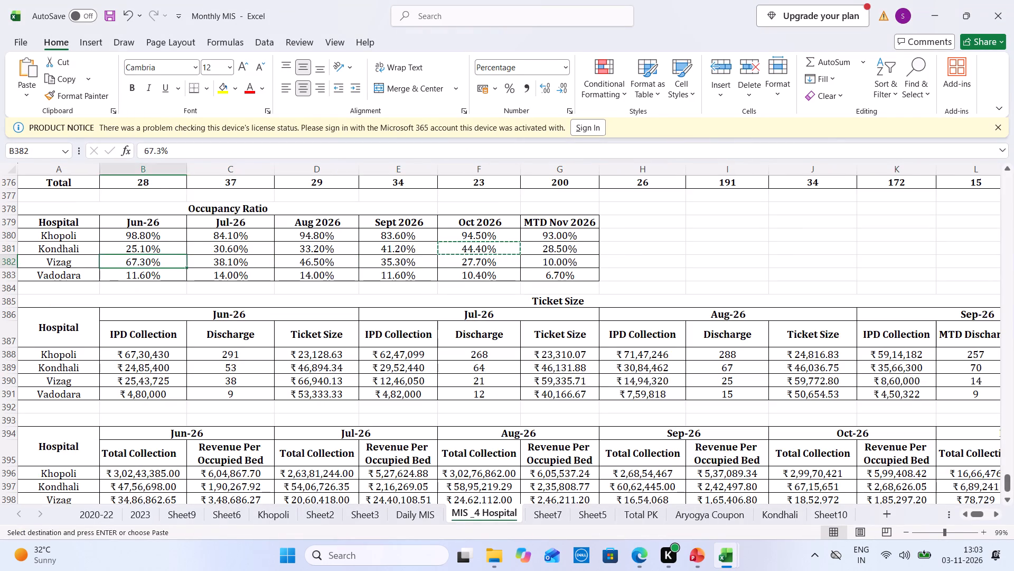
{"action": "key", "text": "Left"}
{"action": "key", "text": "Right"}
{"action": "key", "text": "ctrl+c"}
{"action": "key", "text": "ctrl+Tab"}
{"action": "key", "text": "Right"}
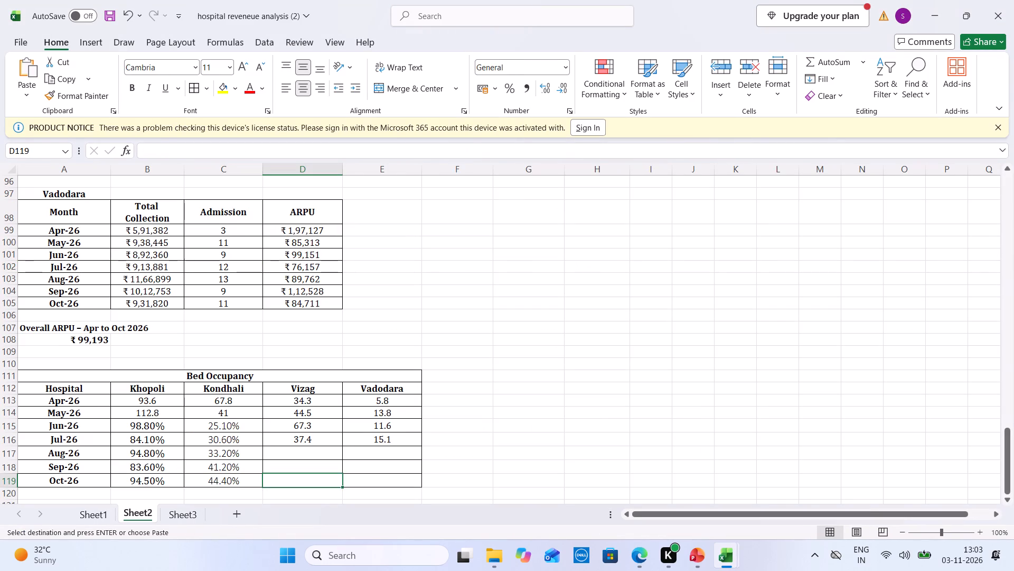
{"action": "key", "text": "Up"}
{"action": "key", "text": "Up"}
{"action": "key", "text": "Up"}
{"action": "key", "text": "Up"}
{"action": "key", "text": "Up"}
{"action": "key", "text": "Up"}
{"action": "key", "text": "ctrl+c"}
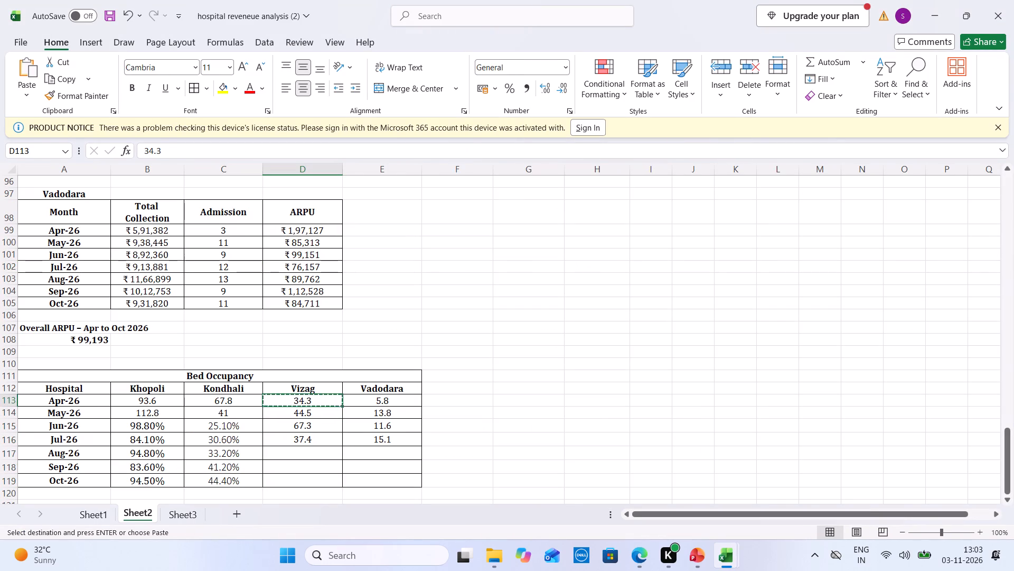
{"action": "key", "text": "ctrl+v"}
{"action": "key", "text": "ctrl+Tab"}
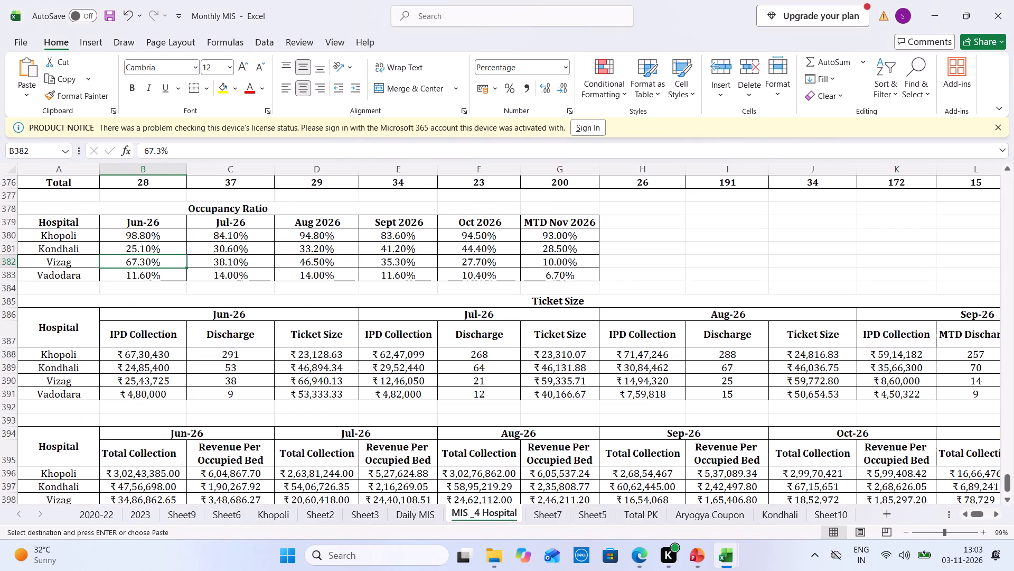
{"action": "key", "text": "ctrl+c"}
{"action": "key", "text": "ctrl+Tab"}
{"action": "key", "text": "ctrl+v"}
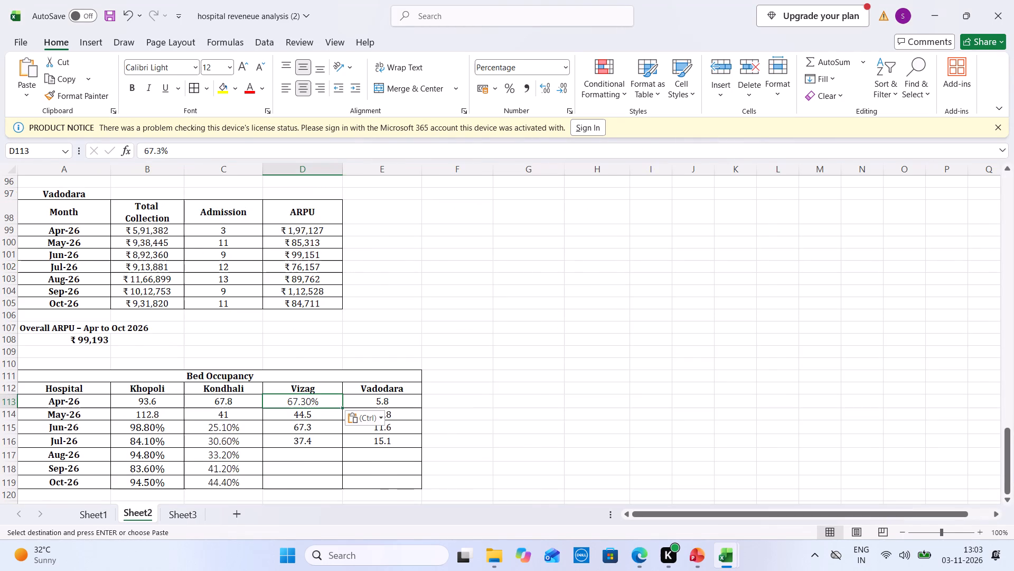
Copy Vizag's Jun-26 to Oct 2026 ratios from Monthly MIS and paste them transposed into D115:D119.
{"action": "key", "text": "ctrl+Tab"}
{"action": "left_click_drag", "start_coordinate": [164, 257], "coordinate": [472, 248]}
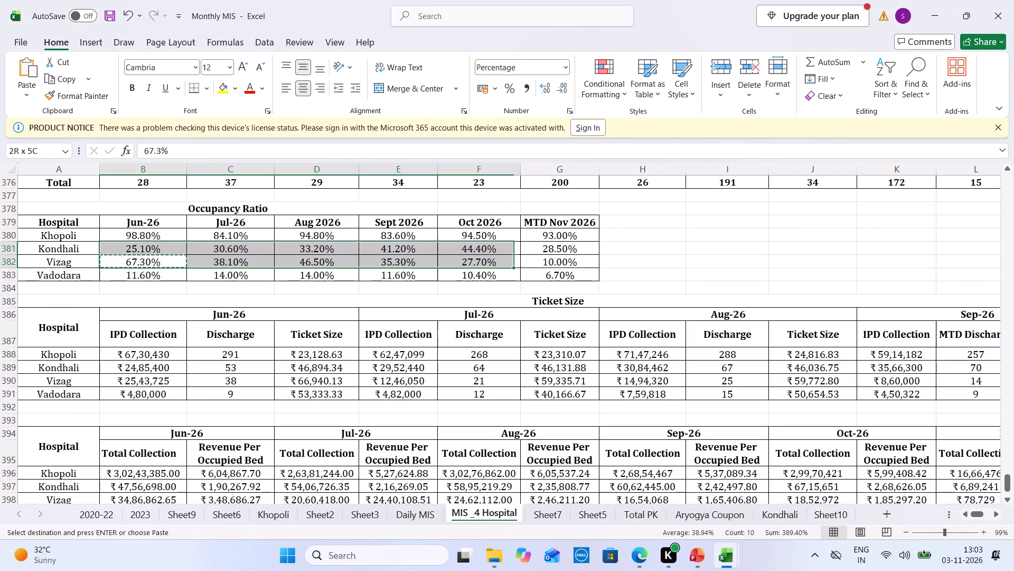
{"action": "left_click_drag", "start_coordinate": [472, 248], "coordinate": [497, 262]}
{"action": "right_click", "coordinate": [497, 262]}
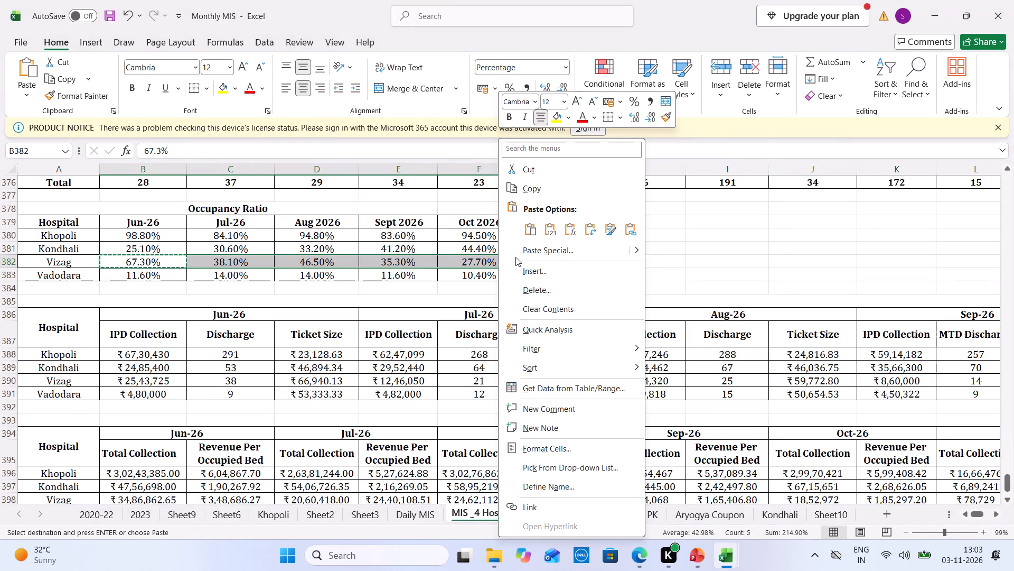
{"action": "left_click", "coordinate": [527, 192]}
{"action": "key", "text": "ctrl+Tab"}
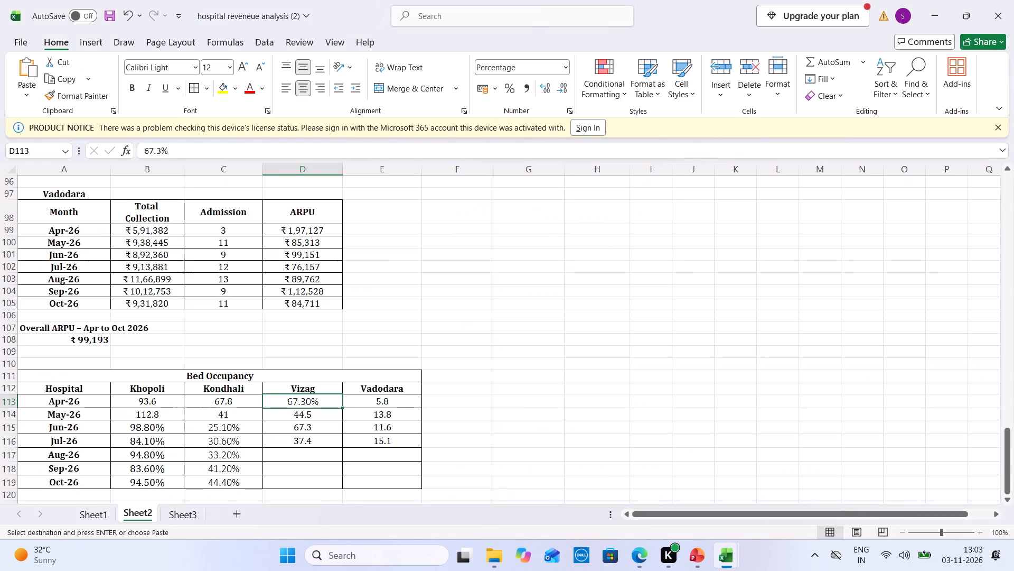
{"action": "right_click", "coordinate": [306, 403]}
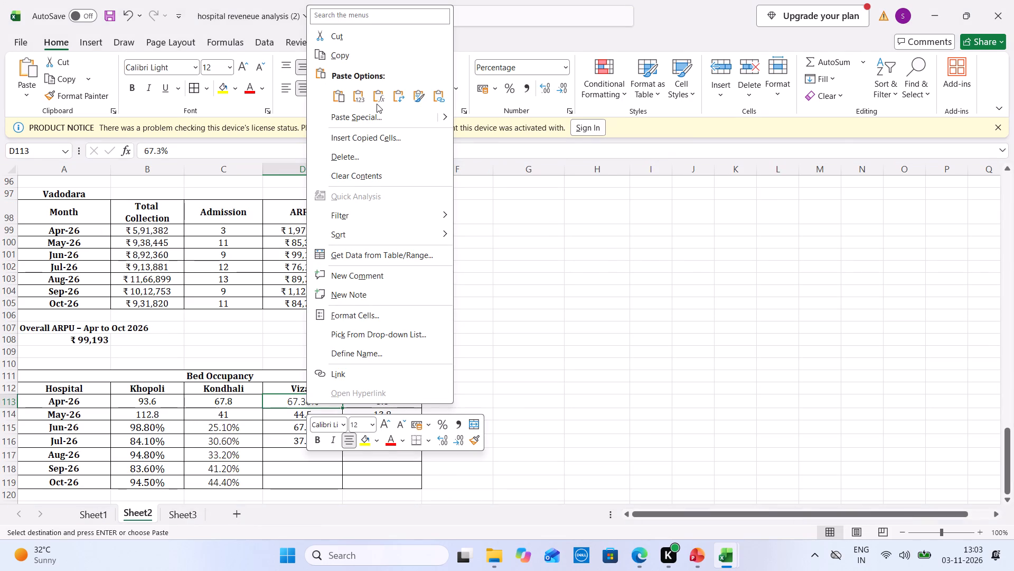
{"action": "left_click", "coordinate": [289, 409]}
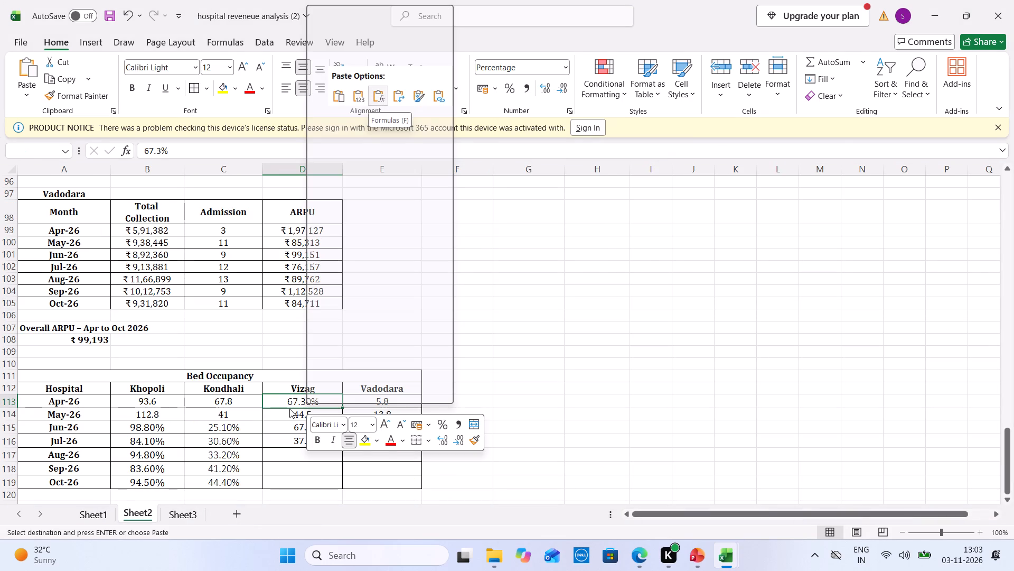
{"action": "left_click", "coordinate": [285, 431]}
{"action": "right_click", "coordinate": [293, 428]}
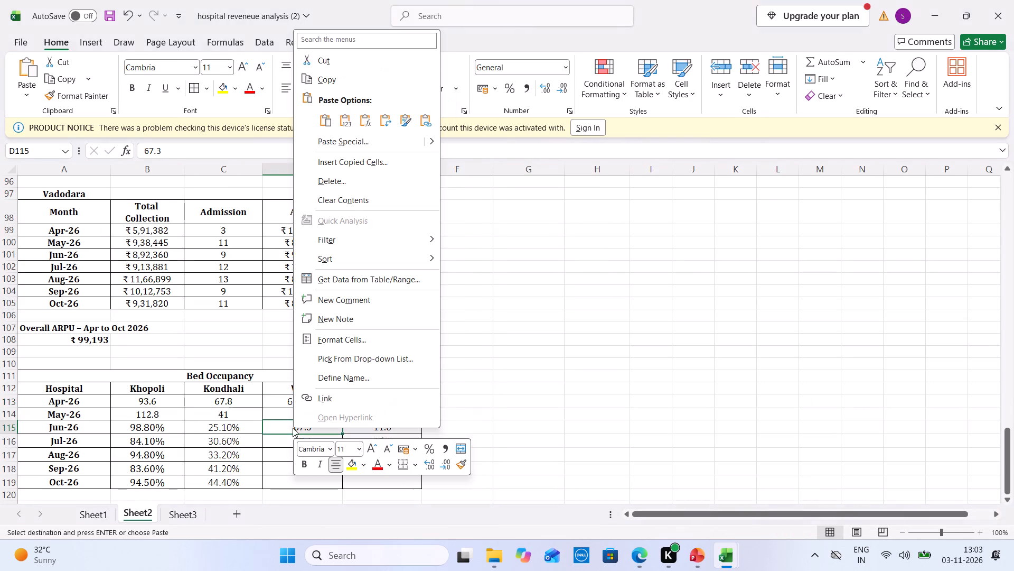
{"action": "left_click", "coordinate": [384, 126]}
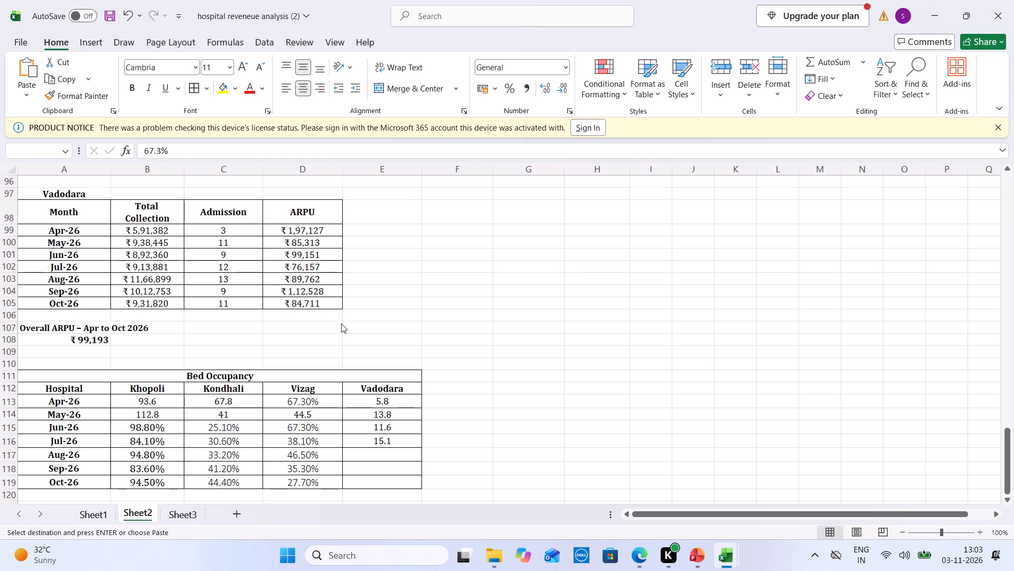
Copy Vadodara's Jun-26 to Oct 2026 occupancy ratios from Monthly MIS and return to the hospital revenue workbook.
{"action": "key", "text": "ctrl+Tab"}
{"action": "left_click", "coordinate": [331, 404]}
{"action": "key", "text": "ctrl+Tab"}
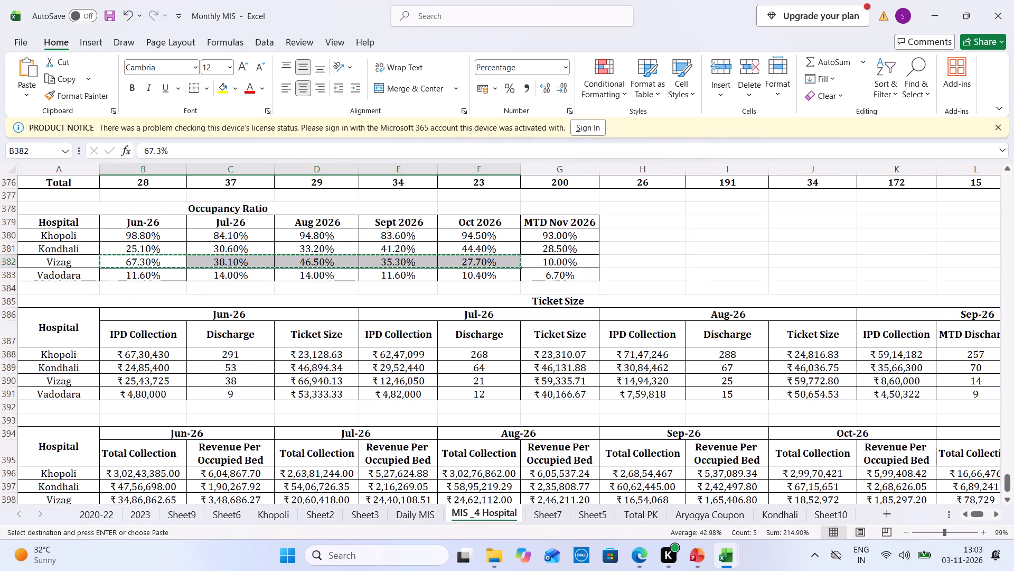
{"action": "left_click_drag", "start_coordinate": [159, 274], "coordinate": [486, 272]}
{"action": "right_click", "coordinate": [486, 272]}
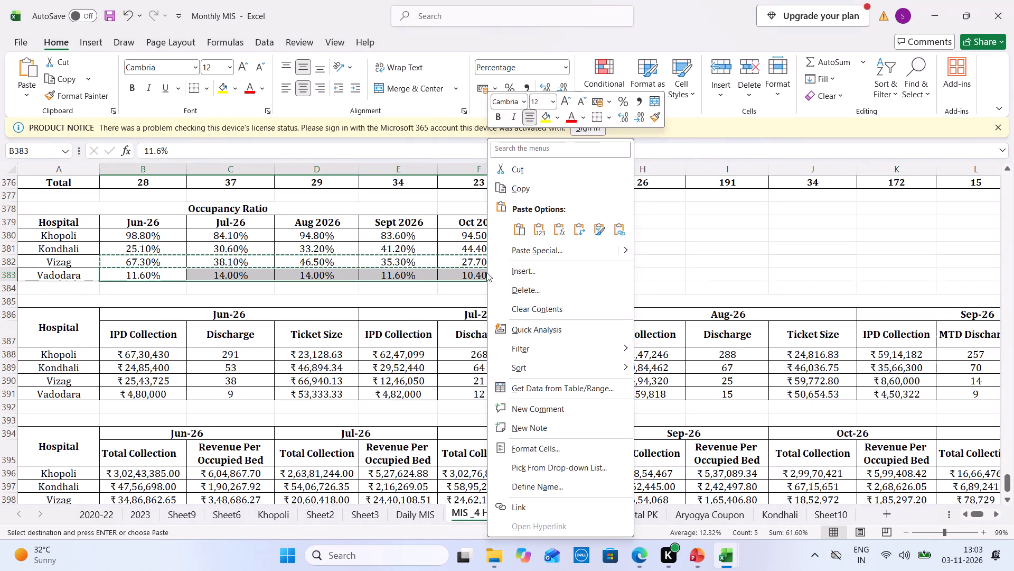
{"action": "left_click", "coordinate": [531, 189]}
{"action": "key", "text": "ctrl+Tab"}
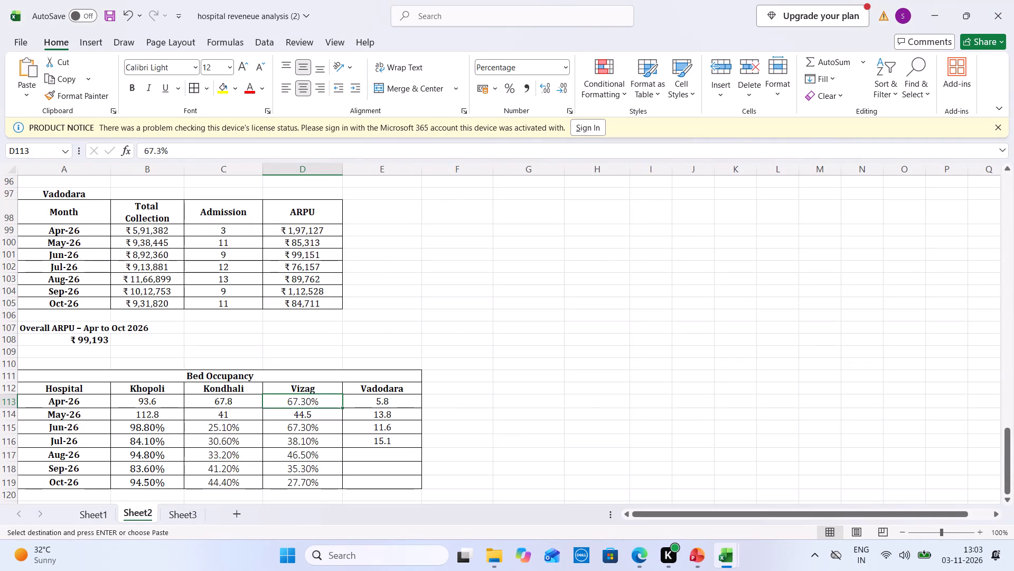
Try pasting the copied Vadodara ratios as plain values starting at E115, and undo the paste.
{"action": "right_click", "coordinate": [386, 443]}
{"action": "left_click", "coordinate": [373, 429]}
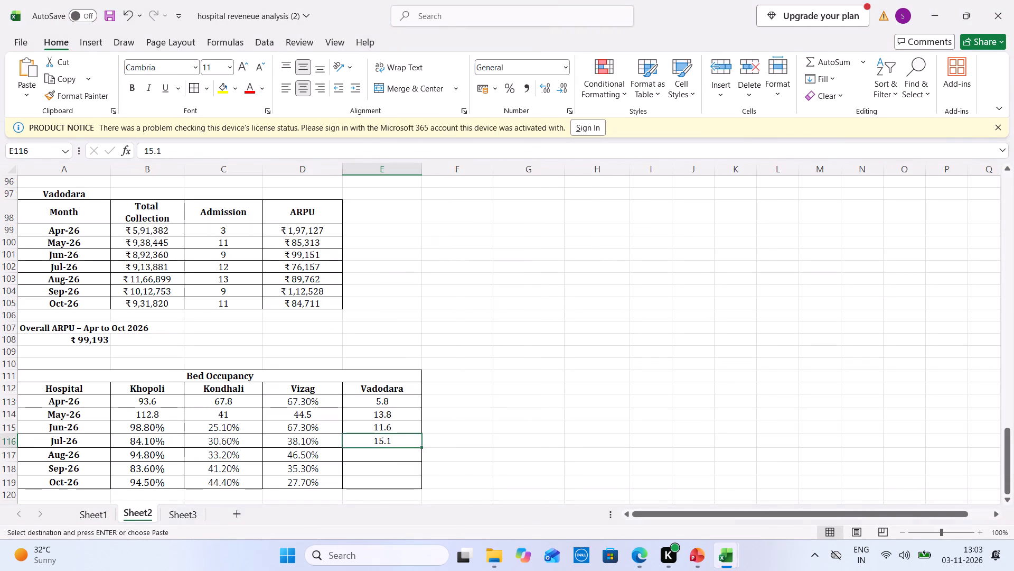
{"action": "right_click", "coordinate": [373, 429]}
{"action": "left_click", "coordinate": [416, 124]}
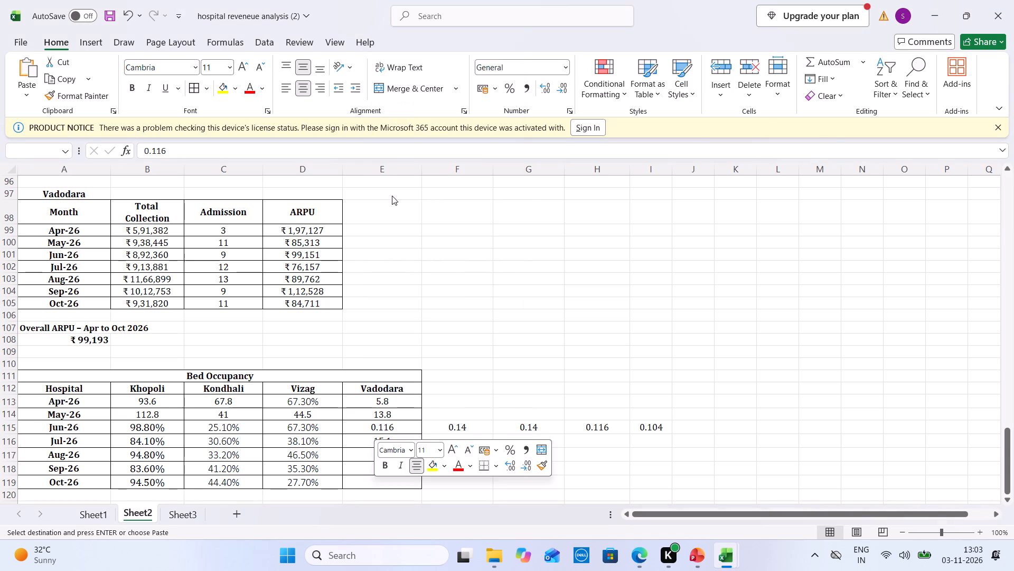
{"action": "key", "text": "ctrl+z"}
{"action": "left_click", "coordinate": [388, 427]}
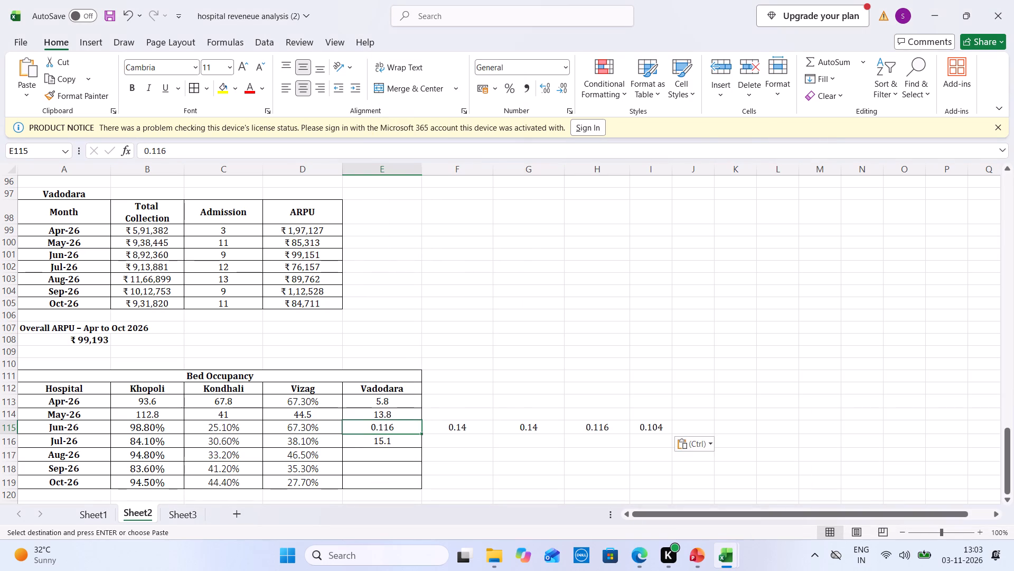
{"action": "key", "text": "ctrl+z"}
Paste the copied ratios transposed into E115:E119 of the Vadodara column, from 11.60% for Jun-26 to 10.40% for Oct-26.
{"action": "right_click", "coordinate": [388, 427]}
{"action": "left_click", "coordinate": [388, 427]}
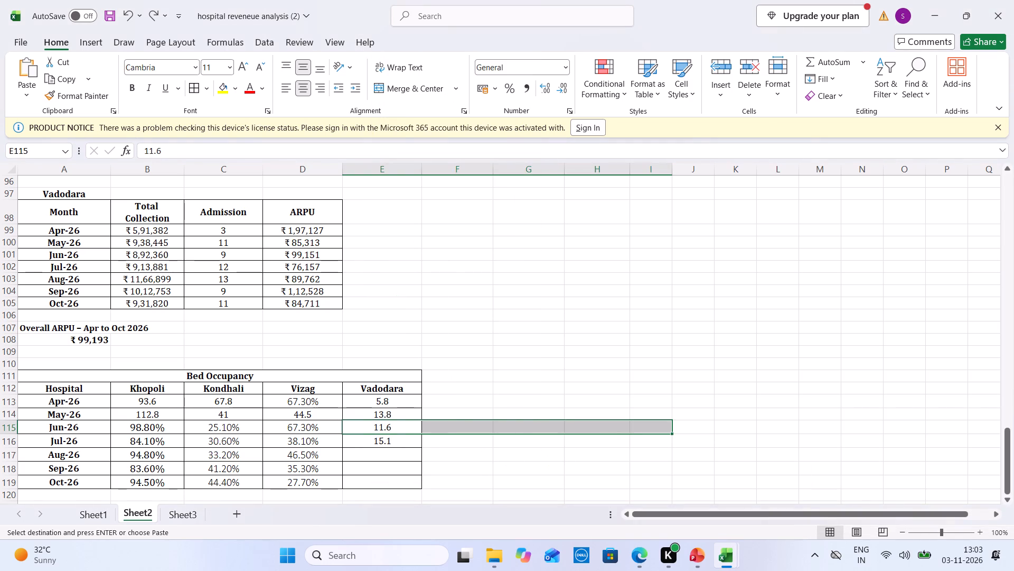
{"action": "left_click", "coordinate": [388, 427]}
{"action": "right_click", "coordinate": [388, 427]}
{"action": "left_click", "coordinate": [484, 118]}
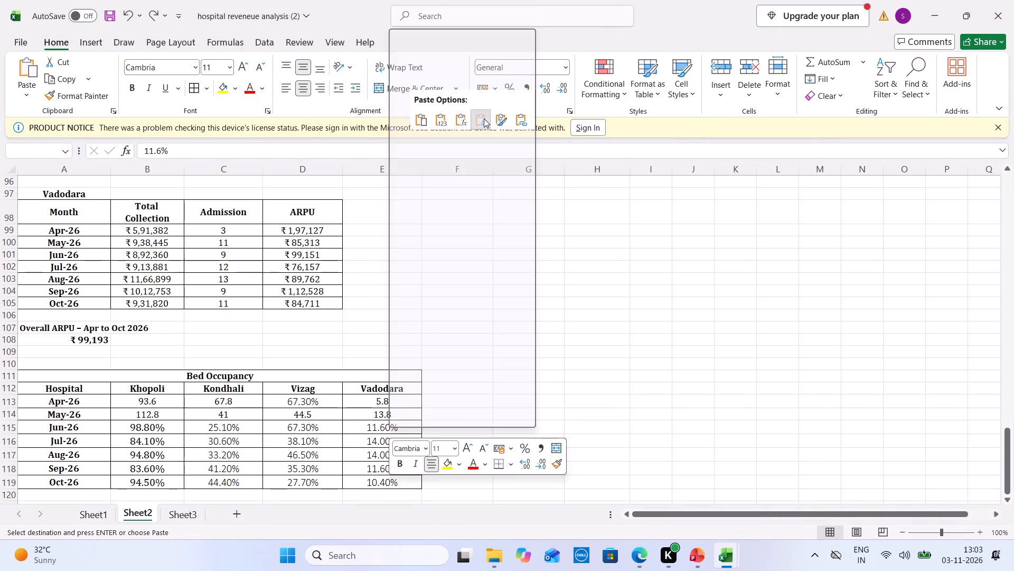
Set the font of all the Bed Occupancy figures in B113:E119 to Cambria.
{"action": "left_click_drag", "start_coordinate": [130, 399], "coordinate": [364, 454]}
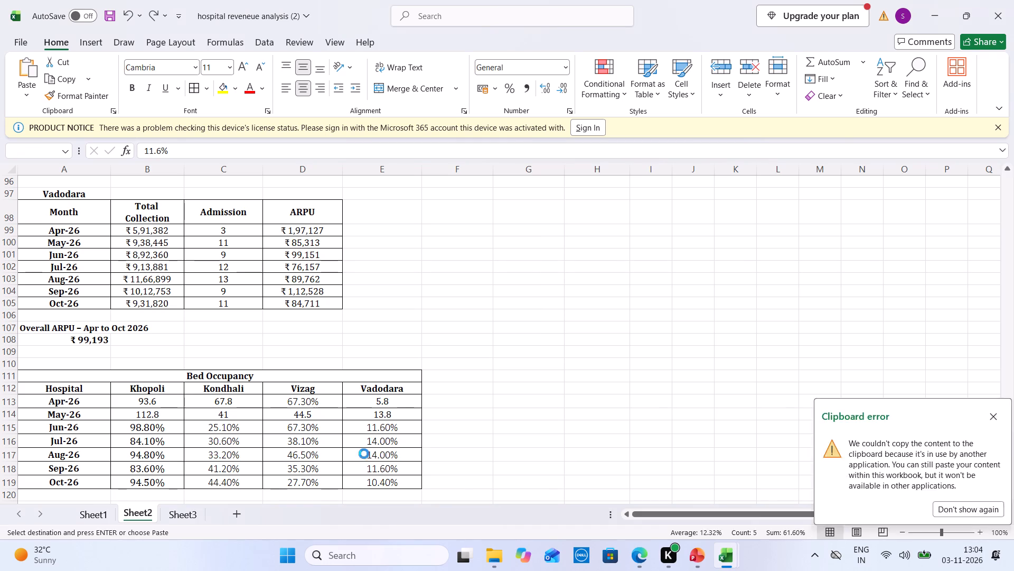
{"action": "left_click", "coordinate": [364, 454]}
{"action": "left_click_drag", "start_coordinate": [138, 401], "coordinate": [392, 484]}
{"action": "left_click", "coordinate": [164, 63]}
{"action": "type", "text": "cam"}
{"action": "key", "text": "Return"}
Switch to File Explorer and open the bed occupancy file stored in Local Disk (D:) > Pen drive > ALL DATA > BED OCCUPANCY.
{"action": "left_click", "coordinate": [495, 550]}
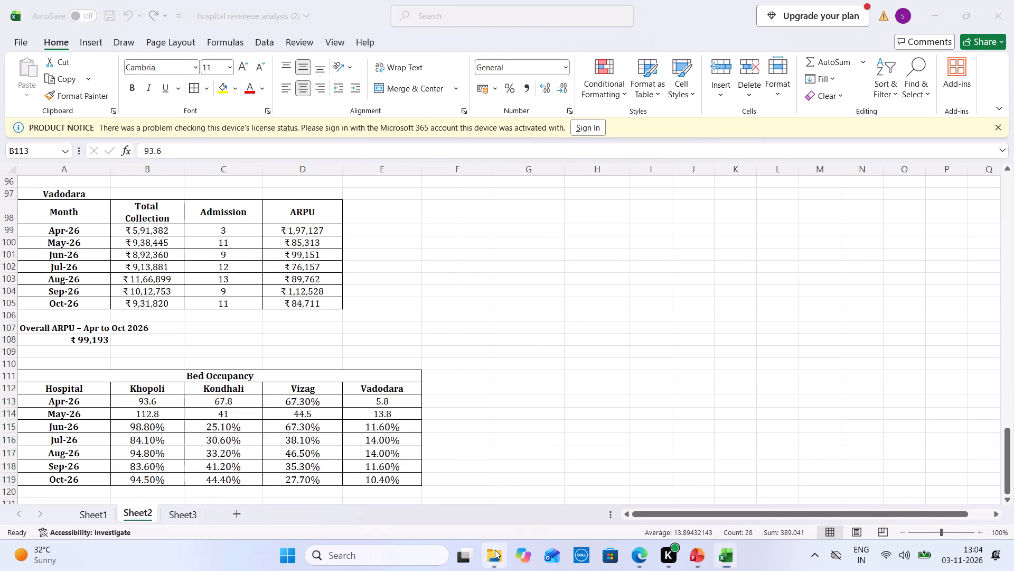
{"action": "left_click", "coordinate": [45, 370]}
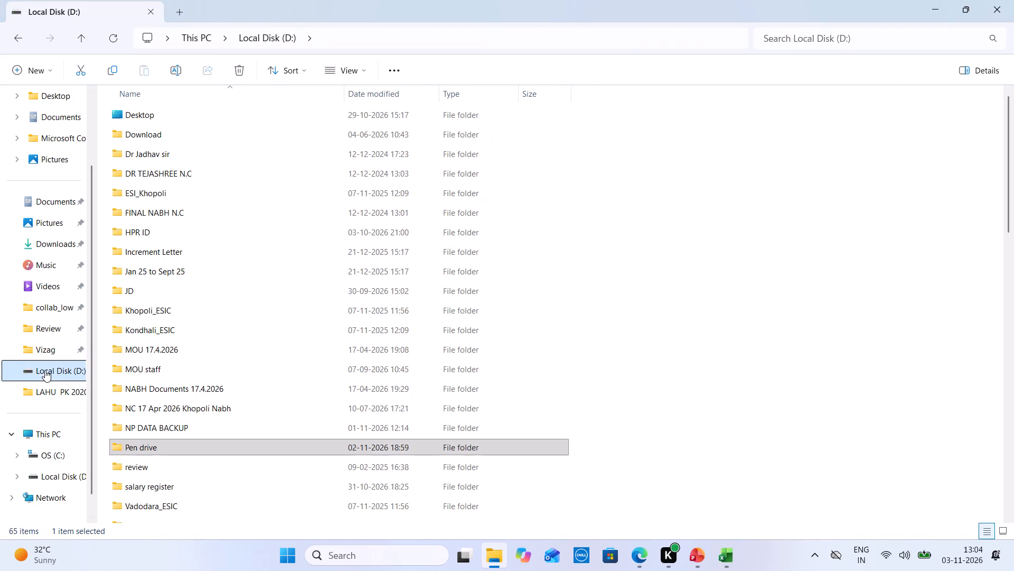
{"action": "double_click", "coordinate": [157, 448]}
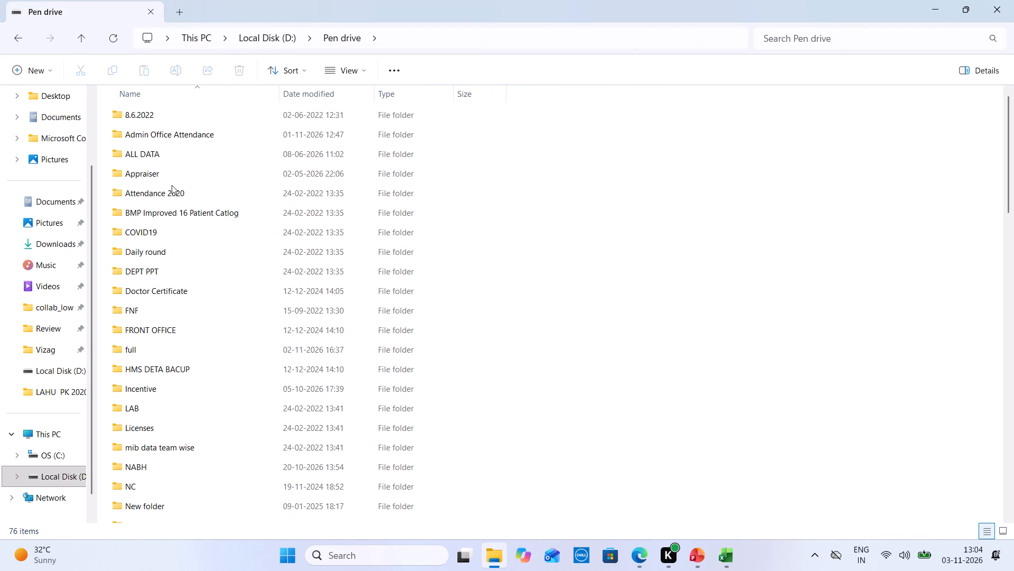
{"action": "double_click", "coordinate": [195, 152]}
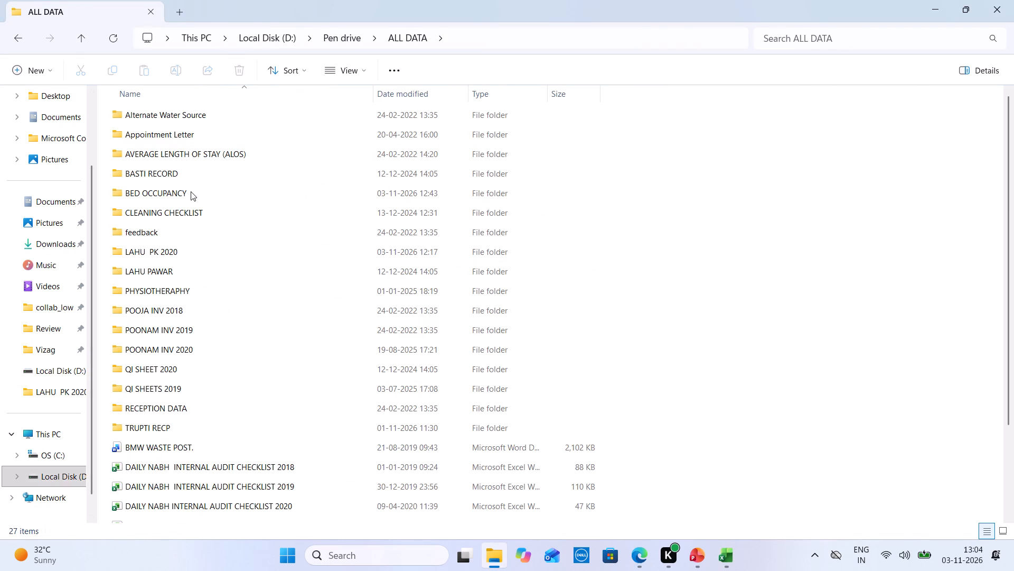
{"action": "double_click", "coordinate": [191, 191]}
{"action": "double_click", "coordinate": [201, 292]}
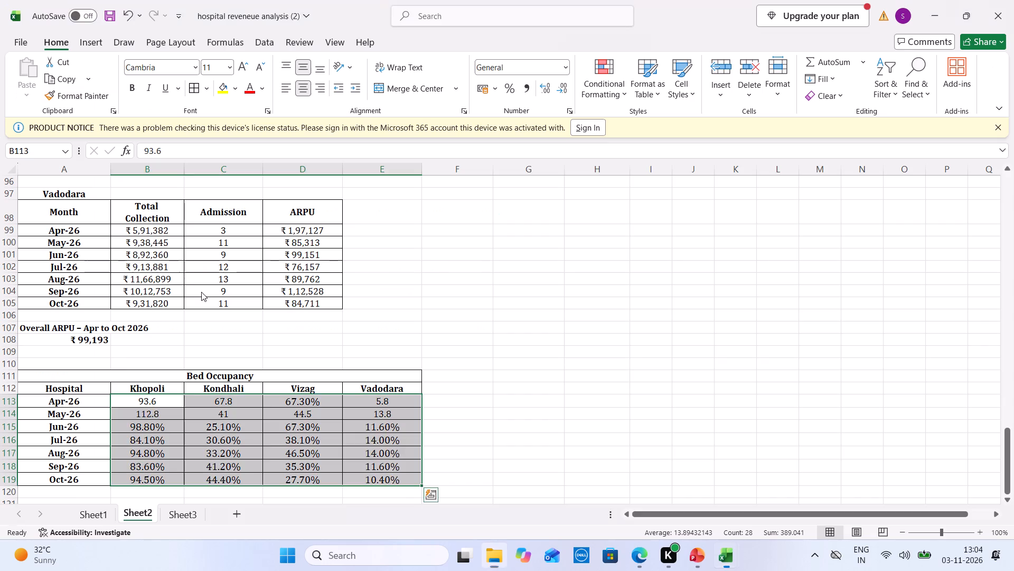
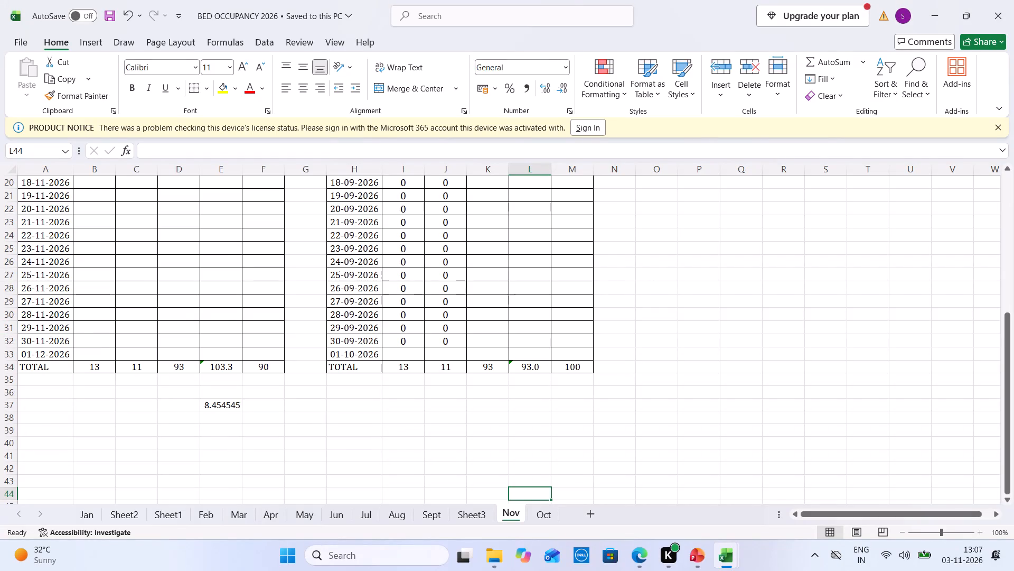
Review the Apr, May, Aug and Jul occupancy totals in BED OCCUPANCY 2026 against the Khopoli column of the Bed Occupancy table.
{"action": "left_click", "coordinate": [269, 514]}
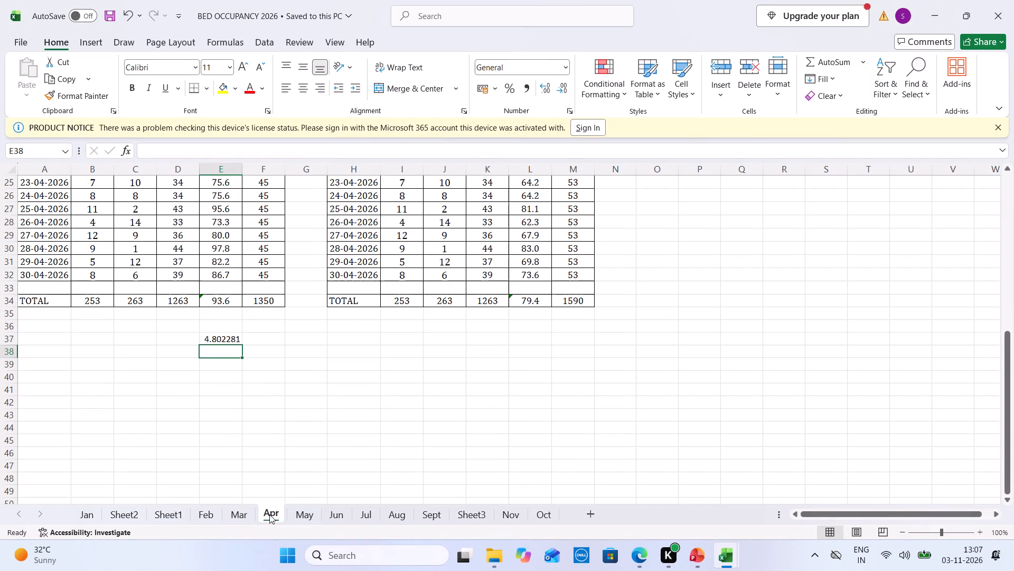
{"action": "left_click", "coordinate": [296, 513]}
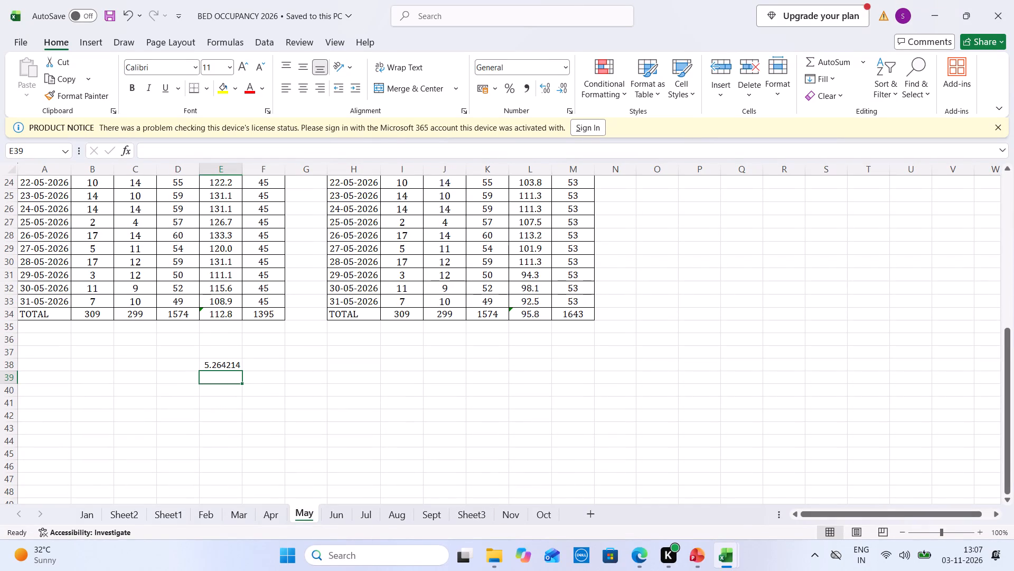
{"action": "left_click", "coordinate": [392, 521]}
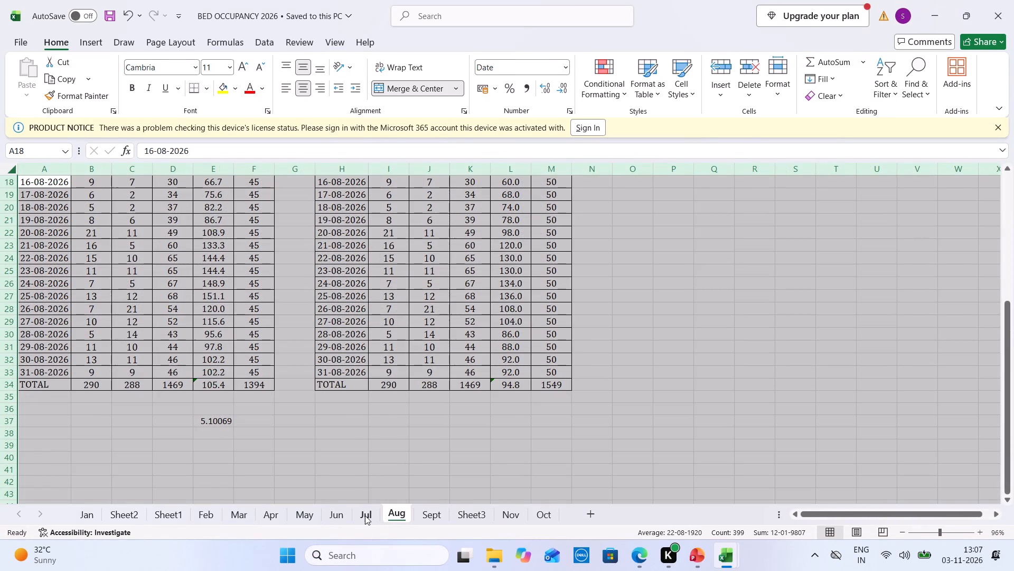
{"action": "left_click", "coordinate": [365, 515]}
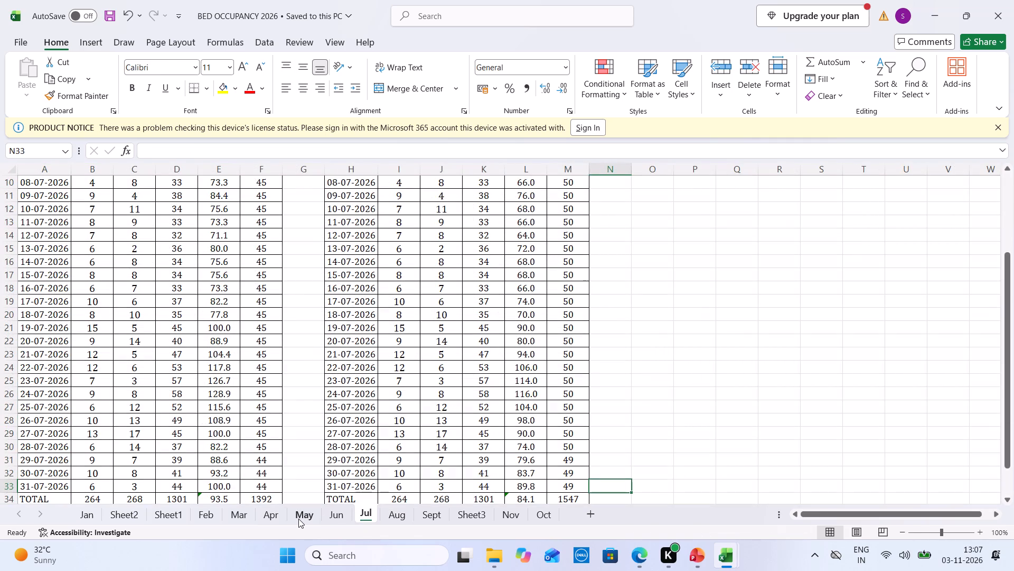
{"action": "key", "text": "Down"}
{"action": "key", "text": "Down"}
{"action": "key", "text": "Down"}
{"action": "key", "text": "ctrl+Tab"}
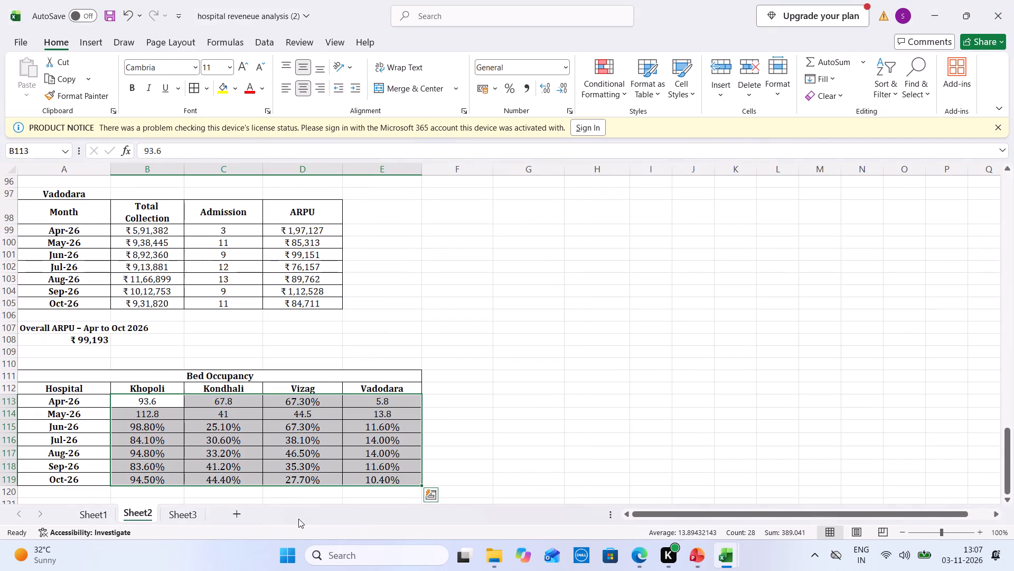
{"action": "left_click", "coordinate": [138, 423]}
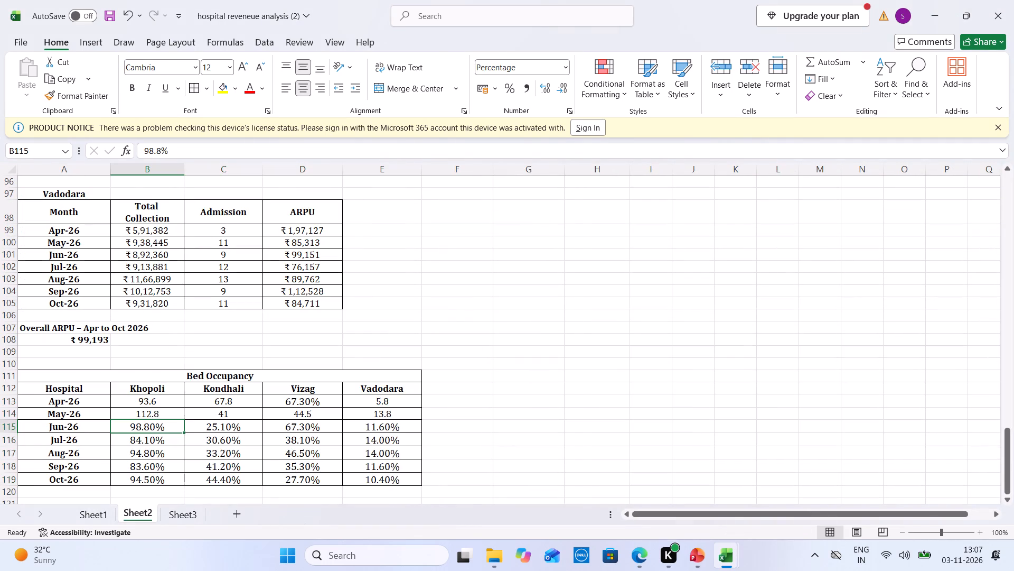
Switch to the Monthly MIS workbook and close it.
{"action": "key", "text": "ctrl+Tab"}
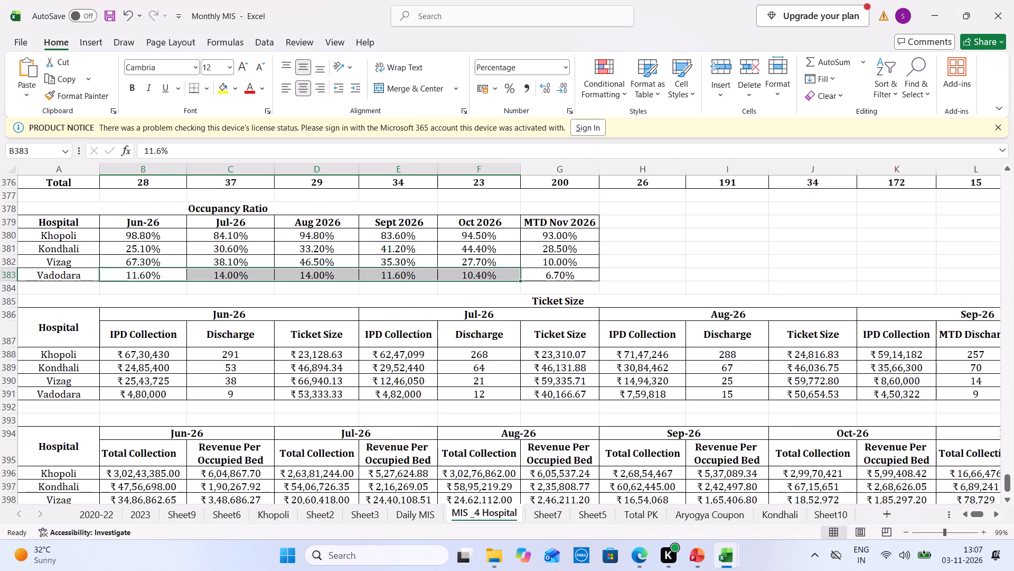
{"action": "key", "text": "ctrl+Tab"}
{"action": "key", "text": "ctrl+Tab"}
{"action": "key", "text": "ctrl+Tab"}
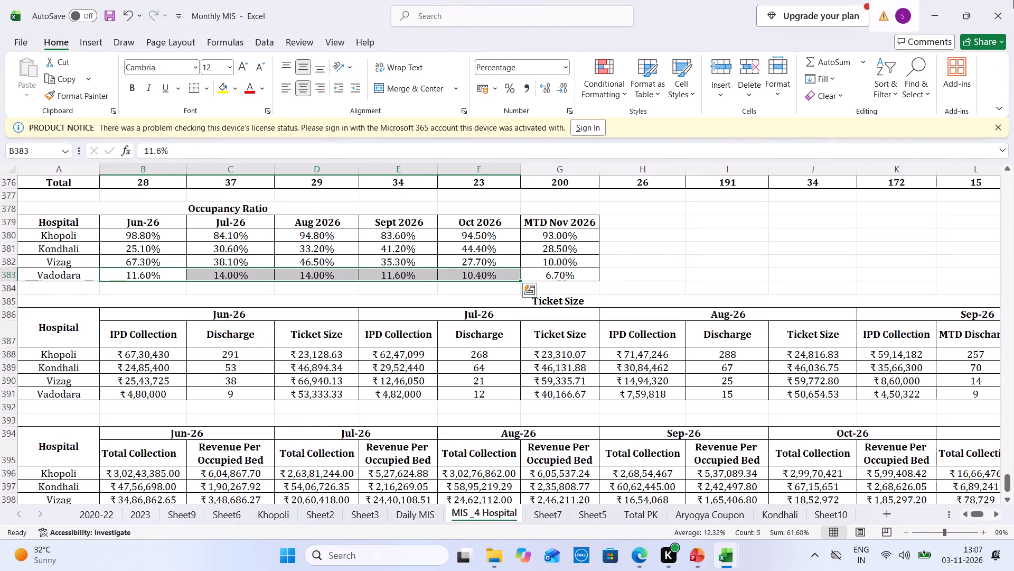
{"action": "left_click", "coordinate": [1013, 0]}
{"action": "left_click", "coordinate": [502, 372]}
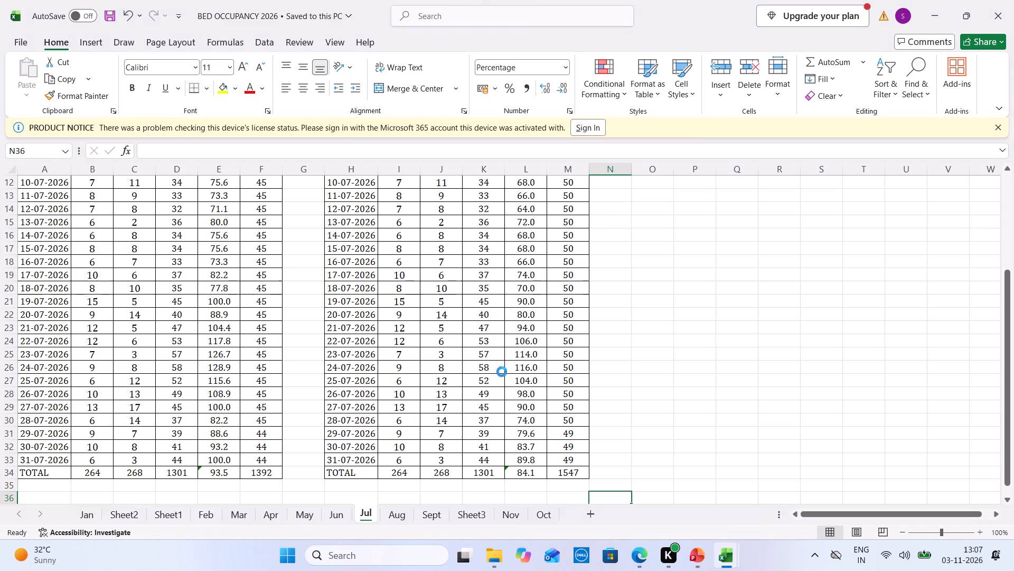
In the Apr sheet's Madhavbaug table, set Total Bed to 50 for 01-04-2026 and fill it down through 30-04-2026.
{"action": "left_click", "coordinate": [267, 513]}
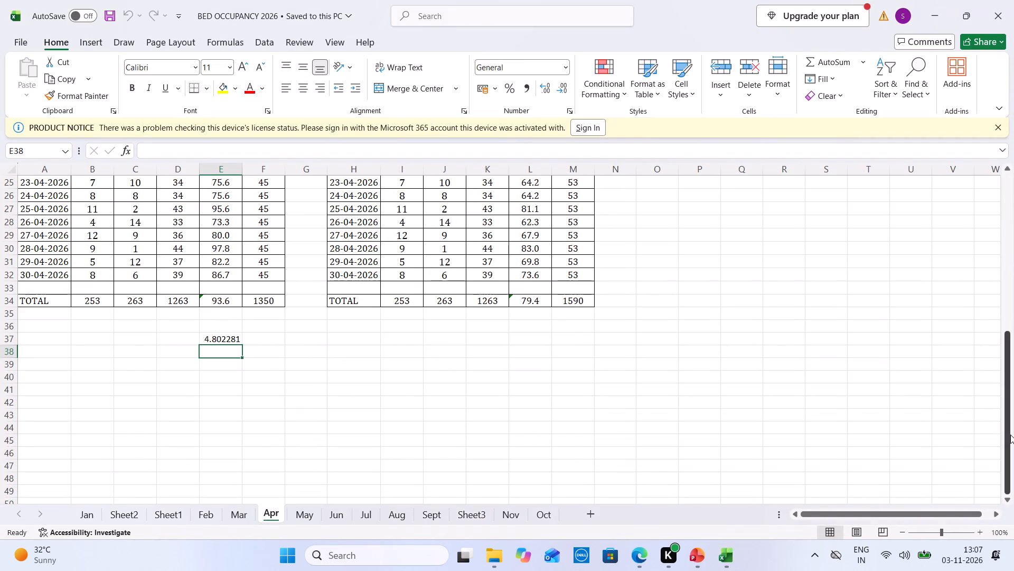
{"action": "left_click_drag", "start_coordinate": [1010, 436], "coordinate": [1013, 257]}
{"action": "left_click", "coordinate": [579, 235]}
{"action": "type", "text": "50"}
{"action": "key", "text": "Right"}
{"action": "left_click", "coordinate": [579, 235]}
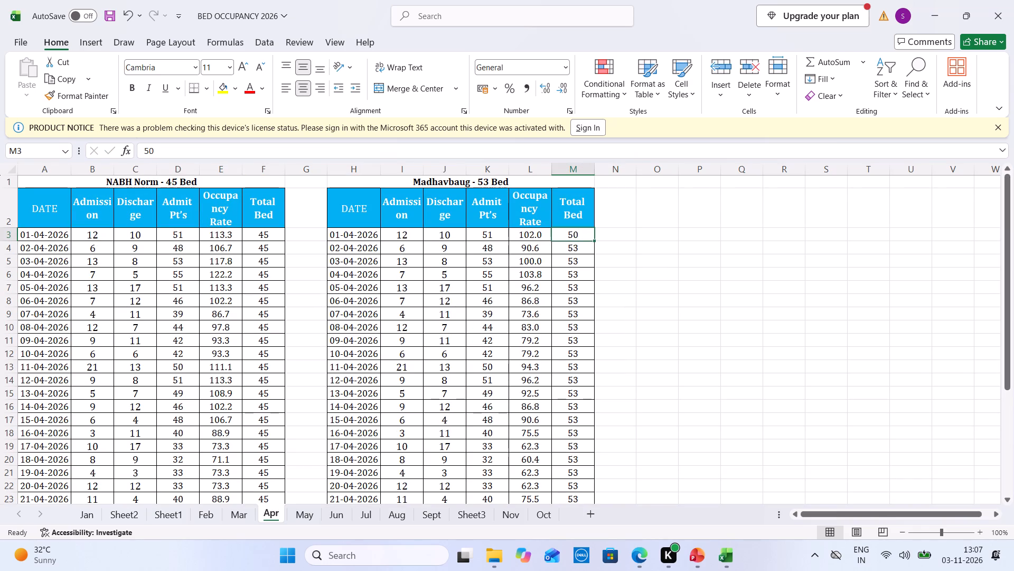
{"action": "double_click", "coordinate": [595, 238]}
Enter April's recalculated Madhavbaug occupancy rate, 84.2, as Khopoli's Apr-26 figure in B113 of the hospital revenue analysis.
{"action": "key", "text": "Down"}
{"action": "key", "text": "Down"}
{"action": "key", "text": "Down"}
{"action": "key", "text": "Down"}
{"action": "key", "text": "Down"}
{"action": "key", "text": "Down"}
{"action": "key", "text": "Down"}
{"action": "key", "text": "Down"}
{"action": "key", "text": "Down"}
{"action": "key", "text": "Down"}
{"action": "key", "text": "Down"}
{"action": "key", "text": "Down"}
{"action": "key", "text": "Down"}
{"action": "key", "text": "Down"}
{"action": "key", "text": "Down"}
{"action": "key", "text": "Down"}
{"action": "key", "text": "Down"}
{"action": "key", "text": "Down"}
{"action": "key", "text": "Down"}
{"action": "key", "text": "Down"}
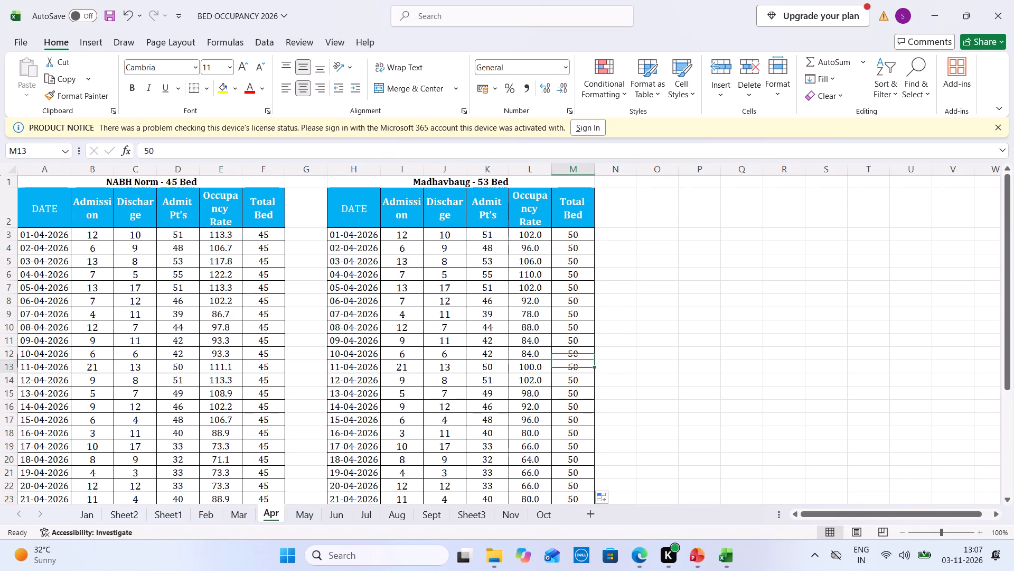
{"action": "key", "text": "ctrl+Tab"}
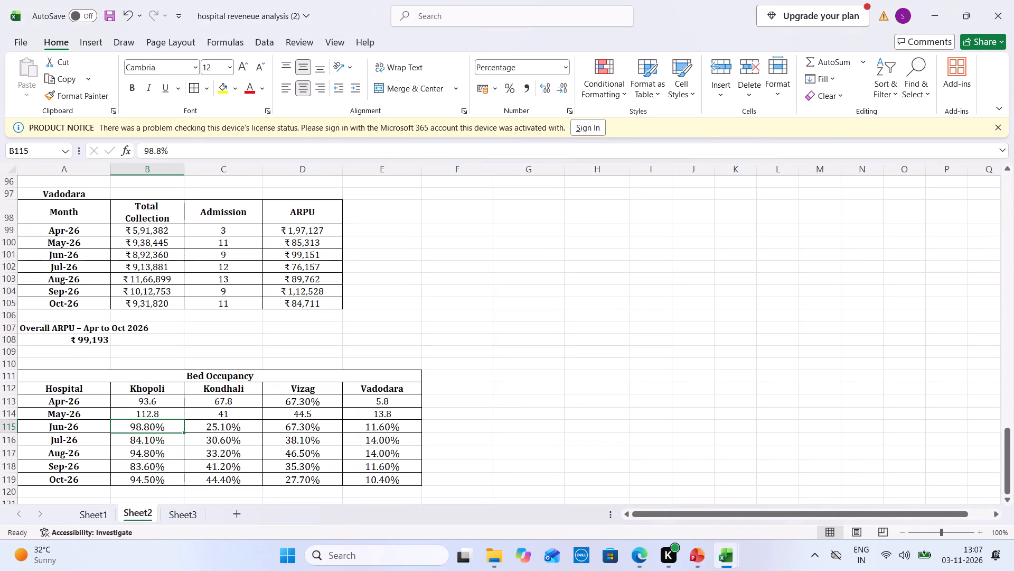
{"action": "left_click", "coordinate": [162, 402]}
{"action": "type", "text": "84.2"}
{"action": "key", "text": "Down"}
In the May sheet's Madhavbaug table, set Total Bed to 50 for 01-05-2026 and fill it down through 31-05-2026.
{"action": "key", "text": "ctrl+Tab"}
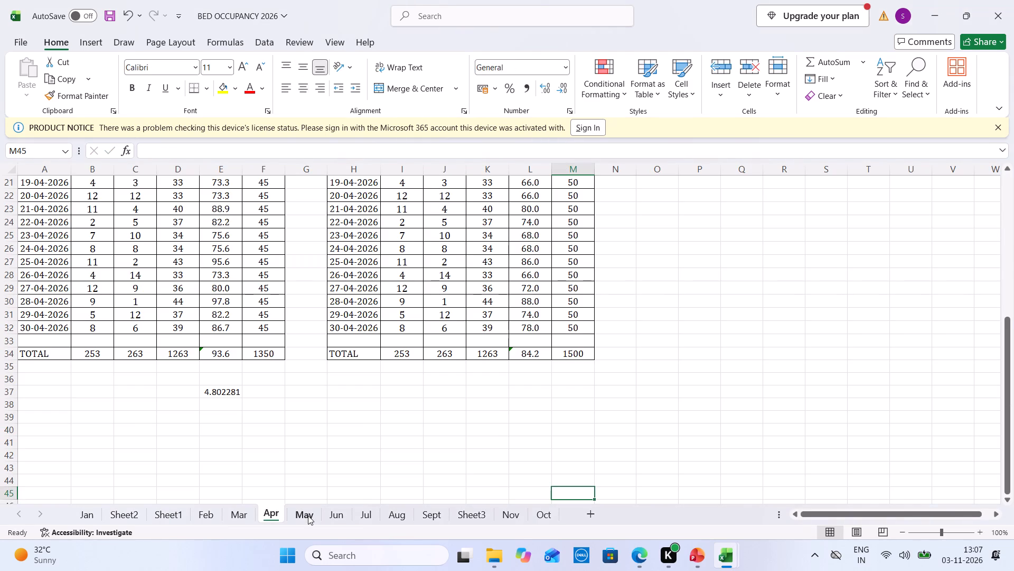
{"action": "left_click", "coordinate": [308, 515]}
{"action": "left_click_drag", "start_coordinate": [1005, 425], "coordinate": [1013, 236]}
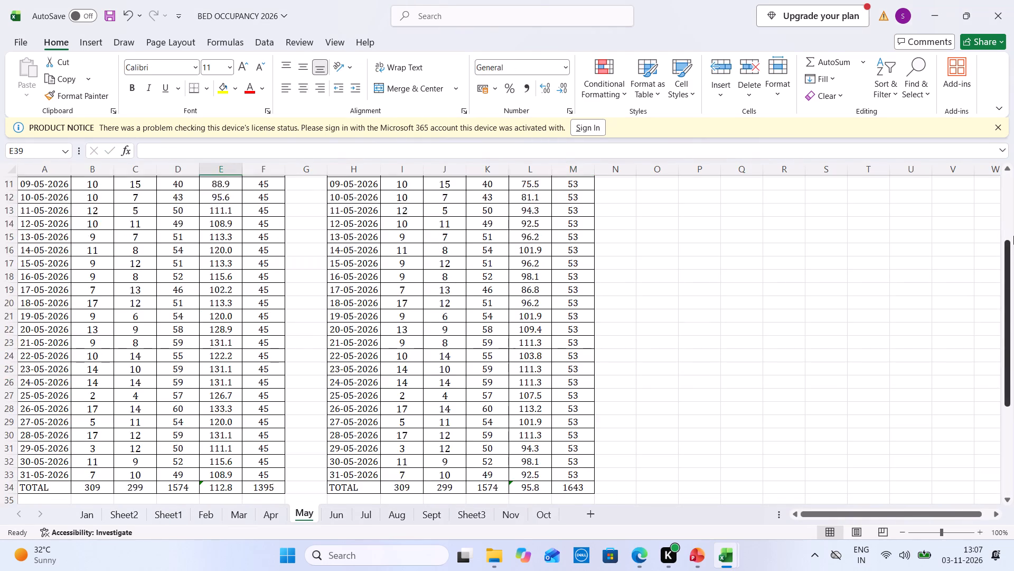
{"action": "left_click_drag", "start_coordinate": [1013, 236], "coordinate": [1013, 173]}
{"action": "left_click", "coordinate": [582, 236]}
{"action": "type", "text": "50"}
{"action": "key", "text": "Down"}
{"action": "left_click", "coordinate": [596, 234]}
{"action": "left_click_drag", "start_coordinate": [584, 236], "coordinate": [594, 242]}
{"action": "left_click", "coordinate": [589, 230]}
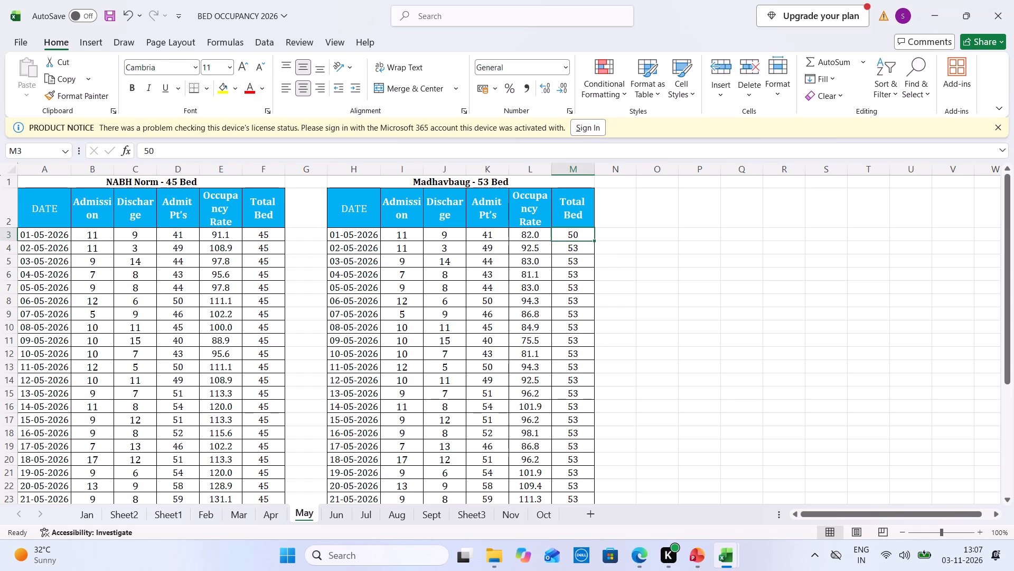
{"action": "left_click", "coordinate": [594, 237]}
{"action": "double_click", "coordinate": [594, 238]}
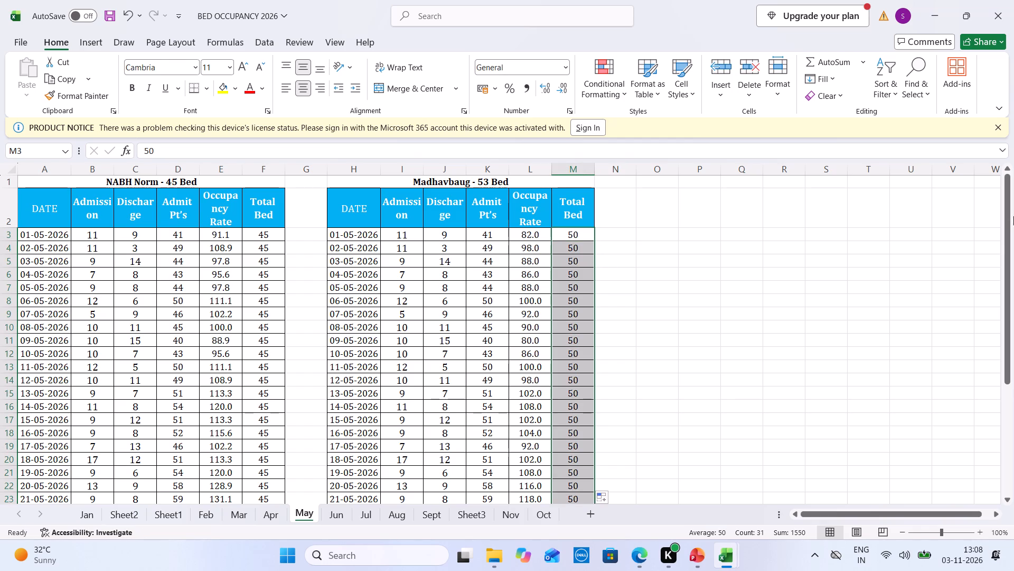
Enter May's recalculated Madhavbaug occupancy rate, 101.5, as Khopoli's May-26 figure in B114 of the hospital revenue analysis.
{"action": "left_click_drag", "start_coordinate": [1013, 218], "coordinate": [1013, 379]}
{"action": "left_click_drag", "start_coordinate": [1001, 345], "coordinate": [1010, 465]}
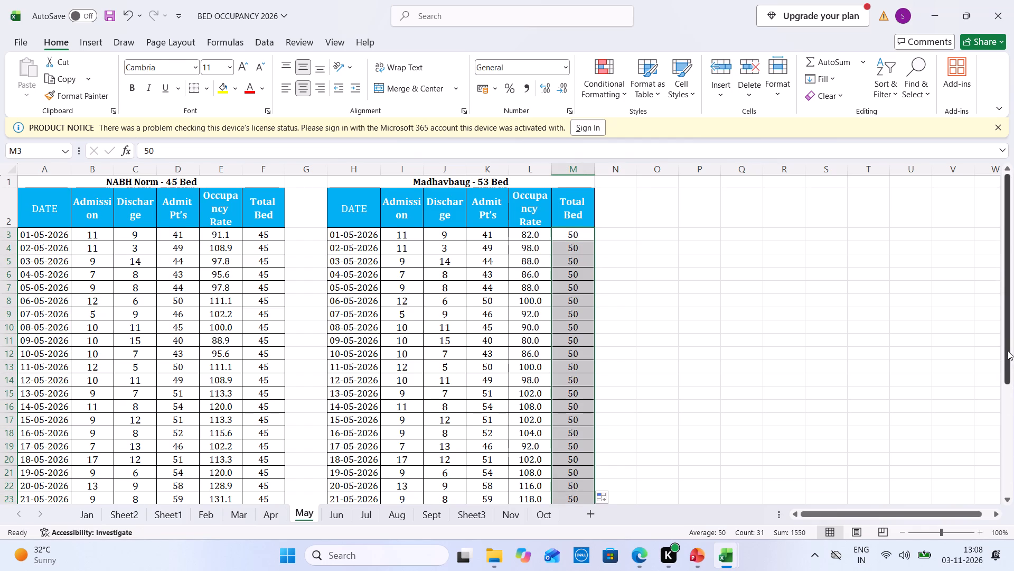
{"action": "left_click_drag", "start_coordinate": [1008, 351], "coordinate": [1013, 480]}
{"action": "key", "text": "ctrl+Tab"}
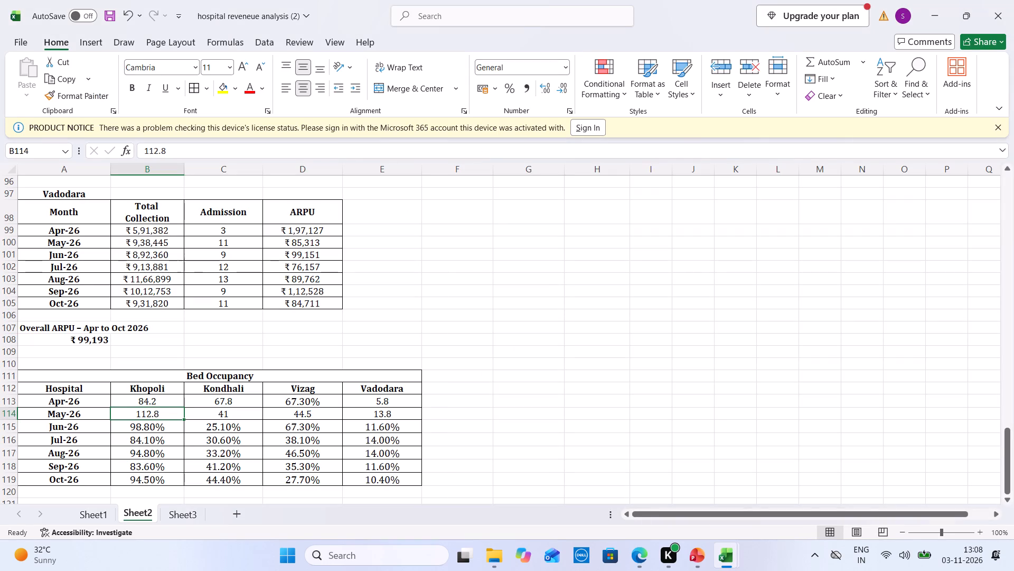
{"action": "type", "text": "101.5"}
{"action": "key", "text": "Down"}
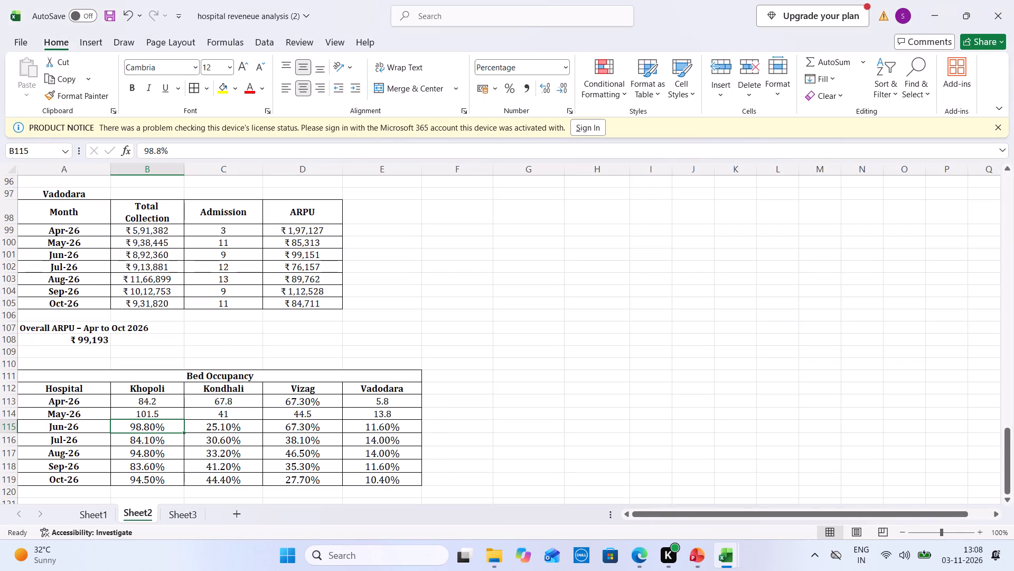
Check Khopoli's Jun-26 to Sep-26 occupancy figures against the Madhavbaug totals on the Jun, Jul, Aug and Sept sheets.
{"action": "key", "text": "ctrl+Tab"}
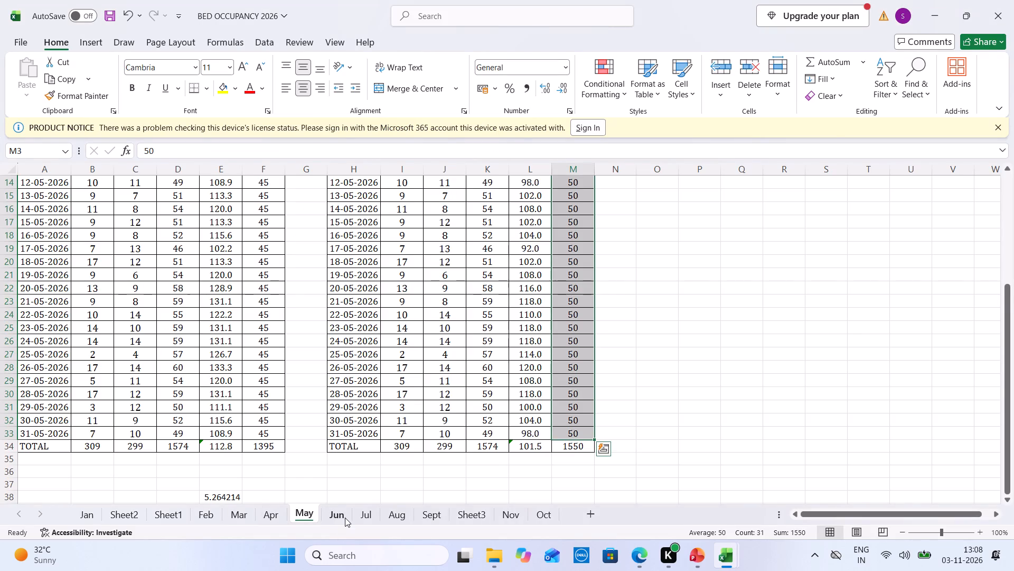
{"action": "left_click", "coordinate": [345, 518]}
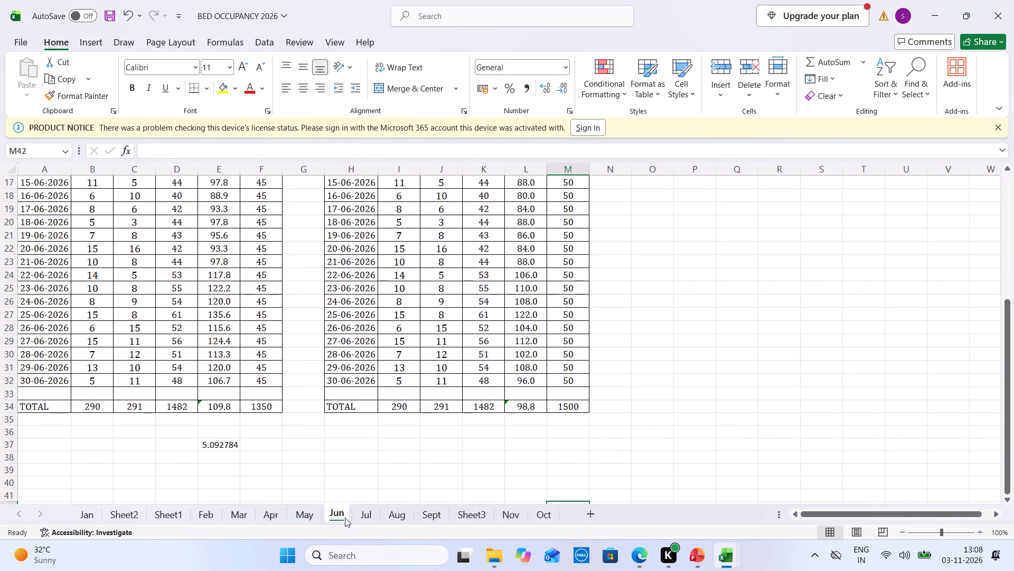
{"action": "key", "text": "ctrl+Tab"}
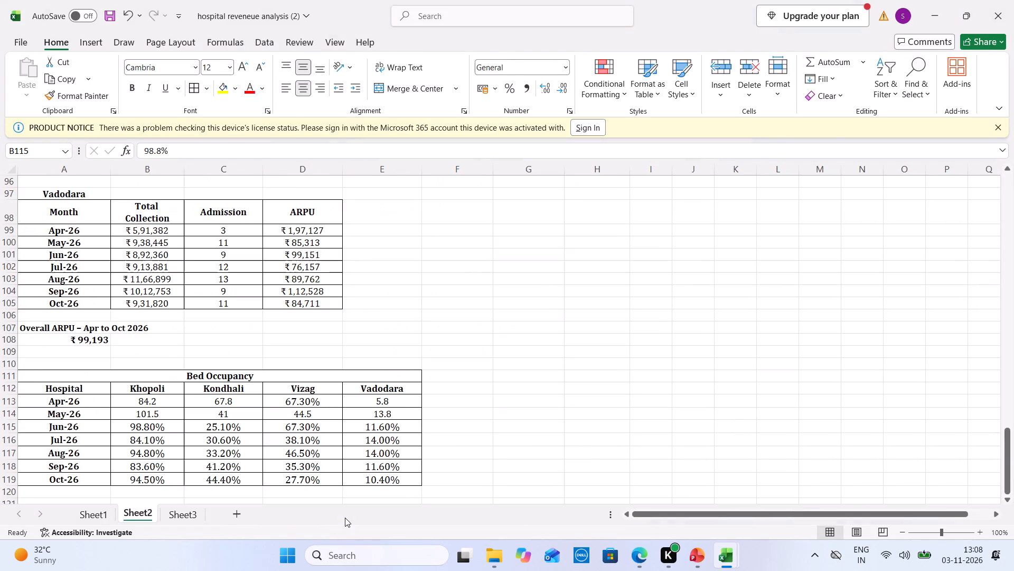
{"action": "key", "text": "Down"}
{"action": "key", "text": "ctrl+Tab"}
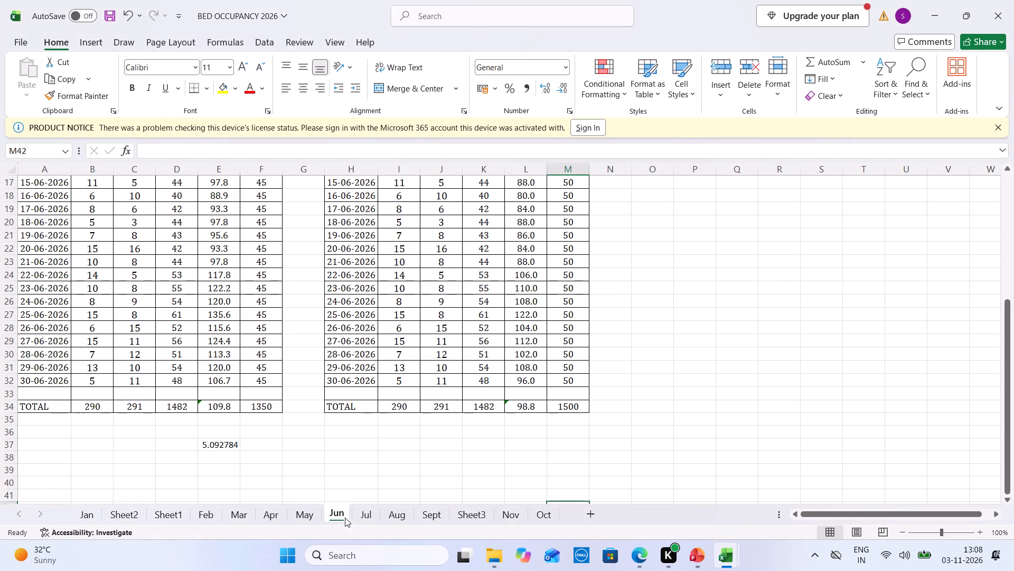
{"action": "left_click", "coordinate": [377, 515]}
{"action": "key", "text": "ctrl+Tab"}
{"action": "key", "text": "Down"}
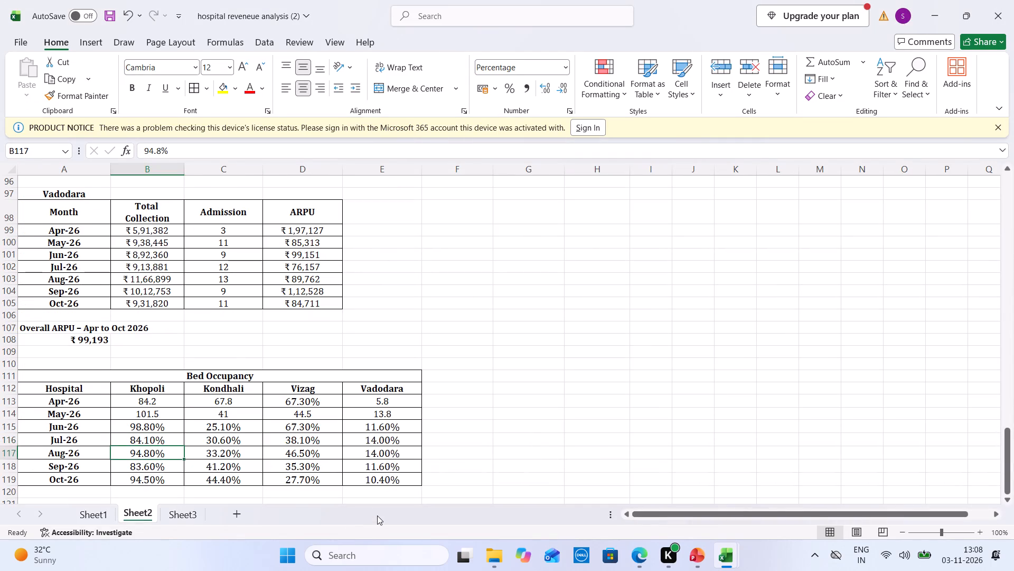
{"action": "key", "text": "ctrl+Tab"}
{"action": "left_click", "coordinate": [402, 514]}
{"action": "key", "text": "ctrl+Tab"}
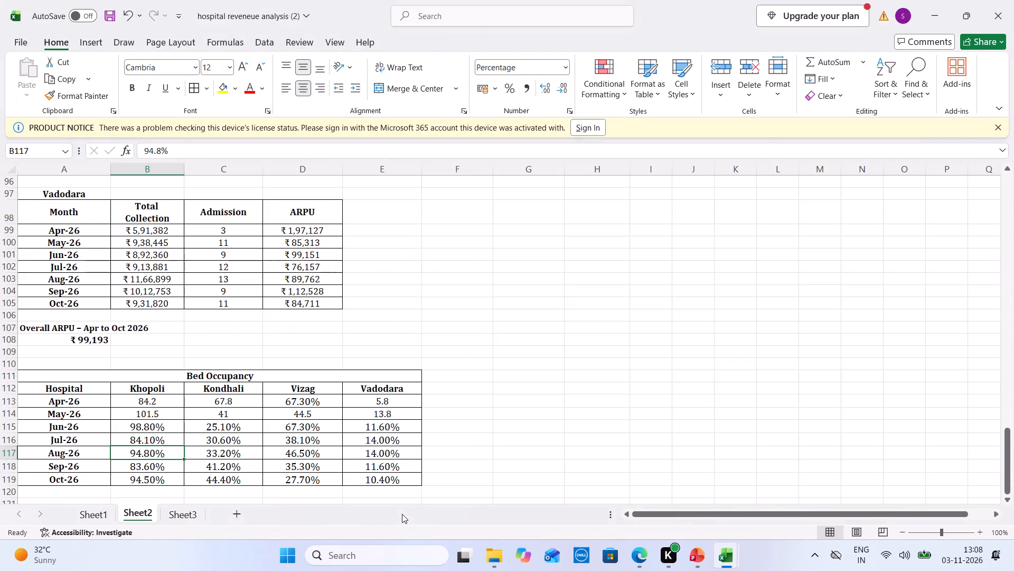
{"action": "key", "text": "ctrl+Tab"}
{"action": "left_click", "coordinate": [439, 517]}
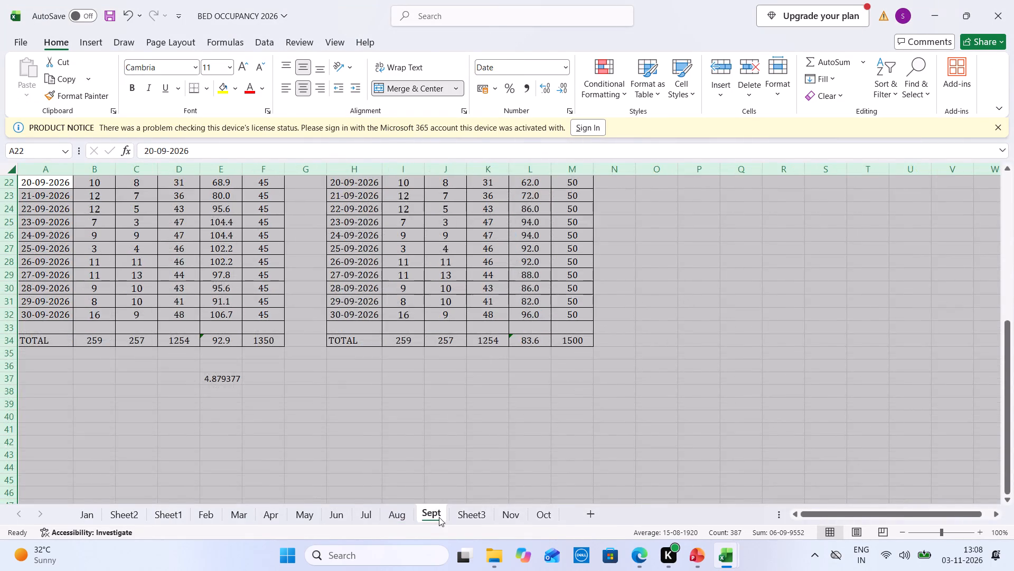
{"action": "key", "text": "ctrl+Tab"}
{"action": "key", "text": "ctrl+Tab"}
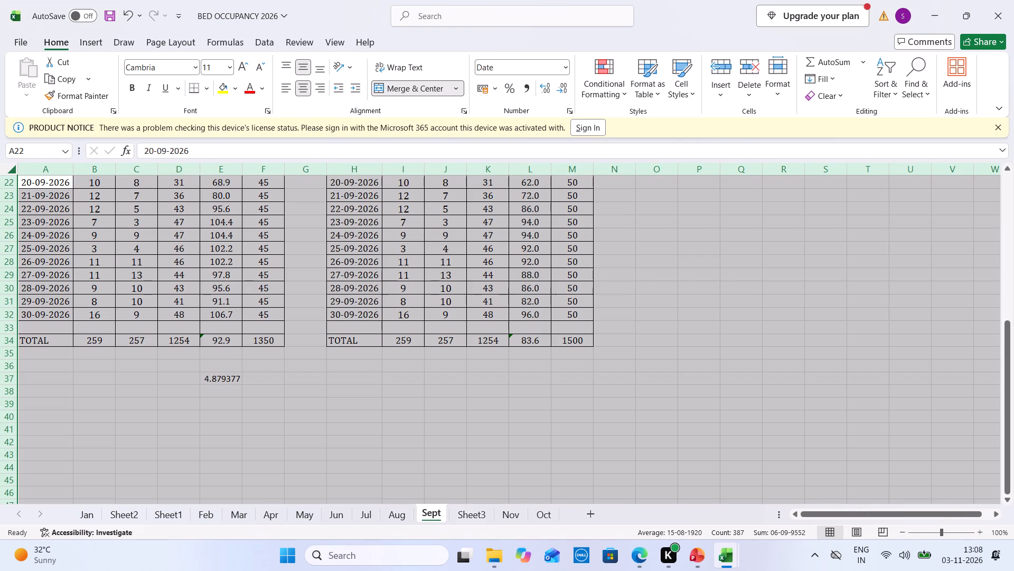
Close the BED OCCUPANCY 2026 workbook and return to the hospital revenue analysis.
{"action": "left_click", "coordinate": [1013, 0]}
{"action": "left_click", "coordinate": [504, 371]}
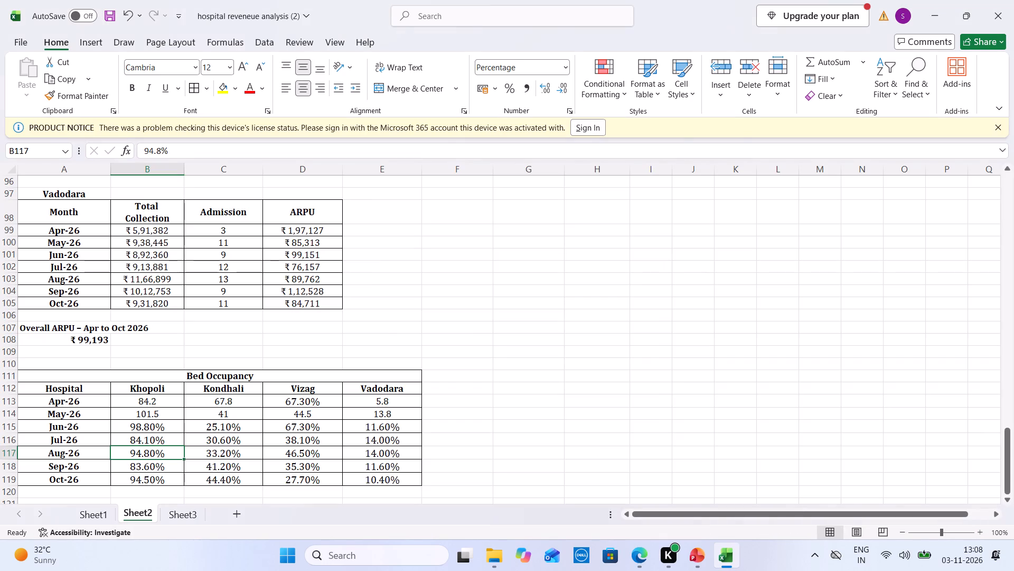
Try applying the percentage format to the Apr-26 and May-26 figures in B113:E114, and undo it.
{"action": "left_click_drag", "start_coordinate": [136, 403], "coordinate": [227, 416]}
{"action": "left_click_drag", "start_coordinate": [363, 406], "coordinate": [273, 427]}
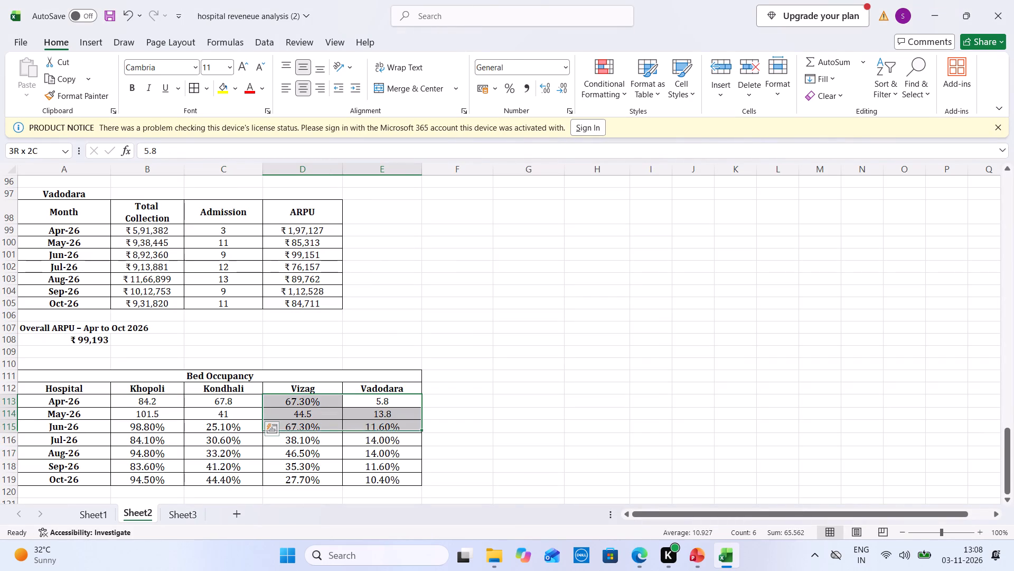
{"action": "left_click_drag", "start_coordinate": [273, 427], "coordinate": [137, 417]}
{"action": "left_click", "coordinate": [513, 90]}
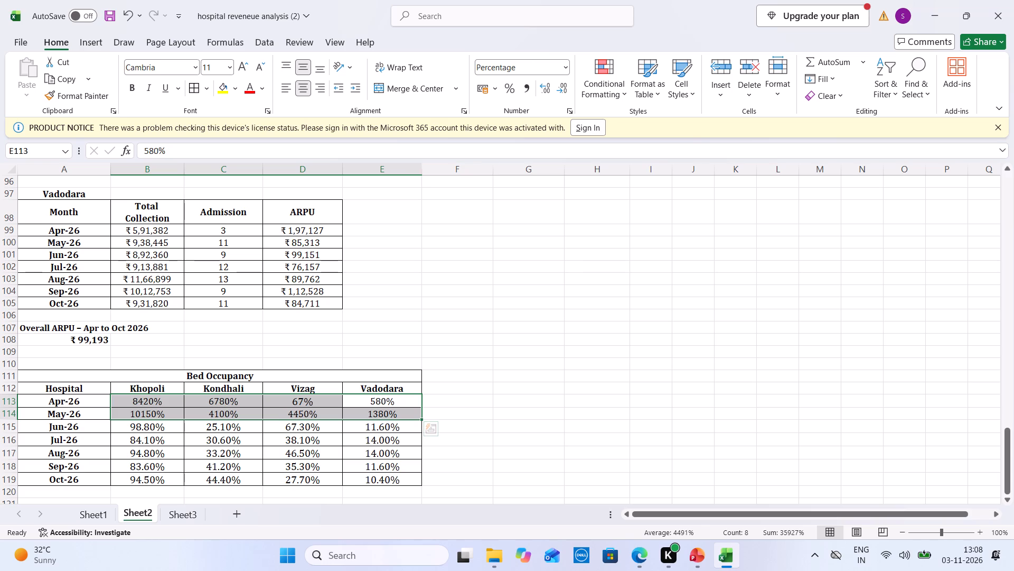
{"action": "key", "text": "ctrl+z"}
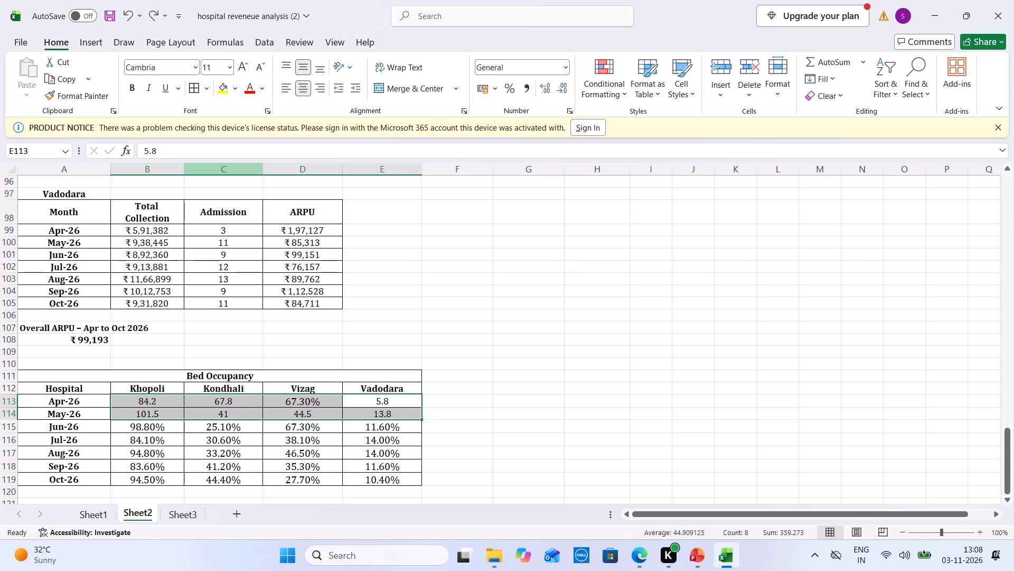
Re-enter the Apr-26 figures as percentages: 84.2% for Khopoli, 67.8% for Kondhali and 5.8% for Vadodara.
{"action": "left_click", "coordinate": [157, 396]}
{"action": "type", "text": "84.2"}
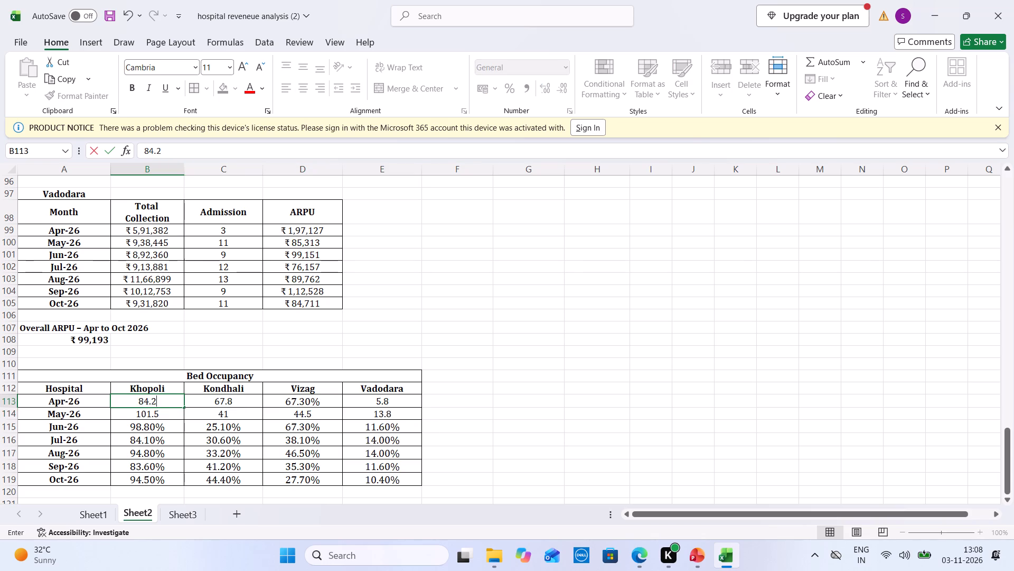
{"action": "key", "text": "shift+percent"}
{"action": "key", "text": "Tab"}
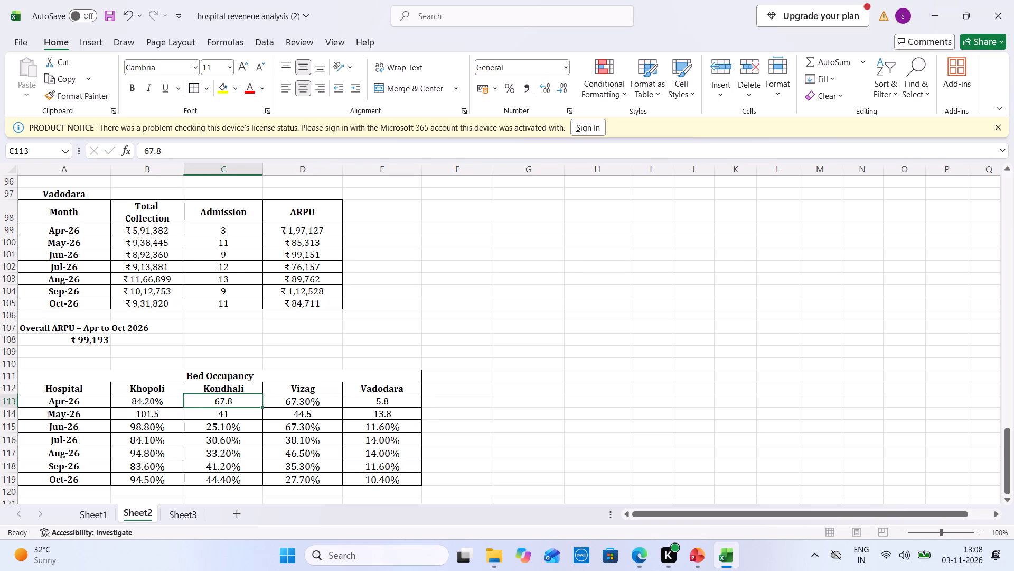
{"action": "type", "text": "67.8%"}
{"action": "key", "text": "Tab"}
{"action": "key", "text": "Tab"}
{"action": "type", "text": "5.8%"}
{"action": "key", "text": "Tab"}
Re-enter the May-26 occupancy figures as percentages, 13.8% for Vadodara, 44.5% for Vizag, 41% for Kondhali and 101.5% for Khopoli, and save the workbook.
{"action": "key", "text": "Down"}
{"action": "key", "text": "Left"}
{"action": "type", "text": "13.8%"}
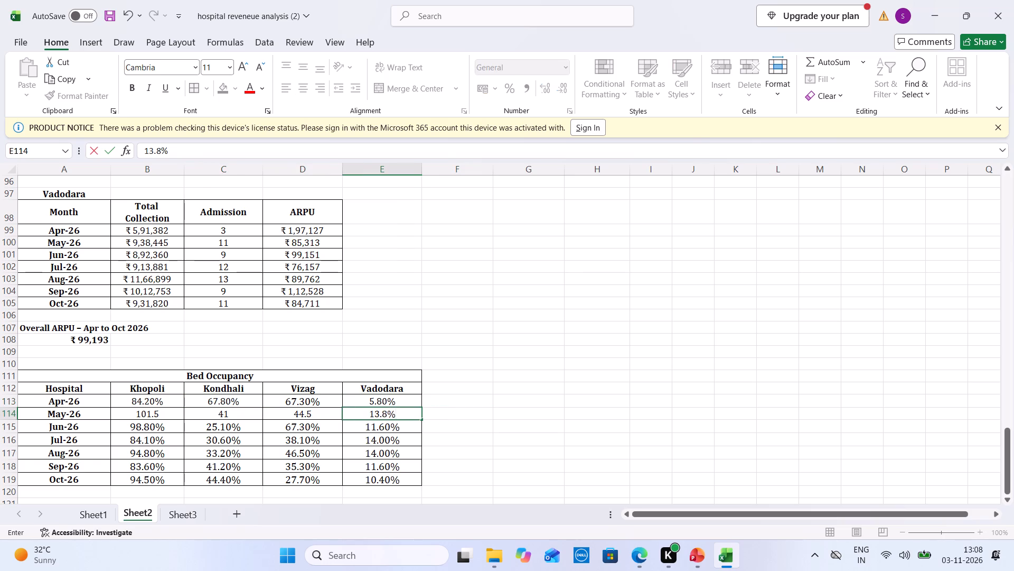
{"action": "key", "text": "Down"}
{"action": "key", "text": "Left"}
{"action": "key", "text": "Up"}
{"action": "type", "text": "44.5%"}
{"action": "key", "text": "Left"}
{"action": "type", "text": "41%"}
{"action": "key", "text": "Left"}
{"action": "type", "text": "101.5%"}
{"action": "key", "text": "ctrl+s"}
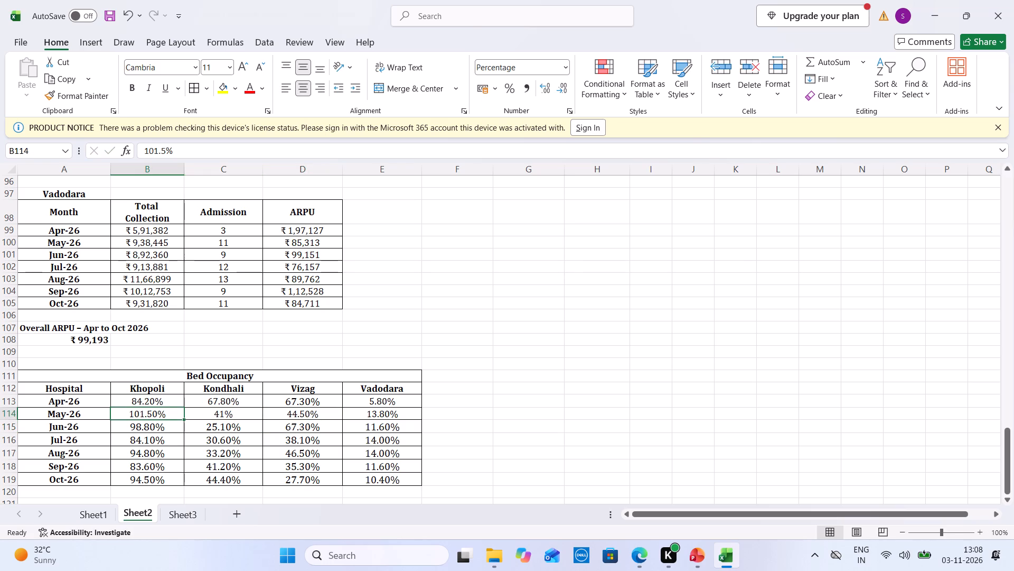
{"action": "key", "text": "ctrl+s"}
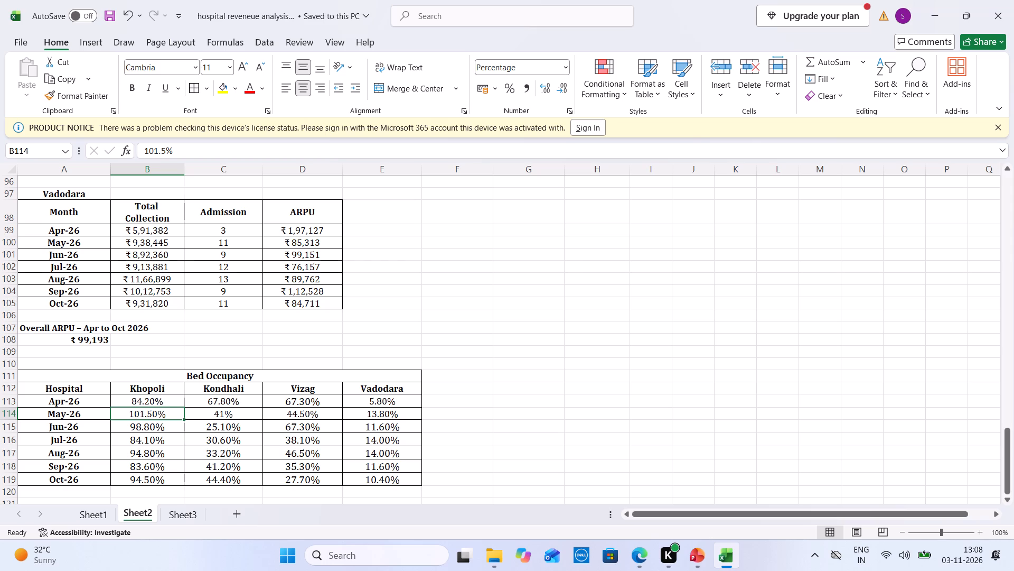
Make the font size of the Bed Occupancy table in A112:E119 a uniform 11 and save the workbook.
{"action": "left_click_drag", "start_coordinate": [51, 382], "coordinate": [372, 478]}
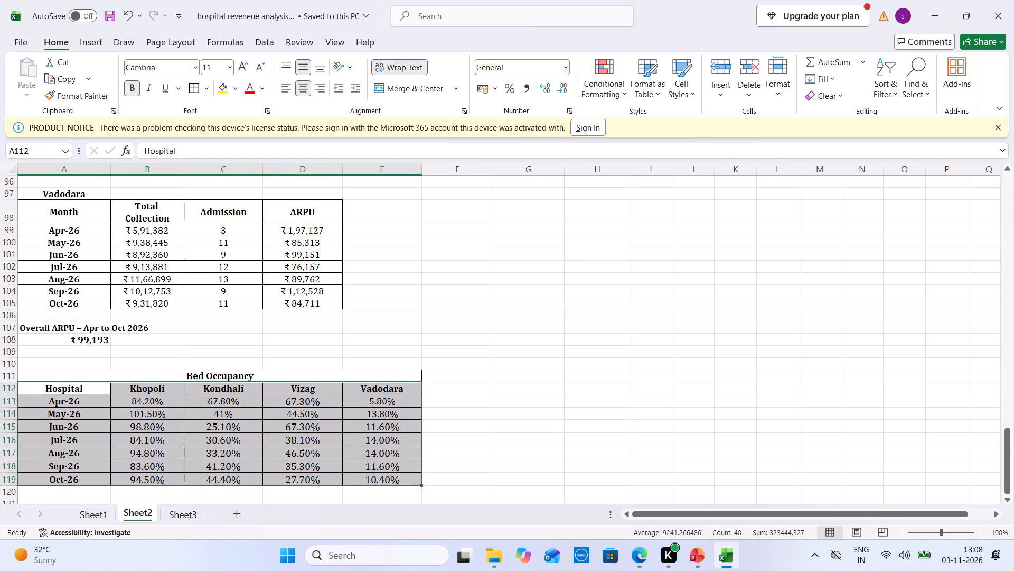
{"action": "left_click", "coordinate": [259, 68]}
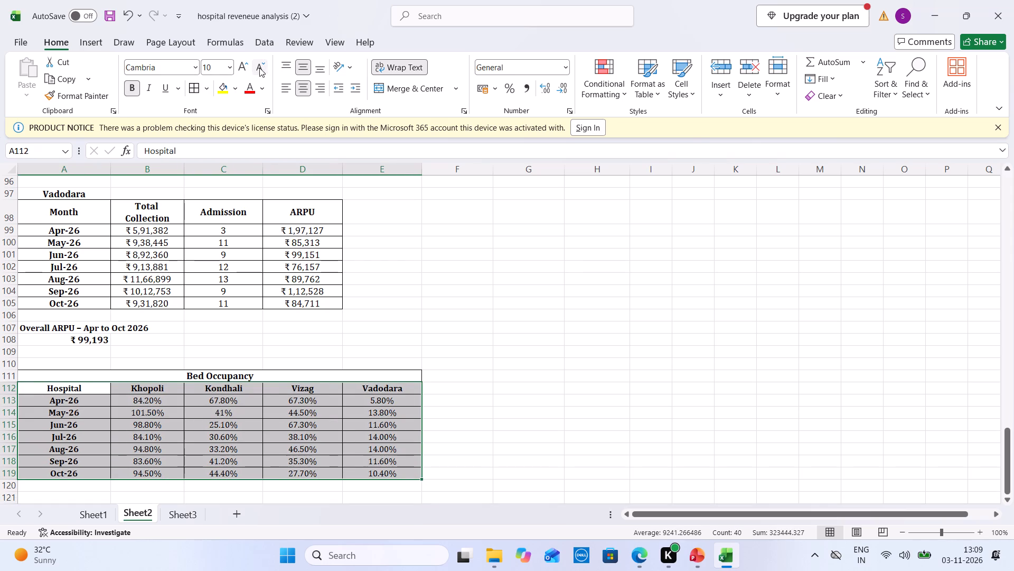
{"action": "left_click", "coordinate": [243, 65]}
{"action": "left_click", "coordinate": [572, 418]}
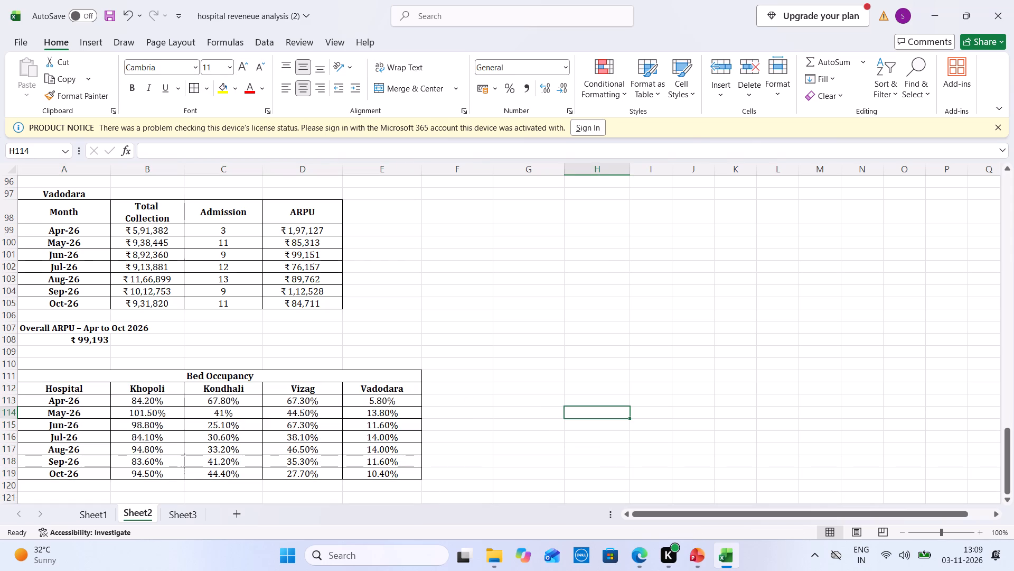
{"action": "key", "text": "ctrl+s"}
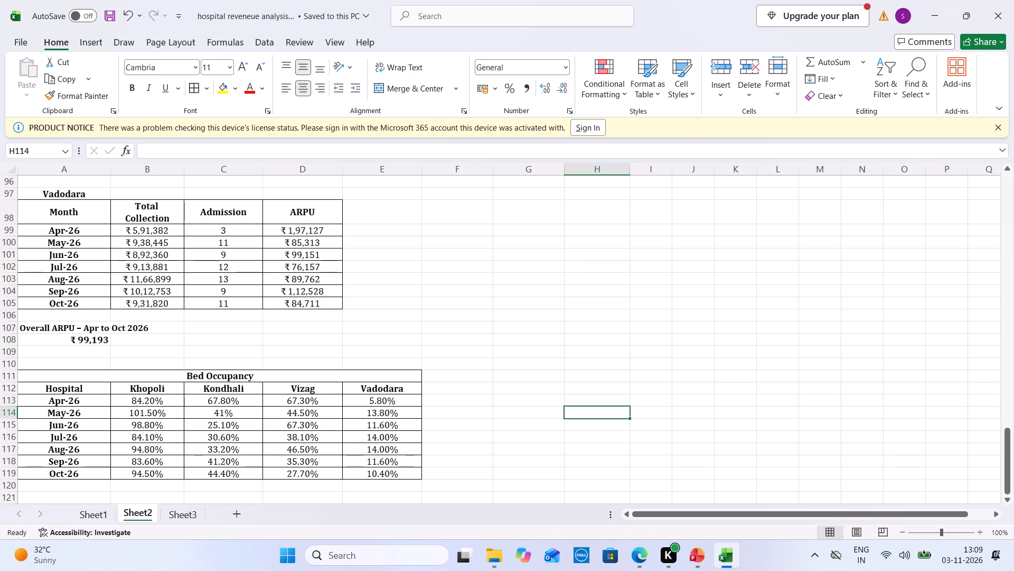
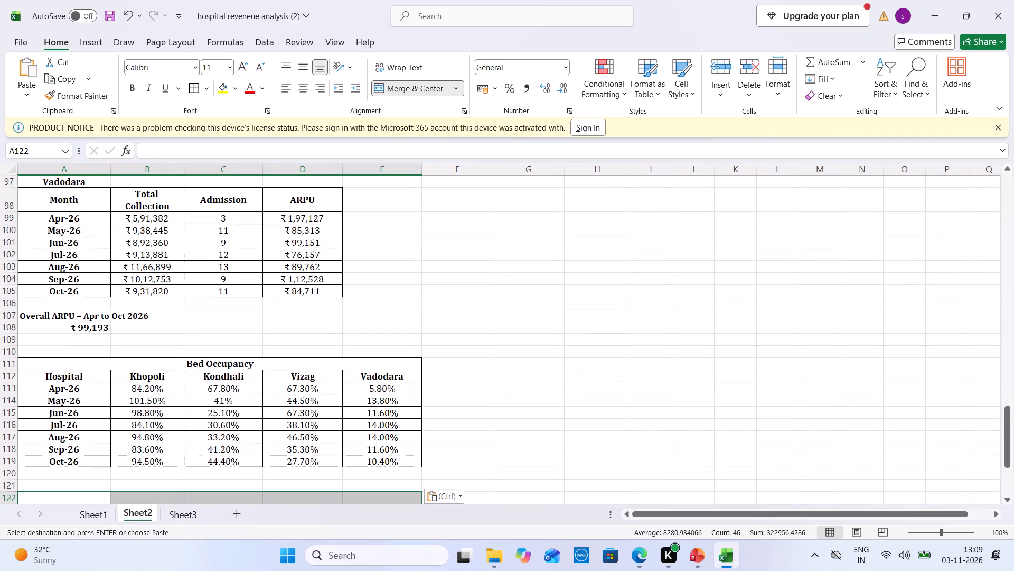
Copy the Bed Occupancy table's Hospital column with months Apr-26 to Oct-26 over the month column of the Average Length Of Stay table.
{"action": "key", "text": "Down"}
{"action": "key", "text": "Down"}
{"action": "key", "text": "Down"}
{"action": "key", "text": "Down"}
{"action": "key", "text": "Down"}
{"action": "key", "text": "Down"}
{"action": "key", "text": "Down"}
{"action": "key", "text": "Down"}
{"action": "key", "text": "Down"}
{"action": "key", "text": "Down"}
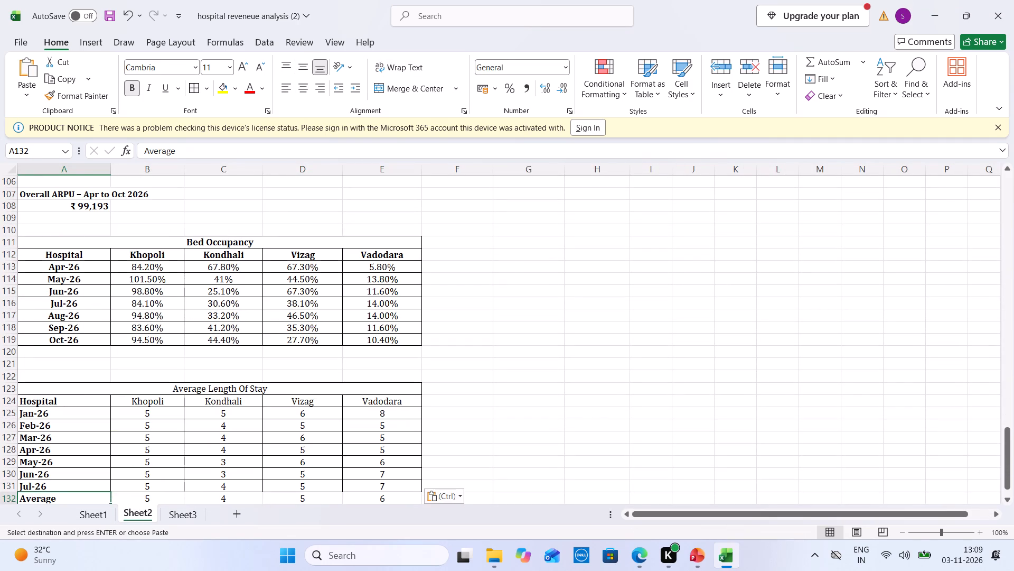
{"action": "left_click_drag", "start_coordinate": [96, 252], "coordinate": [92, 340]}
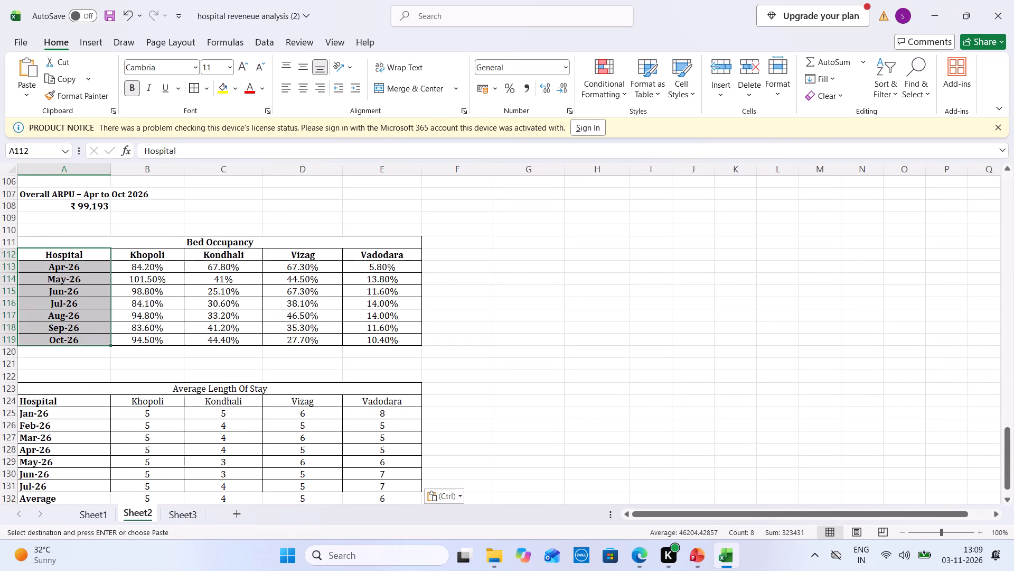
{"action": "key", "text": "ctrl+c"}
{"action": "left_click", "coordinate": [79, 398]}
{"action": "key", "text": "ctrl+v"}
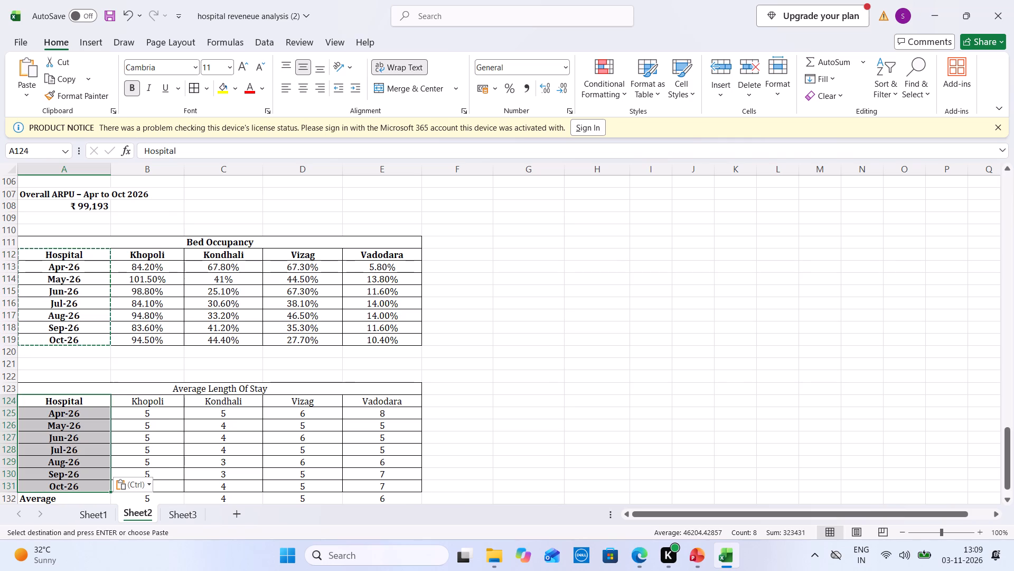
Copy the Bed Occupancy table's bold hospital names, Khopoli to Vadodara, over the Average Length Of Stay table's hospital headings.
{"action": "left_click", "coordinate": [179, 264]}
{"action": "left_click_drag", "start_coordinate": [177, 255], "coordinate": [313, 254]}
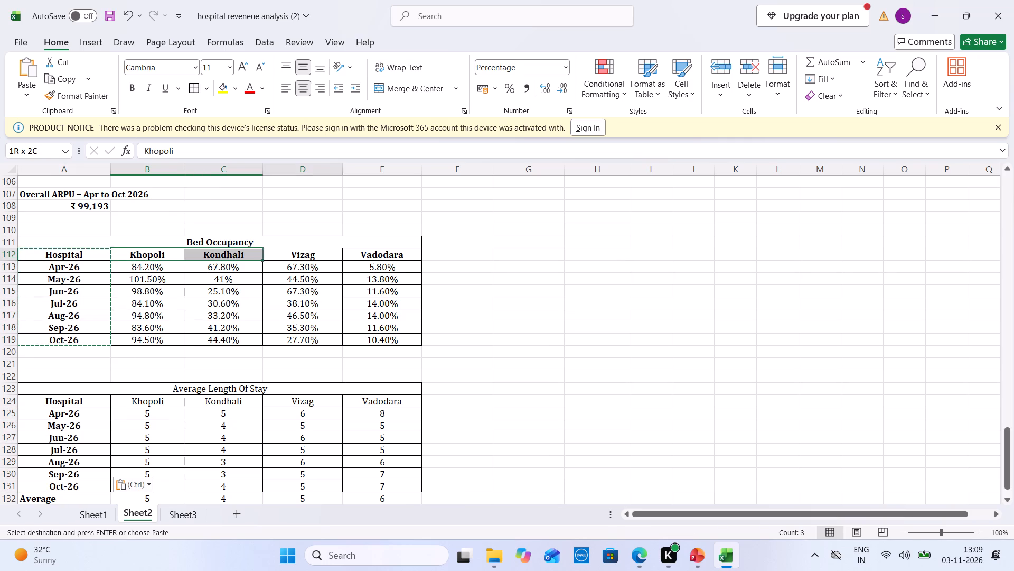
{"action": "left_click_drag", "start_coordinate": [313, 254], "coordinate": [349, 252]}
{"action": "key", "text": "ctrl+c"}
{"action": "left_click", "coordinate": [155, 404]}
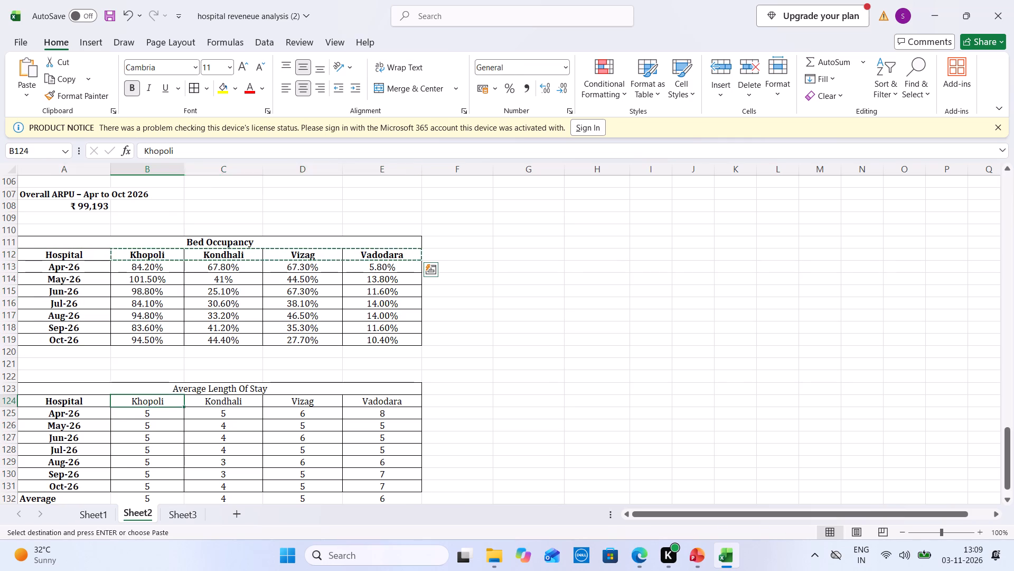
{"action": "key", "text": "ctrl+v"}
{"action": "left_click_drag", "start_coordinate": [176, 394], "coordinate": [193, 386]}
{"action": "left_click", "coordinate": [193, 386]}
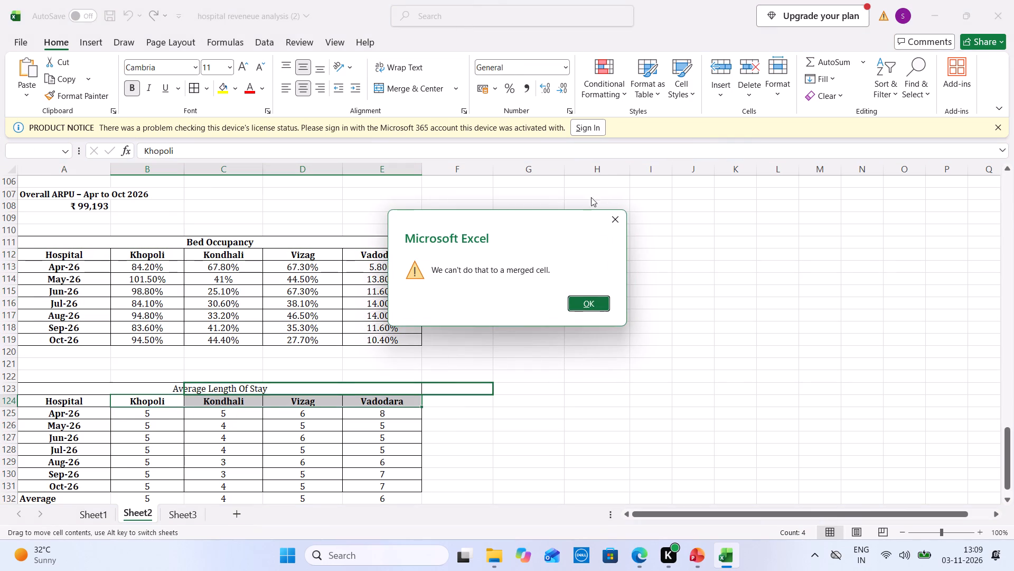
{"action": "left_click", "coordinate": [623, 215]}
Make the Average Length Of Stay title on Sheet2 bold.
{"action": "left_click", "coordinate": [187, 384]}
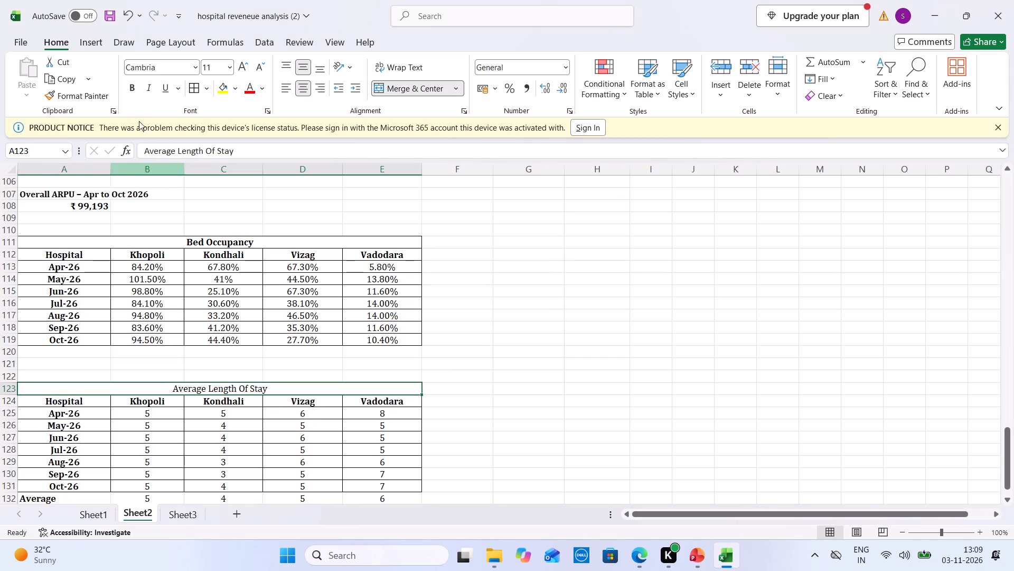
{"action": "left_click", "coordinate": [134, 86]}
Clear the contents of the Average Length Of Stay values in B125:E131, from Apr-26 to Oct-26.
{"action": "left_click", "coordinate": [140, 403]}
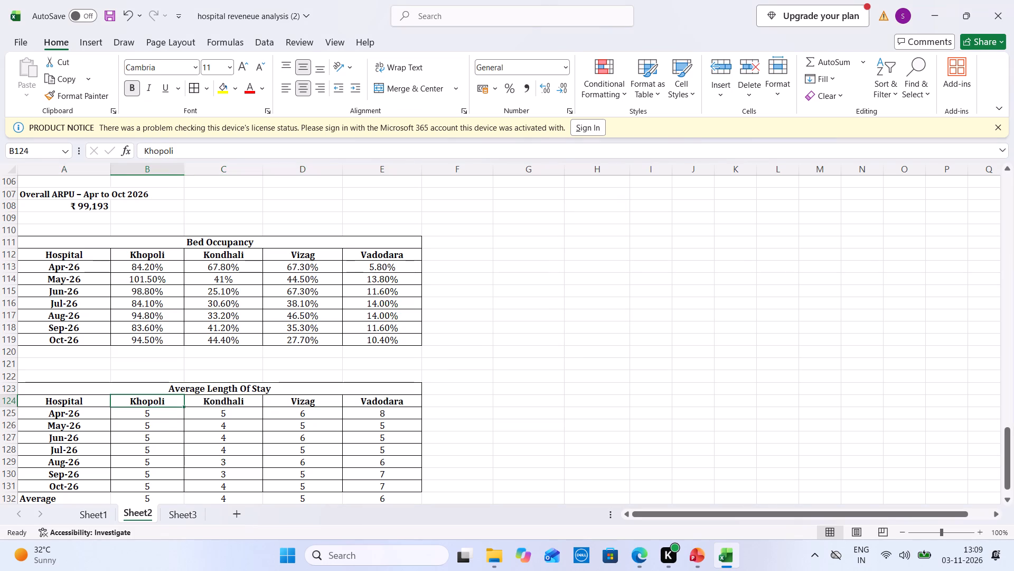
{"action": "left_click_drag", "start_coordinate": [119, 419], "coordinate": [297, 440]}
{"action": "left_click_drag", "start_coordinate": [402, 448], "coordinate": [397, 448]}
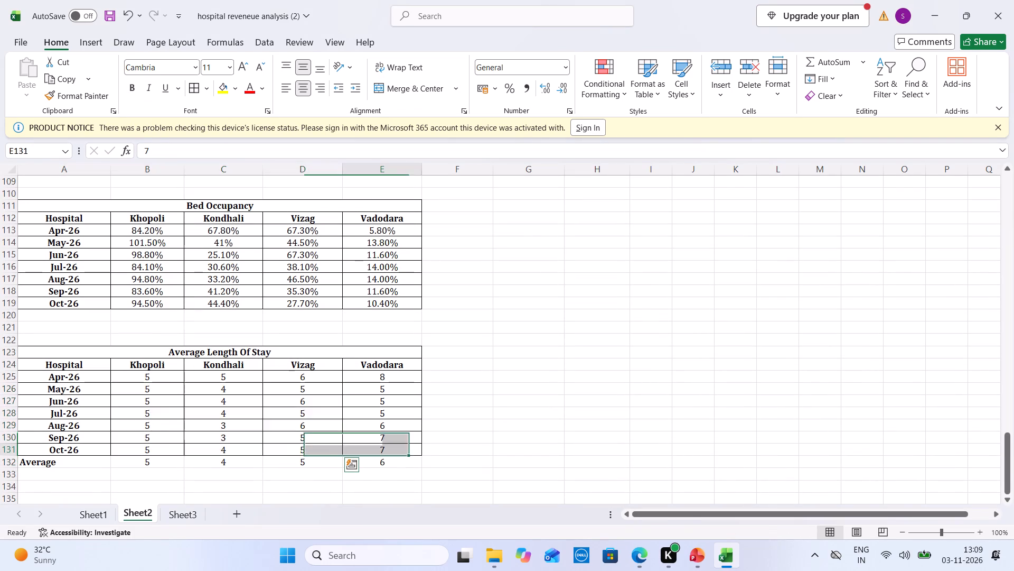
{"action": "left_click_drag", "start_coordinate": [397, 448], "coordinate": [154, 374]}
{"action": "right_click", "coordinate": [154, 374]}
{"action": "left_click", "coordinate": [200, 301]}
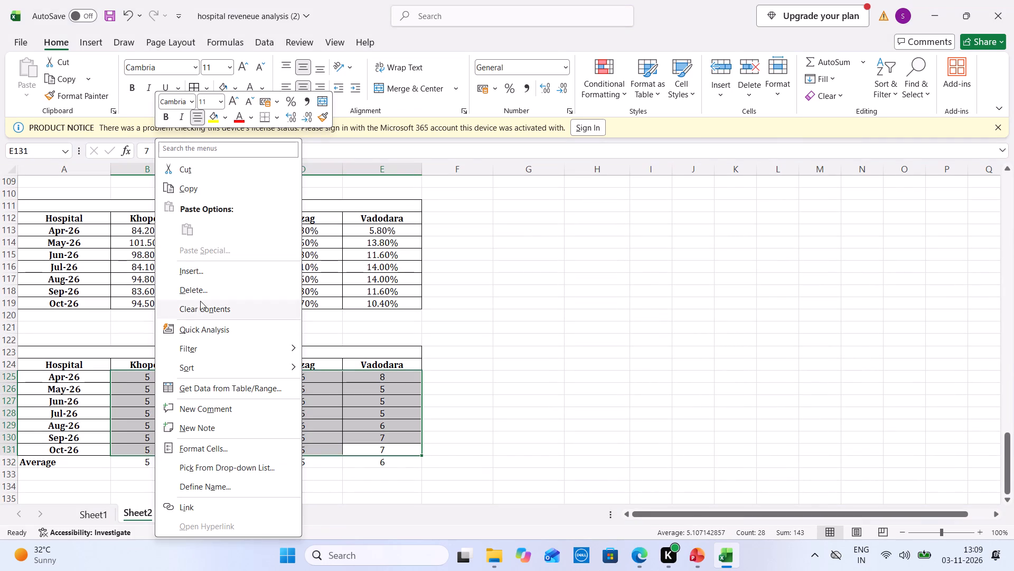
Center the Average label in A132 horizontally and align it to the middle vertically.
{"action": "left_click", "coordinate": [59, 463]}
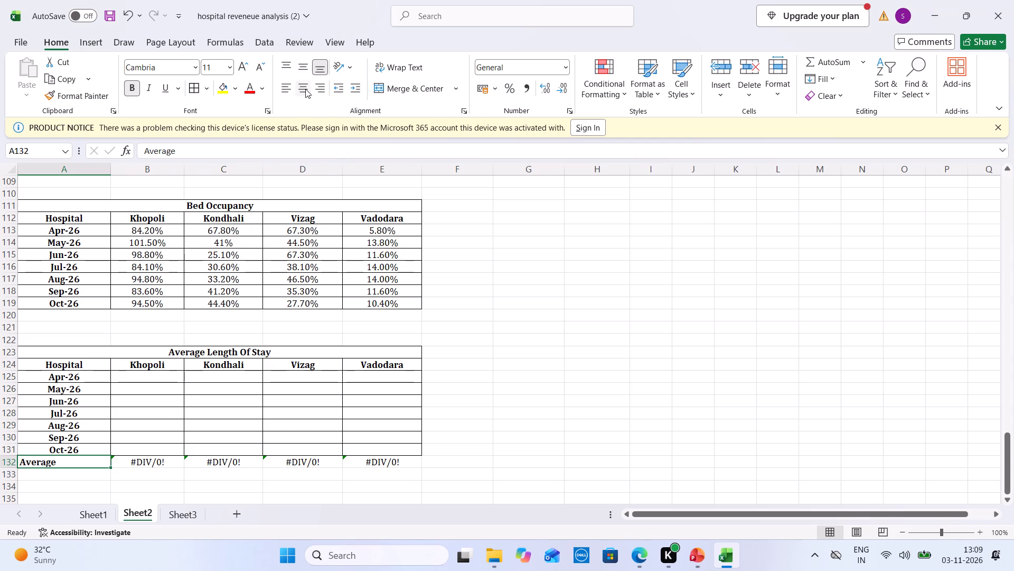
{"action": "left_click", "coordinate": [305, 89]}
{"action": "left_click", "coordinate": [304, 70]}
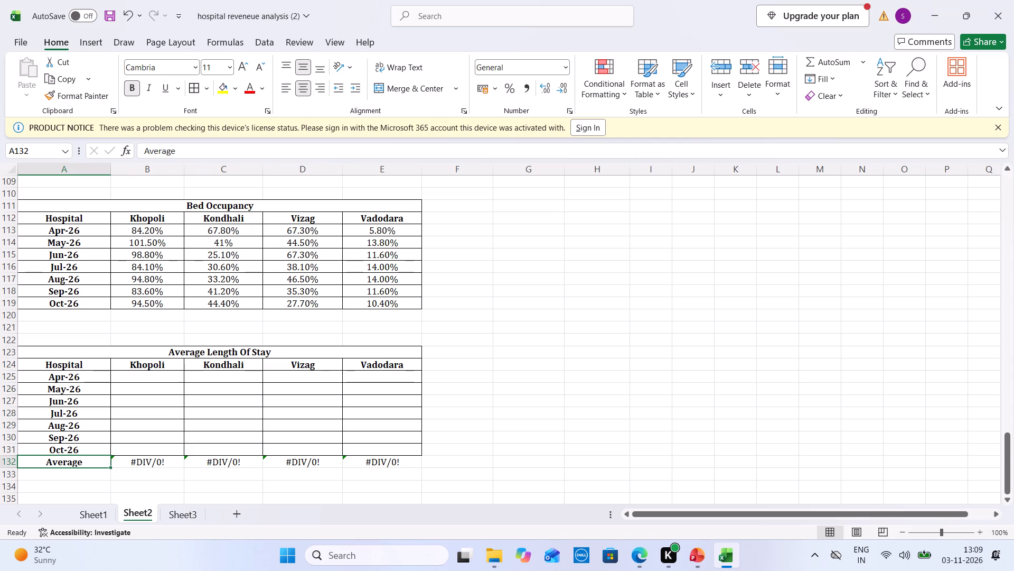
Add an Average row beneath the Bed Occupancy table by copying the Average label to A120 and averaging each hospital's column.
{"action": "key", "text": "ctrl+c"}
{"action": "left_click", "coordinate": [86, 312]}
{"action": "key", "text": "ctrl+v"}
{"action": "left_click_drag", "start_coordinate": [155, 233], "coordinate": [326, 296]}
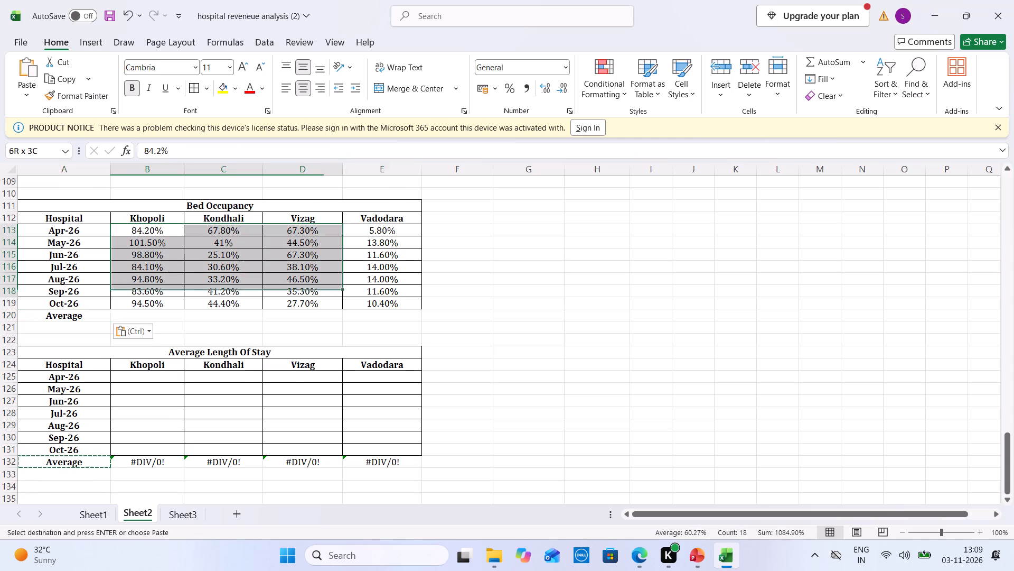
{"action": "left_click_drag", "start_coordinate": [326, 296], "coordinate": [386, 312]}
{"action": "left_click", "coordinate": [863, 63]}
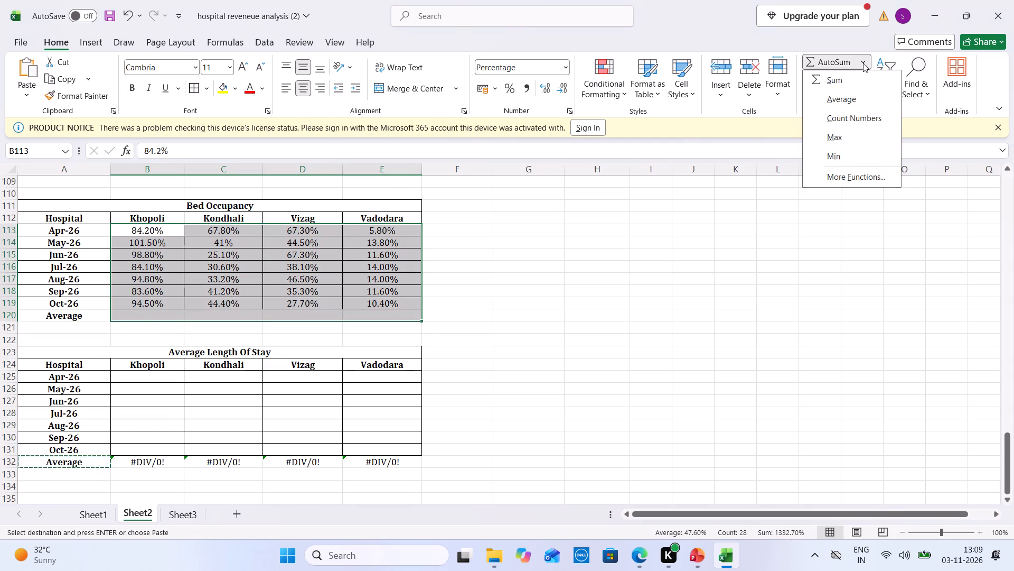
{"action": "left_click", "coordinate": [849, 99]}
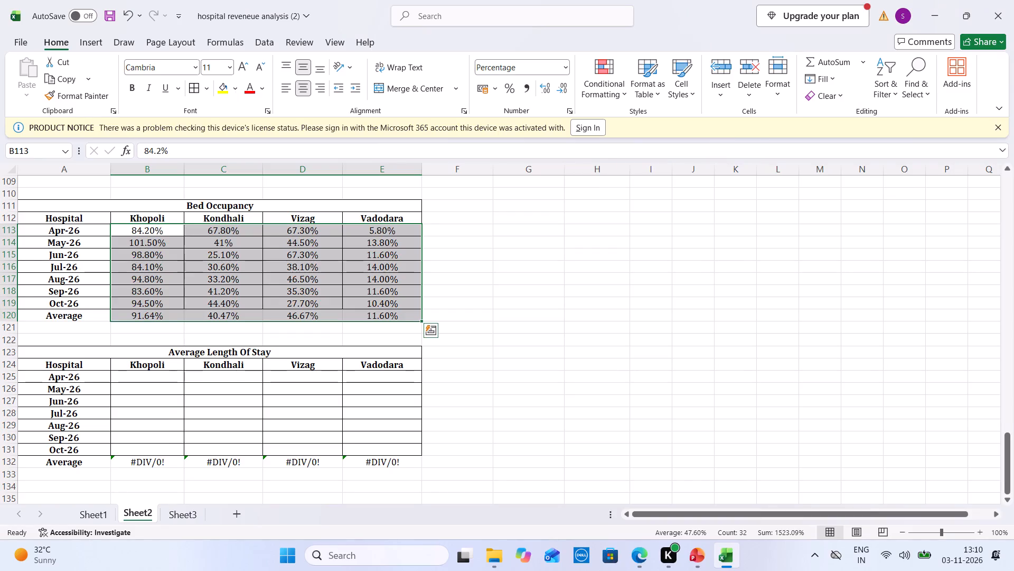
{"action": "left_click", "coordinate": [479, 329]}
Make the four hospital averages in row 120 of the Bed Occupancy table bold.
{"action": "left_click_drag", "start_coordinate": [149, 321], "coordinate": [391, 312]}
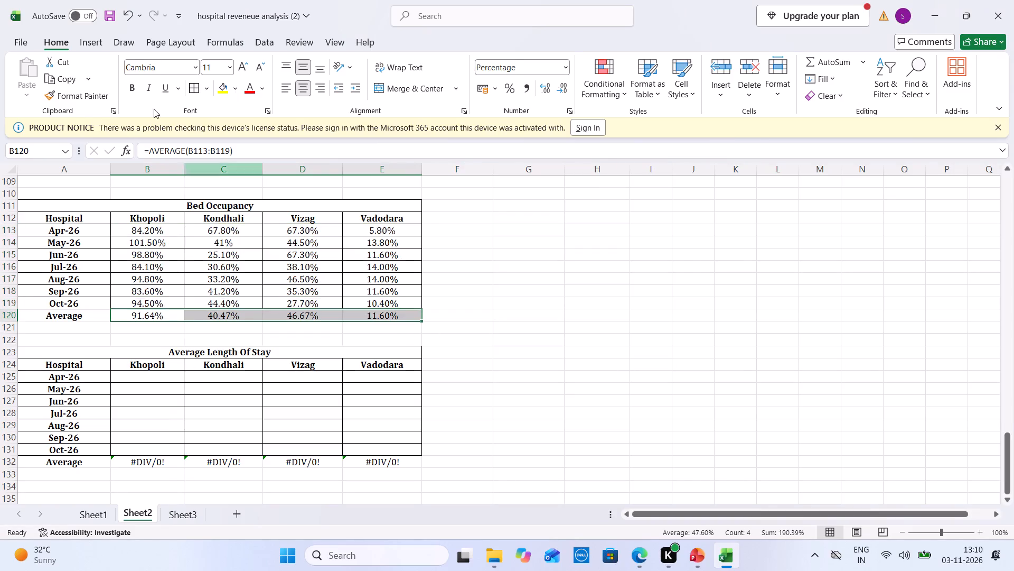
{"action": "left_click", "coordinate": [135, 89]}
Open the BED OCCUPANCY 2026 workbook from File Explorer, with Sheet2's Khopoli Apr-26 length-of-stay cell left selected.
{"action": "left_click", "coordinate": [180, 371]}
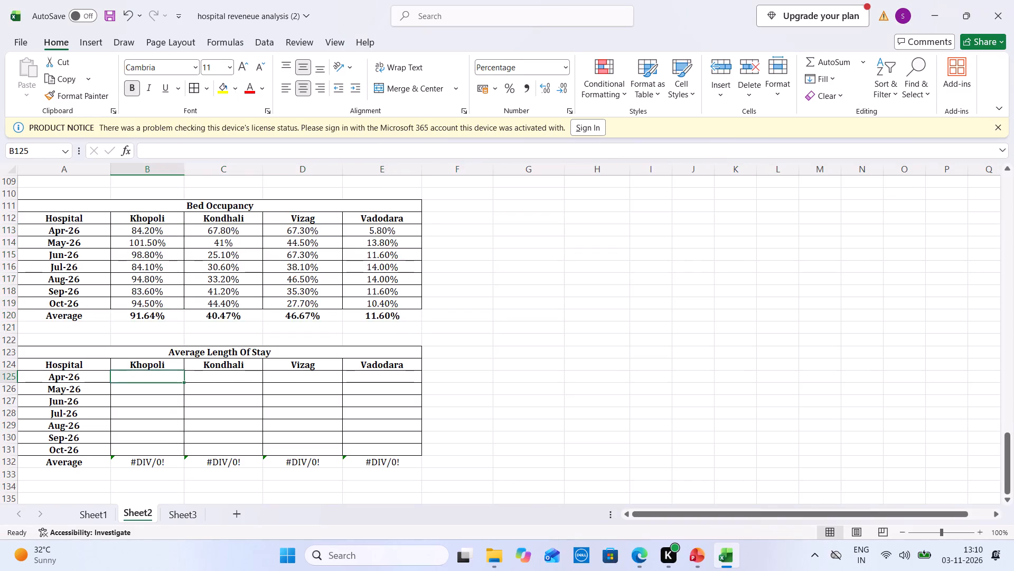
{"action": "key", "text": "ctrl+Tab"}
{"action": "left_click", "coordinate": [509, 551]}
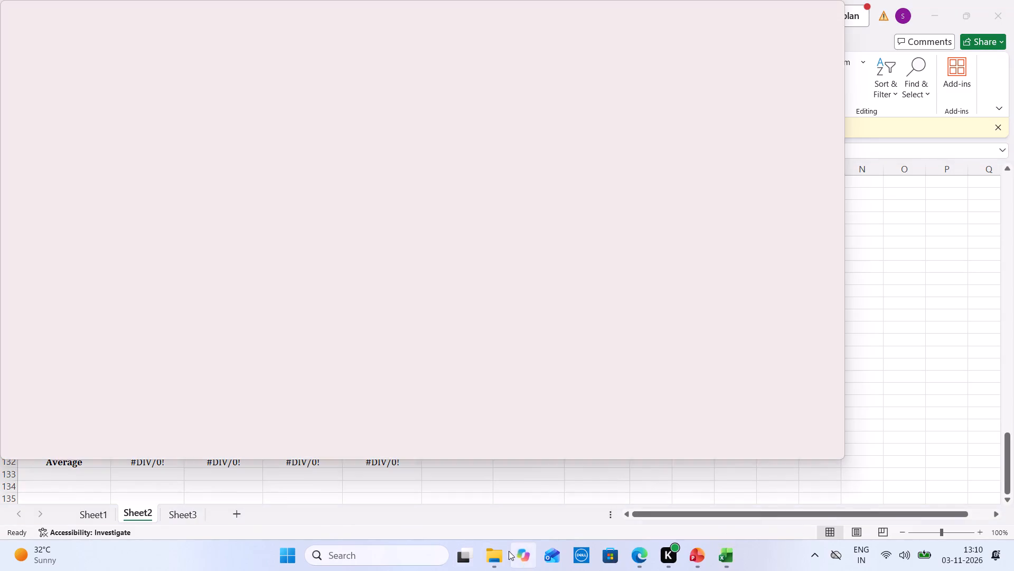
{"action": "left_click", "coordinate": [832, 21]}
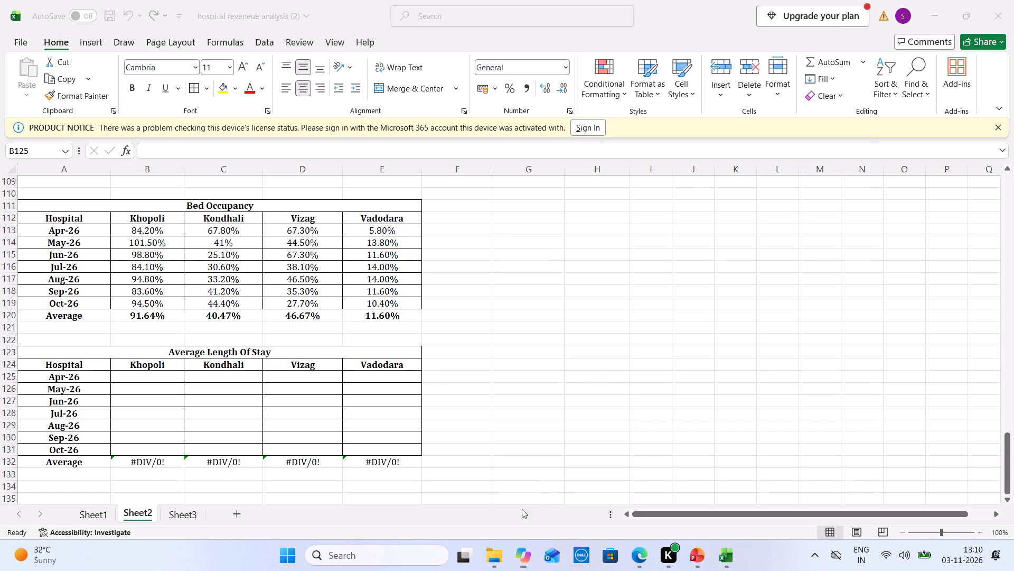
{"action": "left_click", "coordinate": [500, 555]}
{"action": "double_click", "coordinate": [242, 292]}
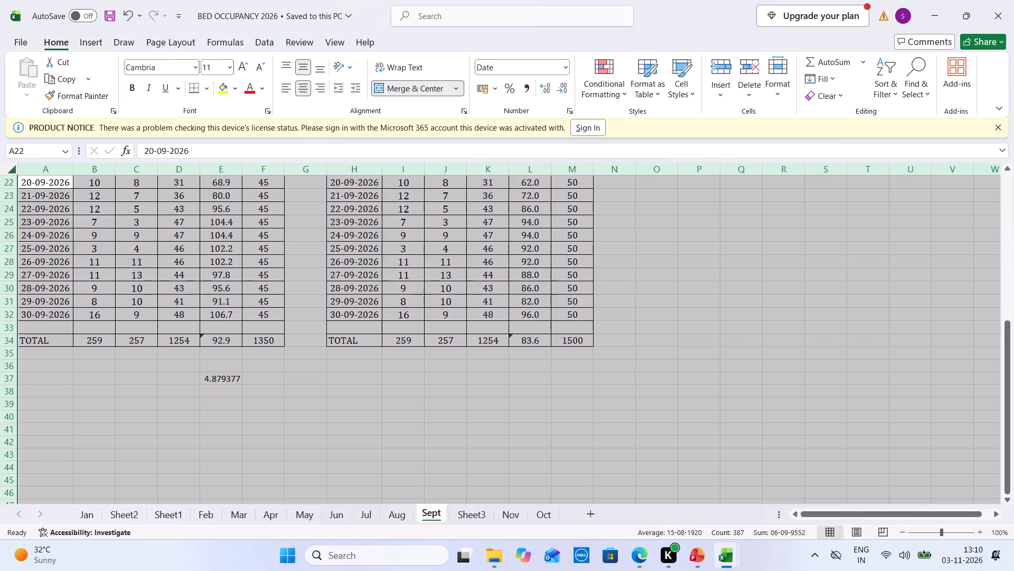
On the Apr sheet, calculate the length of stay in J37 as =K34/J34 and check it against the formula in E37.
{"action": "left_click", "coordinate": [280, 511]}
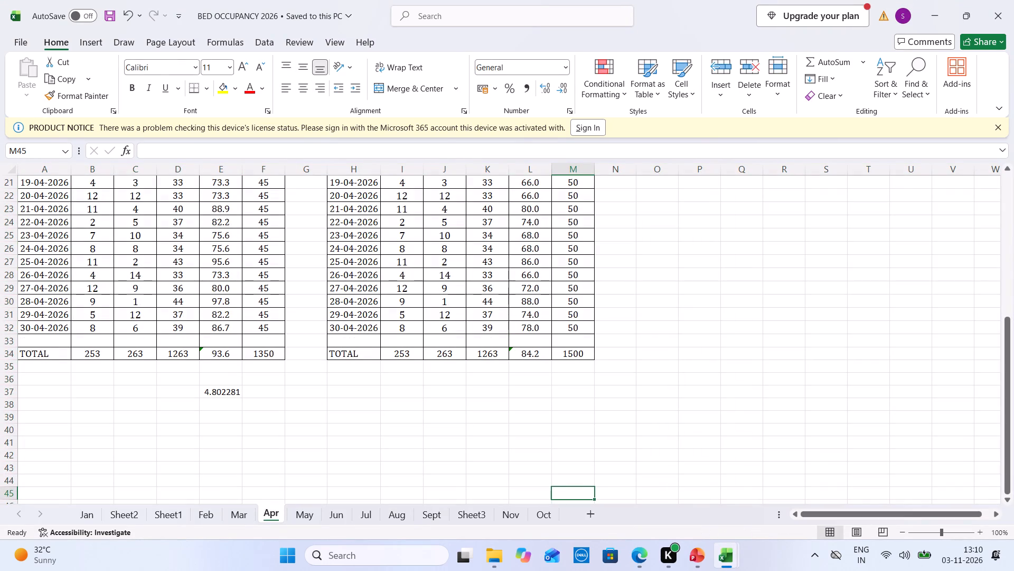
{"action": "left_click", "coordinate": [414, 402]}
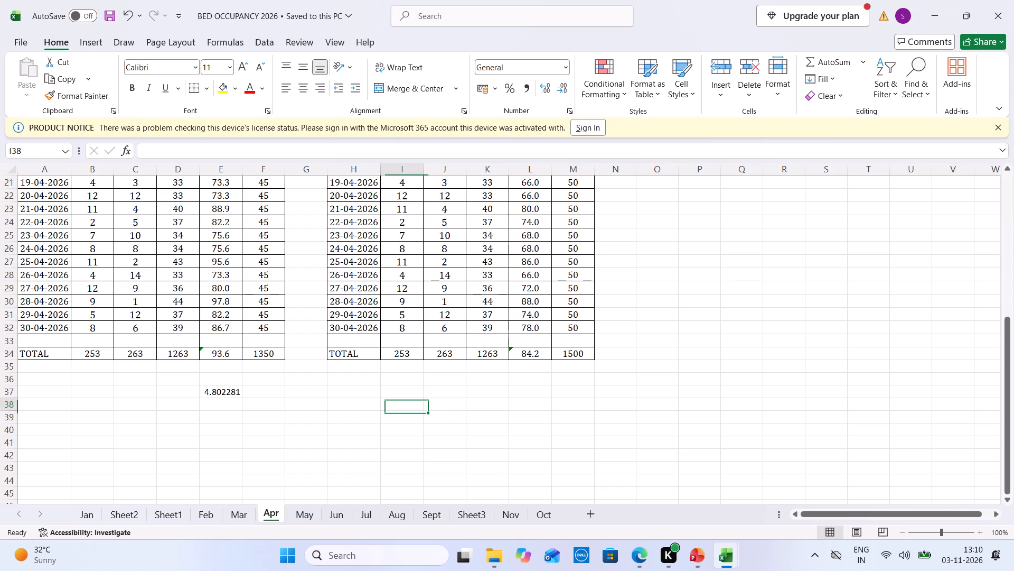
{"action": "left_click", "coordinate": [461, 388]}
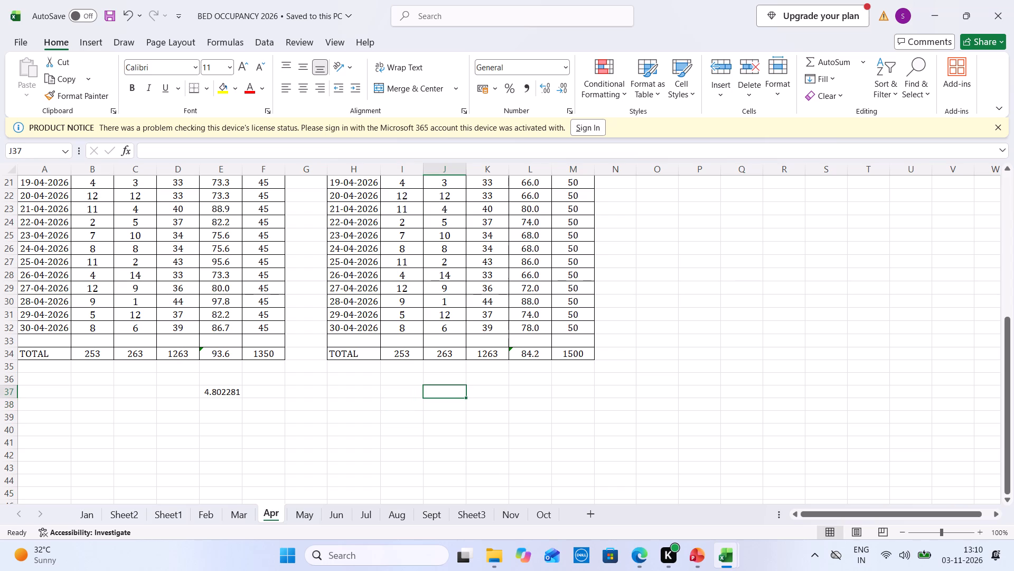
{"action": "key", "text": "equal"}
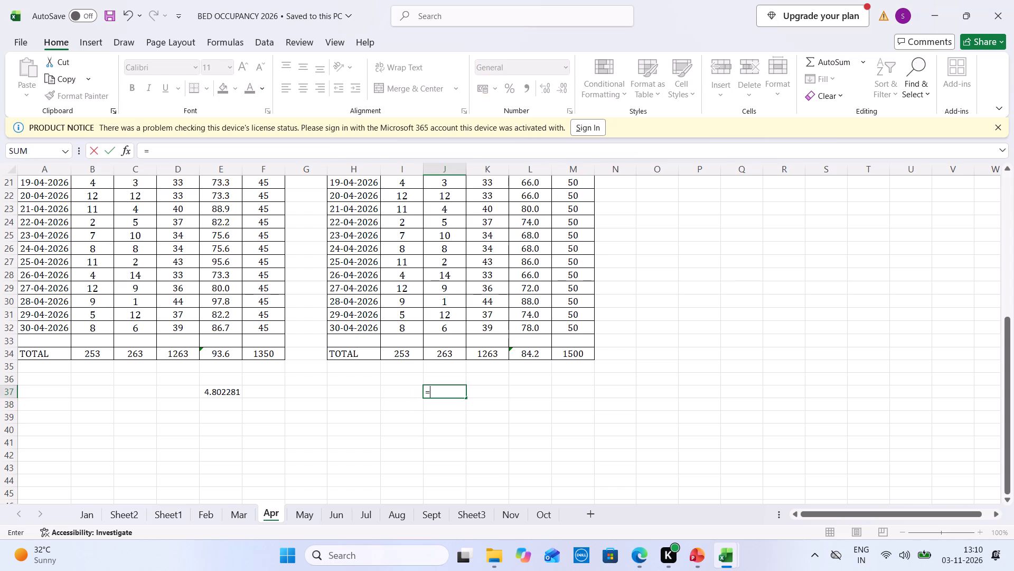
{"action": "left_click", "coordinate": [491, 354]}
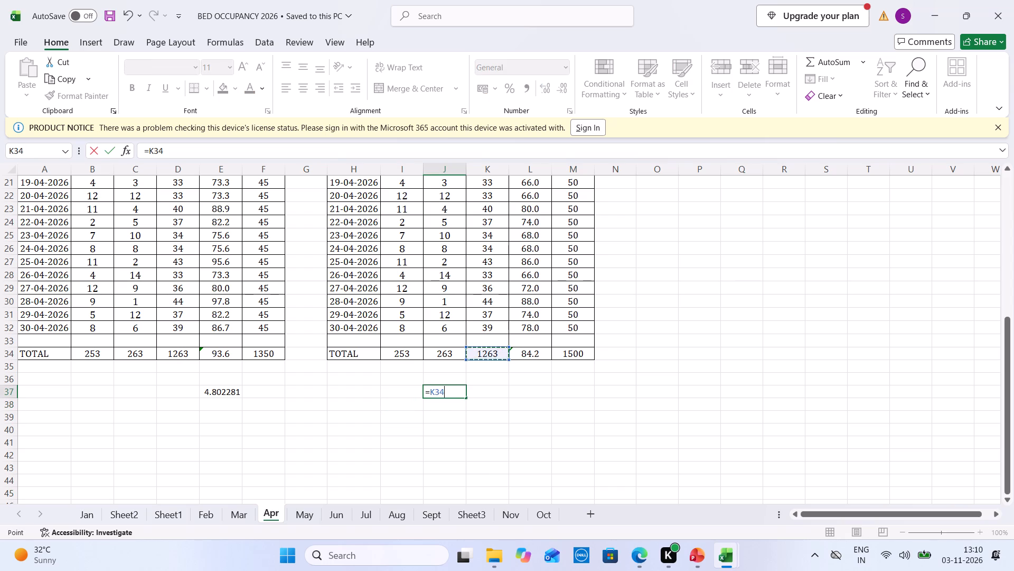
{"action": "key", "text": "slash"}
{"action": "left_click", "coordinate": [447, 354]}
{"action": "key", "text": "Return"}
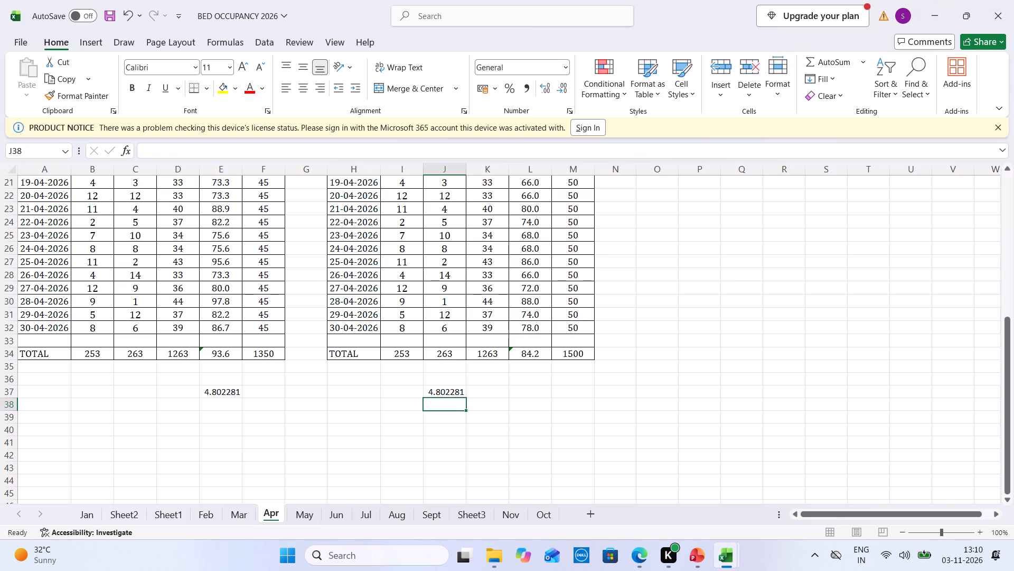
{"action": "left_click", "coordinate": [235, 395]}
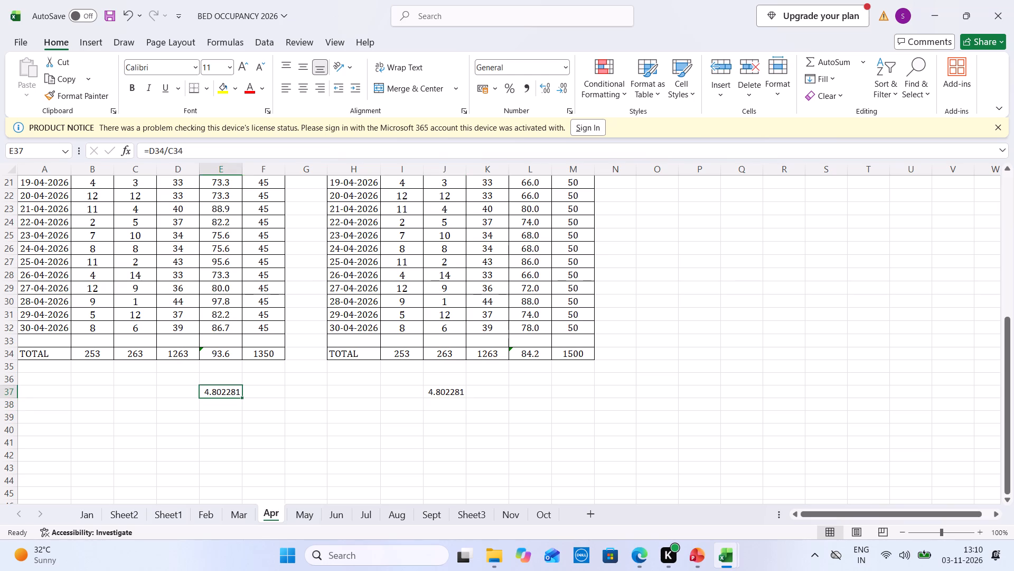
Enter 5 as Khopoli's Apr-26 average length of stay in the hospital revenue analysis workbook.
{"action": "key", "text": "ctrl+Tab"}
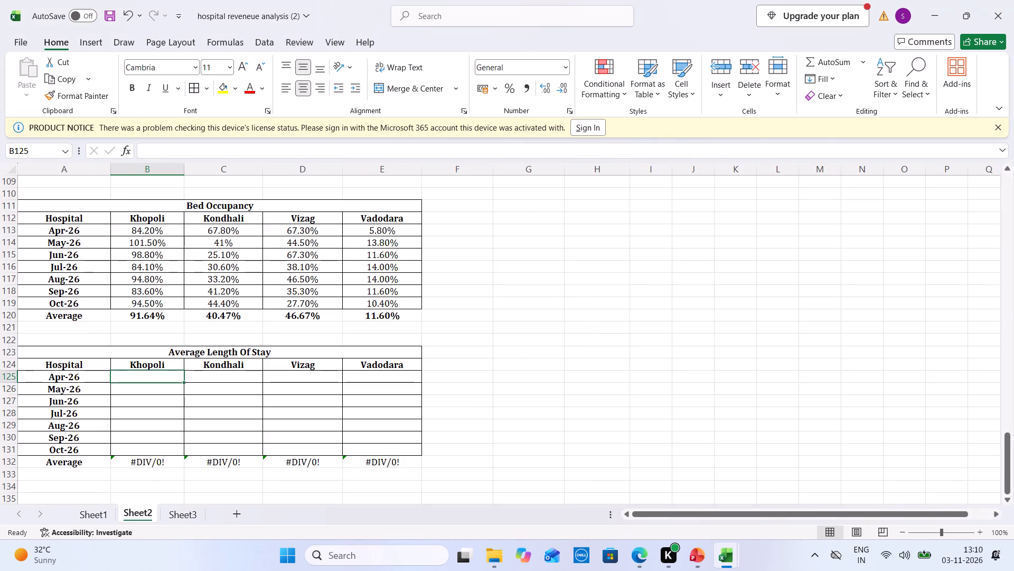
{"action": "key", "text": "5"}
{"action": "key", "text": "Down"}
On the May sheet of the BED OCCUPANCY 2026 workbook, calculate the length of stay in K38 as =K34/J34.
{"action": "key", "text": "ctrl+Tab"}
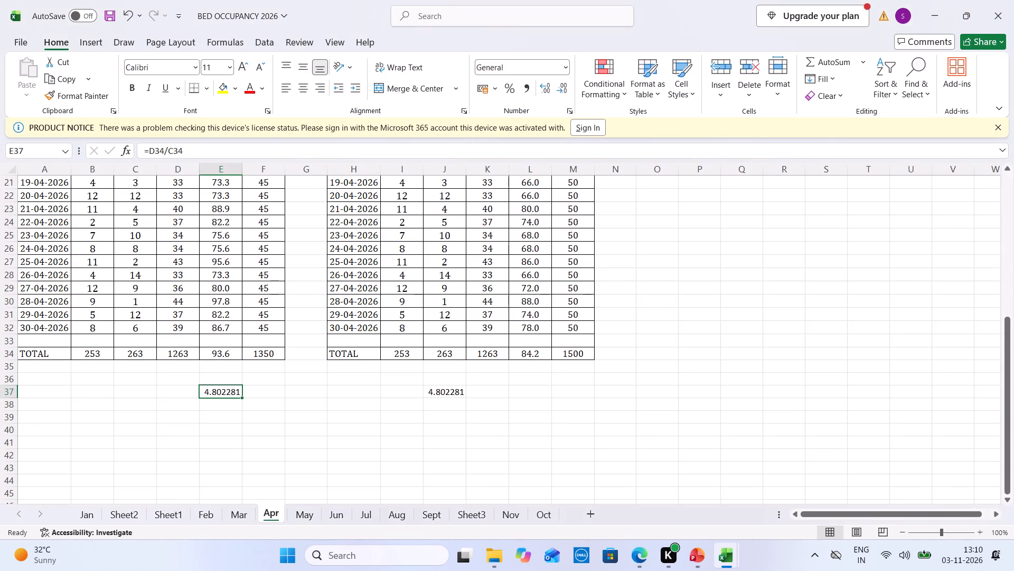
{"action": "left_click", "coordinate": [311, 517]}
{"action": "left_click", "coordinate": [467, 474]}
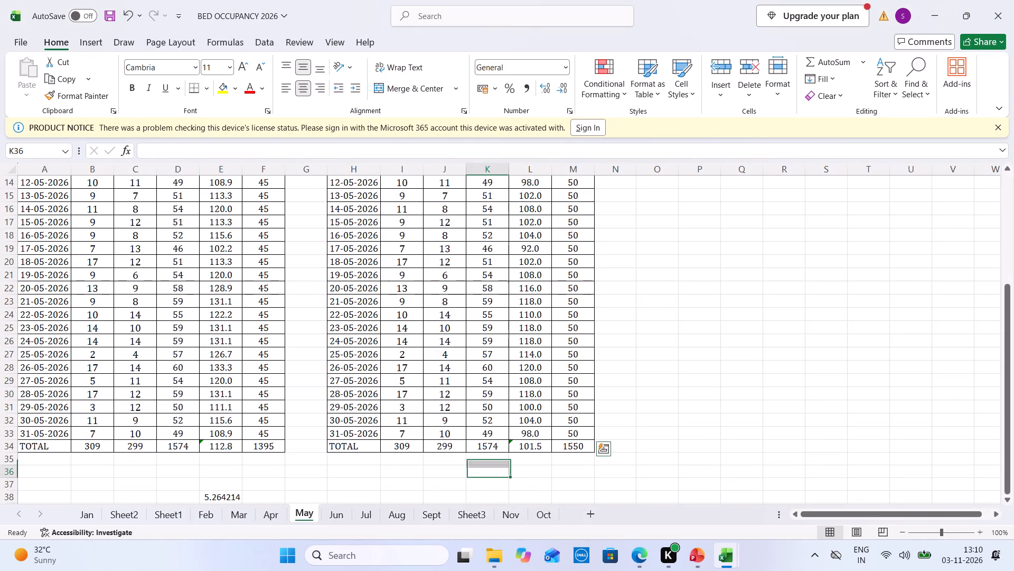
{"action": "key", "text": "Down"}
{"action": "key", "text": "Down"}
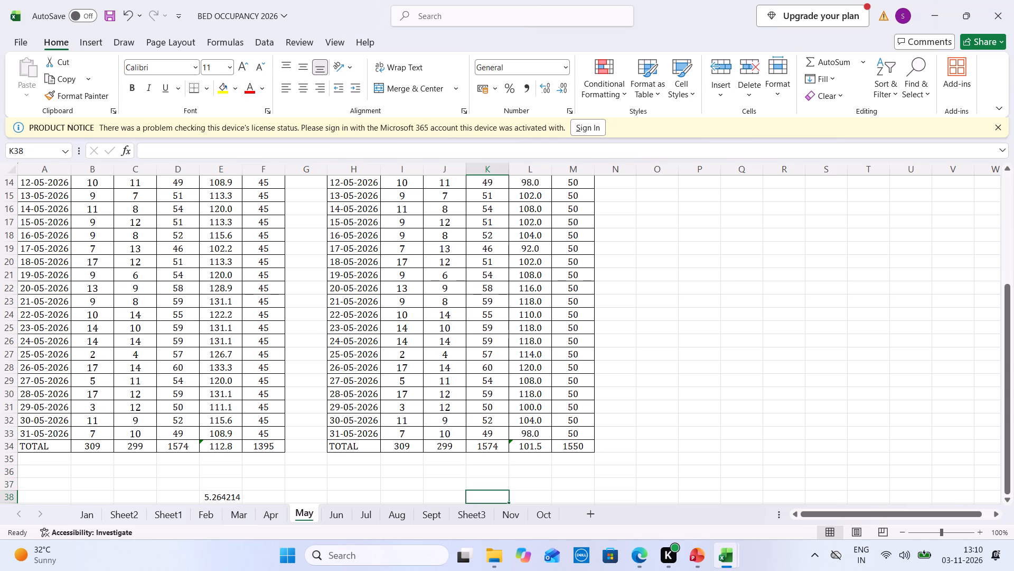
{"action": "key", "text": "equal"}
{"action": "left_click", "coordinate": [493, 446]}
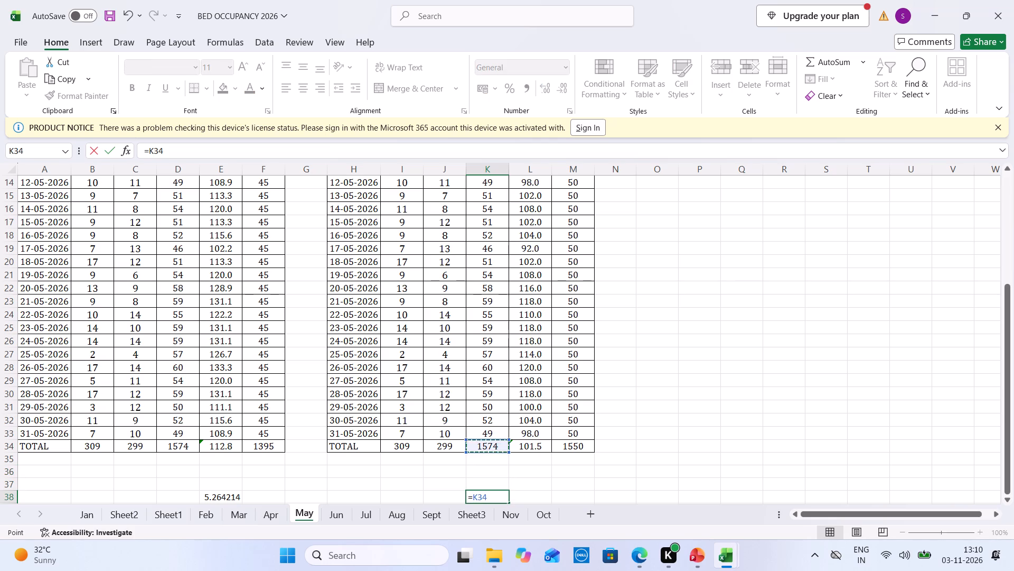
{"action": "key", "text": "slash"}
{"action": "key", "text": "Left"}
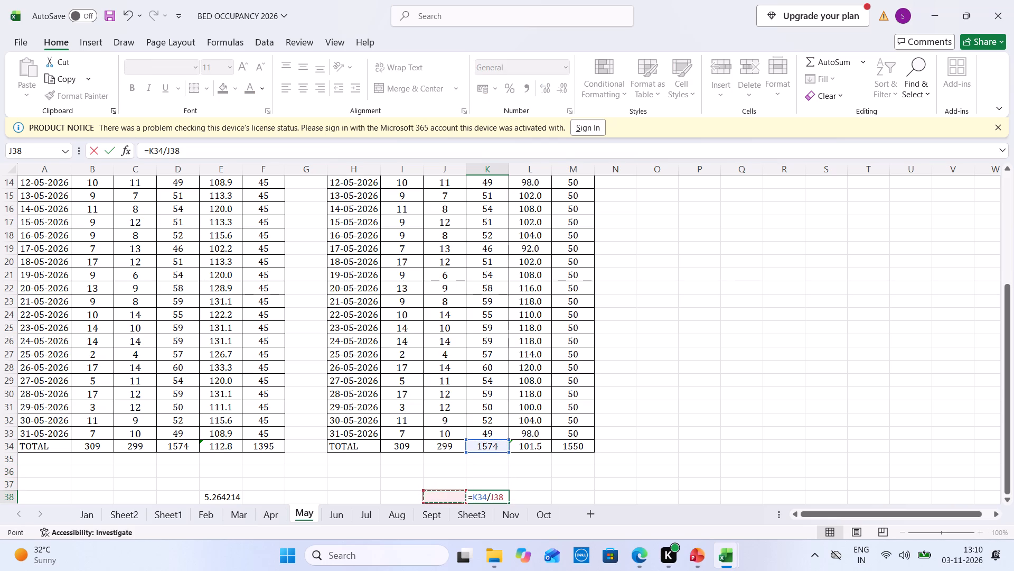
{"action": "left_click", "coordinate": [455, 455]}
{"action": "key", "text": "Up"}
{"action": "key", "text": "Return"}
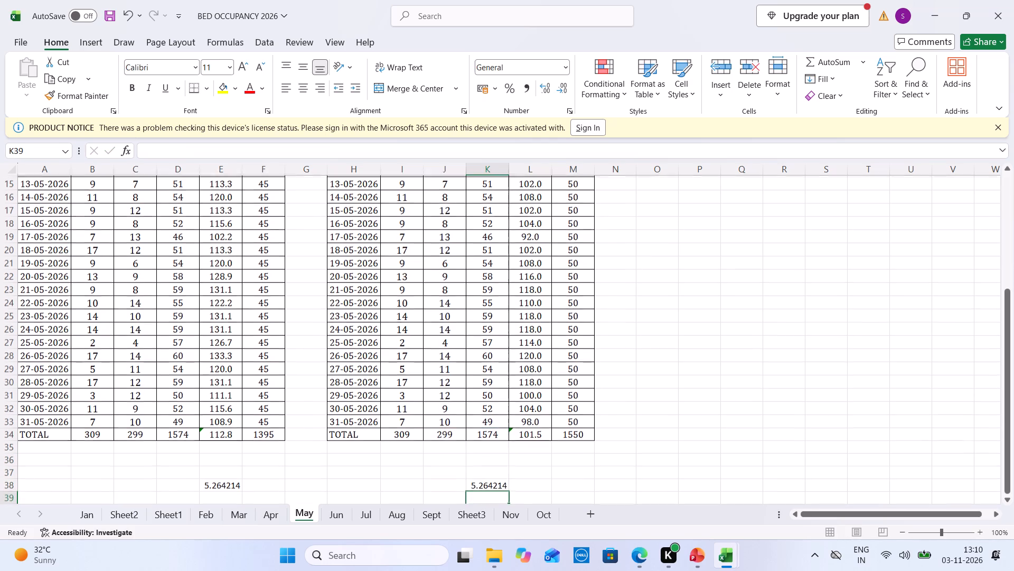
Enter 5 as Khopoli's May-26 average length of stay in the hospital revenue analysis workbook.
{"action": "key", "text": "ctrl+Tab"}
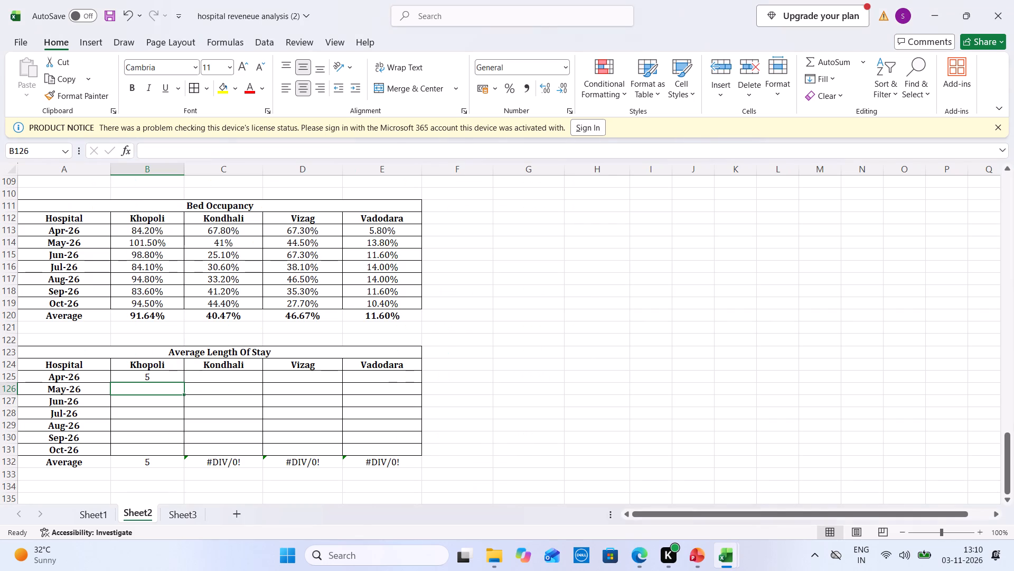
{"action": "key", "text": "5"}
On the Jun sheet of the BED OCCUPANCY 2026 workbook, calculate the length of stay in K37 as =K34/J34.
{"action": "key", "text": "ctrl+Tab"}
{"action": "left_click", "coordinate": [348, 511]}
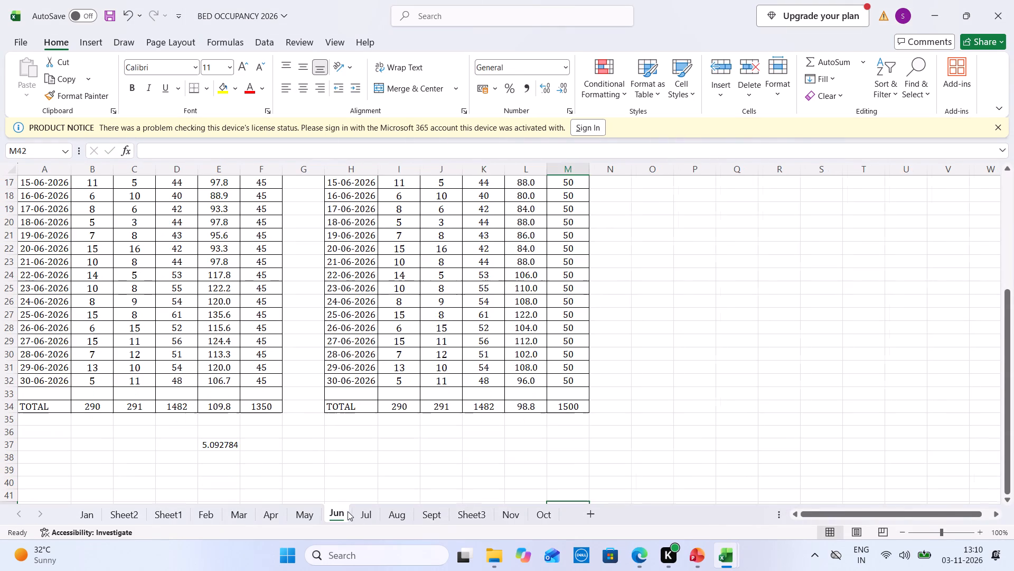
{"action": "left_click", "coordinate": [468, 444]}
{"action": "key", "text": "equal"}
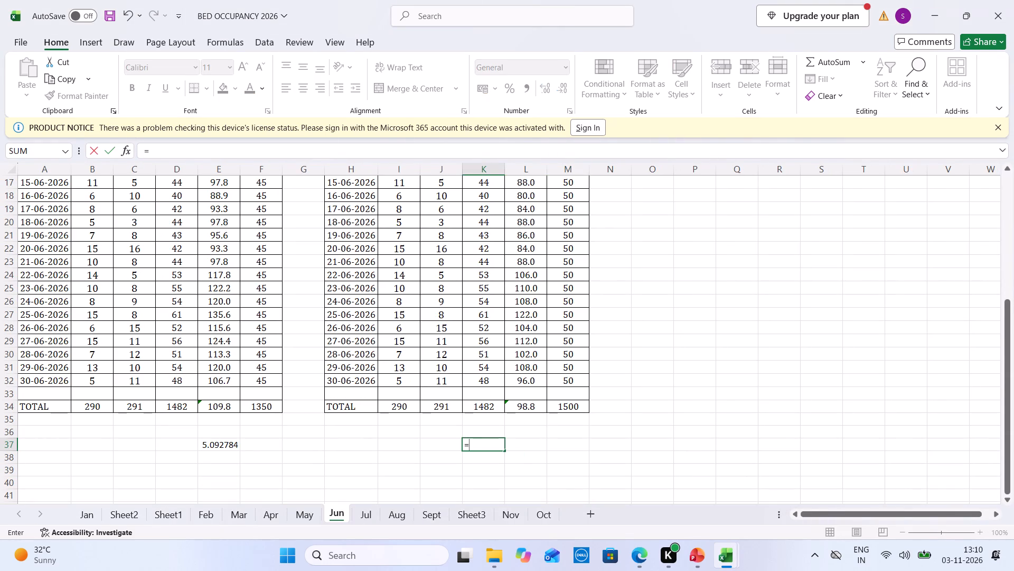
{"action": "left_click", "coordinate": [486, 408]}
{"action": "key", "text": "slash"}
{"action": "key", "text": "Left"}
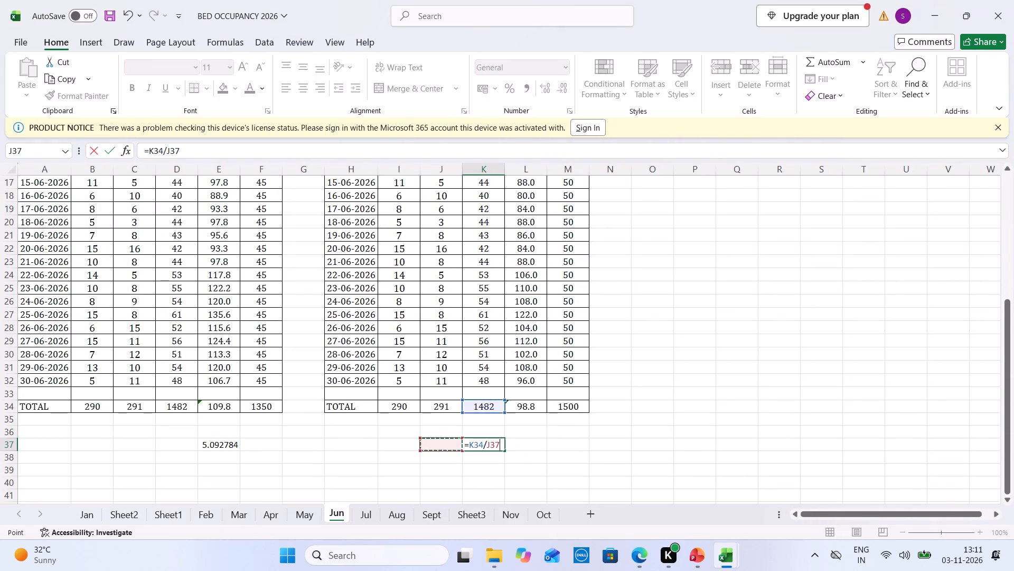
{"action": "key", "text": "Left"}
{"action": "left_click", "coordinate": [425, 408]}
{"action": "key", "text": "Return"}
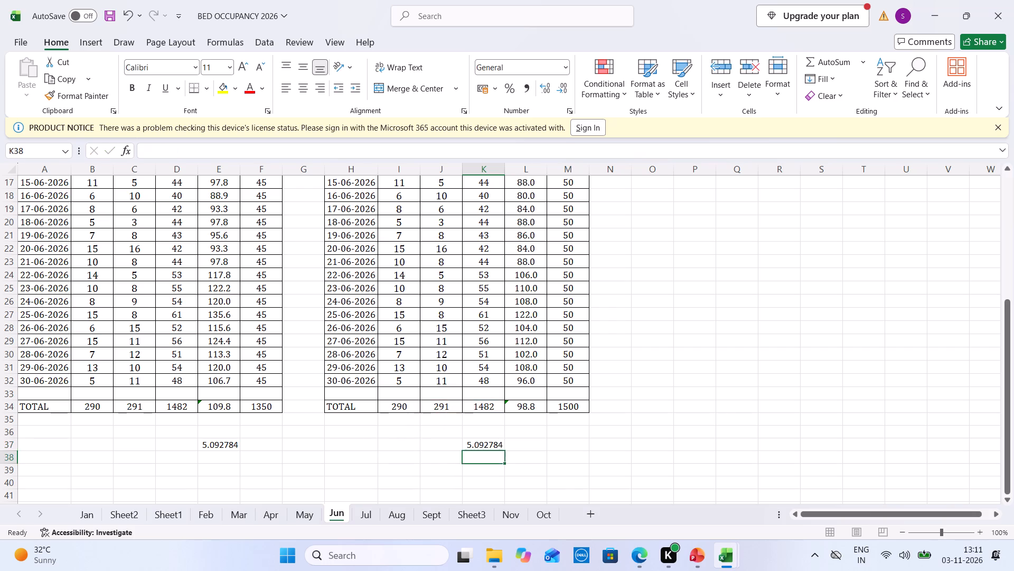
Enter 5 as Khopoli's Jun-26 average length of stay in the hospital revenue analysis workbook.
{"action": "key", "text": "ctrl+Tab"}
{"action": "key", "text": "Down"}
{"action": "key", "text": "5"}
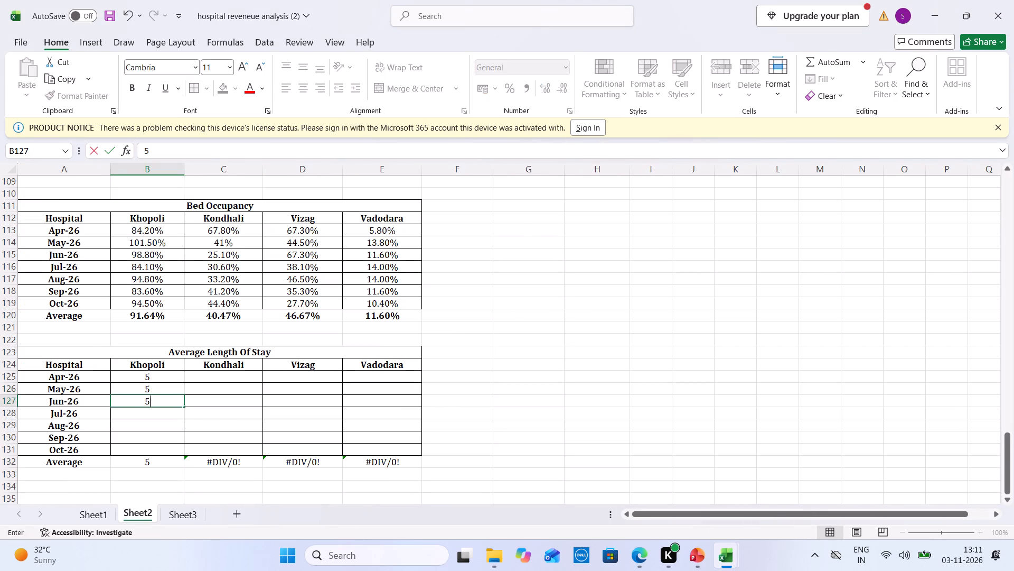
{"action": "key", "text": "Down"}
On the Jul sheet of the BED OCCUPANCY 2026 workbook, calculate the length of stay in K36 as =K34/J34.
{"action": "key", "text": "ctrl+Tab"}
{"action": "left_click", "coordinate": [370, 511]}
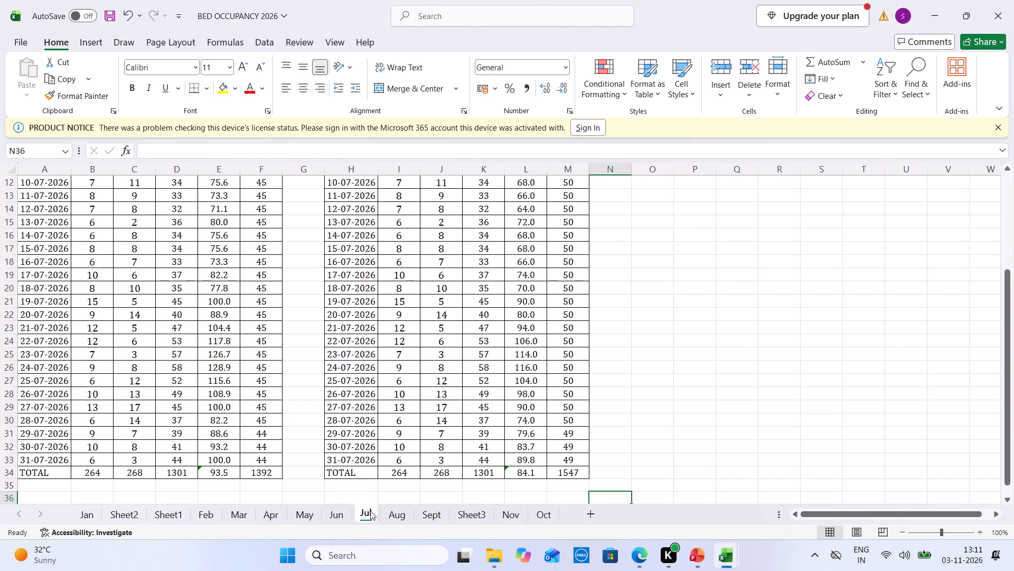
{"action": "left_click", "coordinate": [474, 495]}
{"action": "key", "text": "equal"}
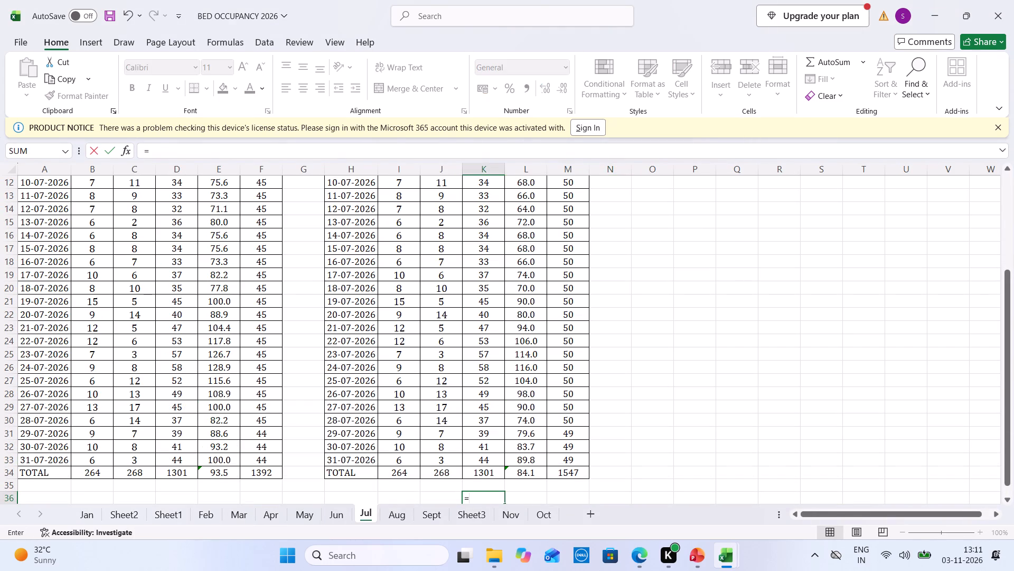
{"action": "key", "text": "Up"}
{"action": "key", "text": "Up"}
{"action": "key", "text": "slash"}
{"action": "key", "text": "Left"}
{"action": "key", "text": "Left"}
{"action": "key", "text": "Up"}
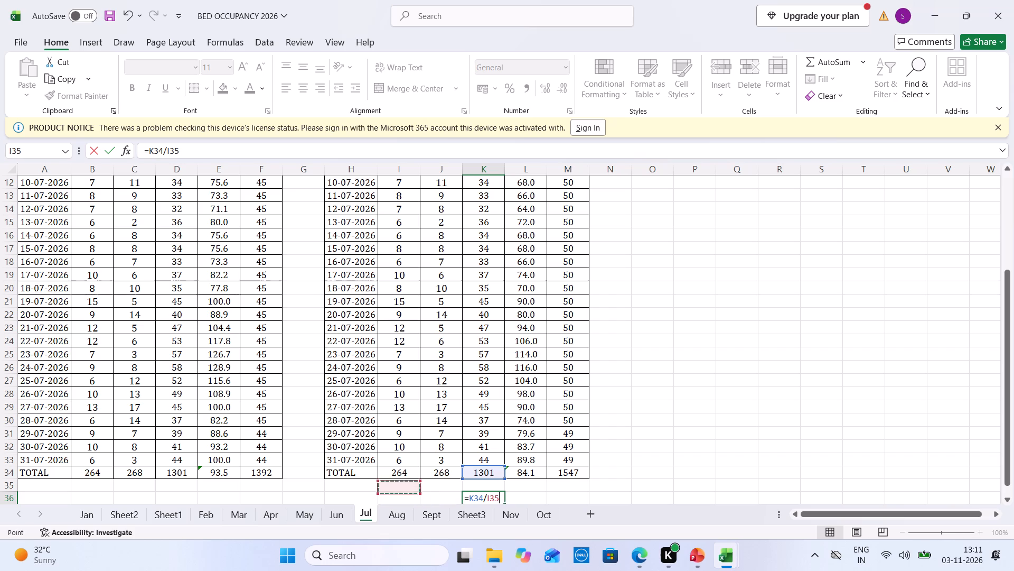
{"action": "key", "text": "Up"}
{"action": "key", "text": "Right"}
{"action": "key", "text": "Return"}
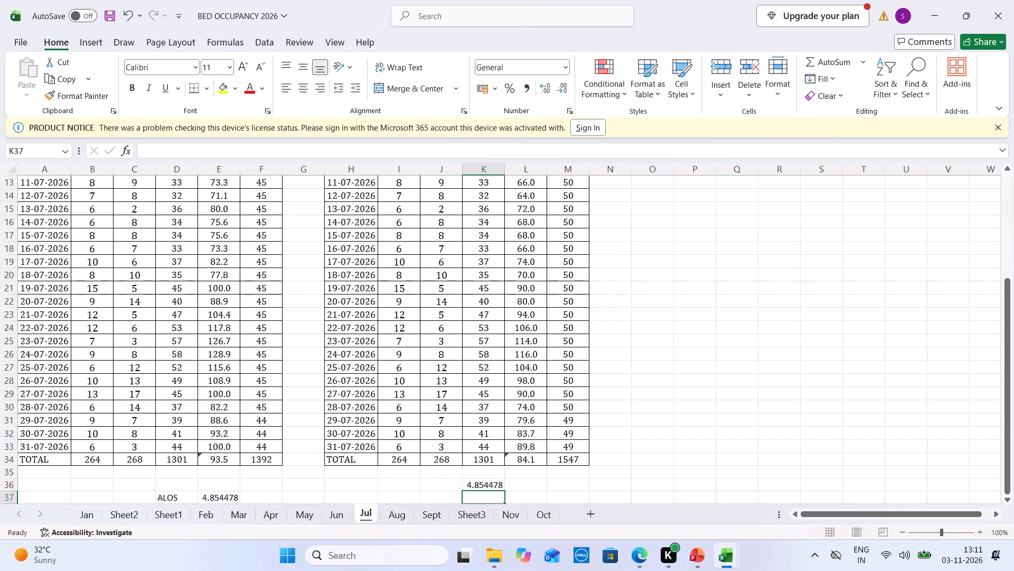
Enter 5 as Khopoli's Jul-26 average length of stay in the hospital revenue analysis workbook.
{"action": "key", "text": "ctrl+Tab"}
{"action": "key", "text": "5"}
{"action": "key", "text": "Down"}
On the Aug sheet of the BED OCCUPANCY 2026 workbook, calculate the length of stay in K37 as =K34/J34.
{"action": "key", "text": "ctrl+Tab"}
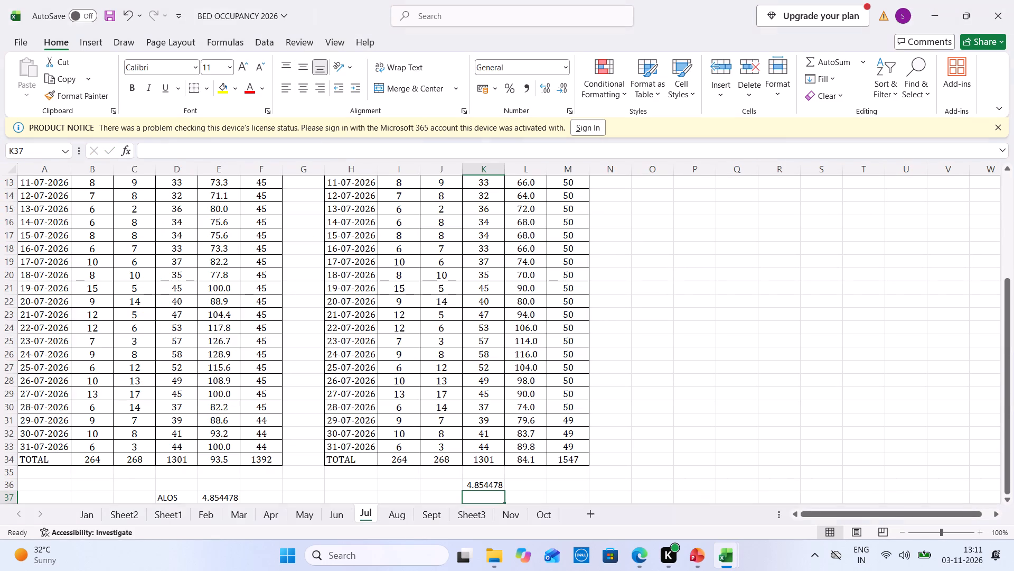
{"action": "left_click", "coordinate": [396, 518]}
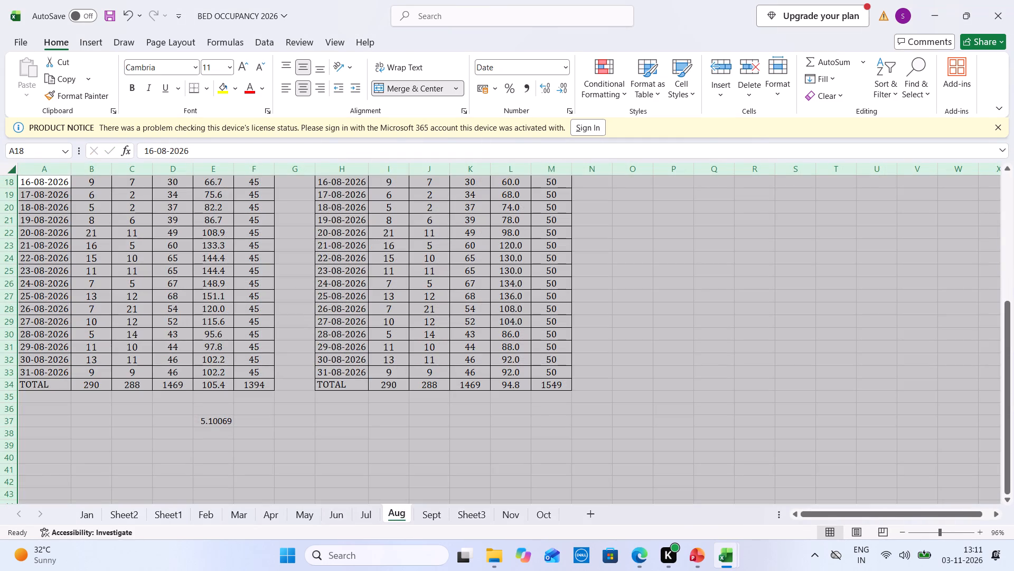
{"action": "left_click", "coordinate": [476, 420]}
{"action": "key", "text": "equal"}
{"action": "key", "text": "Up"}
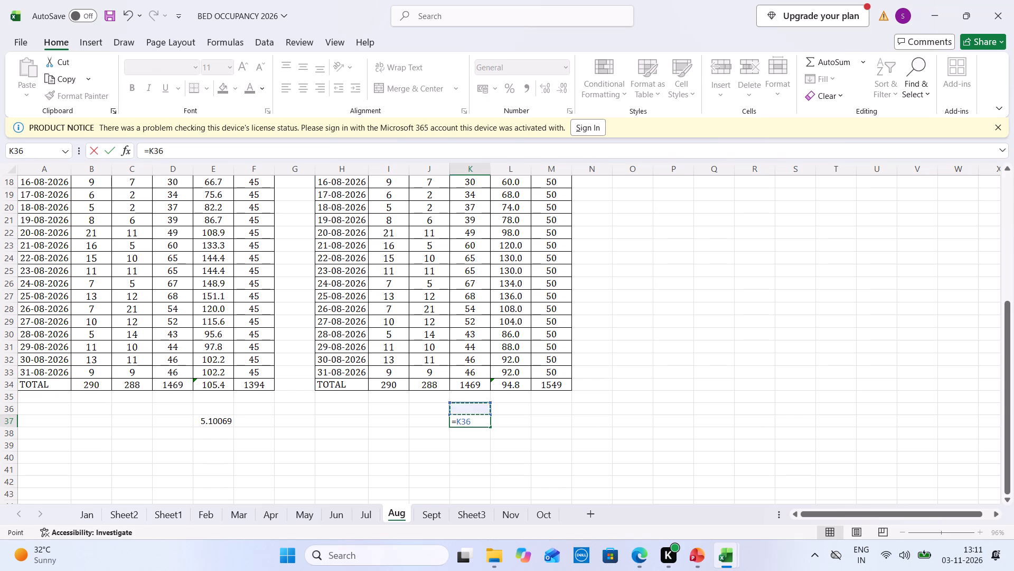
{"action": "key", "text": "Up"}
{"action": "key", "text": "Up"}
{"action": "key", "text": "slash"}
{"action": "key", "text": "Left"}
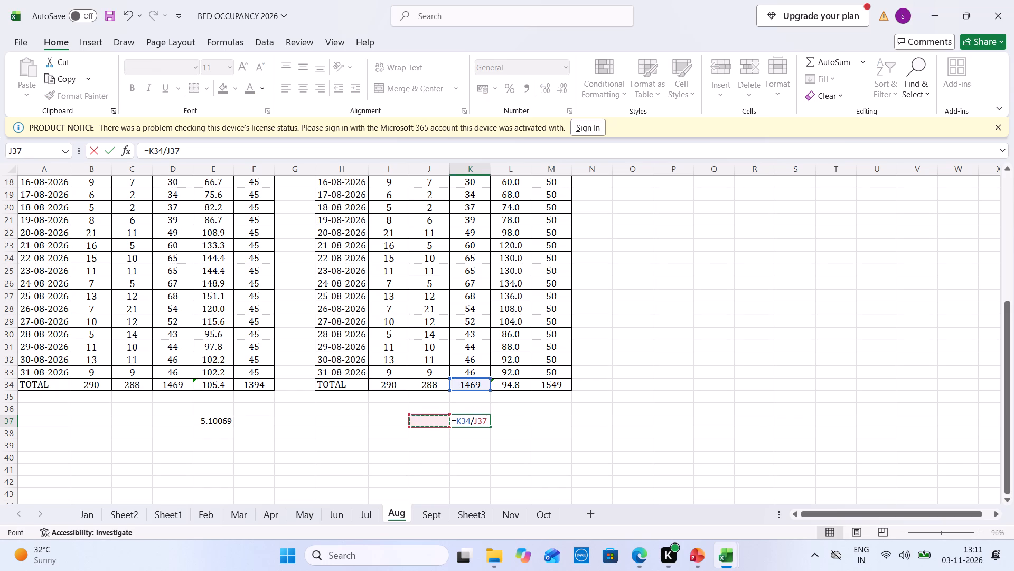
{"action": "key", "text": "Up"}
{"action": "key", "text": "Up"}
{"action": "key", "text": "Up"}
{"action": "key", "text": "Return"}
Enter 5 as Khopoli's Aug-26 average length of stay in the hospital revenue analysis workbook.
{"action": "key", "text": "ctrl+Tab"}
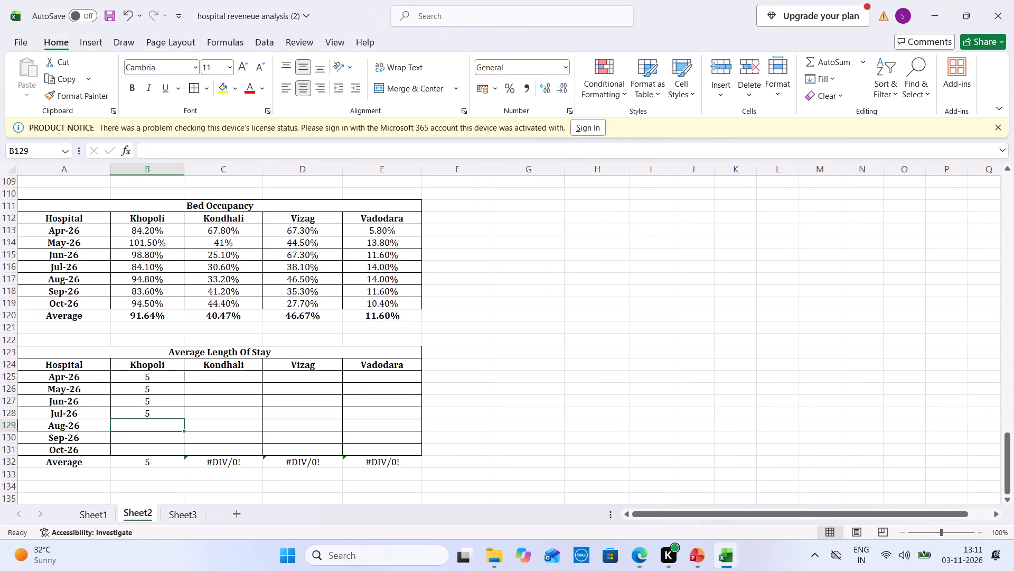
{"action": "key", "text": "5"}
{"action": "key", "text": "Down"}
On the Sept sheet of the BED OCCUPANCY 2026 workbook, calculate the length of stay in K37 as =K34/J34.
{"action": "key", "text": "ctrl+Tab"}
{"action": "left_click", "coordinate": [432, 515]}
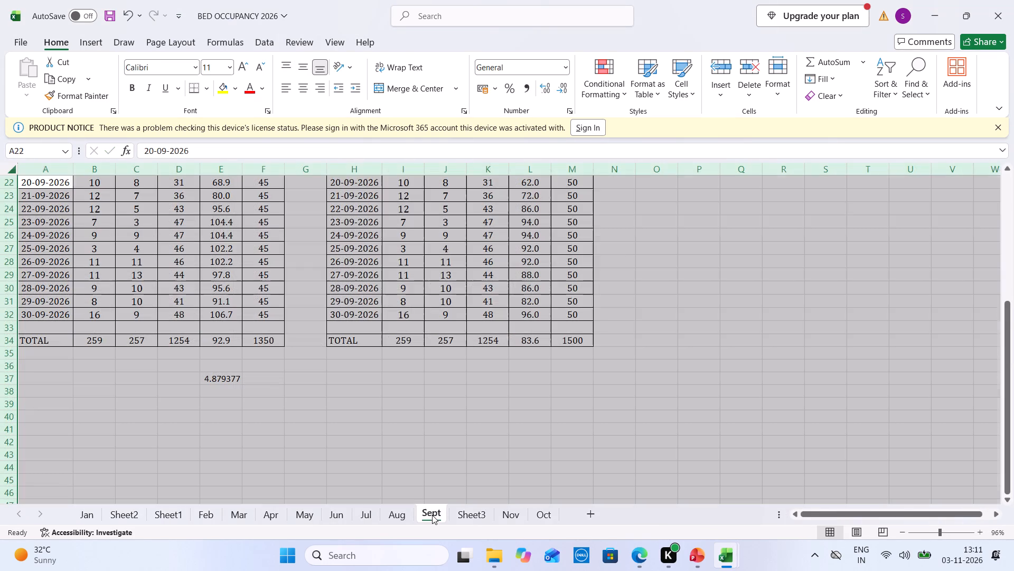
{"action": "left_click", "coordinate": [488, 375]}
{"action": "key", "text": "equal"}
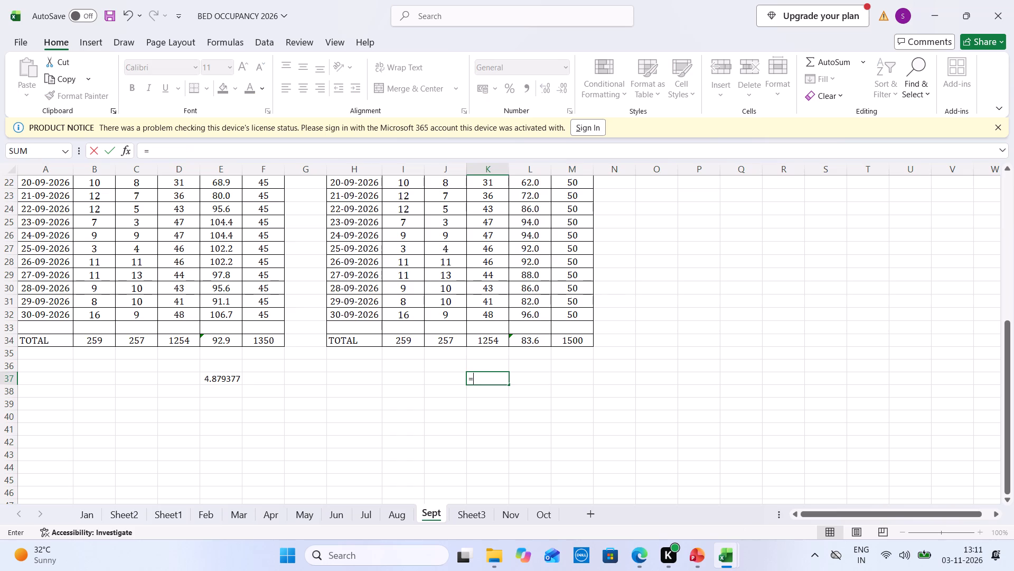
{"action": "key", "text": "Up"}
{"action": "key", "text": "Up"}
{"action": "key", "text": "Up"}
{"action": "key", "text": "slash"}
{"action": "key", "text": "Left"}
{"action": "key", "text": "Left"}
{"action": "key", "text": "Up"}
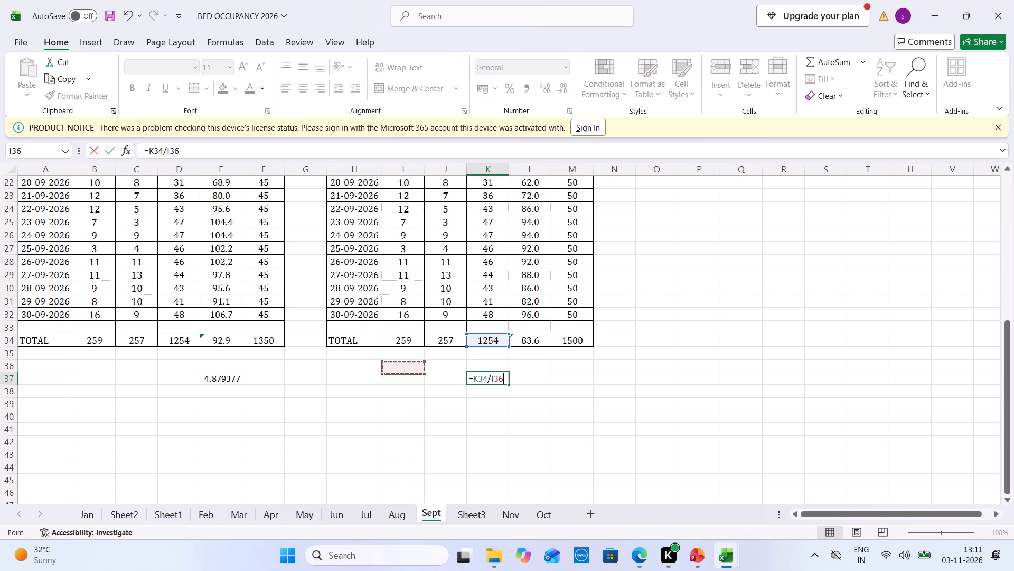
{"action": "key", "text": "Up"}
{"action": "key", "text": "Up"}
{"action": "key", "text": "Right"}
{"action": "key", "text": "Return"}
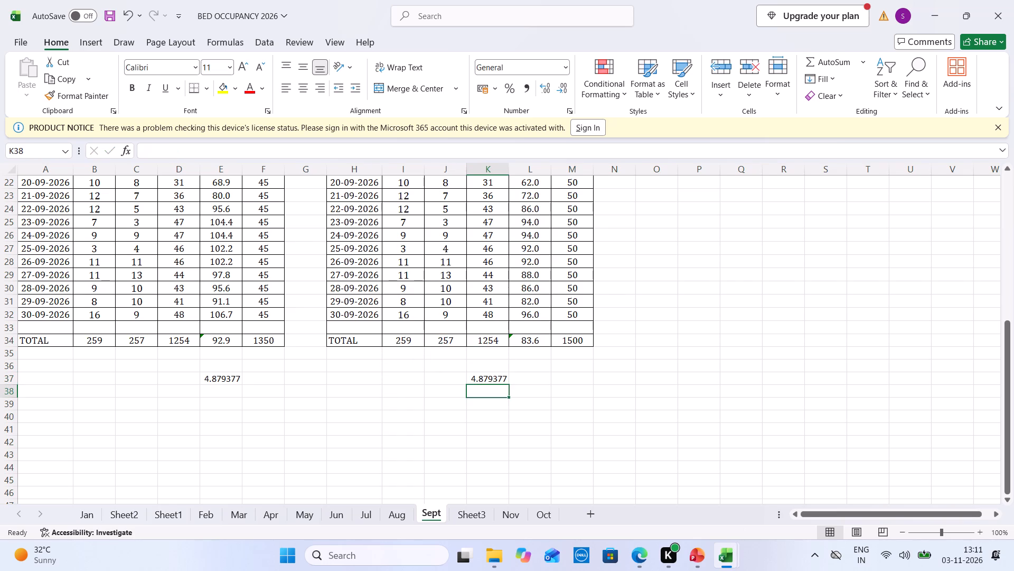
Enter 5 as Khopoli's Sep-26 average length of stay in the hospital revenue analysis workbook.
{"action": "key", "text": "ctrl+Tab"}
{"action": "key", "text": "5"}
On the Oct sheet of the BED OCCUPANCY 2026 workbook, calculate the length of stay in K37 as =K34/J34.
{"action": "key", "text": "ctrl+Tab"}
{"action": "left_click", "coordinate": [552, 516]}
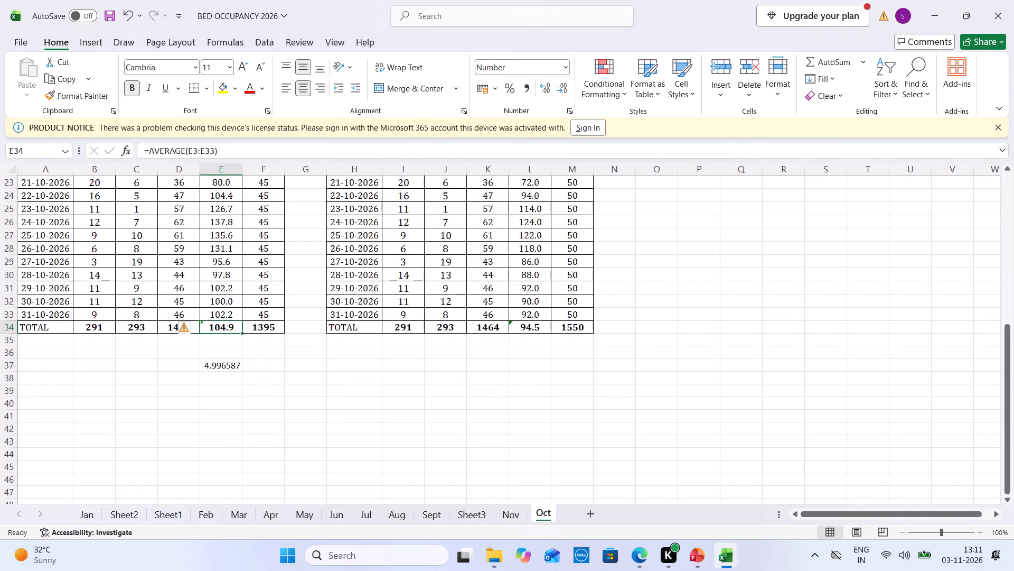
{"action": "left_click", "coordinate": [478, 364]}
{"action": "key", "text": "equal"}
{"action": "key", "text": "Up"}
{"action": "key", "text": "Up"}
{"action": "key", "text": "Up"}
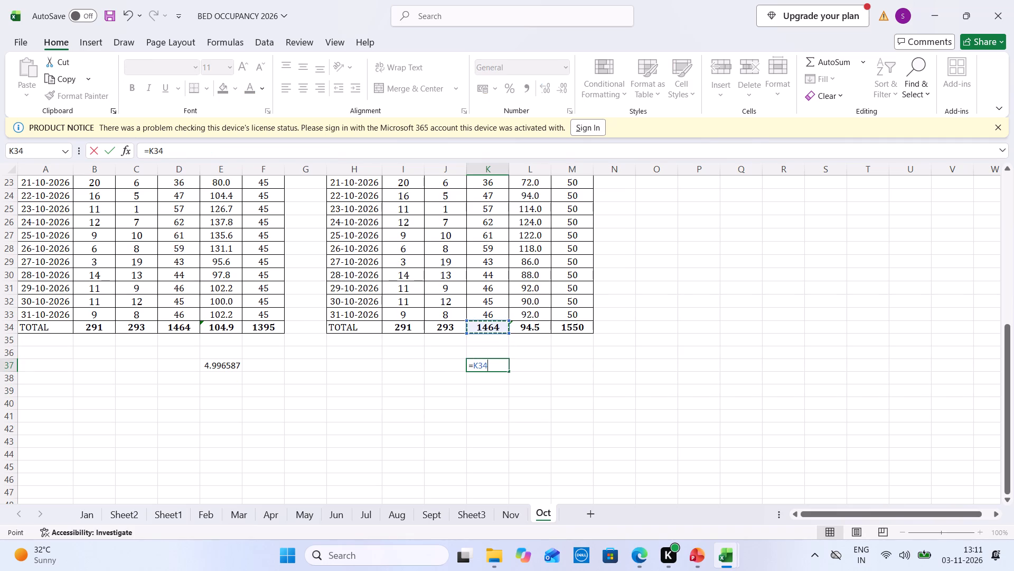
{"action": "key", "text": "slash"}
{"action": "key", "text": "Left"}
{"action": "key", "text": "Left"}
{"action": "key", "text": "Up"}
{"action": "key", "text": "Up"}
{"action": "key", "text": "Up"}
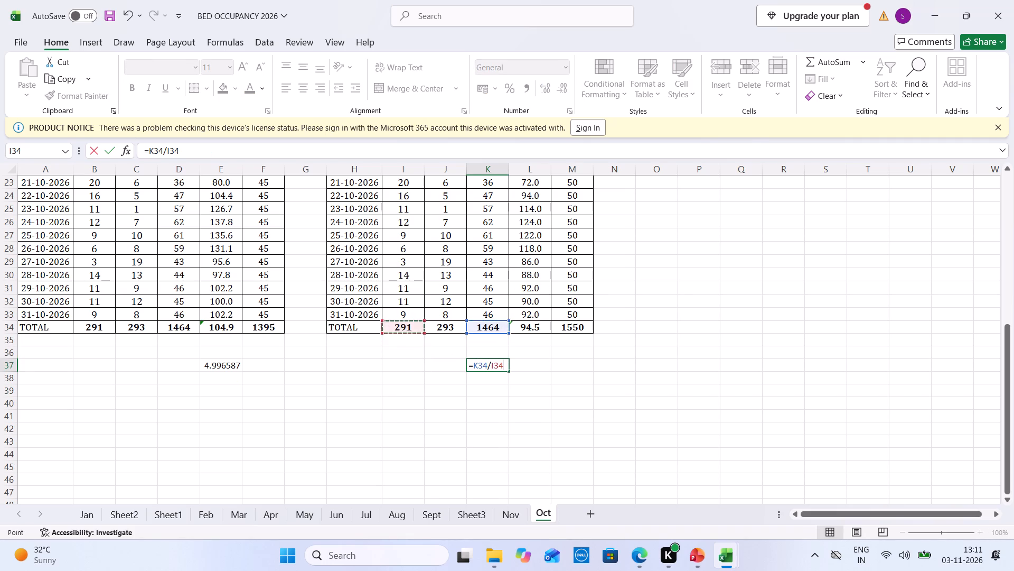
{"action": "key", "text": "Right"}
{"action": "key", "text": "Return"}
Enter 5 as Khopoli's Oct-26 average length of stay in the hospital revenue analysis workbook and save it.
{"action": "key", "text": "ctrl+Tab"}
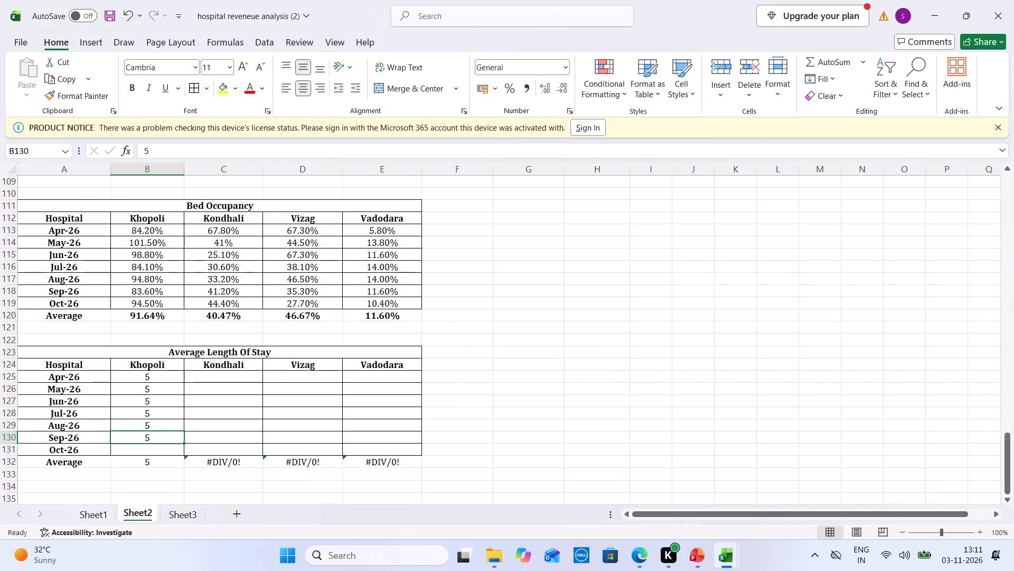
{"action": "key", "text": "Down"}
{"action": "key", "text": "5"}
{"action": "key", "text": "ctrl+s"}
{"action": "key", "text": "ctrl+s"}
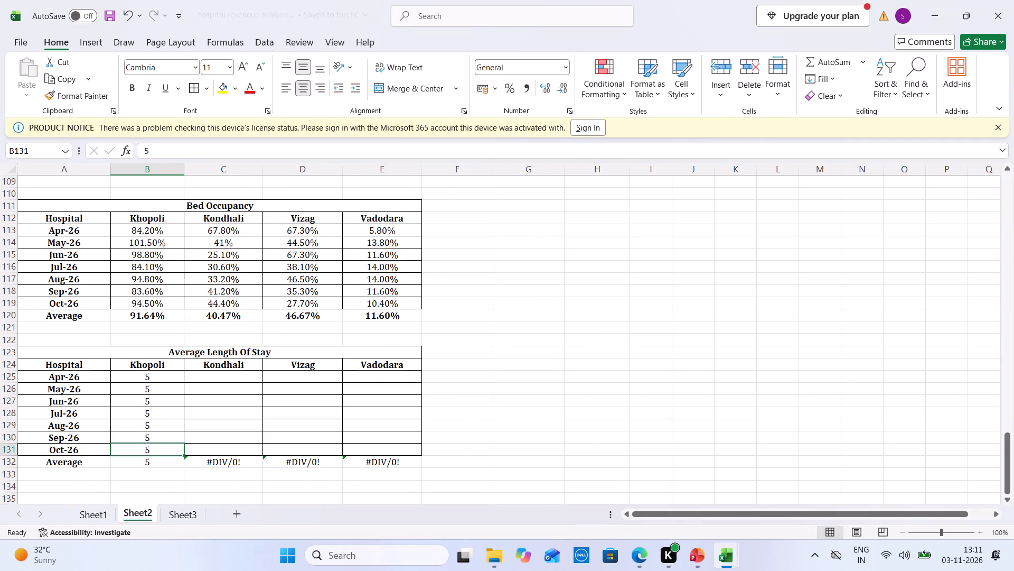
Close the BED OCCUPANCY 2026 workbook, saving its changes.
{"action": "key", "text": "ctrl+Tab"}
{"action": "left_click", "coordinate": [1013, 0]}
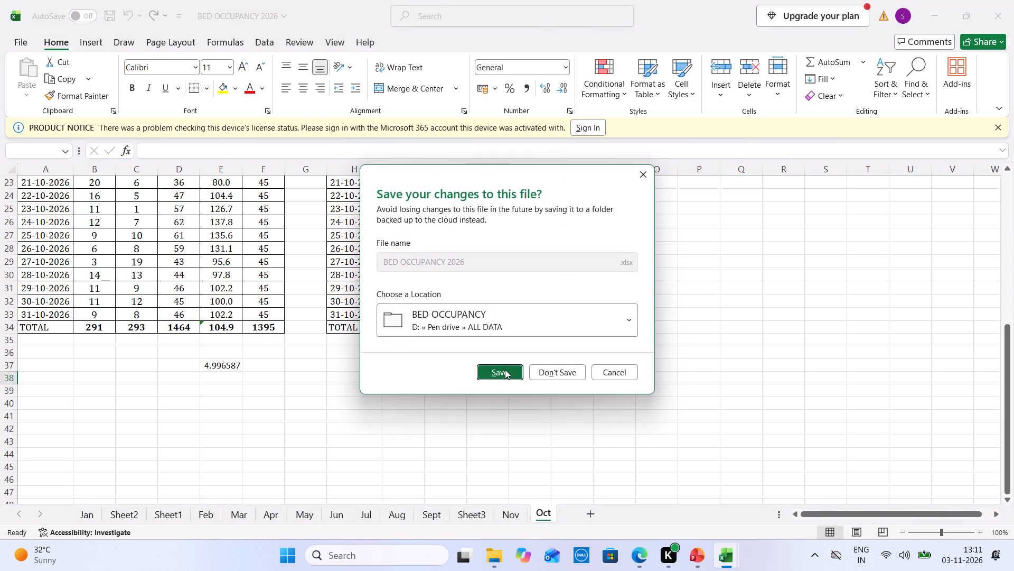
{"action": "left_click", "coordinate": [505, 370]}
Open the Daily MIS 2025_Kondhali workbook from the Vizag folder in File Explorer.
{"action": "left_click", "coordinate": [485, 558]}
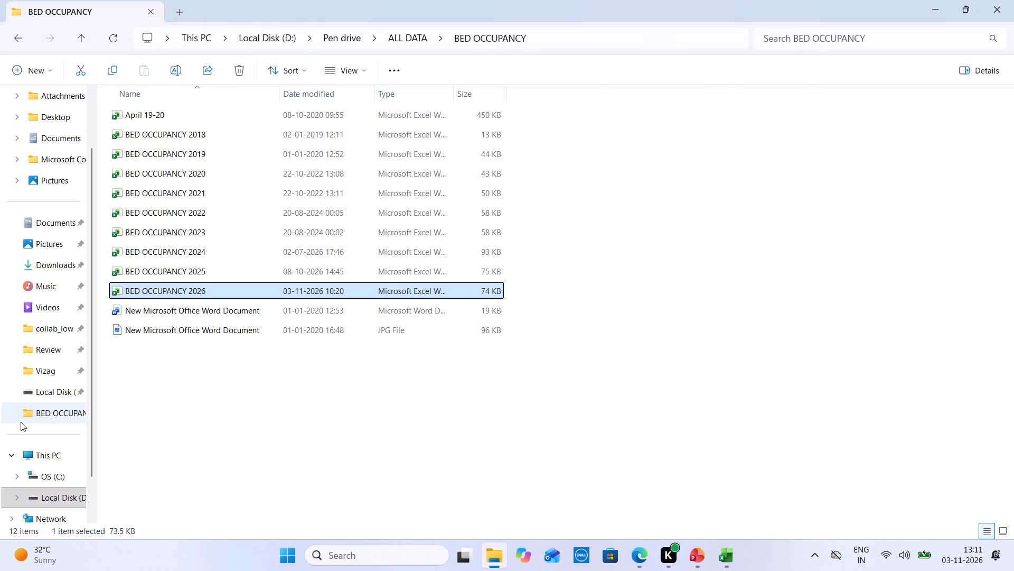
{"action": "left_click", "coordinate": [46, 372]}
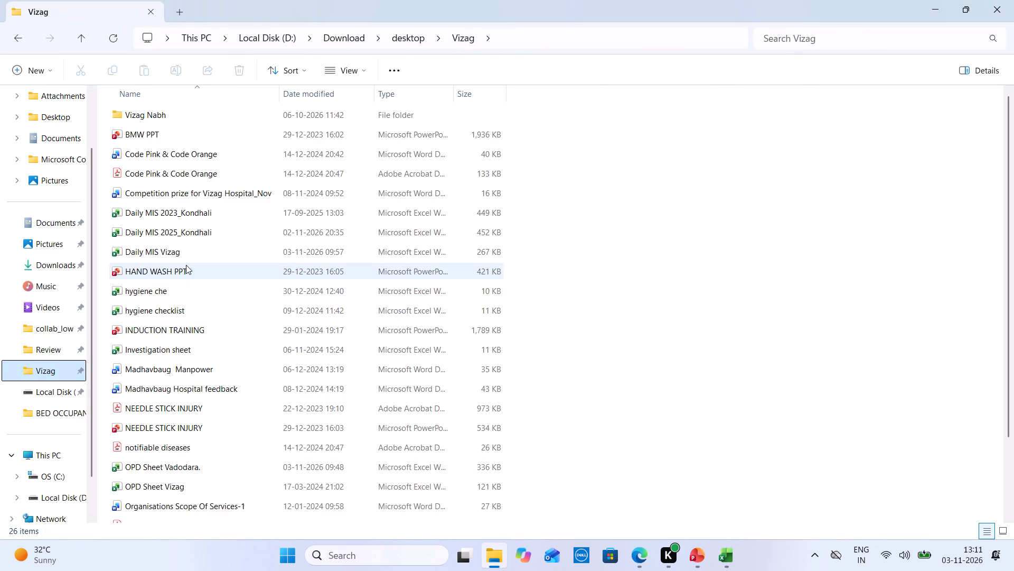
{"action": "double_click", "coordinate": [201, 234]}
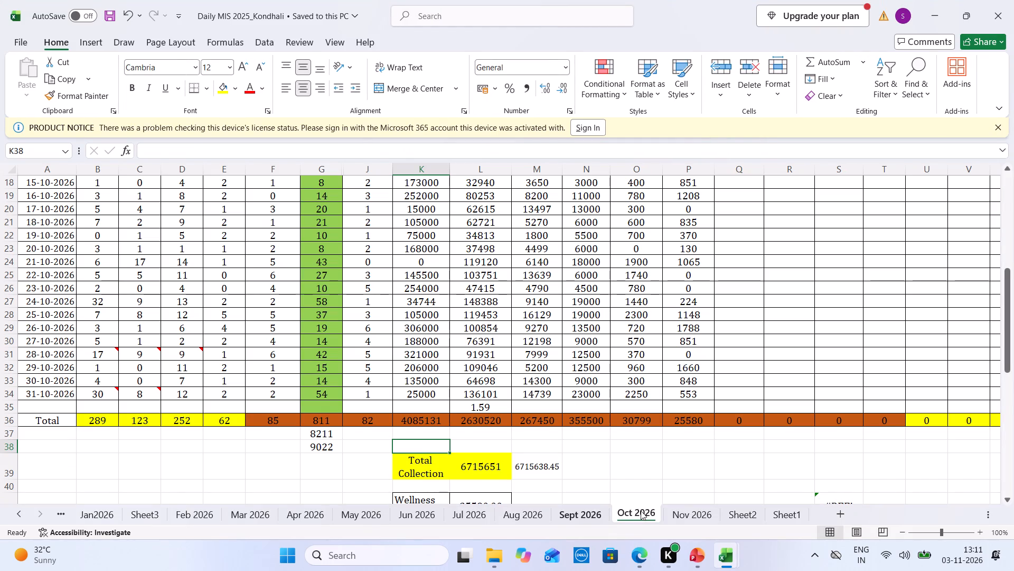
On Sheet1 of the Kondhali workbook, fit column DW to the width of its July 2026 dates.
{"action": "left_click", "coordinate": [756, 506]}
{"action": "left_click", "coordinate": [783, 506]}
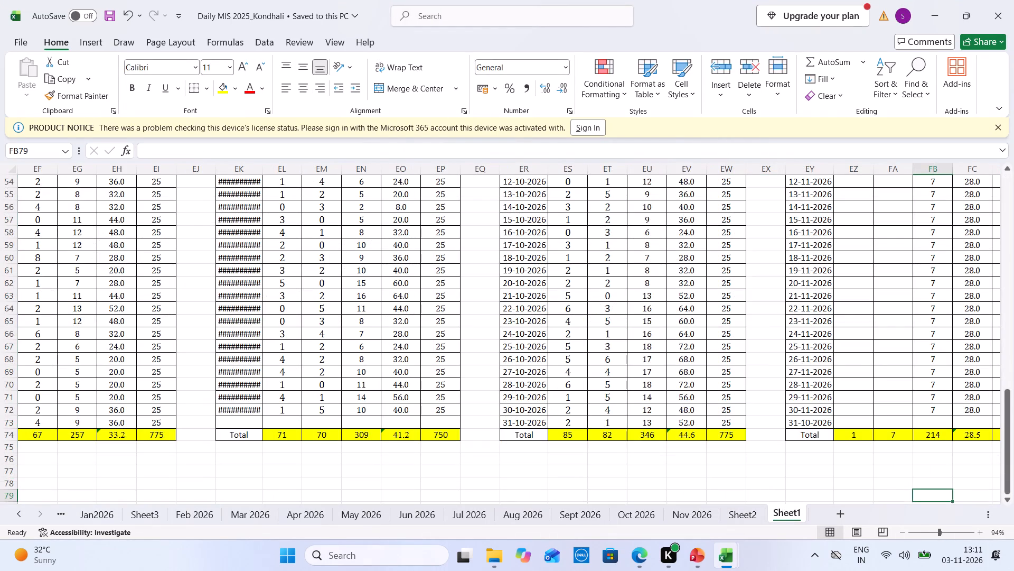
{"action": "left_click", "coordinate": [279, 460]}
{"action": "key", "text": "Down"}
{"action": "key", "text": "Down"}
{"action": "key", "text": "Down"}
{"action": "key", "text": "Down"}
{"action": "key", "text": "Down"}
{"action": "key", "text": "Left"}
{"action": "key", "text": "Left"}
{"action": "key", "text": "Left"}
{"action": "key", "text": "Left"}
{"action": "key", "text": "Left"}
{"action": "key", "text": "Left"}
{"action": "key", "text": "Left"}
{"action": "key", "text": "Left"}
{"action": "key", "text": "Left"}
{"action": "key", "text": "Left"}
{"action": "key", "text": "Left"}
{"action": "key", "text": "Left"}
{"action": "key", "text": "Left"}
{"action": "key", "text": "Left"}
{"action": "key", "text": "Left"}
{"action": "key", "text": "Left"}
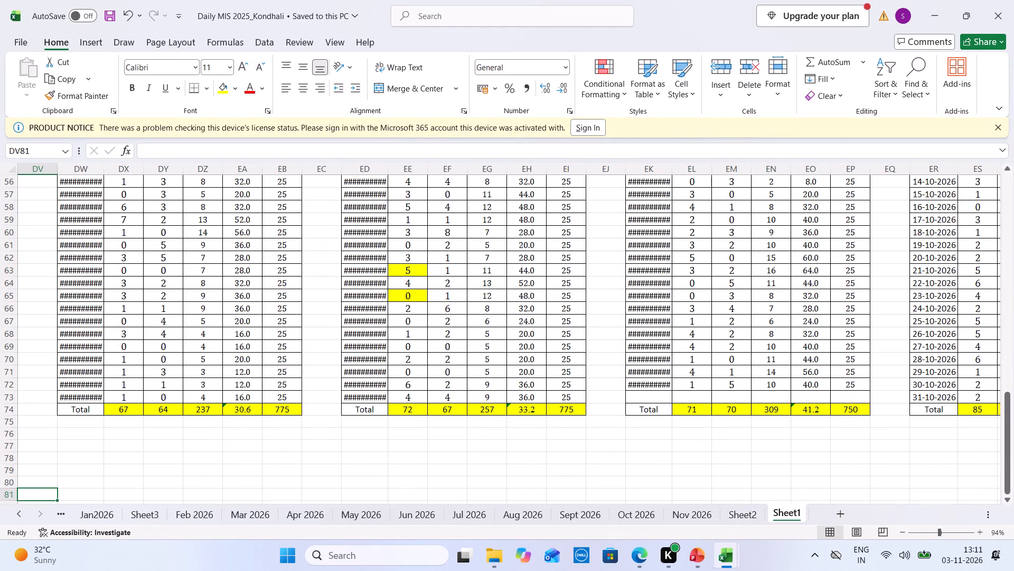
{"action": "double_click", "coordinate": [101, 173]}
Fit column DP to the width of the dates in the June 2026 occupancy table.
{"action": "key", "text": "Left"}
{"action": "key", "text": "Left"}
{"action": "key", "text": "Left"}
{"action": "key", "text": "Left"}
{"action": "key", "text": "Left"}
{"action": "key", "text": "Left"}
{"action": "key", "text": "Left"}
{"action": "key", "text": "Left"}
{"action": "key", "text": "Left"}
{"action": "key", "text": "Left"}
{"action": "key", "text": "Left"}
{"action": "key", "text": "Left"}
{"action": "key", "text": "Left"}
{"action": "key", "text": "Left"}
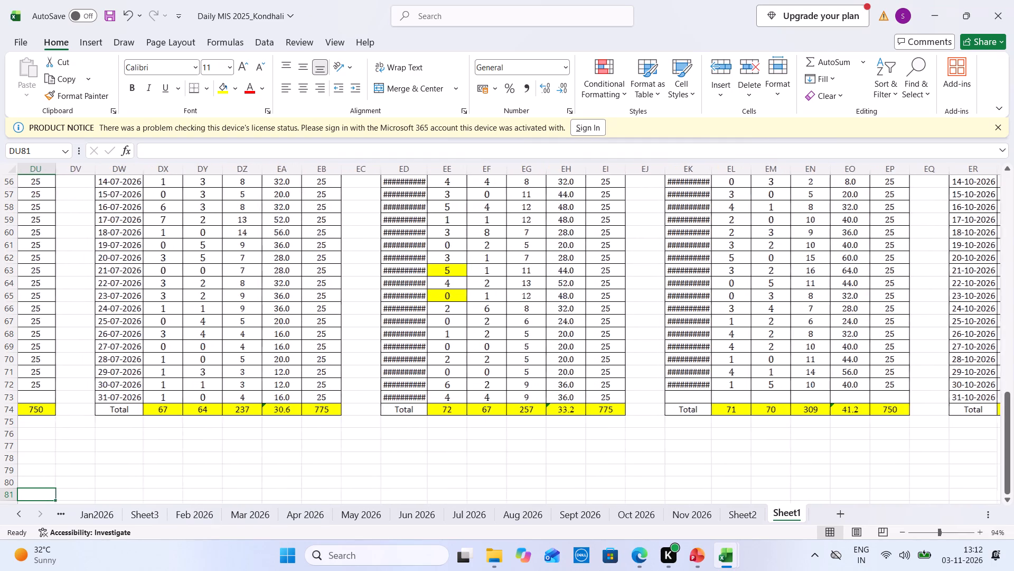
{"action": "key", "text": "Left"}
{"action": "key", "text": "Right"}
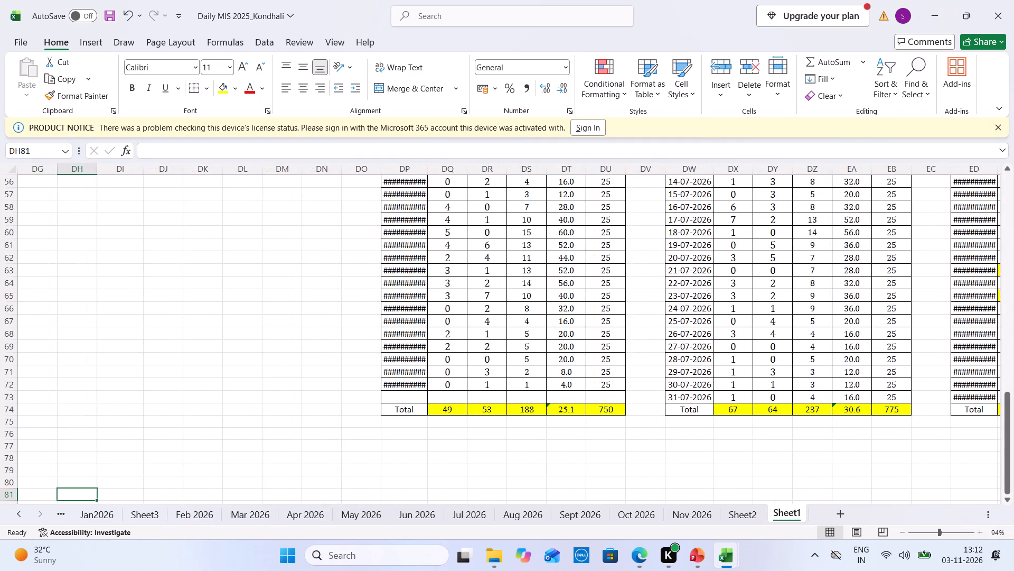
{"action": "double_click", "coordinate": [425, 169]}
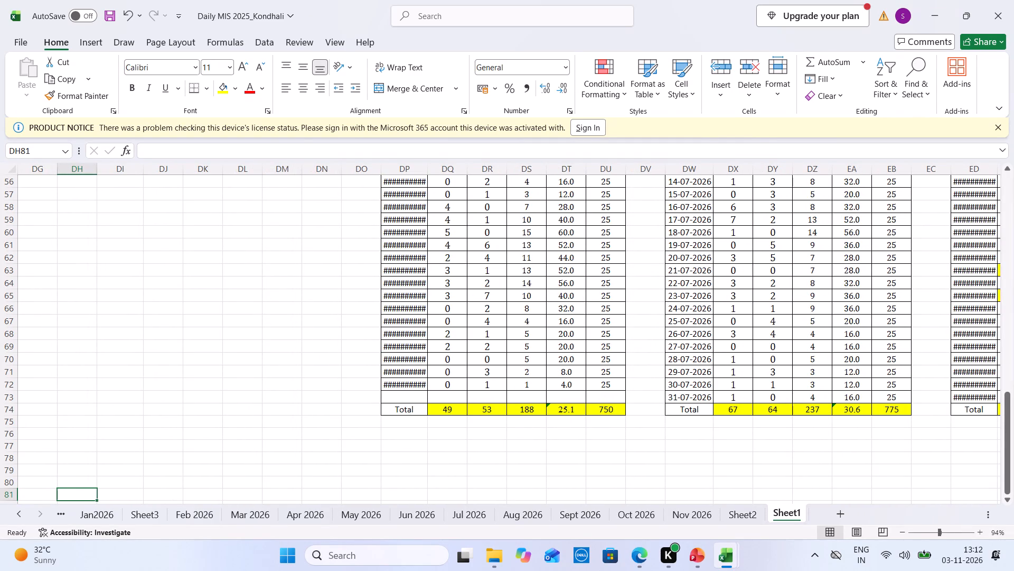
Below the June 2026 totals, calculate the average length of stay in DR77 as =DS74/DR74.
{"action": "left_click", "coordinate": [479, 445]}
{"action": "key", "text": "equal"}
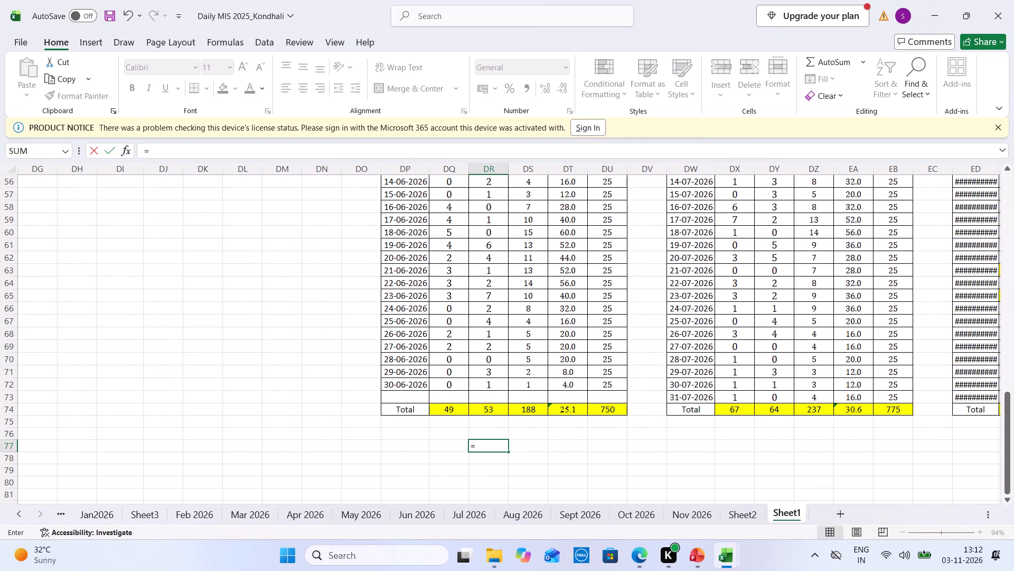
{"action": "left_click", "coordinate": [529, 409]}
{"action": "key", "text": "slash"}
{"action": "key", "text": "Left"}
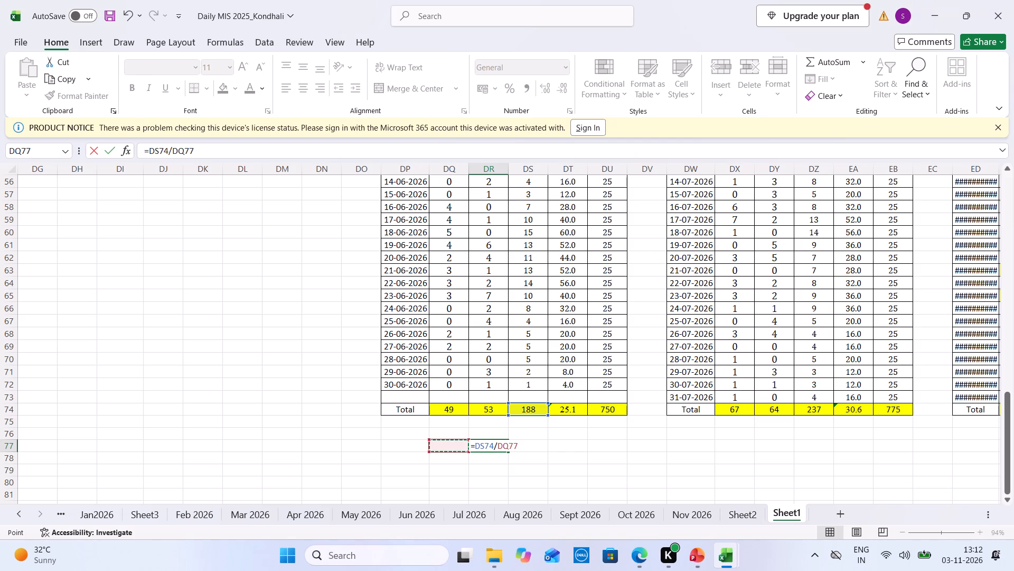
{"action": "key", "text": "Up"}
{"action": "key", "text": "Up"}
{"action": "key", "text": "Up"}
{"action": "key", "text": "Right"}
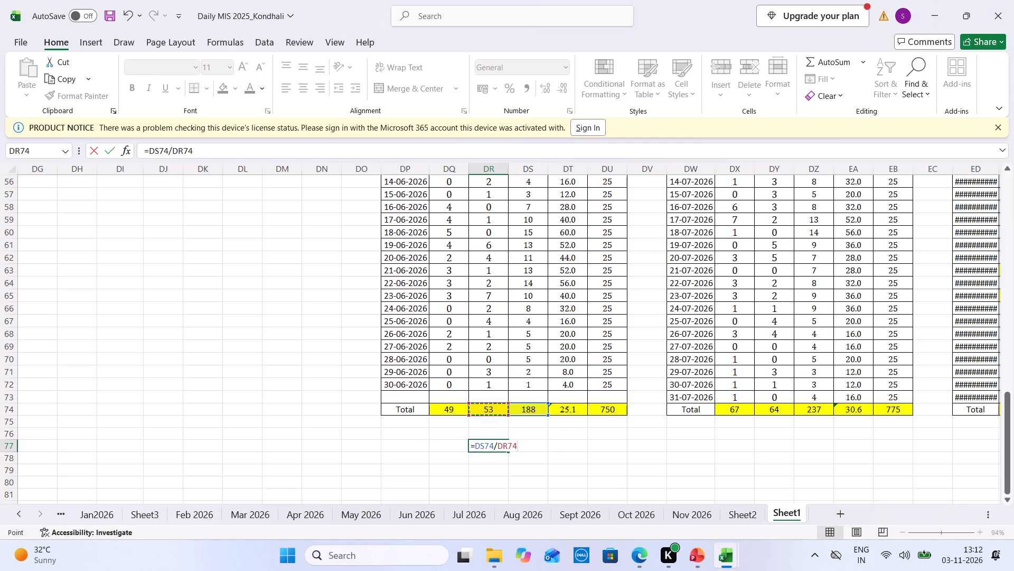
{"action": "key", "text": "Return"}
In the hospital revenue analysis workbook, enter 4 as Kondhali's Jun-26 average length of stay, leaving the May-26 cell blank.
{"action": "key", "text": "ctrl+Tab"}
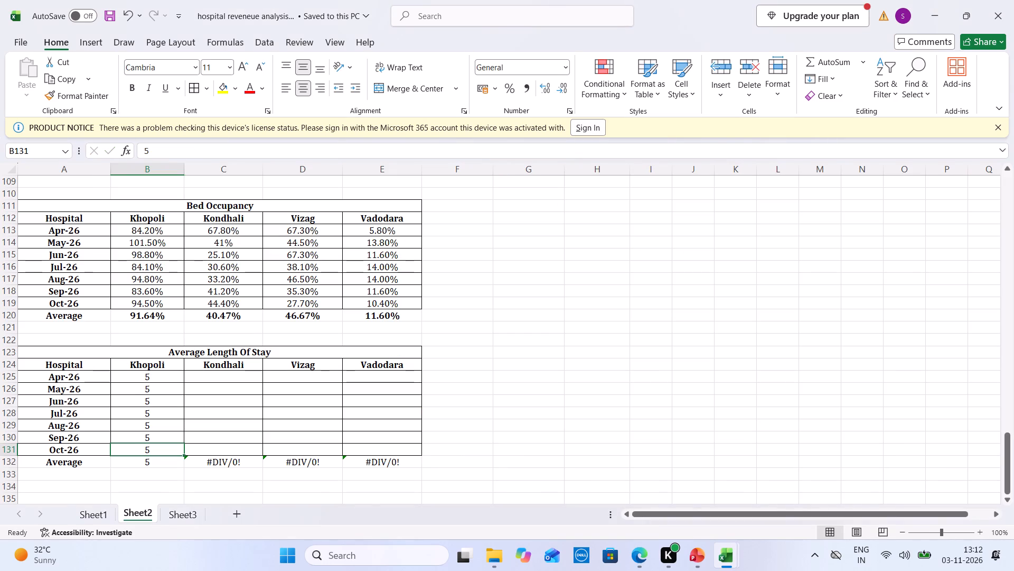
{"action": "left_click", "coordinate": [239, 378]}
{"action": "key", "text": "Down"}
{"action": "key", "text": "4"}
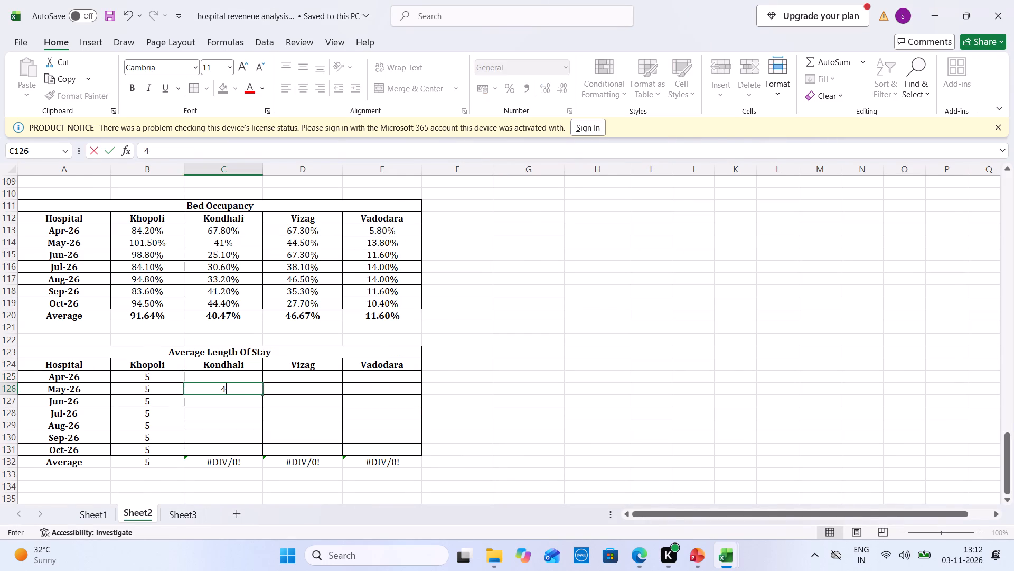
{"action": "key", "text": "ctrl+Tab"}
{"action": "key", "text": "ctrl+Tab"}
{"action": "key", "text": "Down"}
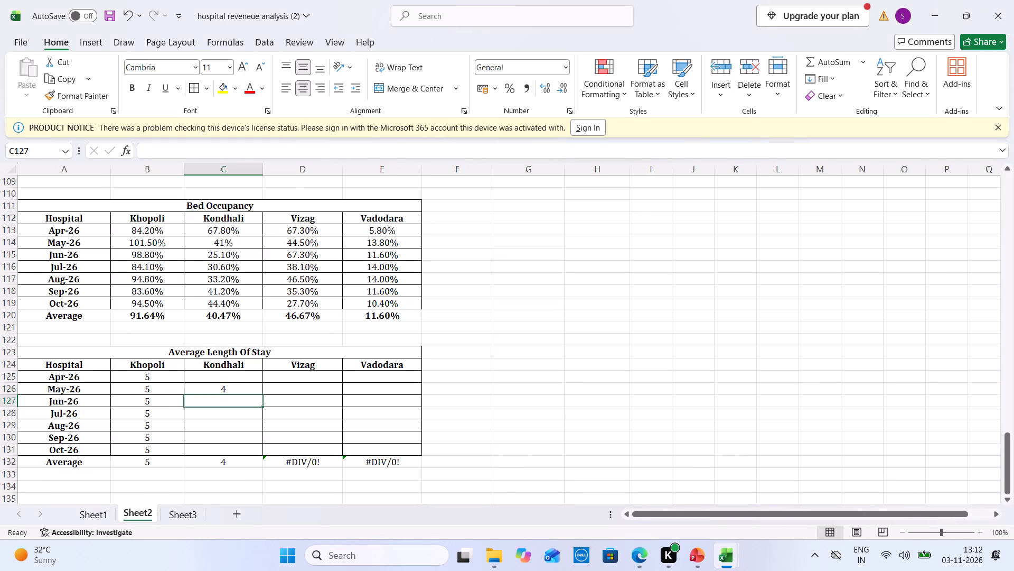
{"action": "key", "text": "4"}
{"action": "key", "text": "Up"}
{"action": "key", "text": "BackSpace"}
In the Kondhali workbook, calculate July 2026's average length of stay in DY78 as =DZ74/DY74.
{"action": "key", "text": "ctrl+Tab"}
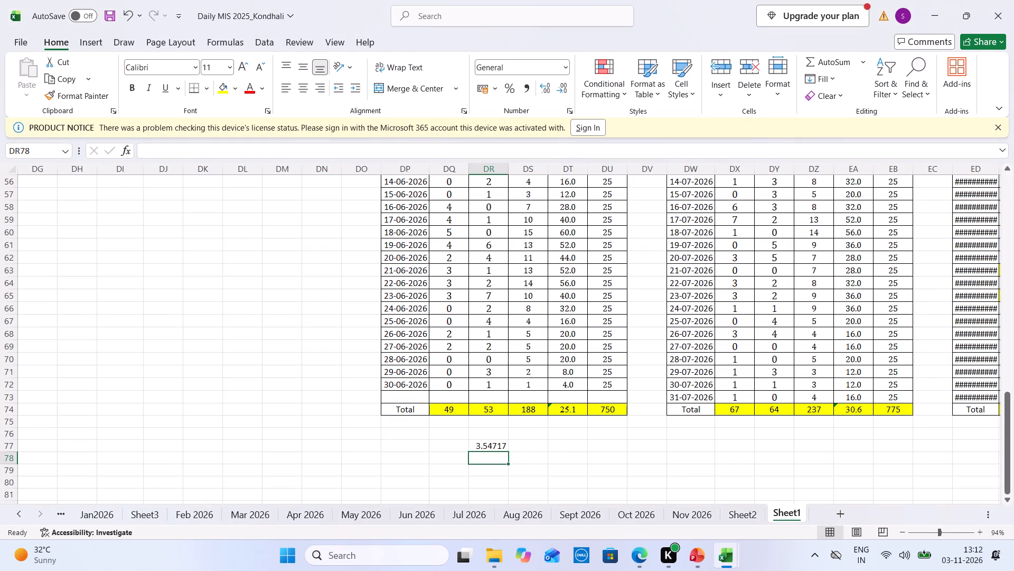
{"action": "left_click", "coordinate": [782, 452]}
{"action": "key", "text": "equal"}
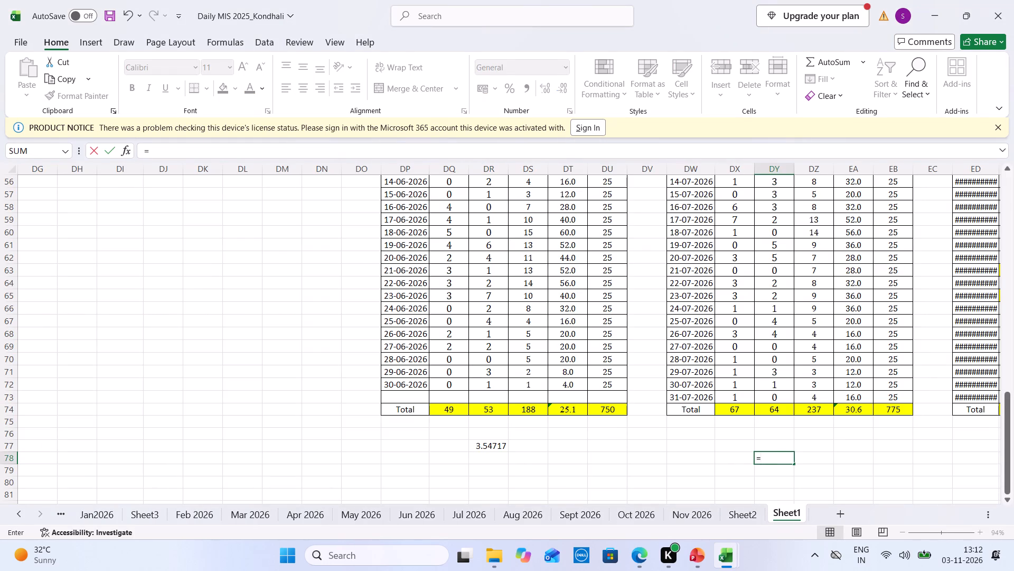
{"action": "left_click", "coordinate": [819, 412]}
{"action": "key", "text": "slash"}
{"action": "key", "text": "Left"}
{"action": "key", "text": "Up"}
{"action": "key", "text": "Up"}
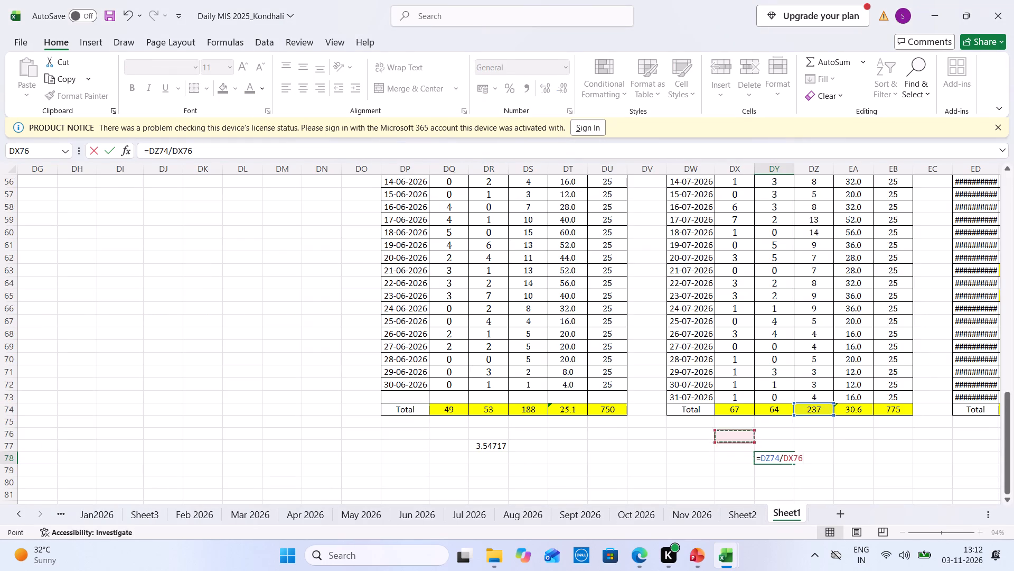
{"action": "key", "text": "Up"}
{"action": "key", "text": "Up"}
{"action": "key", "text": "Right"}
{"action": "key", "text": "Return"}
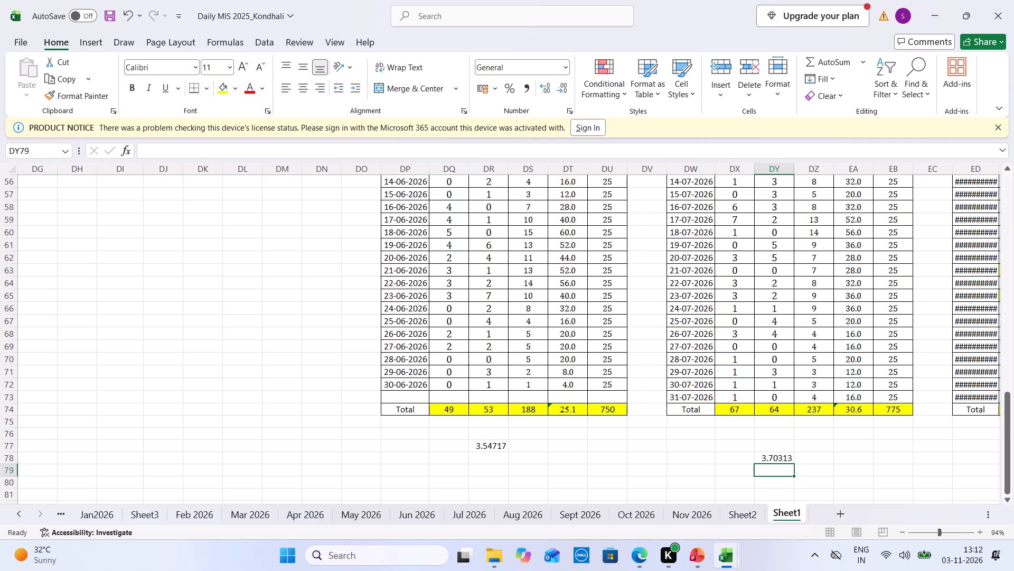
Enter 4 as Kondhali's Jul-26 average length of stay in the hospital revenue analysis workbook.
{"action": "key", "text": "ctrl+Tab"}
{"action": "key", "text": "Down"}
{"action": "key", "text": "Down"}
{"action": "key", "text": "4"}
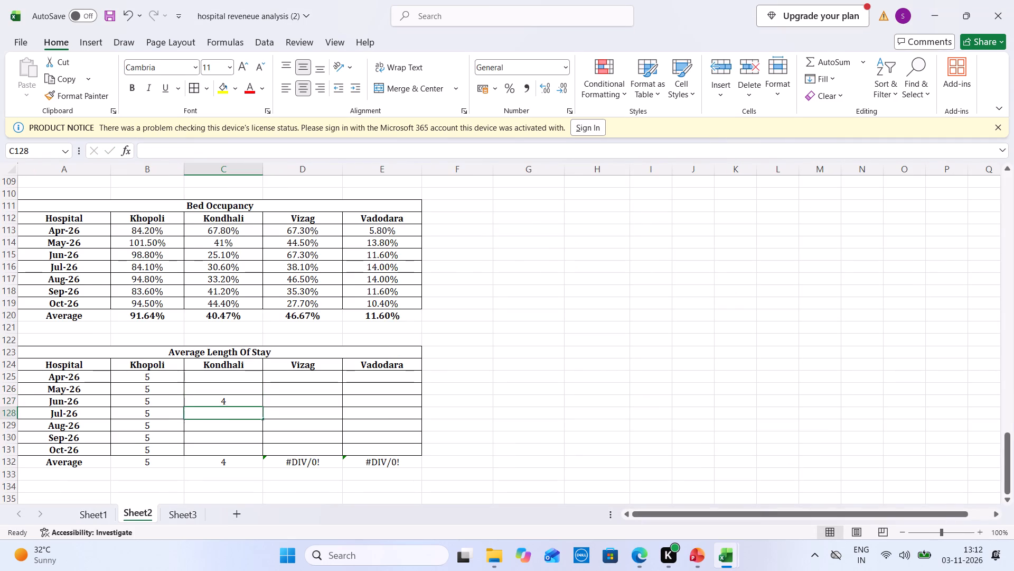
{"action": "key", "text": "Down"}
In the Kondhali workbook, calculate the August average length of stay in EG78 as =EG74/EF74.
{"action": "key", "text": "ctrl+Tab"}
{"action": "left_click", "coordinate": [903, 465]}
{"action": "key", "text": "Right"}
{"action": "key", "text": "Right"}
{"action": "key", "text": "Right"}
{"action": "key", "text": "Right"}
{"action": "key", "text": "Right"}
{"action": "key", "text": "Right"}
{"action": "key", "text": "Right"}
{"action": "key", "text": "Right"}
{"action": "key", "text": "Right"}
{"action": "key", "text": "Right"}
{"action": "key", "text": "Right"}
{"action": "key", "text": "Right"}
{"action": "key", "text": "Right"}
{"action": "key", "text": "Right"}
{"action": "key", "text": "Right"}
{"action": "key", "text": "Right"}
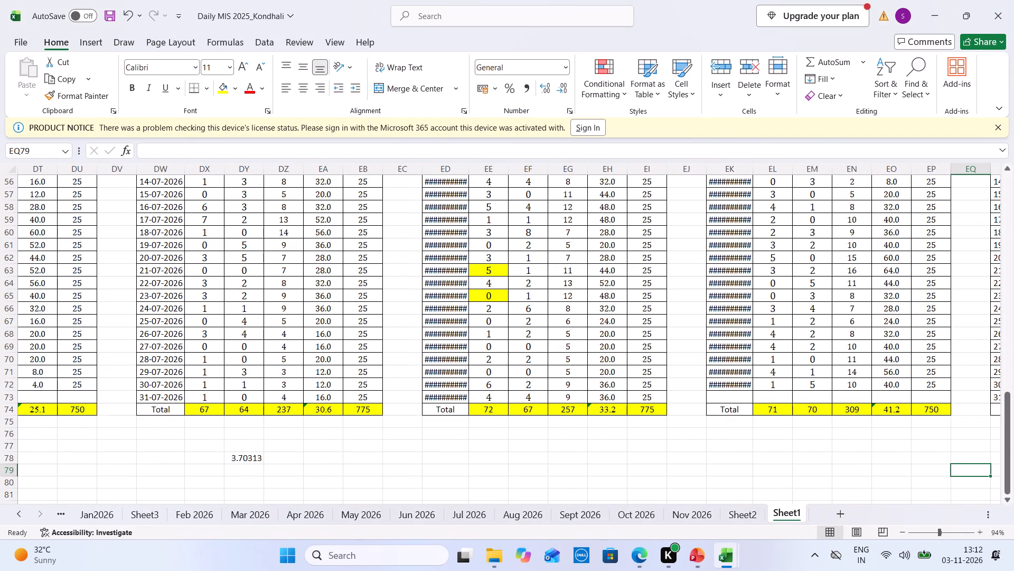
{"action": "left_click", "coordinate": [242, 454]}
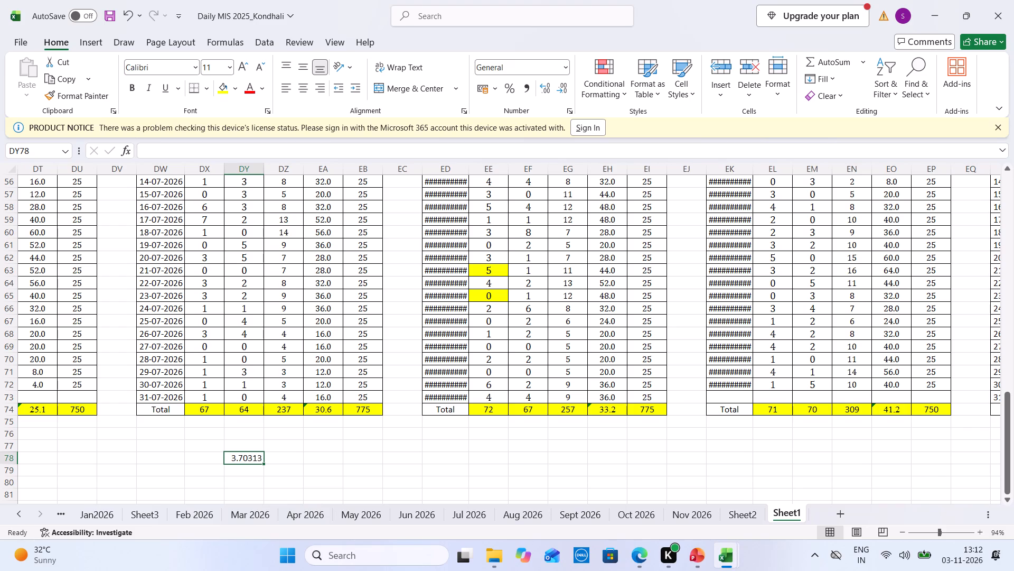
{"action": "left_click", "coordinate": [577, 454]}
{"action": "key", "text": "equal"}
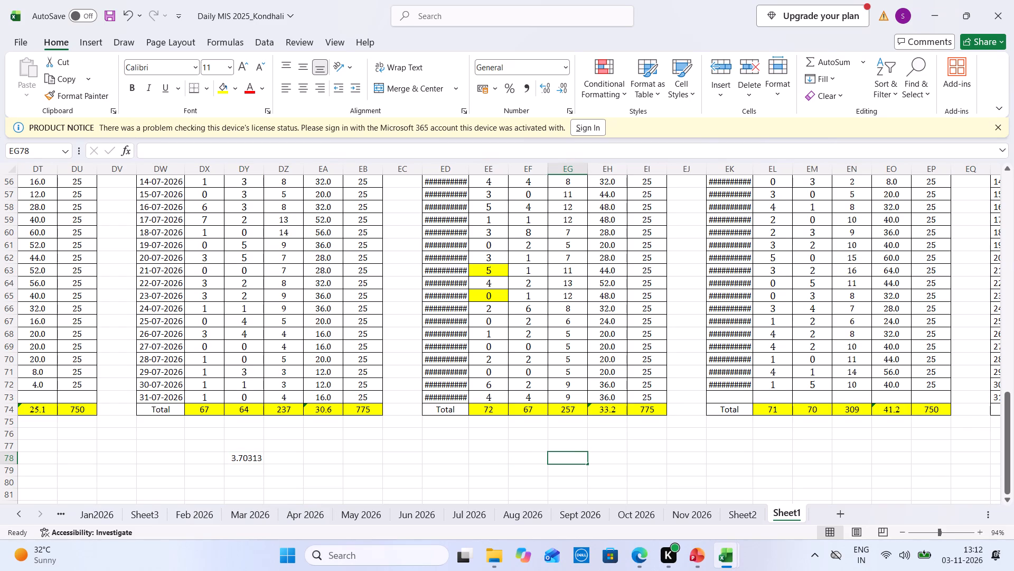
{"action": "left_click", "coordinate": [571, 405]}
{"action": "key", "text": "slash"}
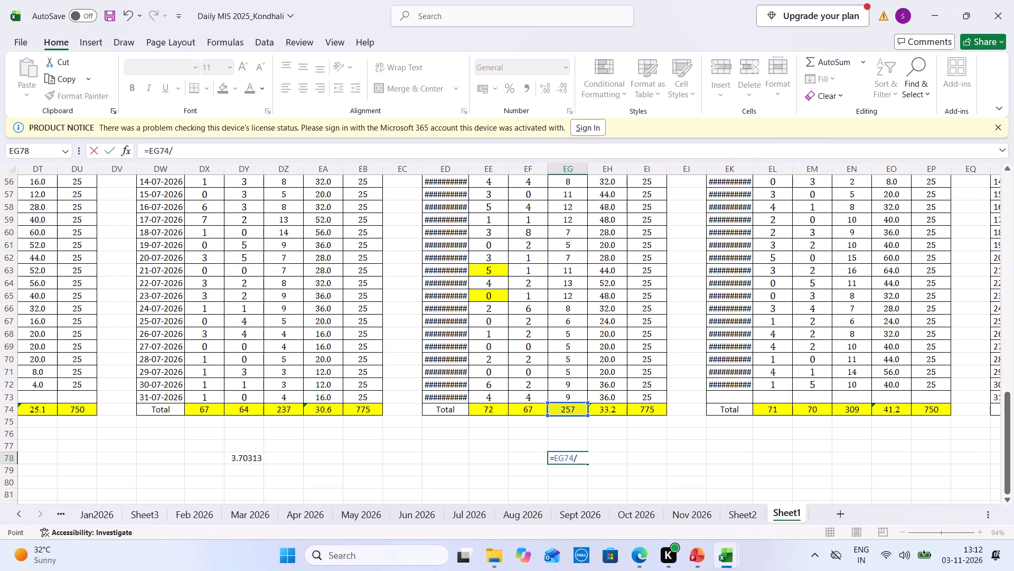
{"action": "key", "text": "Left"}
{"action": "left_click", "coordinate": [540, 407]}
{"action": "key", "text": "Return"}
Enter 4 as Kondhali's Aug-26 average length of stay in the hospital revenue analysis workbook.
{"action": "key", "text": "ctrl+Tab"}
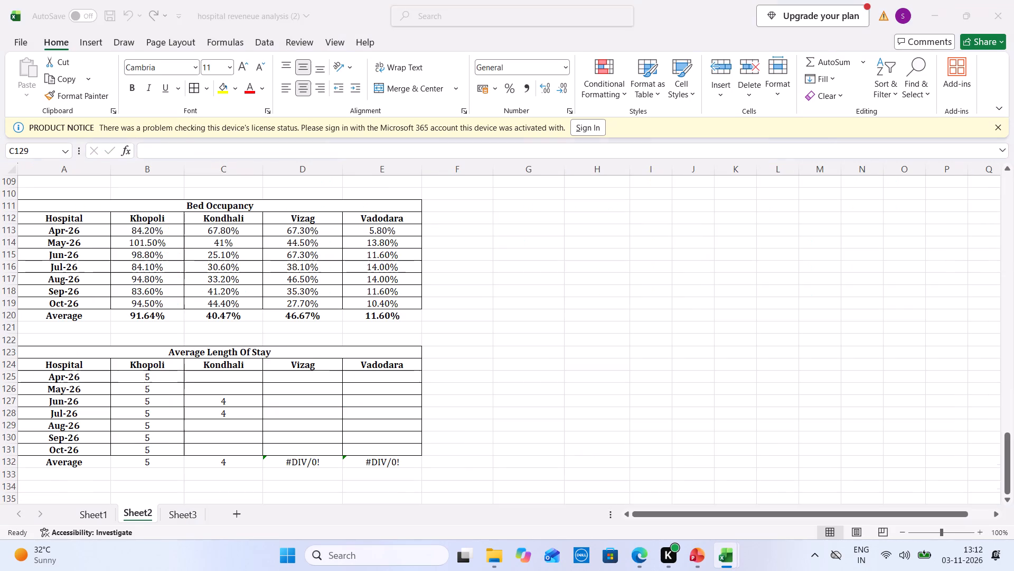
{"action": "key", "text": "4"}
{"action": "key", "text": "Down"}
In the Kondhali workbook, calculate the September average length of stay in EN78 as =EN74/EM74.
{"action": "key", "text": "ctrl+Tab"}
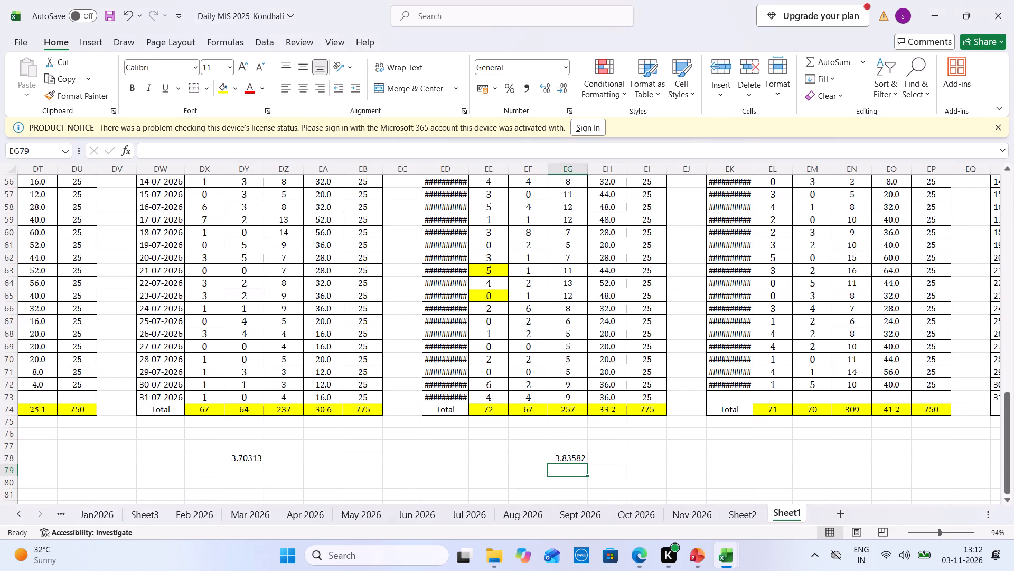
{"action": "left_click", "coordinate": [852, 457]}
{"action": "key", "text": "equal"}
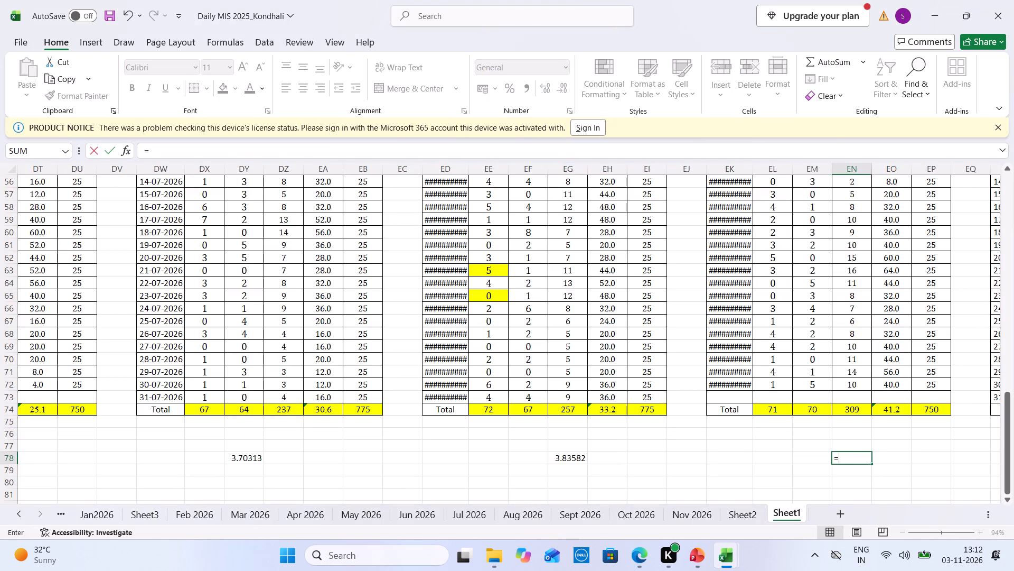
{"action": "left_click", "coordinate": [860, 413]}
{"action": "key", "text": "slash"}
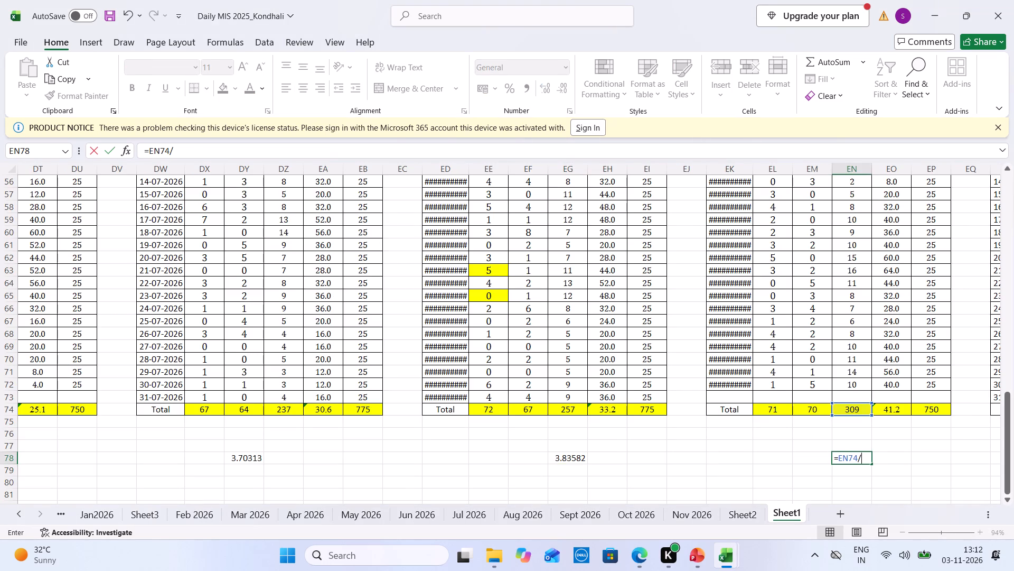
{"action": "left_click", "coordinate": [801, 407]}
{"action": "key", "text": "Return"}
Enter 4 as Kondhali's Sep-26 average length of stay in the hospital revenue analysis workbook.
{"action": "key", "text": "ctrl+Tab"}
{"action": "key", "text": "4"}
In the Kondhali workbook, calculate October 2026's average length of stay in EU79 as =EU74/ET74.
{"action": "key", "text": "ctrl+Tab"}
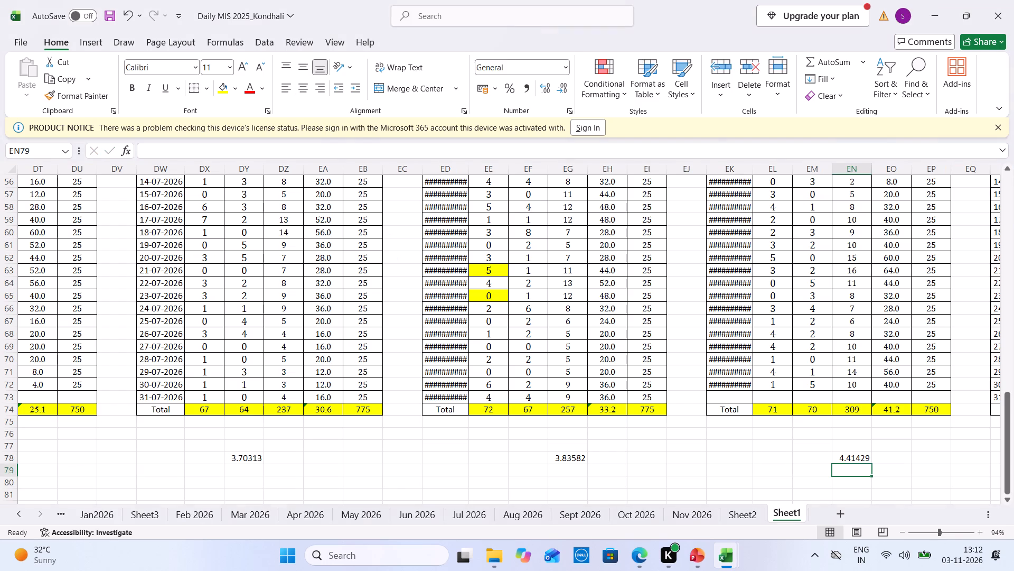
{"action": "left_click", "coordinate": [944, 460]}
{"action": "key", "text": "Right"}
{"action": "key", "text": "Right"}
{"action": "key", "text": "Right"}
{"action": "key", "text": "Right"}
{"action": "key", "text": "Right"}
{"action": "key", "text": "Right"}
{"action": "key", "text": "Right"}
{"action": "key", "text": "Right"}
{"action": "key", "text": "Right"}
{"action": "key", "text": "Right"}
{"action": "key", "text": "Right"}
{"action": "key", "text": "Right"}
{"action": "key", "text": "Right"}
{"action": "key", "text": "Right"}
{"action": "key", "text": "Right"}
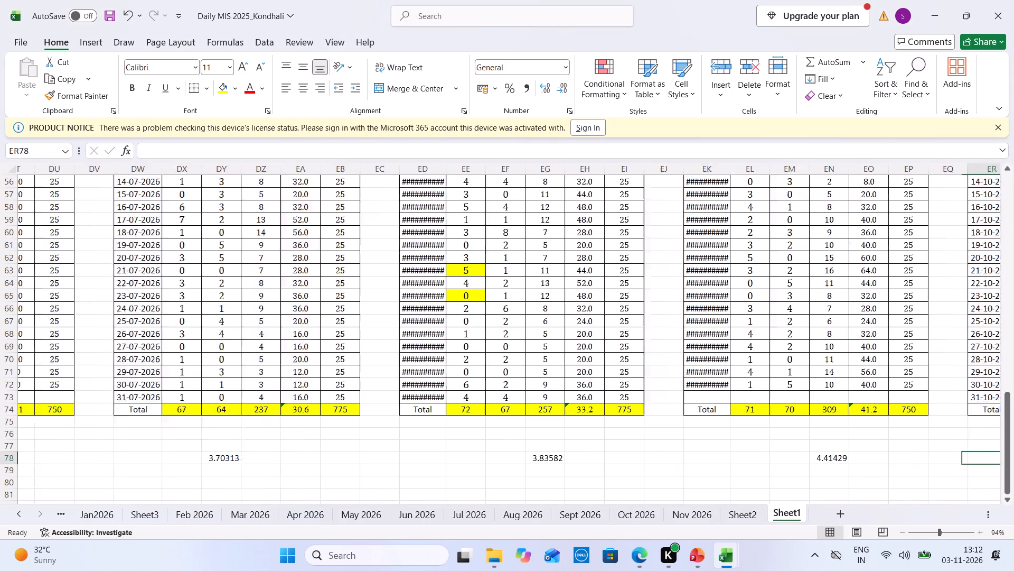
{"action": "left_click", "coordinate": [569, 464]}
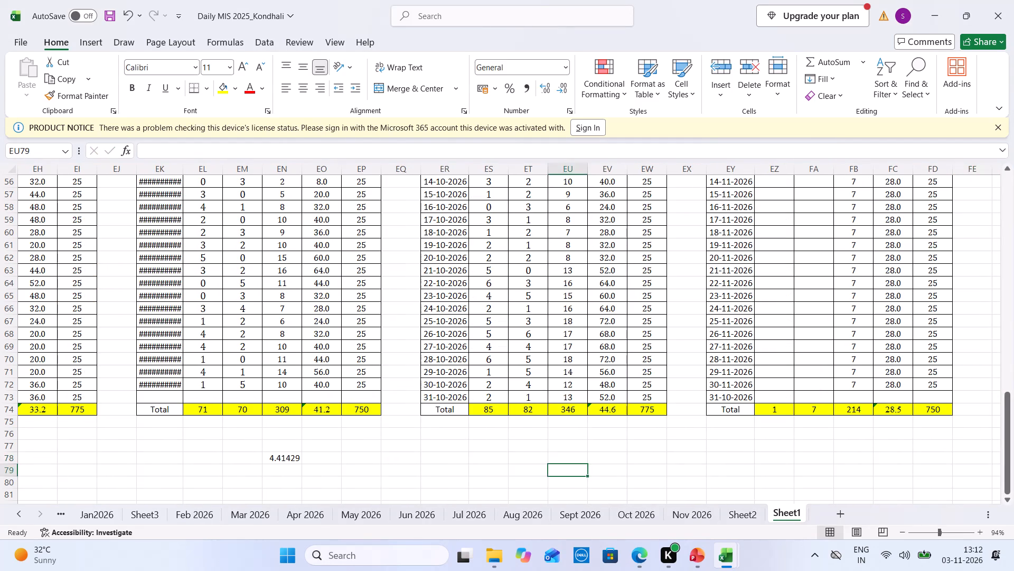
{"action": "key", "text": "equal"}
{"action": "left_click", "coordinate": [579, 413]}
{"action": "key", "text": "slash"}
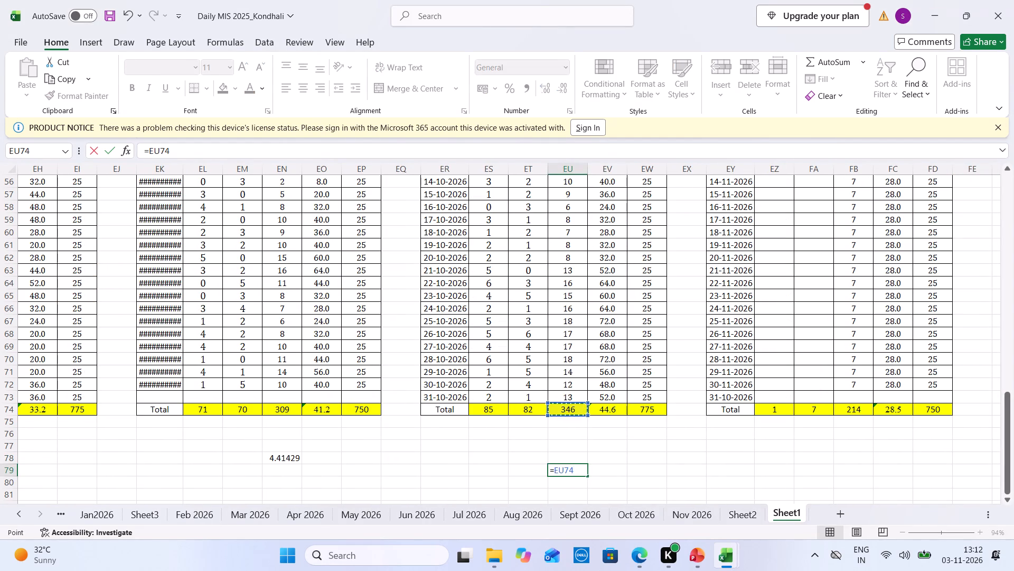
{"action": "left_click", "coordinate": [542, 403]}
{"action": "key", "text": "Down"}
{"action": "key", "text": "Return"}
Enter 4 as Kondhali's Oct-26 average length of stay in the hospital revenue analysis workbook.
{"action": "key", "text": "ctrl+Tab"}
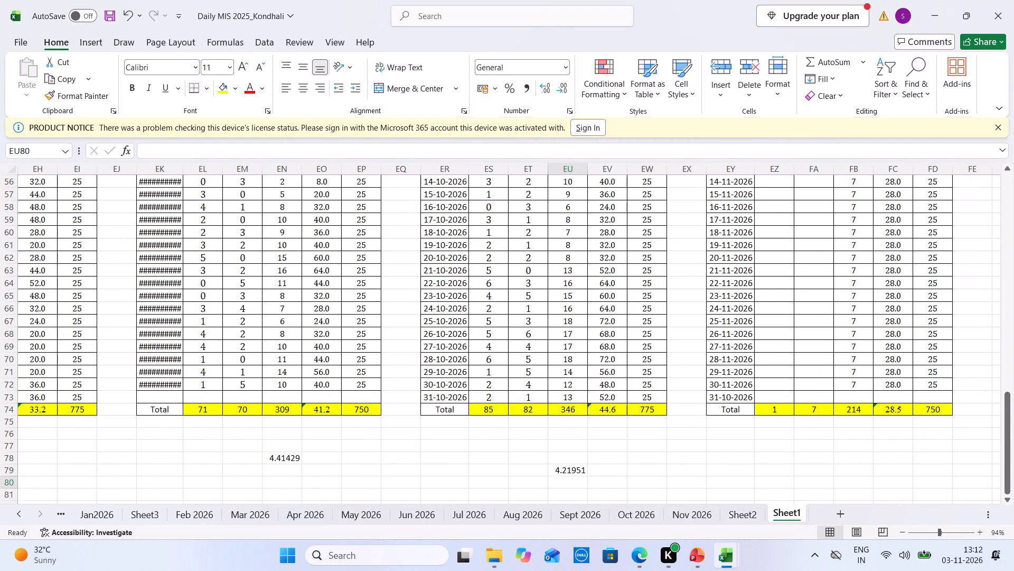
{"action": "key", "text": "Down"}
{"action": "key", "text": "4"}
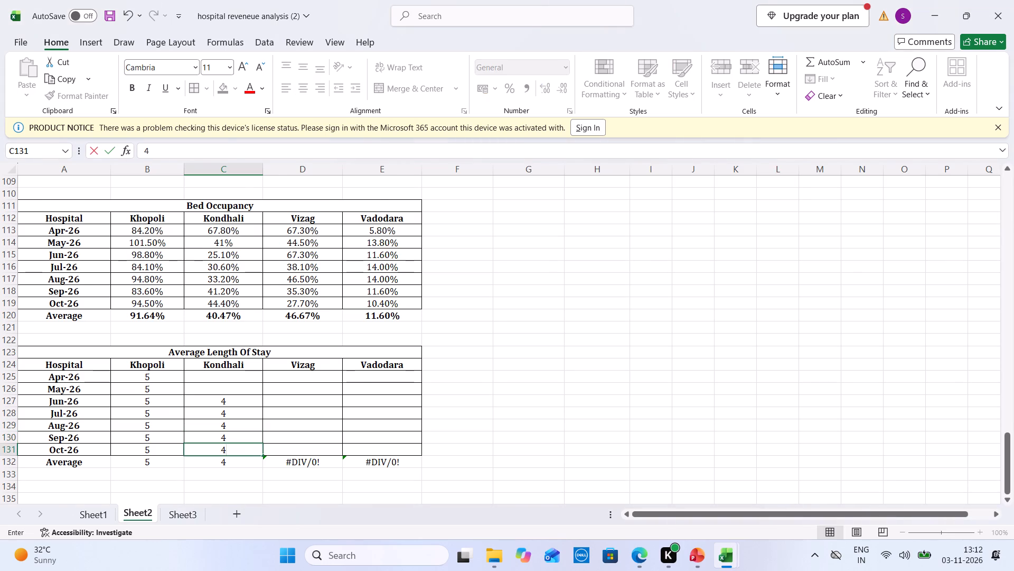
In the Kondhali workbook, autofit the March, April and May 2026 date columns CU, DB and DI.
{"action": "key", "text": "ctrl+Tab"}
{"action": "key", "text": "Left"}
{"action": "key", "text": "Left"}
{"action": "key", "text": "Left"}
{"action": "key", "text": "Left"}
{"action": "key", "text": "Left"}
{"action": "key", "text": "Left"}
{"action": "key", "text": "Left"}
{"action": "key", "text": "Left"}
{"action": "key", "text": "Left"}
{"action": "key", "text": "Left"}
{"action": "key", "text": "Left"}
{"action": "key", "text": "Left"}
{"action": "key", "text": "Left"}
{"action": "key", "text": "Left"}
{"action": "key", "text": "Left"}
{"action": "key", "text": "Left"}
{"action": "key", "text": "Left"}
{"action": "key", "text": "Left"}
{"action": "key", "text": "Left"}
{"action": "key", "text": "Left"}
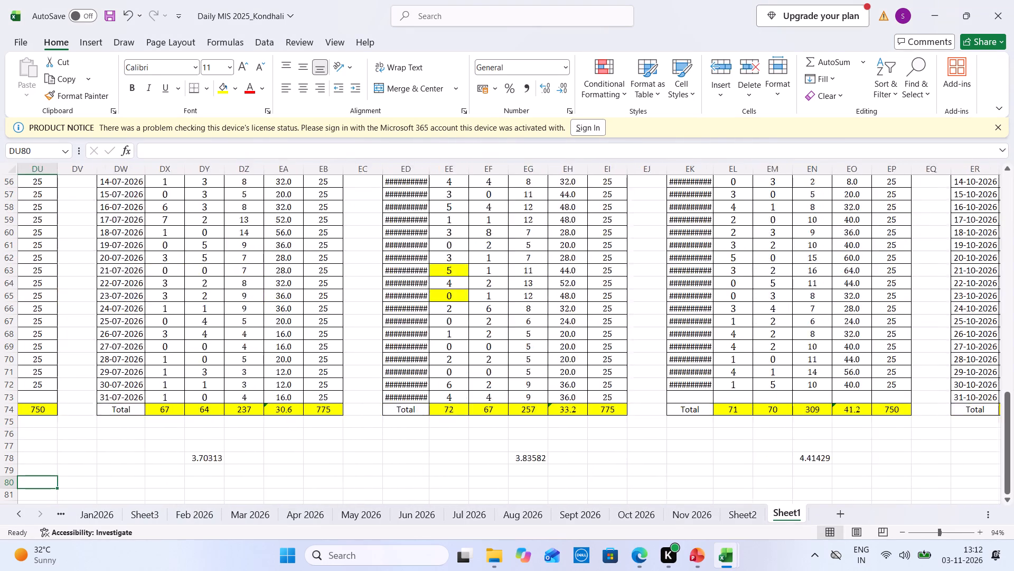
{"action": "key", "text": "Up"}
{"action": "key", "text": "Up"}
{"action": "key", "text": "Up"}
{"action": "key", "text": "Up"}
{"action": "key", "text": "Up"}
{"action": "key", "text": "Up"}
{"action": "key", "text": "Up"}
{"action": "key", "text": "Up"}
{"action": "key", "text": "Up"}
{"action": "key", "text": "Up"}
{"action": "key", "text": "Up"}
{"action": "key", "text": "Up"}
{"action": "key", "text": "Up"}
{"action": "key", "text": "Up"}
{"action": "key", "text": "Up"}
{"action": "key", "text": "Up"}
{"action": "key", "text": "Up"}
{"action": "key", "text": "Up"}
{"action": "key", "text": "Up"}
{"action": "key", "text": "Up"}
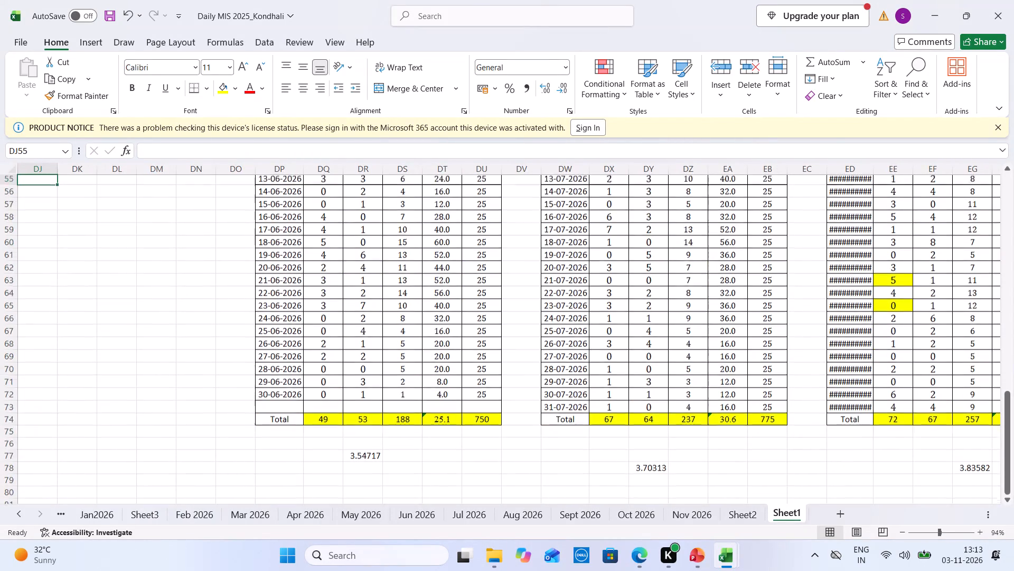
{"action": "key", "text": "Left"}
{"action": "key", "text": "Left"}
{"action": "key", "text": "Left"}
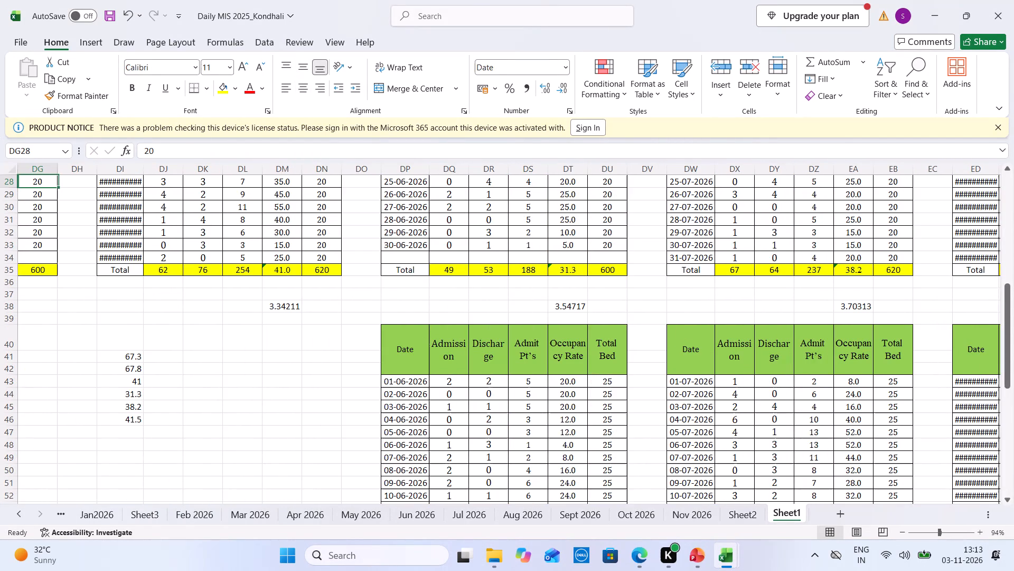
{"action": "key", "text": "Left"}
{"action": "key", "text": "Left"}
{"action": "key", "text": "Left"}
{"action": "key", "text": "Left"}
{"action": "key", "text": "Left"}
{"action": "key", "text": "Left"}
{"action": "key", "text": "Left"}
{"action": "key", "text": "Left"}
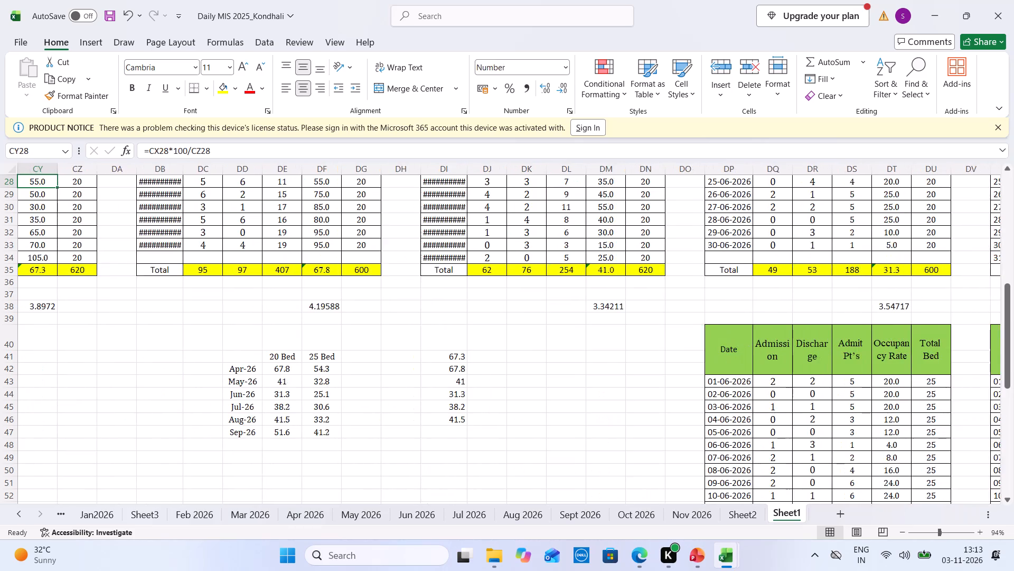
{"action": "key", "text": "Left"}
{"action": "key", "text": "Left"}
{"action": "key", "text": "Left"}
{"action": "key", "text": "Left"}
{"action": "key", "text": "Left"}
{"action": "key", "text": "Left"}
{"action": "key", "text": "Left"}
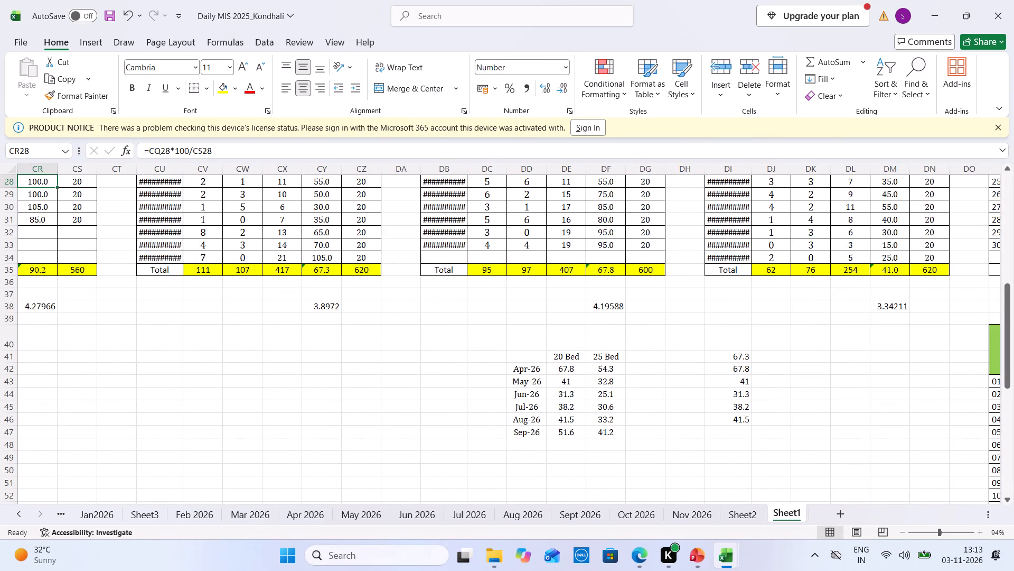
{"action": "double_click", "coordinate": [183, 171]}
{"action": "double_click", "coordinate": [468, 169]}
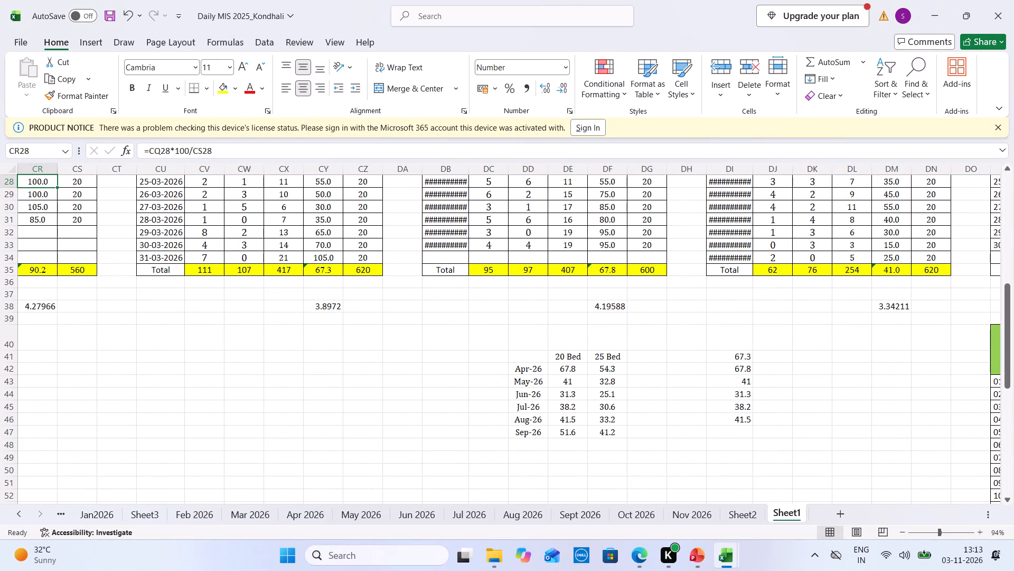
{"action": "double_click", "coordinate": [755, 169]}
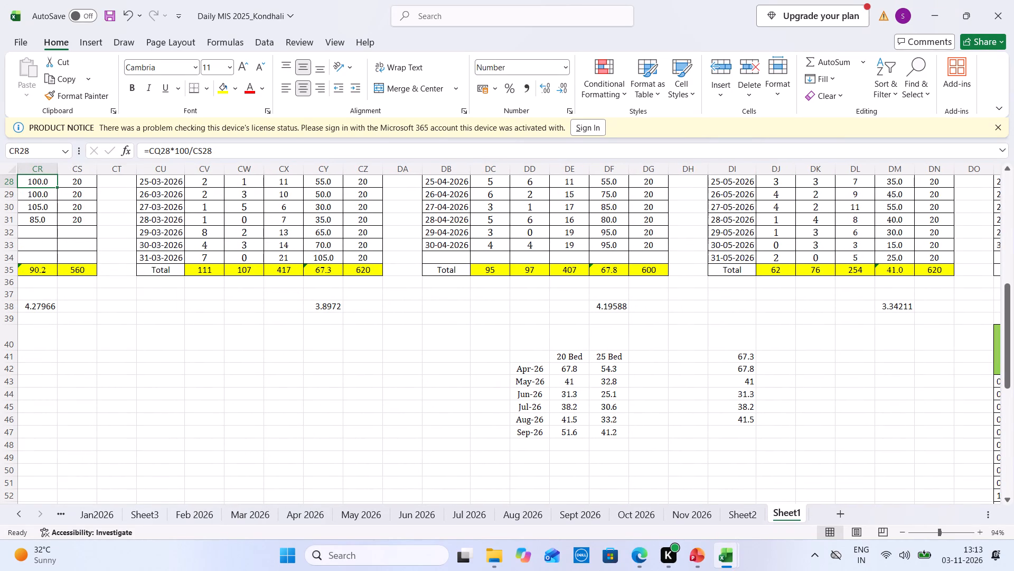
Recalculate Kondhali's May 2026 average length of stay in DM38 as =DL35/DK35.
{"action": "left_click", "coordinate": [897, 303]}
{"action": "key", "text": "equal"}
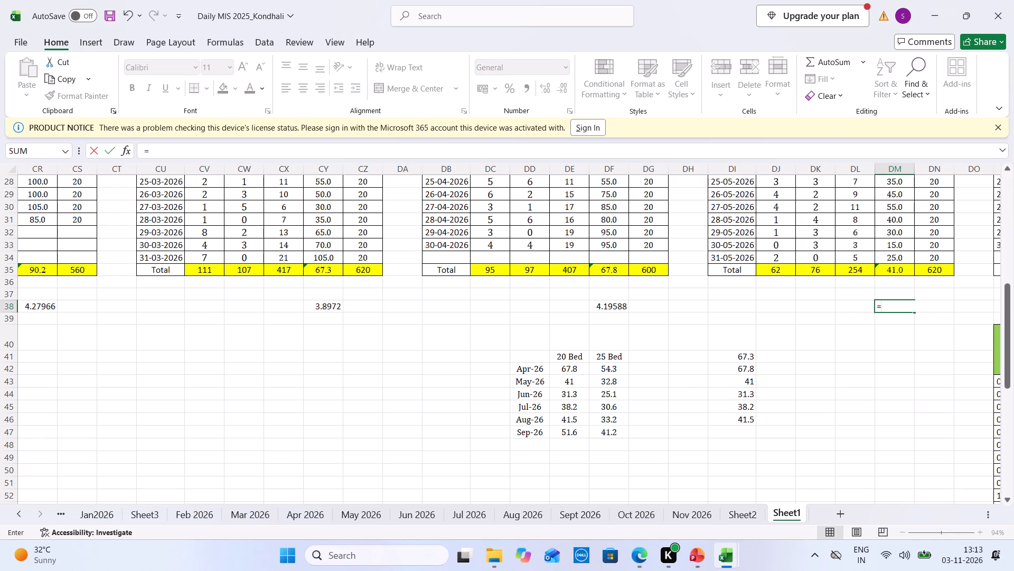
{"action": "left_click", "coordinate": [863, 268]}
{"action": "key", "text": "slash"}
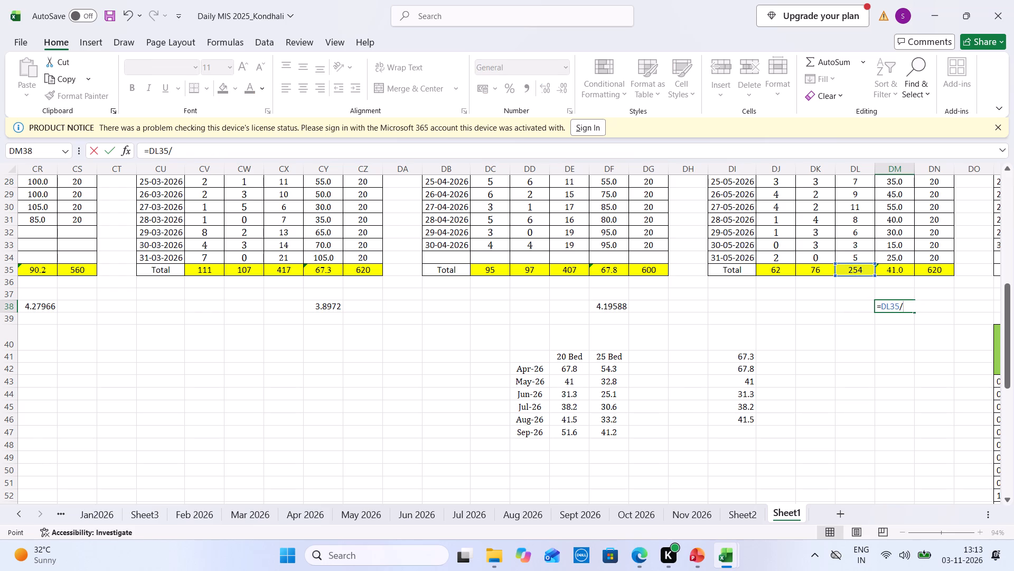
{"action": "left_click", "coordinate": [824, 272]}
{"action": "key", "text": "Return"}
Enter Kondhali's average length of stay in the hospital revenue analysis workbook as 4 for Apr-26 and 3 for May-26.
{"action": "key", "text": "ctrl+Tab"}
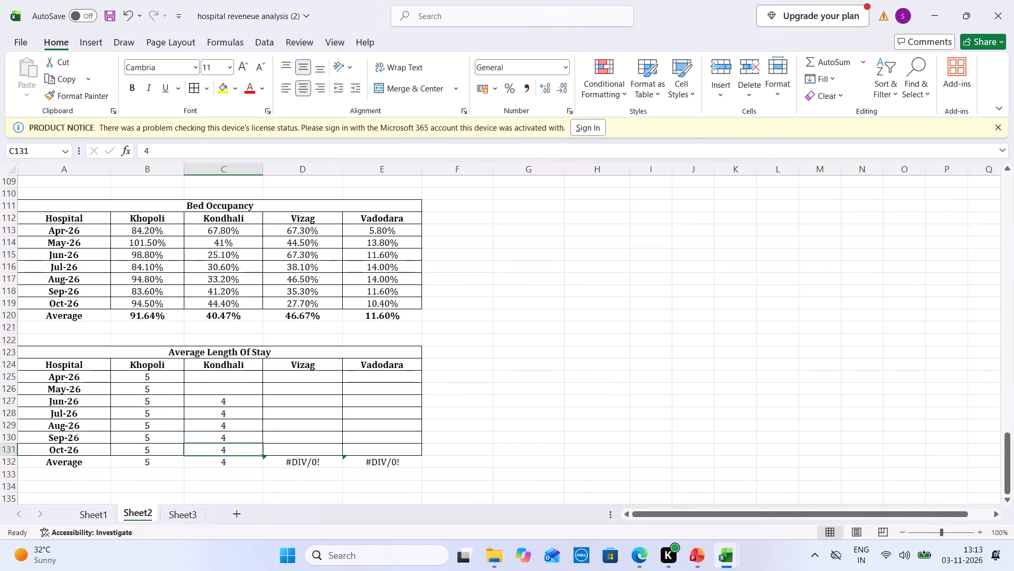
{"action": "left_click", "coordinate": [255, 379]}
{"action": "key", "text": "4"}
{"action": "key", "text": "Down"}
{"action": "key", "text": "3"}
{"action": "key", "text": "Tab"}
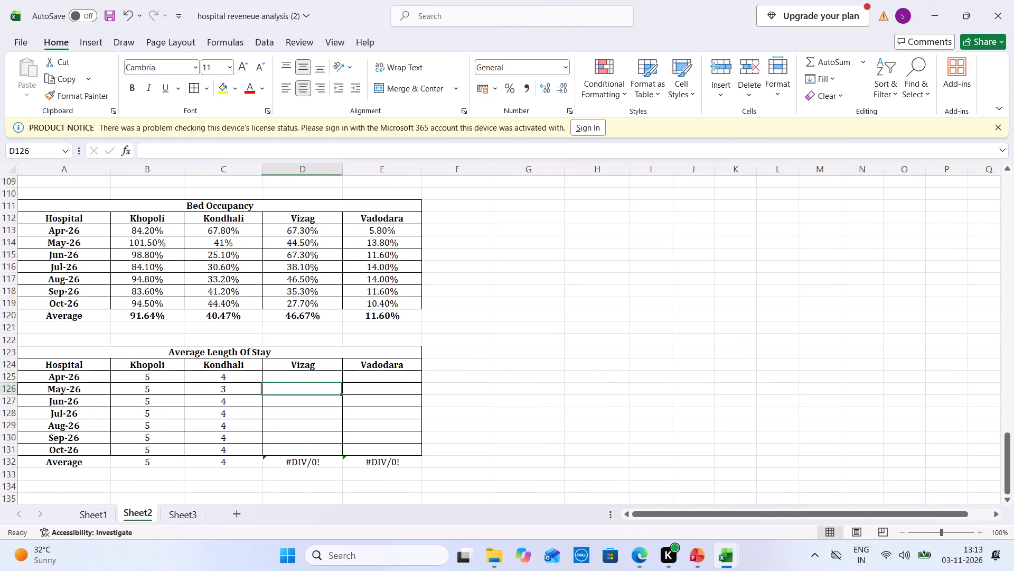
Close the Daily MIS 2025_Kondhali workbook, saving its changes.
{"action": "key", "text": "ctrl+Tab"}
{"action": "left_click", "coordinate": [1013, 0]}
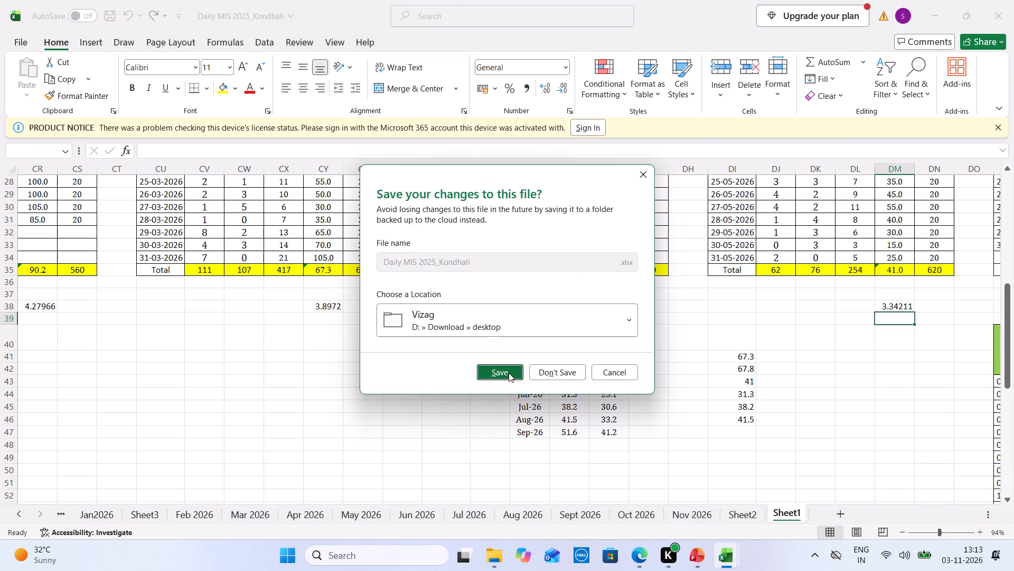
{"action": "left_click", "coordinate": [509, 373]}
Open the Daily MIS Vizag workbook from the Vizag folder and go to its Sheet2.
{"action": "left_click", "coordinate": [491, 551]}
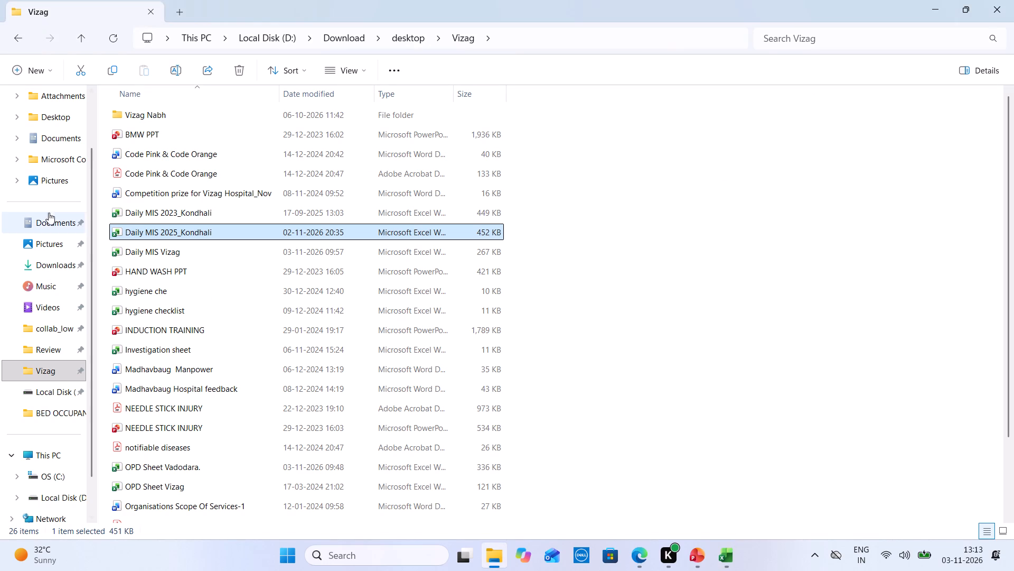
{"action": "double_click", "coordinate": [181, 245]}
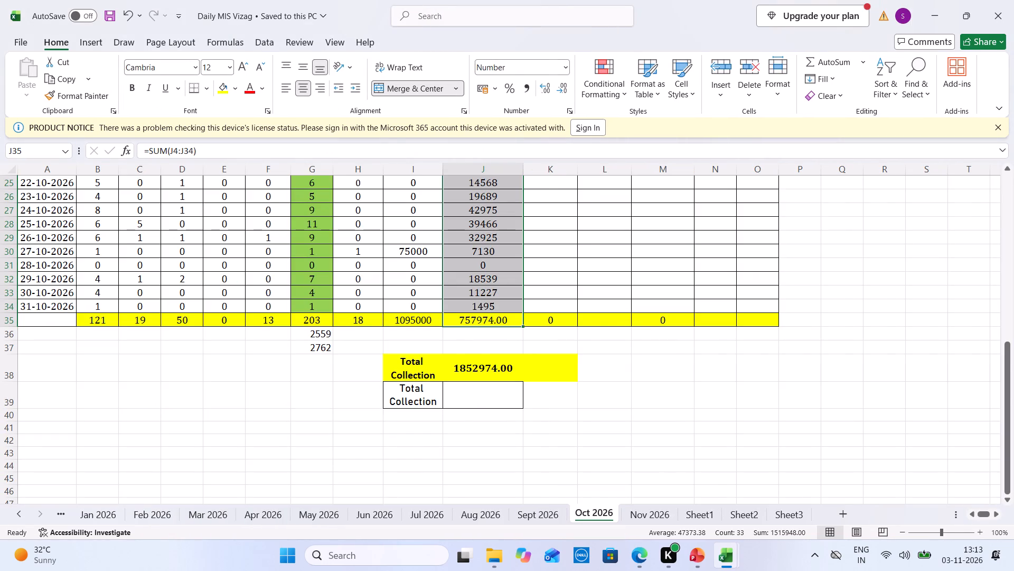
{"action": "left_click", "coordinate": [739, 510]}
From the Vizag workbook's April and May 2026 figures, enter Vizag's average length of stay as 4 for Apr-26 and 6 for May-26.
{"action": "key", "text": "Left"}
{"action": "key", "text": "Left"}
{"action": "key", "text": "Left"}
{"action": "key", "text": "Left"}
{"action": "key", "text": "Left"}
{"action": "key", "text": "Left"}
{"action": "key", "text": "Left"}
{"action": "key", "text": "Left"}
{"action": "key", "text": "Left"}
{"action": "key", "text": "Left"}
{"action": "key", "text": "Left"}
{"action": "key", "text": "Left"}
{"action": "key", "text": "Left"}
{"action": "key", "text": "Left"}
{"action": "key", "text": "Left"}
{"action": "key", "text": "Left"}
{"action": "key", "text": "Left"}
{"action": "key", "text": "Left"}
{"action": "key", "text": "Left"}
{"action": "key", "text": "Left"}
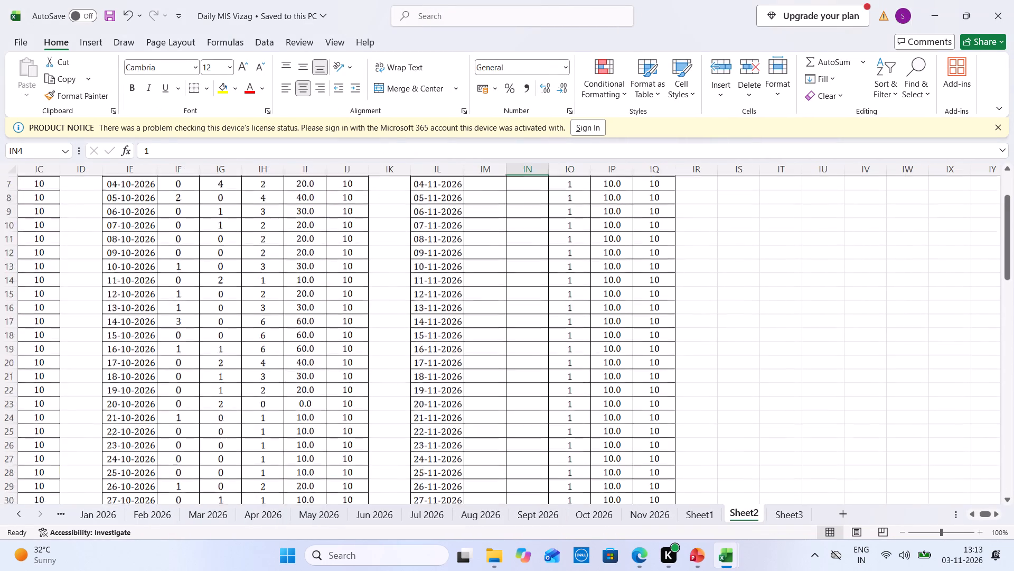
{"action": "key", "text": "Down"}
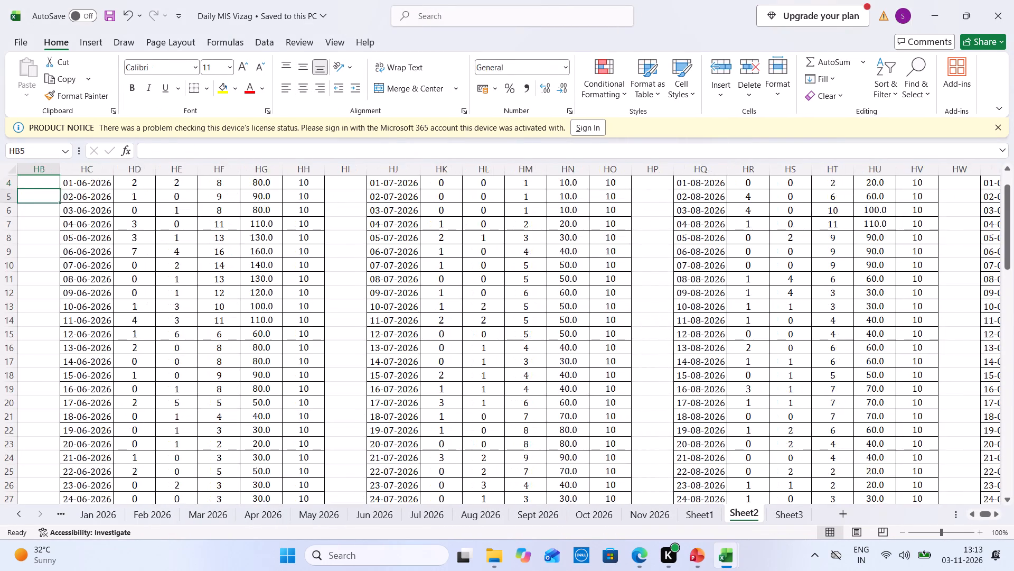
{"action": "key", "text": "Left"}
{"action": "key", "text": "Left"}
{"action": "key", "text": "Left"}
{"action": "key", "text": "Left"}
{"action": "key", "text": "Left"}
{"action": "key", "text": "Left"}
{"action": "key", "text": "Left"}
{"action": "key", "text": "Left"}
{"action": "key", "text": "Left"}
{"action": "key", "text": "Left"}
{"action": "key", "text": "Left"}
{"action": "key", "text": "Left"}
{"action": "key", "text": "Left"}
{"action": "key", "text": "Left"}
{"action": "key", "text": "Down"}
{"action": "key", "text": "Down"}
{"action": "key", "text": "Down"}
{"action": "key", "text": "Down"}
{"action": "key", "text": "Down"}
{"action": "key", "text": "Down"}
{"action": "key", "text": "Down"}
{"action": "key", "text": "Down"}
{"action": "key", "text": "Down"}
{"action": "key", "text": "Down"}
{"action": "key", "text": "Down"}
{"action": "key", "text": "Down"}
{"action": "key", "text": "Down"}
{"action": "key", "text": "Down"}
{"action": "key", "text": "Down"}
{"action": "key", "text": "Down"}
{"action": "key", "text": "Down"}
{"action": "key", "text": "Down"}
{"action": "key", "text": "Down"}
{"action": "key", "text": "Down"}
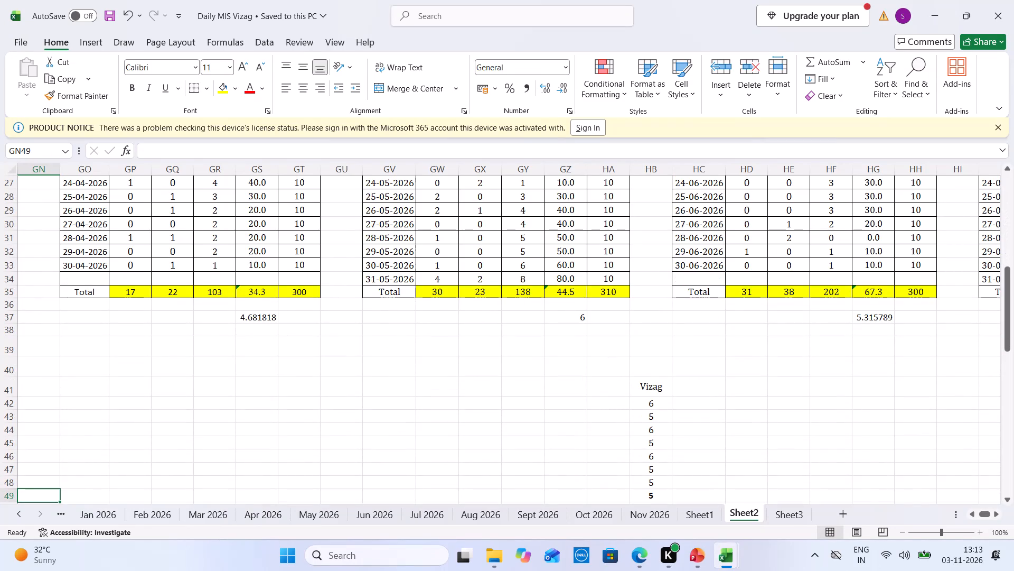
{"action": "key", "text": "ctrl+Tab"}
{"action": "key", "text": "Up"}
{"action": "key", "text": "4"}
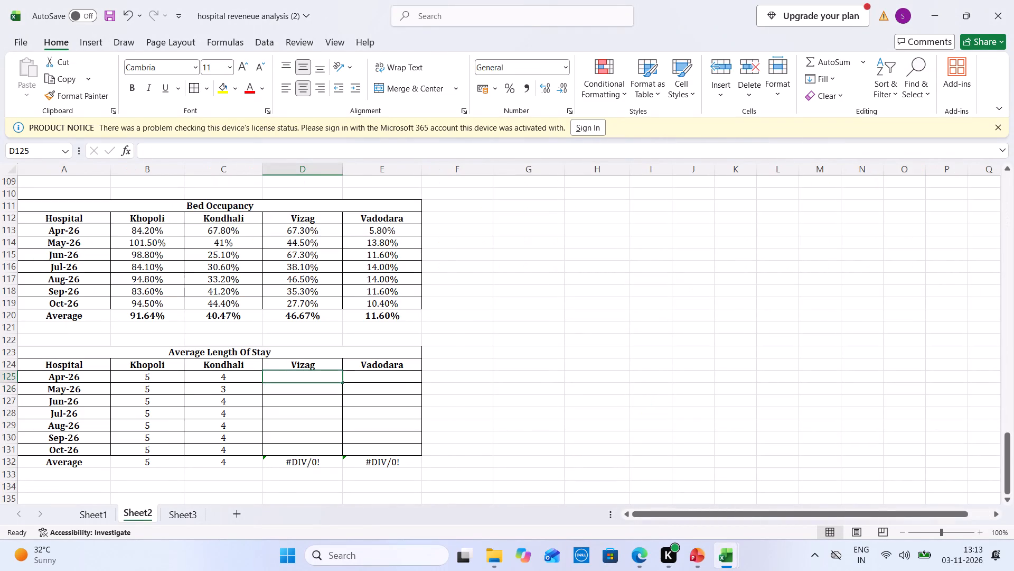
{"action": "key", "text": "Down"}
{"action": "key", "text": "6"}
{"action": "key", "text": "Down"}
From the Vizag workbook's June 2026 figure, enter 5 as Vizag's Jun-26 average length of stay in the hospital revenue analysis workbook.
{"action": "key", "text": "ctrl+Tab"}
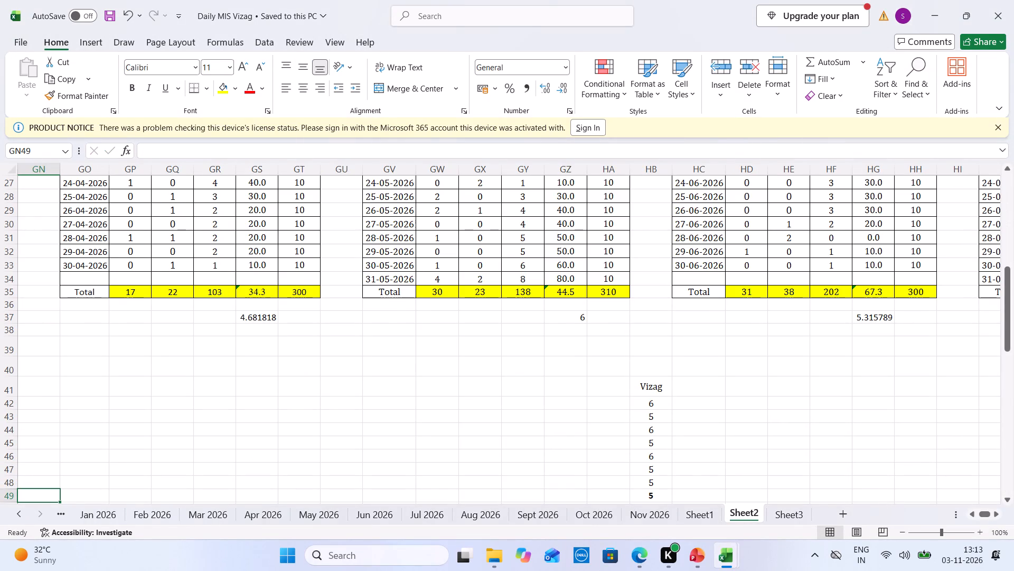
{"action": "key", "text": "ctrl+Tab"}
{"action": "key", "text": "5"}
{"action": "key", "text": "ctrl+Tab"}
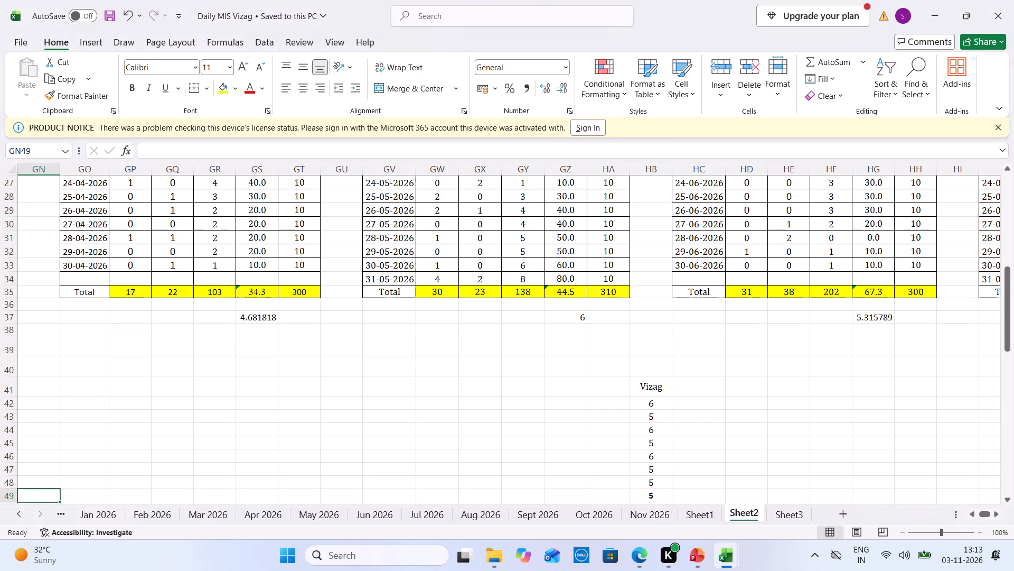
From the Vizag workbook's July 2026 figure, enter 6 as Vizag's Jul-26 average length of stay in the hospital revenue analysis workbook.
{"action": "key", "text": "Right"}
{"action": "key", "text": "Right"}
{"action": "key", "text": "Right"}
{"action": "key", "text": "Right"}
{"action": "key", "text": "Right"}
{"action": "key", "text": "Right"}
{"action": "key", "text": "Right"}
{"action": "key", "text": "Right"}
{"action": "key", "text": "Right"}
{"action": "key", "text": "Right"}
{"action": "key", "text": "Right"}
{"action": "key", "text": "Right"}
{"action": "key", "text": "Right"}
{"action": "key", "text": "Right"}
{"action": "key", "text": "Right"}
{"action": "key", "text": "Right"}
{"action": "key", "text": "Right"}
{"action": "key", "text": "Right"}
{"action": "key", "text": "Right"}
{"action": "key", "text": "Right"}
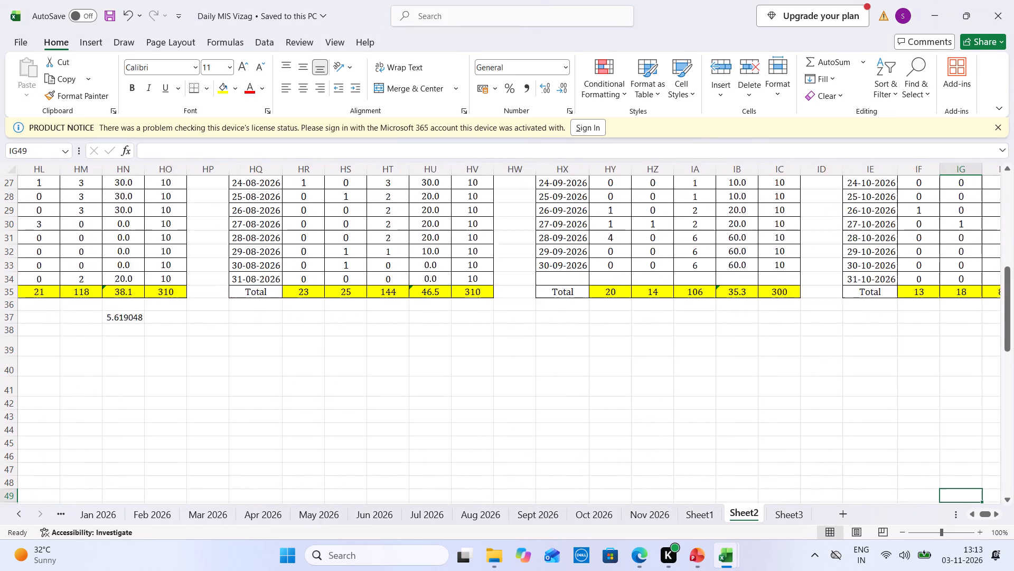
{"action": "key", "text": "ctrl+Tab"}
{"action": "key", "text": "Down"}
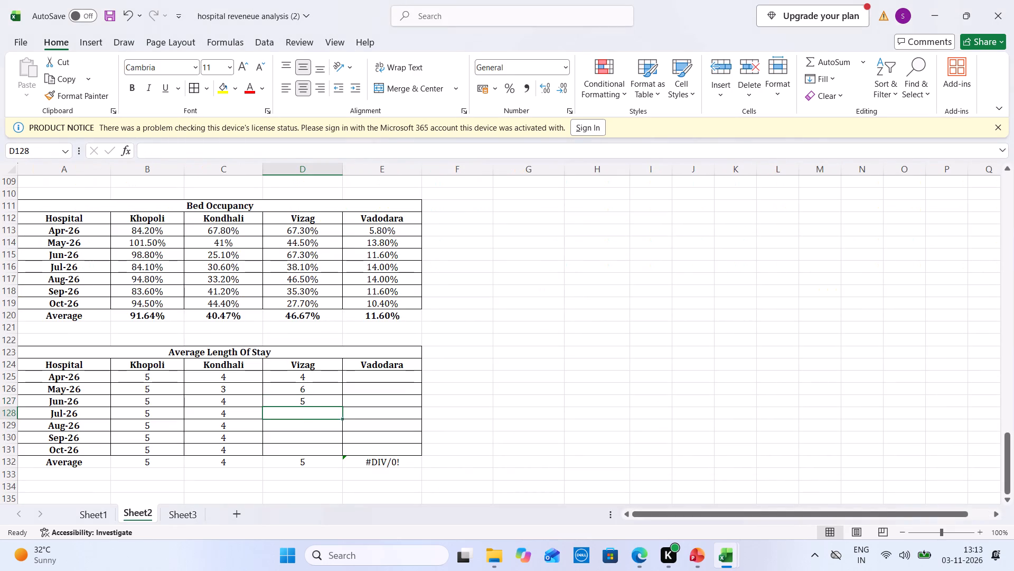
{"action": "key", "text": "5"}
{"action": "key", "text": "BackSpace"}
{"action": "key", "text": "6"}
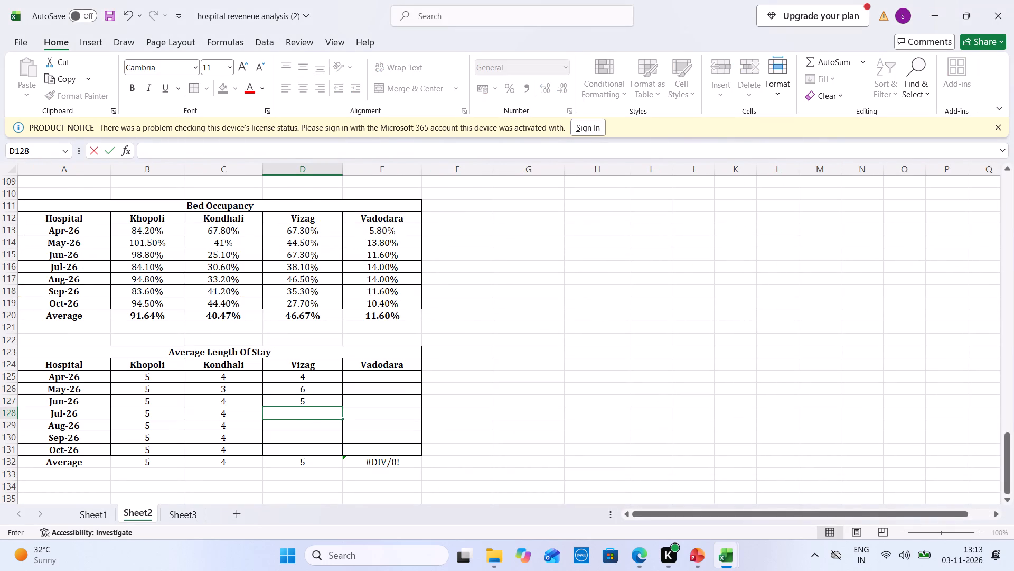
Below Vizag's August 2026 table, calculate total admitted patients divided by total discharges, and enter 6 as Vizag's Aug-26 average length of stay.
{"action": "key", "text": "ctrl+Tab"}
{"action": "left_click", "coordinate": [349, 314]}
{"action": "key", "text": "equal"}
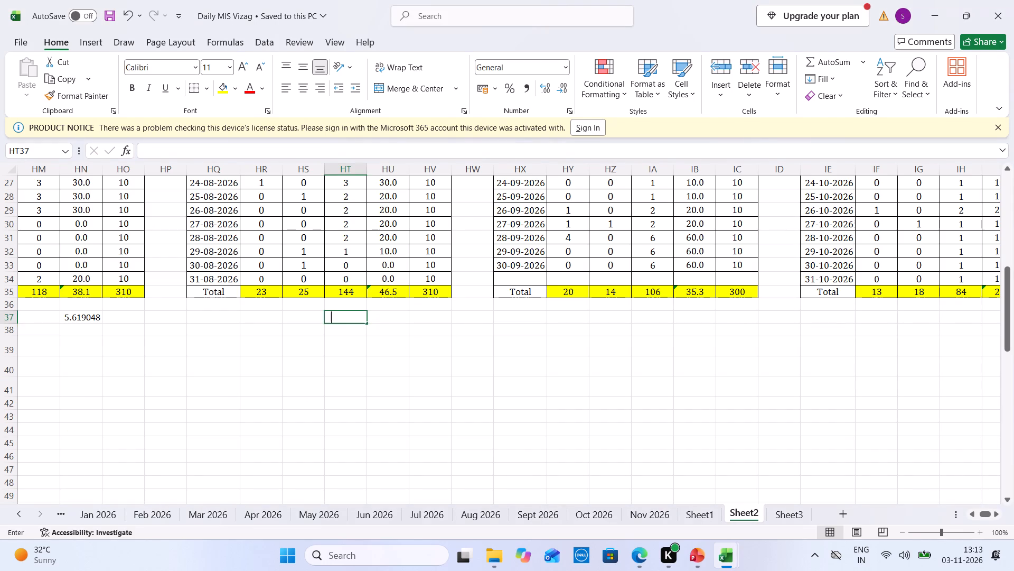
{"action": "key", "text": "Up"}
{"action": "key", "text": "Up"}
{"action": "key", "text": "slash"}
{"action": "key", "text": "Left"}
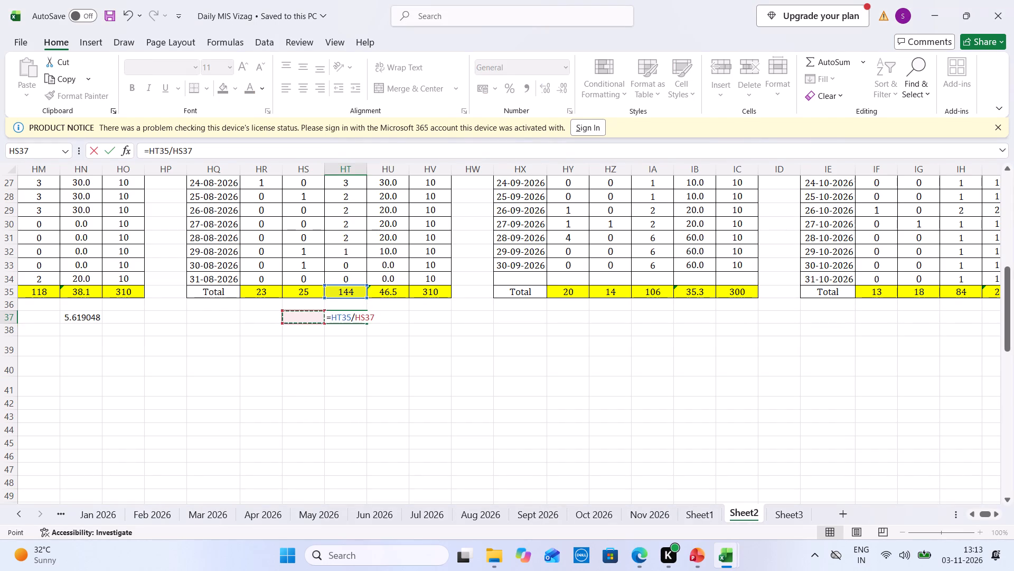
{"action": "key", "text": "Up"}
{"action": "key", "text": "Up"}
{"action": "key", "text": "Return"}
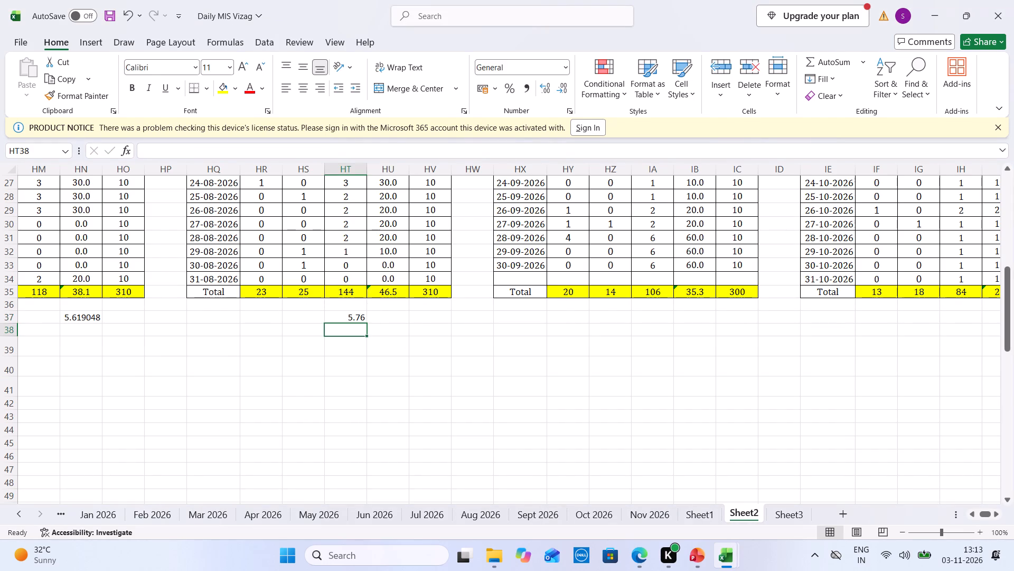
{"action": "key", "text": "ctrl+Tab"}
{"action": "key", "text": "Down"}
{"action": "key", "text": "6"}
Below Vizag's September 2026 table, calculate total admitted patients divided by total discharges, and enter 7 as Vizag's Sep-26 average length of stay.
{"action": "key", "text": "ctrl+Tab"}
{"action": "left_click", "coordinate": [643, 321]}
{"action": "key", "text": "equal"}
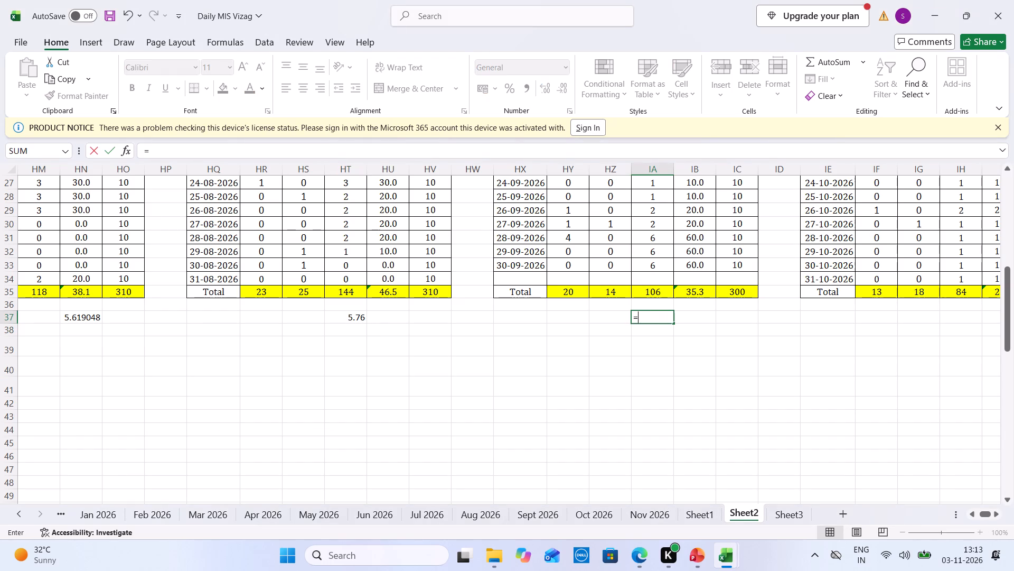
{"action": "key", "text": "Up"}
{"action": "key", "text": "Up"}
{"action": "key", "text": "slash"}
{"action": "key", "text": "Left"}
{"action": "key", "text": "Up"}
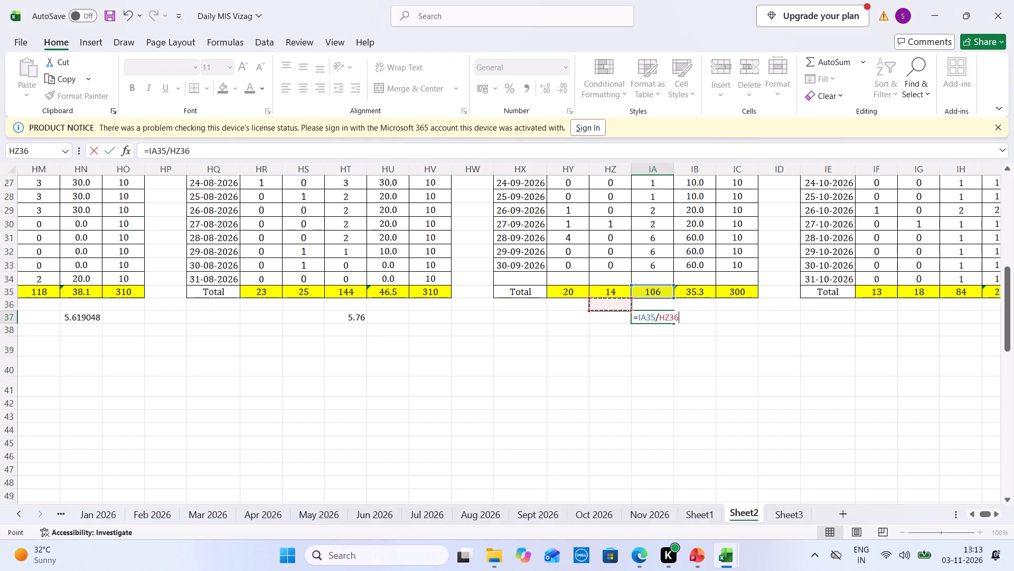
{"action": "key", "text": "Up"}
{"action": "key", "text": "Return"}
{"action": "key", "text": "ctrl+Tab"}
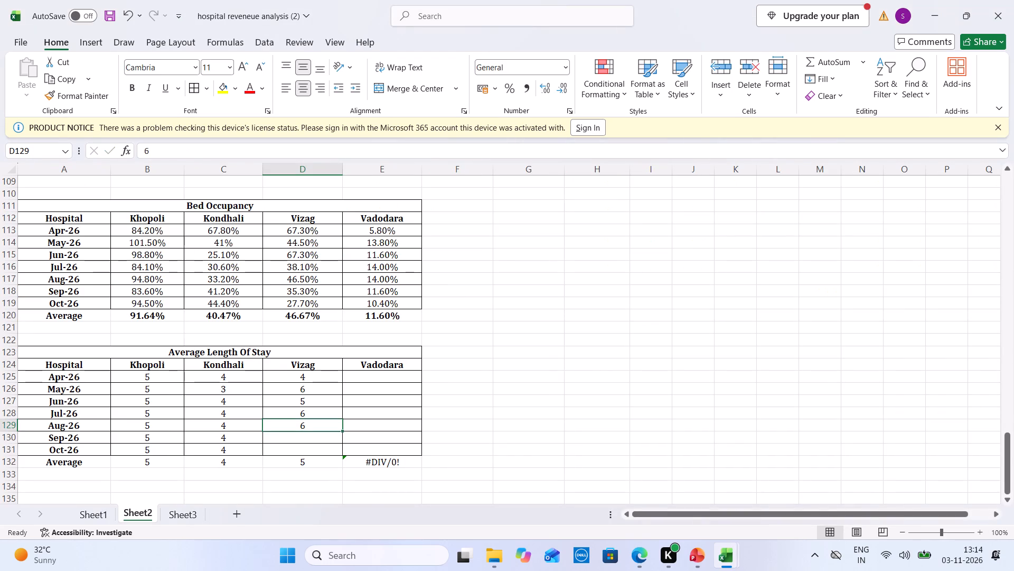
{"action": "key", "text": "Down"}
{"action": "key", "text": "7"}
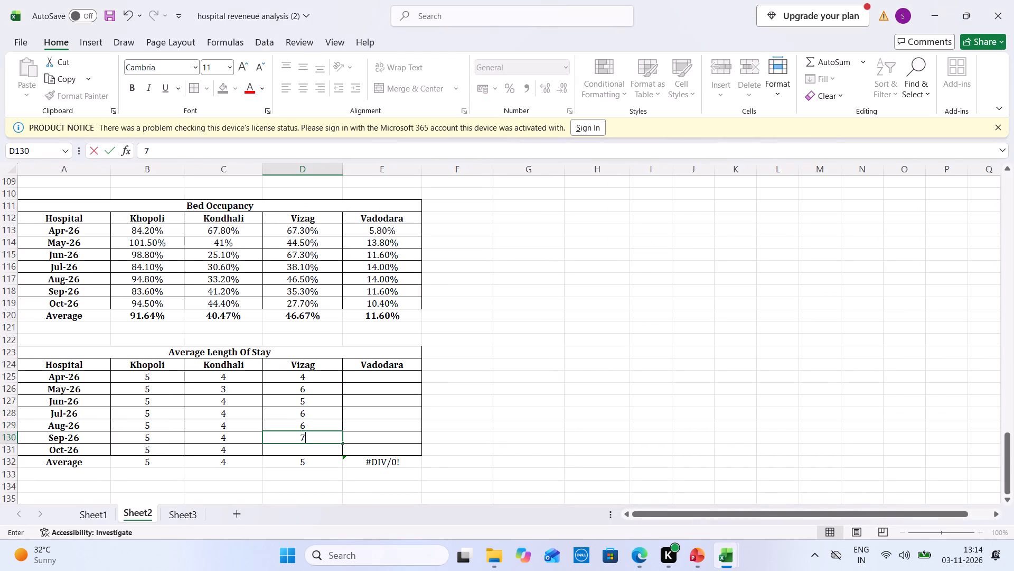
Below Vizag's October 2026 table, calculate total admitted patients divided by total discharges, and enter 5 as Vizag's Oct-26 average length of stay.
{"action": "key", "text": "ctrl+Tab"}
{"action": "left_click", "coordinate": [941, 318]}
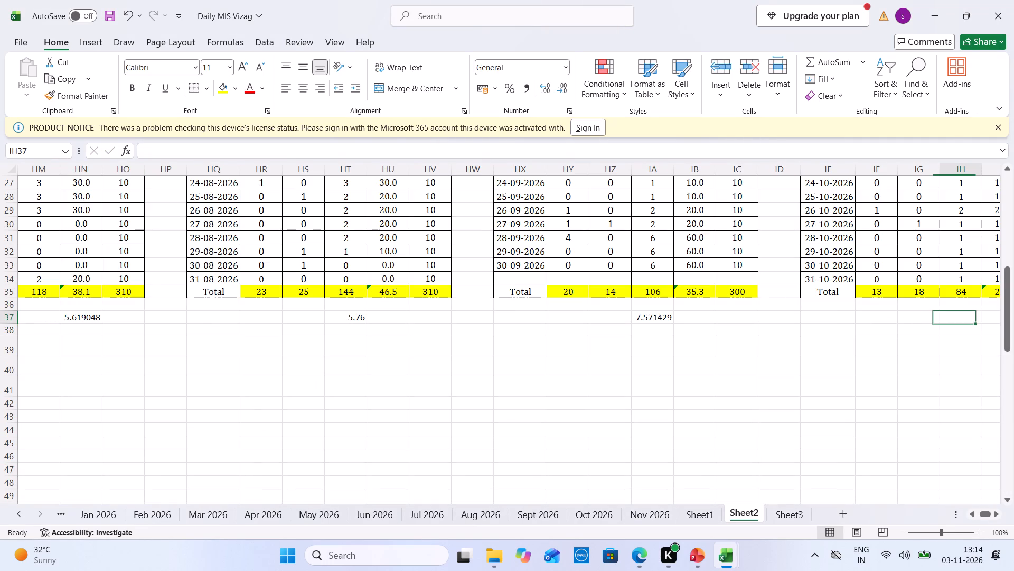
{"action": "key", "text": "equal"}
{"action": "key", "text": "Up"}
{"action": "key", "text": "Up"}
{"action": "key", "text": "slash"}
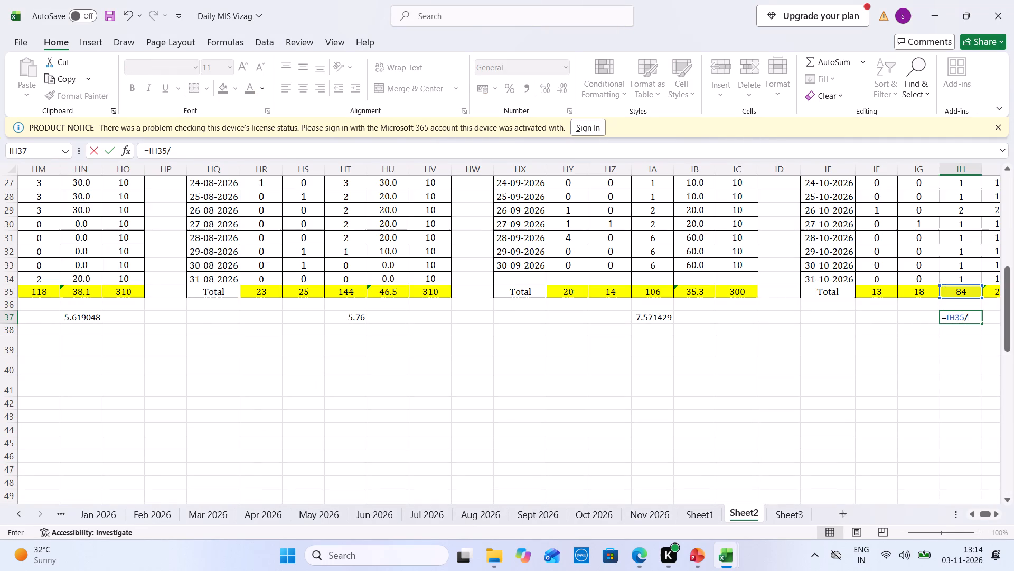
{"action": "key", "text": "Left"}
{"action": "key", "text": "Up"}
{"action": "key", "text": "Up"}
{"action": "key", "text": "Return"}
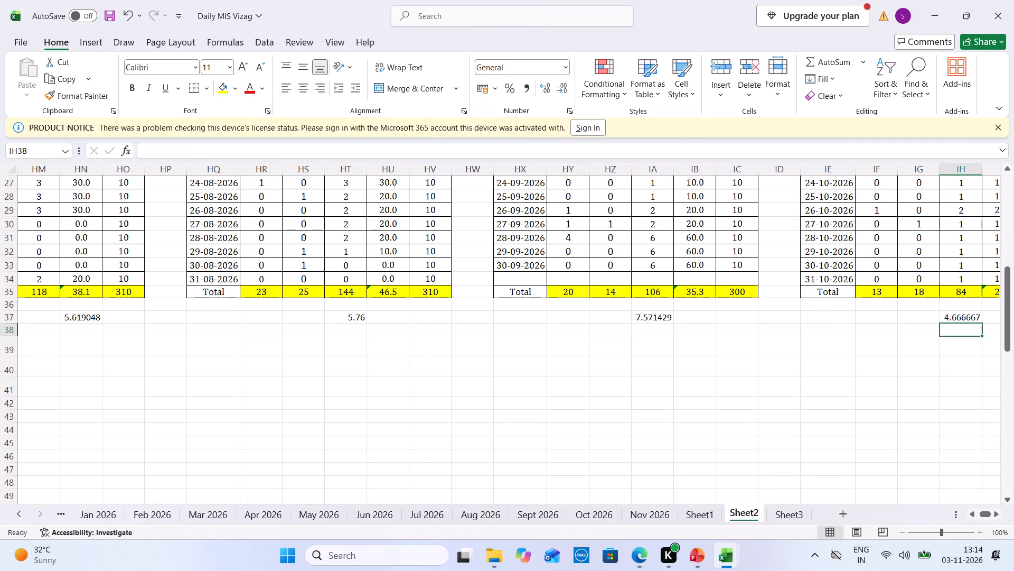
{"action": "key", "text": "ctrl+Tab"}
{"action": "key", "text": "Down"}
{"action": "key", "text": "5"}
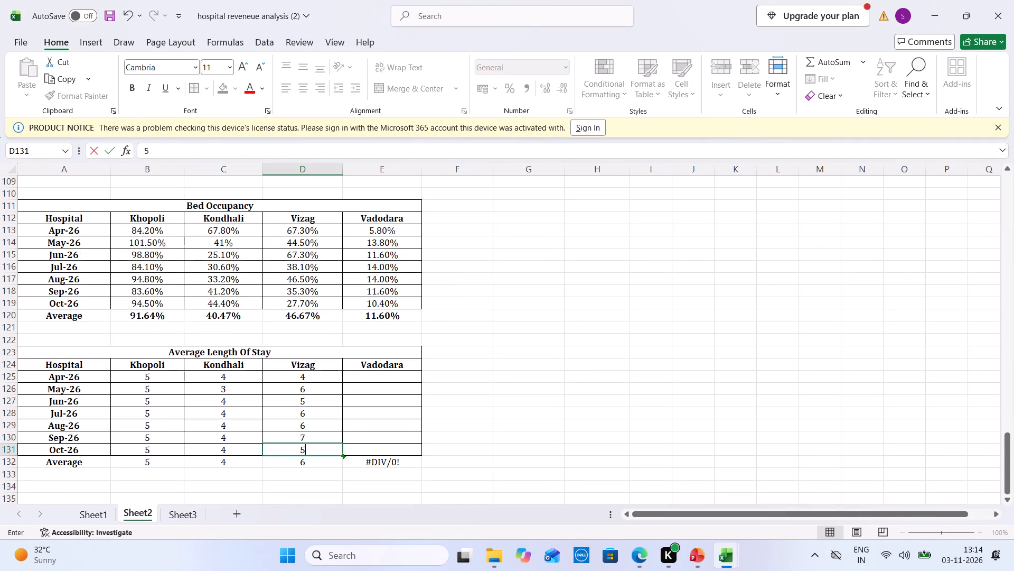
Save the hospital revenue analysis workbook and close the Daily MIS Vizag workbook.
{"action": "key", "text": "ctrl+s"}
{"action": "key", "text": "ctrl+Tab"}
{"action": "left_click", "coordinate": [1013, 0]}
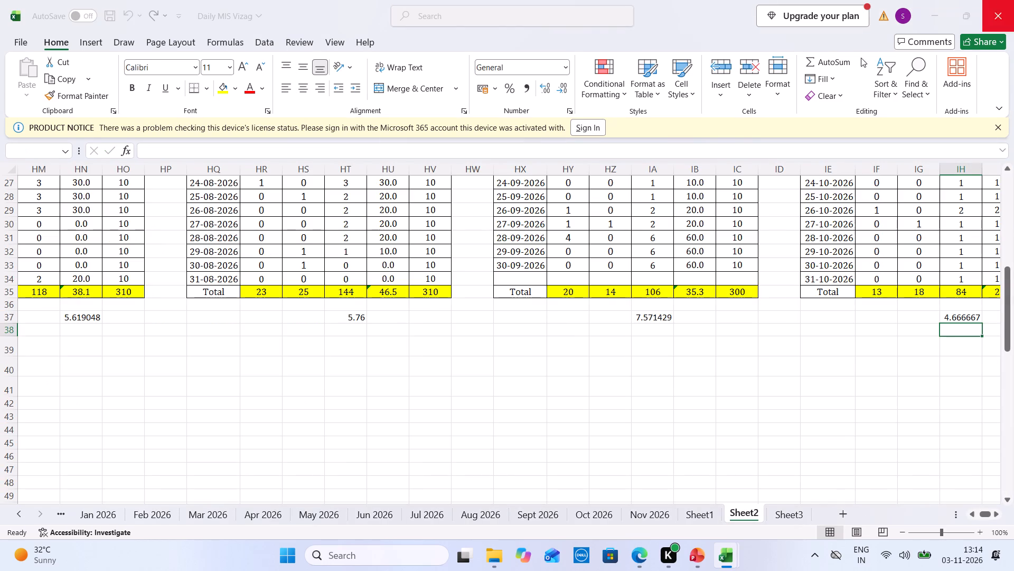
{"action": "left_click", "coordinate": [522, 365]}
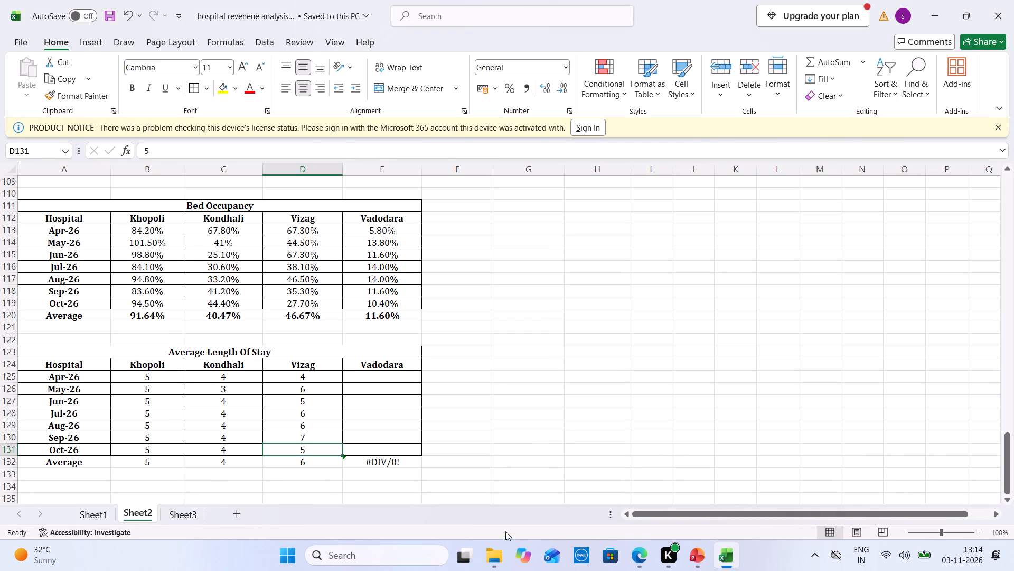
Open the OPD Sheet Vadodara workbook from the Vizag folder and go to its Sheet4.
{"action": "left_click", "coordinate": [487, 550]}
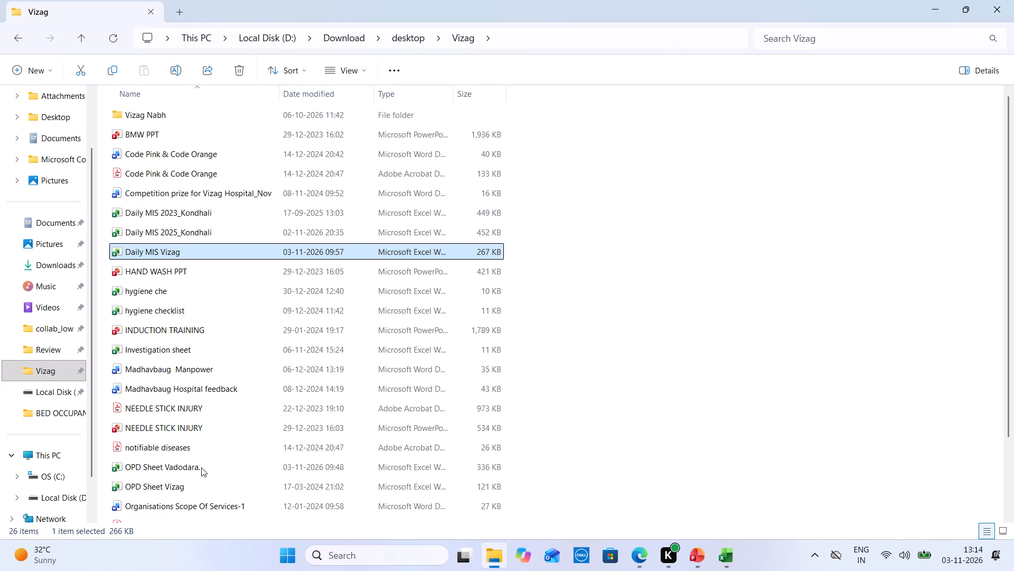
{"action": "double_click", "coordinate": [201, 467]}
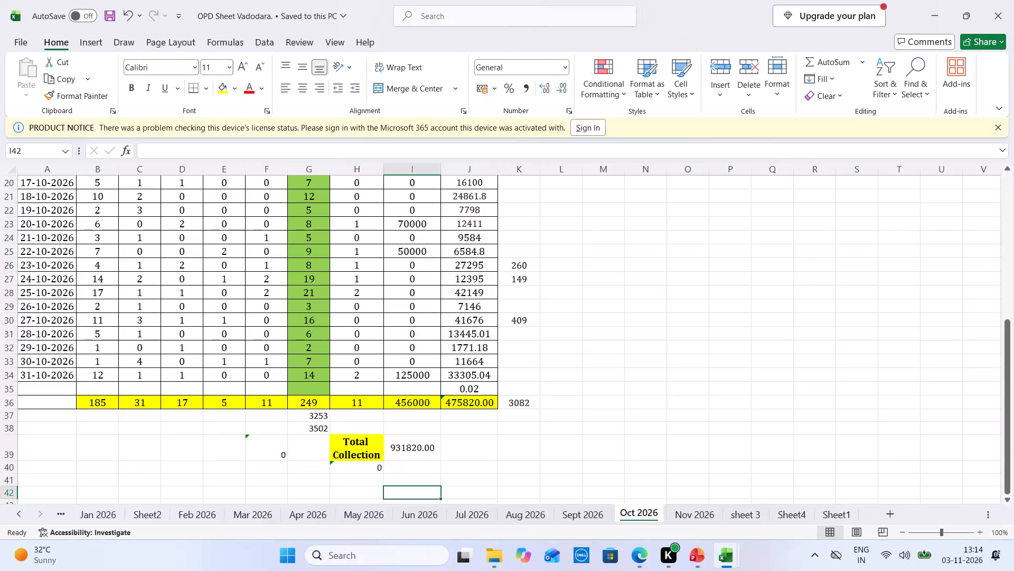
{"action": "left_click", "coordinate": [781, 512]}
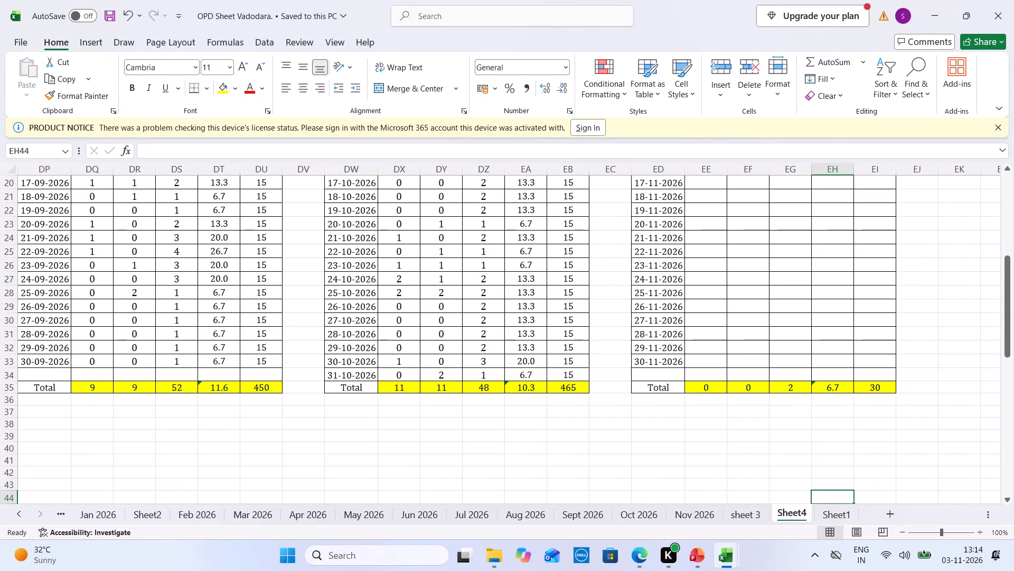
Below Vadodara's April 2026 table, calculate total admitted patients divided by total discharges, and enter 5 as Vadodara's Apr-26 average length of stay.
{"action": "key", "text": "Left"}
{"action": "key", "text": "Left"}
{"action": "key", "text": "Left"}
{"action": "key", "text": "Left"}
{"action": "key", "text": "Left"}
{"action": "key", "text": "Left"}
{"action": "key", "text": "Left"}
{"action": "key", "text": "Left"}
{"action": "key", "text": "Left"}
{"action": "key", "text": "Left"}
{"action": "key", "text": "Left"}
{"action": "key", "text": "Left"}
{"action": "key", "text": "Left"}
{"action": "key", "text": "Left"}
{"action": "key", "text": "Left"}
{"action": "key", "text": "Left"}
{"action": "key", "text": "Left"}
{"action": "key", "text": "Left"}
{"action": "key", "text": "Left"}
{"action": "key", "text": "Left"}
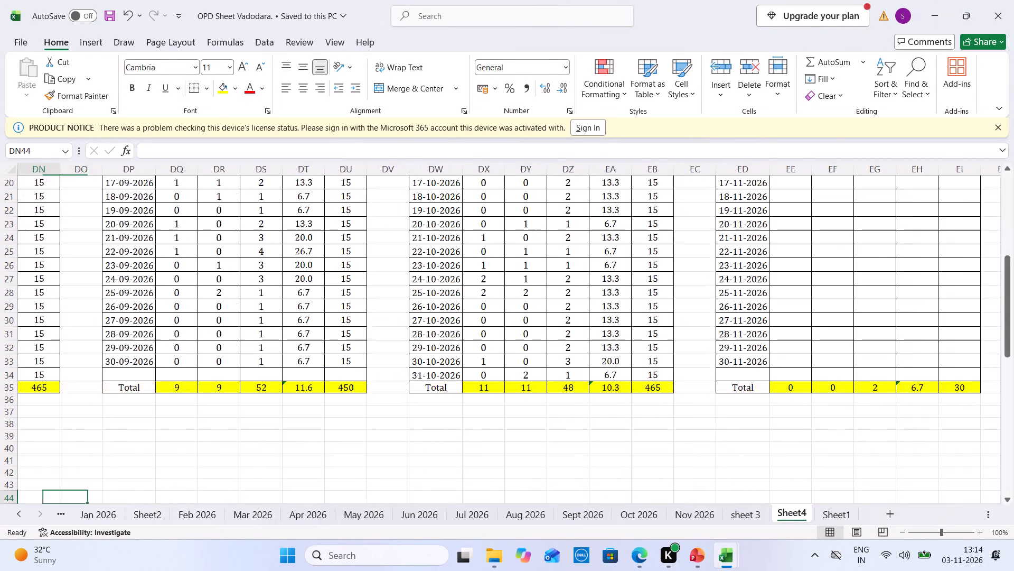
{"action": "key", "text": "Left"}
{"action": "key", "text": "Left"}
{"action": "key", "text": "Left"}
{"action": "key", "text": "Left"}
{"action": "key", "text": "Left"}
{"action": "key", "text": "Left"}
{"action": "key", "text": "Left"}
{"action": "key", "text": "Left"}
{"action": "key", "text": "Left"}
{"action": "key", "text": "Left"}
{"action": "key", "text": "Left"}
{"action": "key", "text": "Left"}
{"action": "key", "text": "Left"}
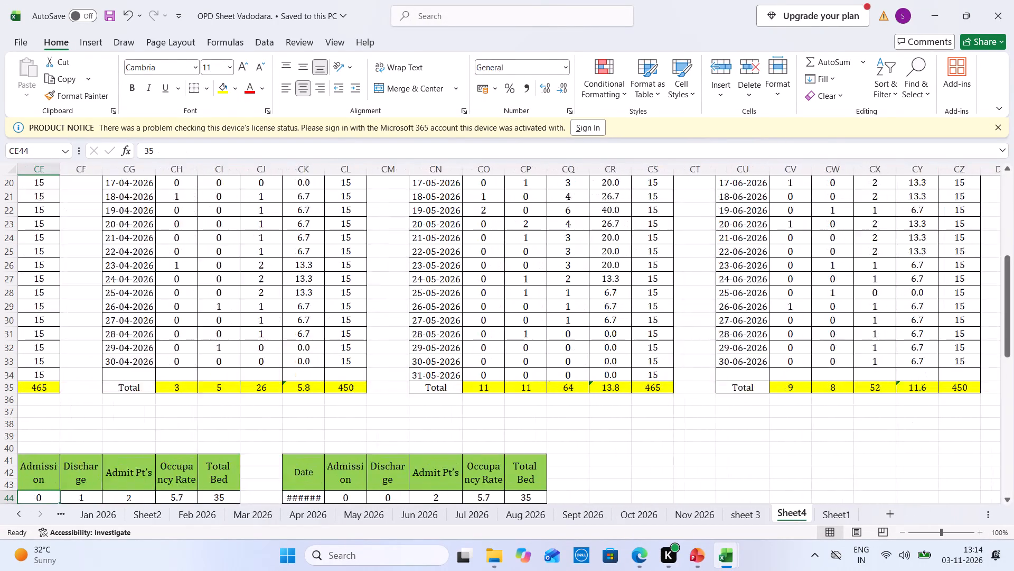
{"action": "left_click", "coordinate": [456, 416]}
{"action": "key", "text": "equal"}
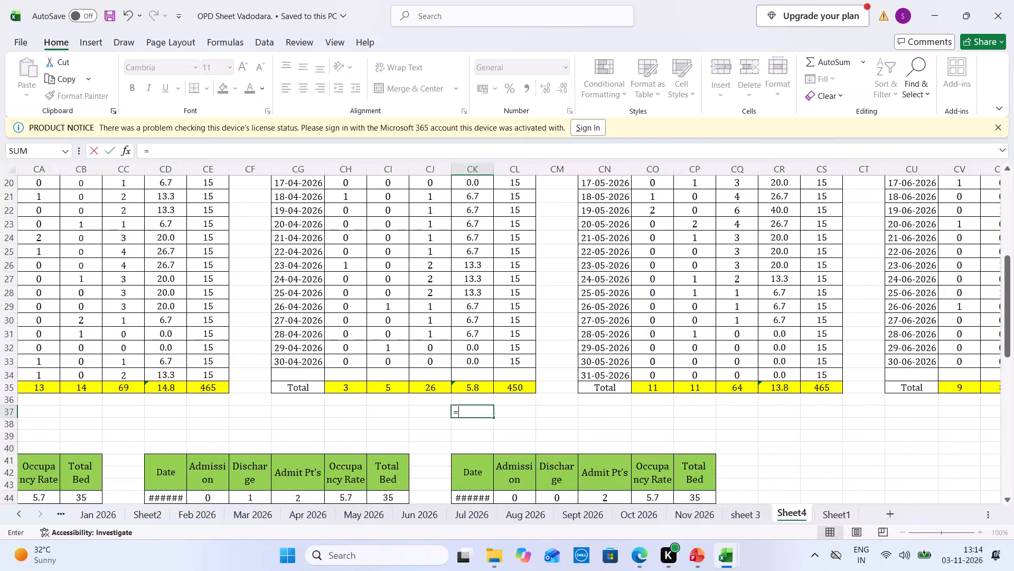
{"action": "left_click", "coordinate": [446, 388]}
{"action": "key", "text": "slash"}
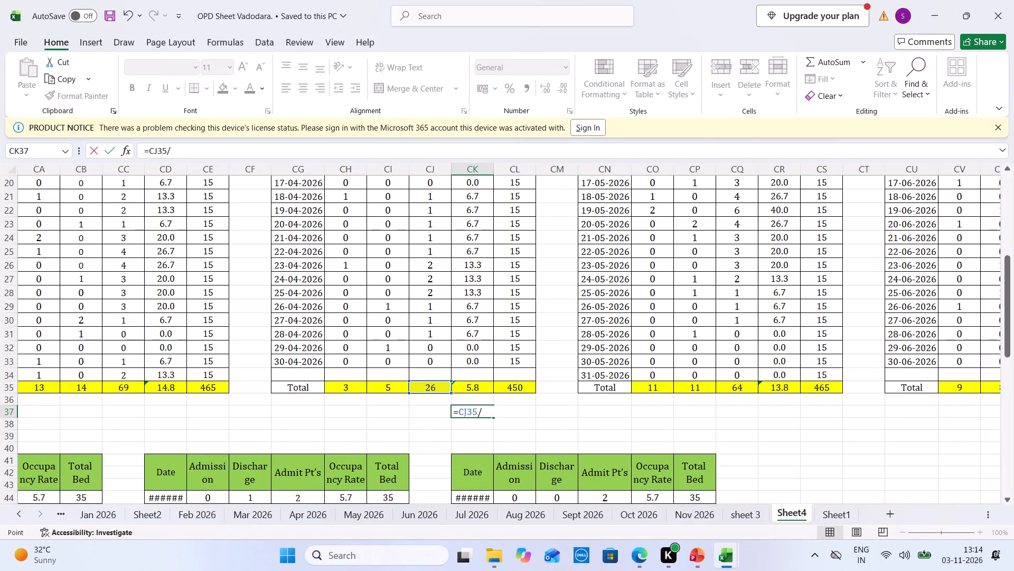
{"action": "left_click", "coordinate": [382, 383]}
{"action": "key", "text": "Return"}
{"action": "key", "text": "ctrl+Tab"}
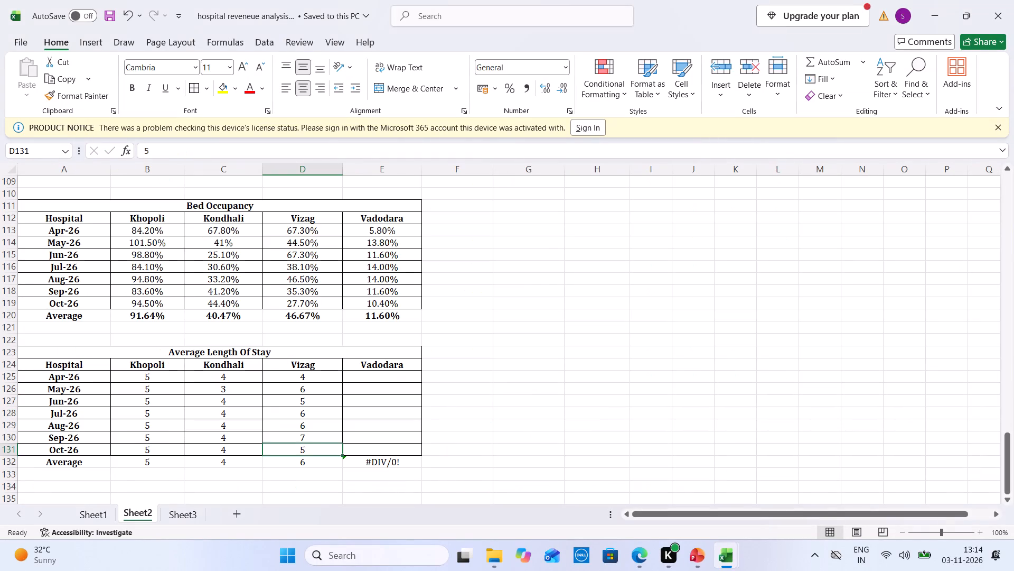
{"action": "left_click", "coordinate": [394, 384]}
{"action": "key", "text": "Up"}
{"action": "key", "text": "5"}
Calculate 64/11 below Vadodara's May 2026 table and enter 6 as Vadodara's May-26 average length of stay in the hospital revenue analysis workbook.
{"action": "key", "text": "ctrl+Tab"}
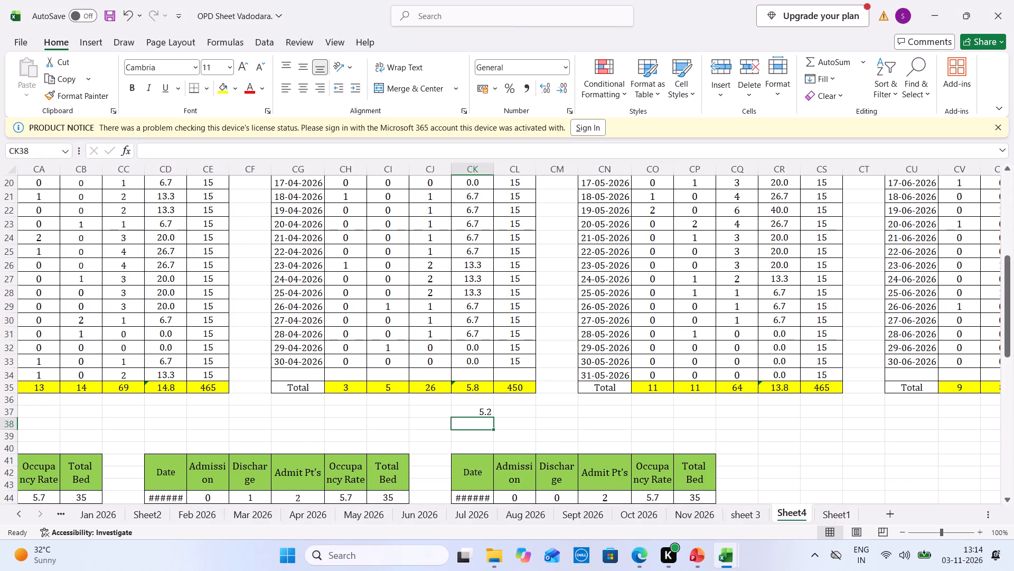
{"action": "key", "text": "Right"}
{"action": "key", "text": "Right"}
{"action": "key", "text": "Right"}
{"action": "key", "text": "Right"}
{"action": "key", "text": "Right"}
{"action": "key", "text": "Right"}
{"action": "key", "text": "Right"}
{"action": "key", "text": "Up"}
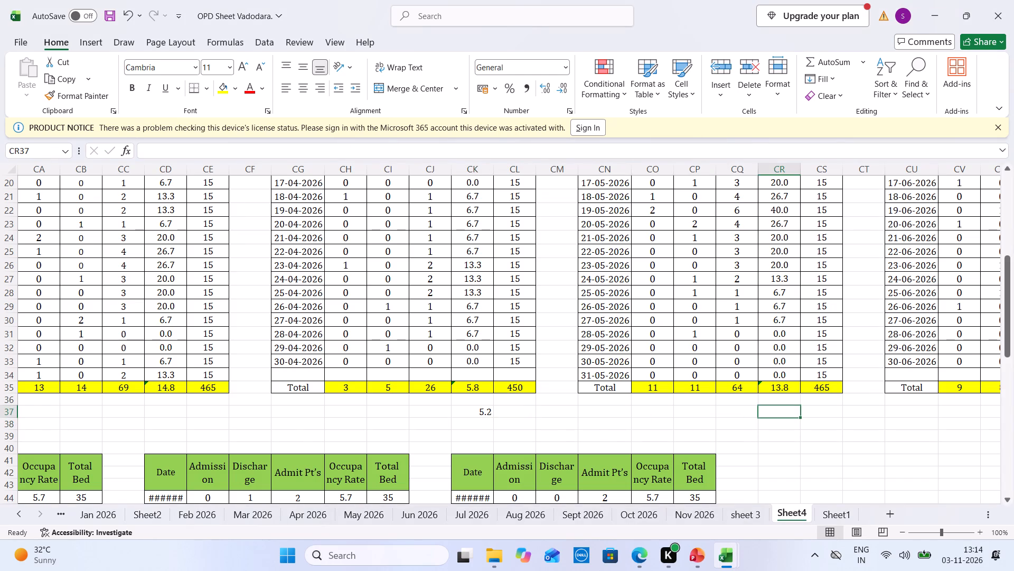
{"action": "key", "text": "equal"}
{"action": "type", "text": "64/11"}
{"action": "key", "text": "Tab"}
{"action": "key", "text": "ctrl+Tab"}
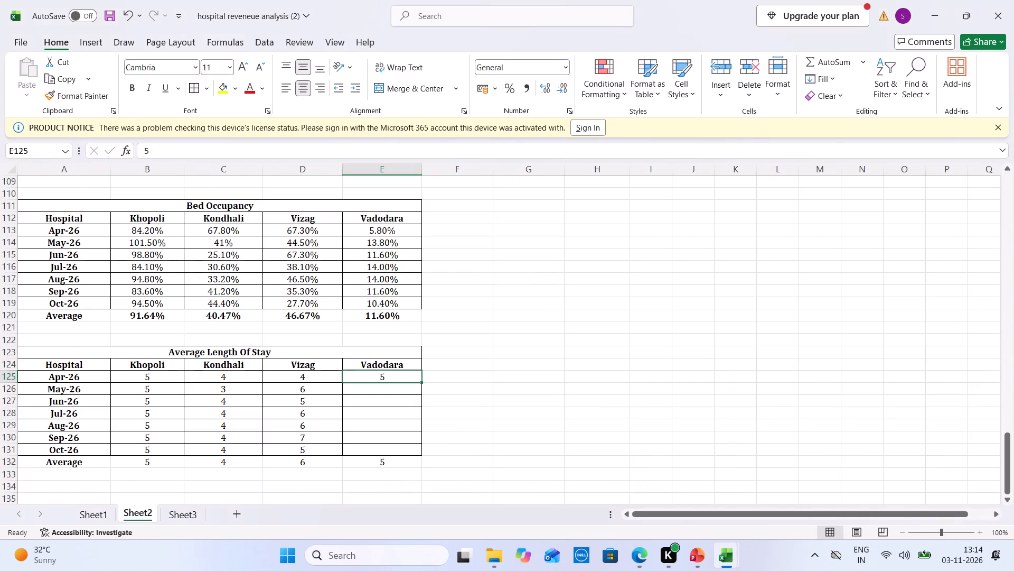
{"action": "key", "text": "Down"}
{"action": "key", "text": "6"}
Calculate 52/8 below Vadodara's June 2026 table and enter 6 as Vadodara's Jun-26 average length of stay in the hospital revenue analysis workbook.
{"action": "key", "text": "ctrl+Tab"}
{"action": "key", "text": "Right"}
{"action": "key", "text": "Right"}
{"action": "key", "text": "Right"}
{"action": "key", "text": "Right"}
{"action": "key", "text": "Right"}
{"action": "key", "text": "Right"}
{"action": "key", "text": "Right"}
{"action": "key", "text": "Right"}
{"action": "key", "text": "Right"}
{"action": "key", "text": "Right"}
{"action": "key", "text": "Right"}
{"action": "key", "text": "Right"}
{"action": "key", "text": "Right"}
{"action": "key", "text": "Right"}
{"action": "key", "text": "Right"}
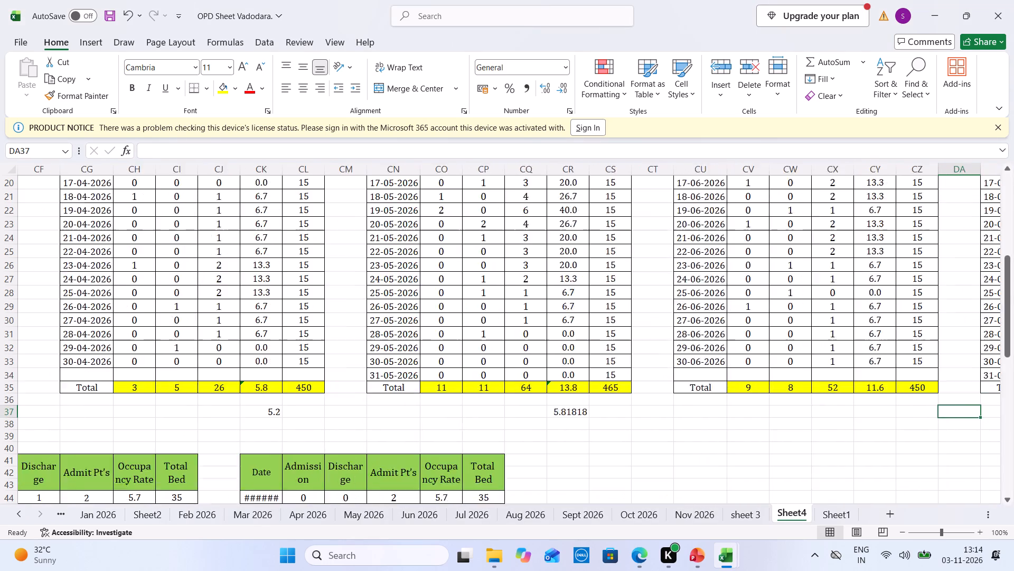
{"action": "left_click", "coordinate": [542, 419]}
{"action": "type", "text": "=52/8"}
{"action": "key", "text": "Return"}
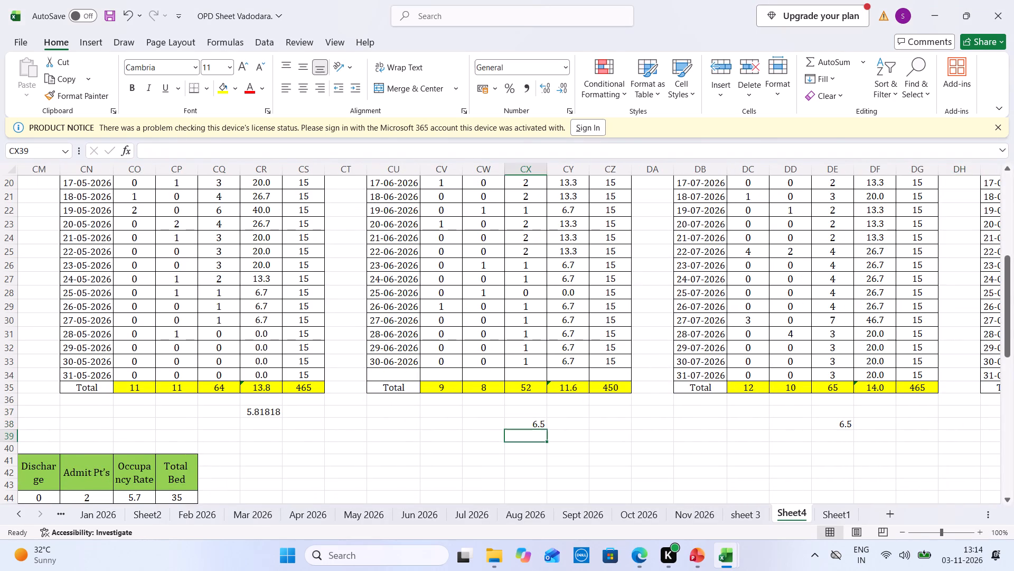
{"action": "key", "text": "ctrl+Tab"}
{"action": "key", "text": "Down"}
{"action": "key", "text": "6"}
{"action": "key", "text": "Down"}
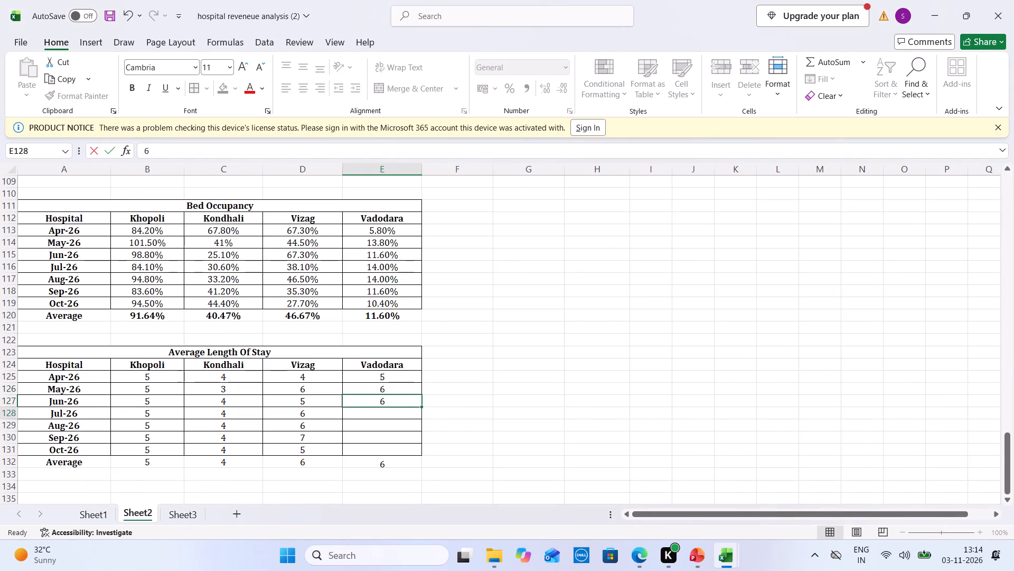
Calculate 65/10 below Vadodara's July 2026 table and enter 6 as Vadodara's Jul-26 average length of stay in the hospital revenue analysis workbook.
{"action": "key", "text": "ctrl+Tab"}
{"action": "left_click", "coordinate": [839, 424]}
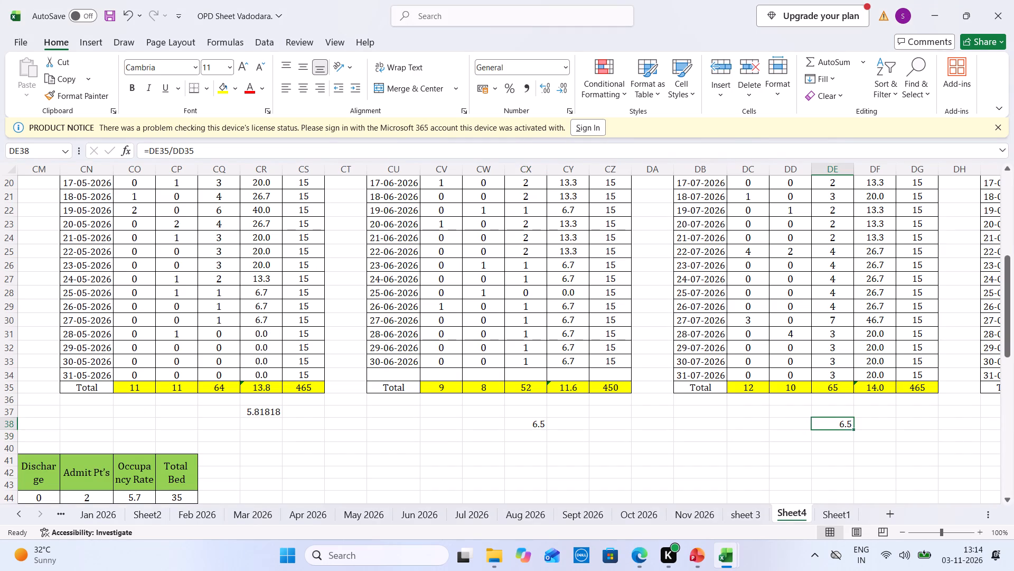
{"action": "key", "text": "equal"}
{"action": "type", "text": "5/1"}
{"action": "key", "text": "BackSpace"}
{"action": "key", "text": "BackSpace"}
{"action": "key", "text": "BackSpace"}
{"action": "type", "text": "65/10"}
{"action": "key", "text": "Tab"}
{"action": "key", "text": "ctrl+Tab"}
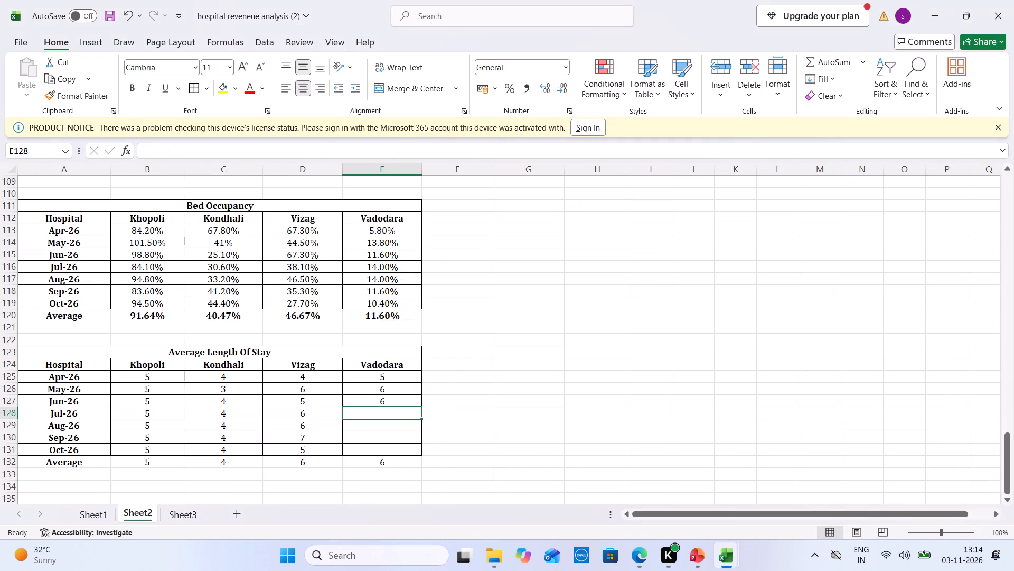
{"action": "key", "text": "6"}
Calculate 70/15 below Vadodara's August 2026 table and enter 5 as Vadodara's Aug-26 average length of stay in the hospital revenue analysis workbook.
{"action": "key", "text": "ctrl+Tab"}
{"action": "key", "text": "Right"}
{"action": "key", "text": "Right"}
{"action": "key", "text": "Right"}
{"action": "key", "text": "Right"}
{"action": "key", "text": "Right"}
{"action": "key", "text": "Right"}
{"action": "key", "text": "Right"}
{"action": "key", "text": "Right"}
{"action": "key", "text": "Right"}
{"action": "key", "text": "Right"}
{"action": "key", "text": "Right"}
{"action": "key", "text": "Right"}
{"action": "key", "text": "Right"}
{"action": "key", "text": "Right"}
{"action": "key", "text": "Right"}
{"action": "key", "text": "Right"}
{"action": "key", "text": "Right"}
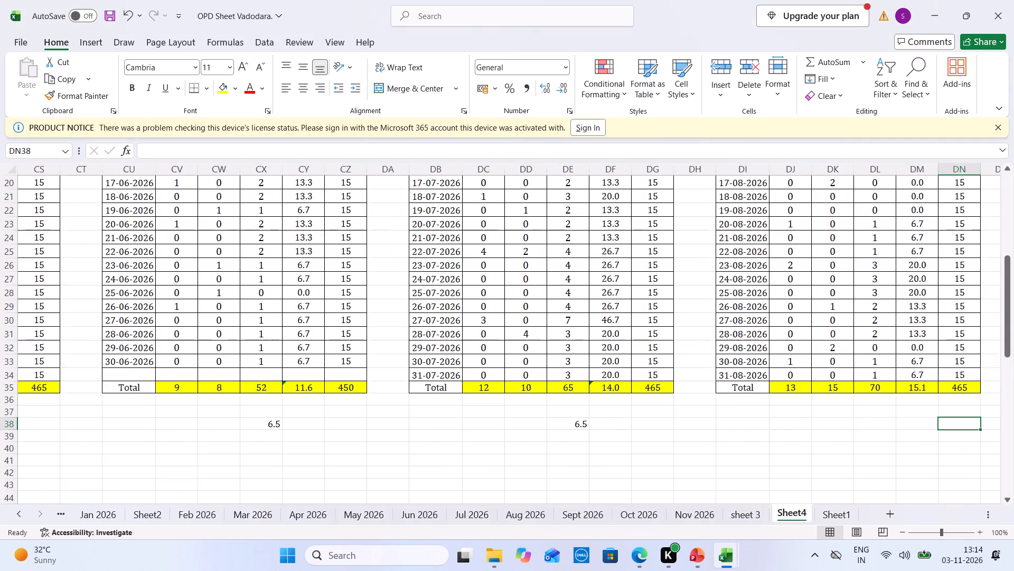
{"action": "left_click", "coordinate": [516, 430]}
{"action": "left_click", "coordinate": [483, 414]}
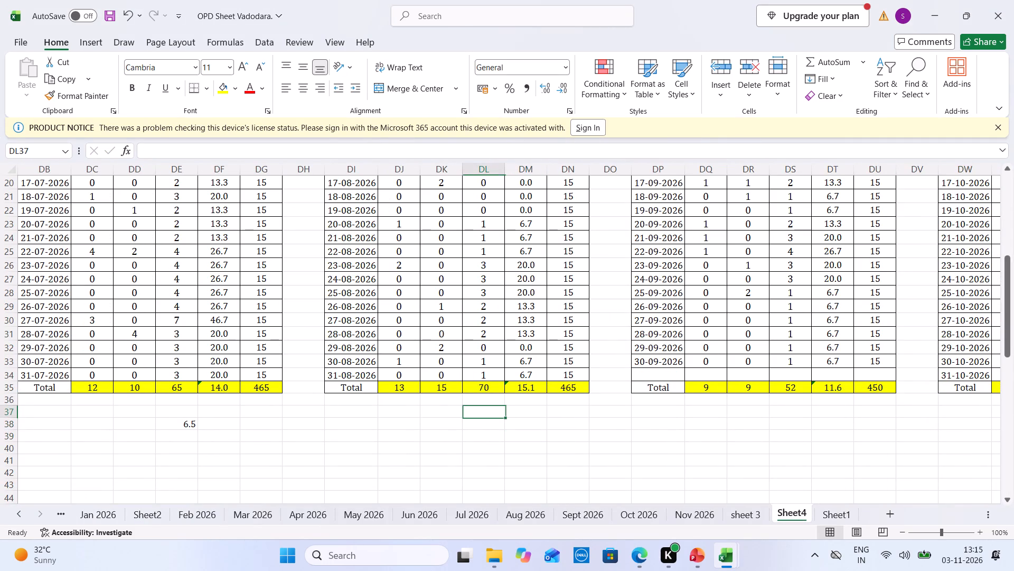
{"action": "key", "text": "equal"}
{"action": "type", "text": "70/15"}
{"action": "key", "text": "Return"}
{"action": "key", "text": "ctrl+Tab"}
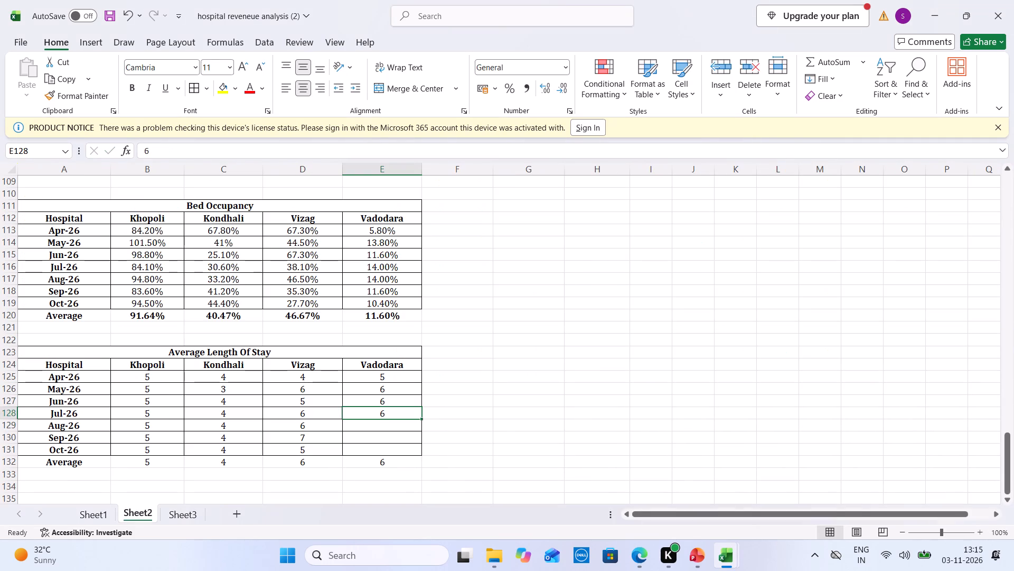
{"action": "key", "text": "Down"}
{"action": "key", "text": "5"}
{"action": "key", "text": "Down"}
Calculate 52/9 below Vadodara's September 2026 table and enter 6 as Vadodara's Sep-26 average length of stay in the hospital revenue analysis workbook.
{"action": "key", "text": "ctrl+Tab"}
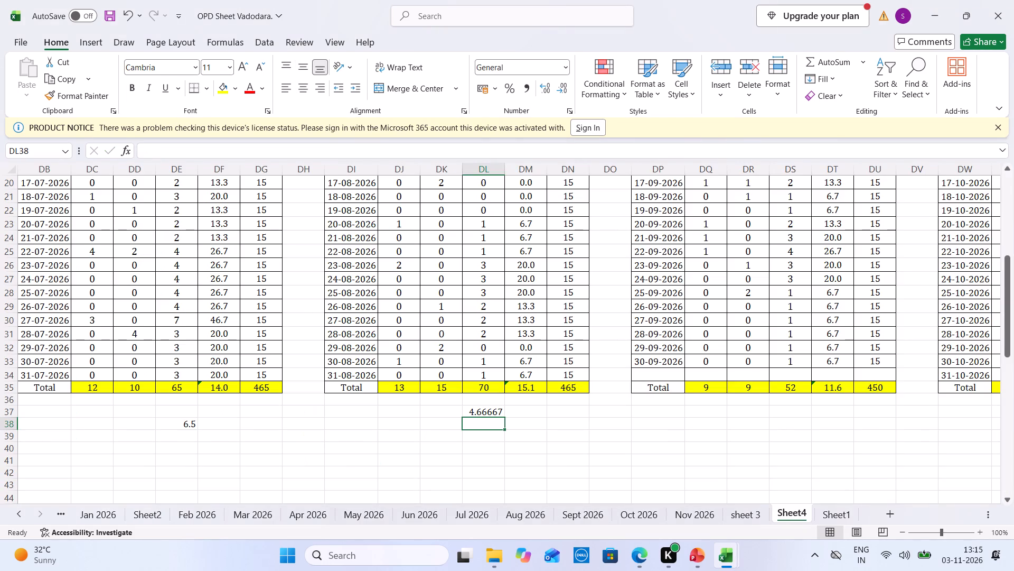
{"action": "left_click", "coordinate": [730, 415]}
{"action": "type", "text": "=52/9"}
{"action": "key", "text": "Return"}
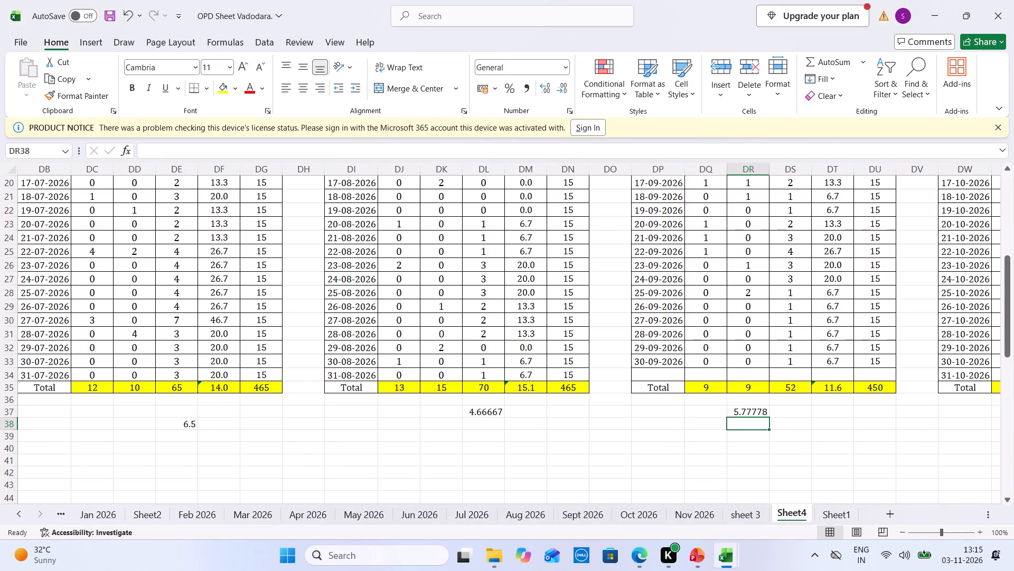
{"action": "key", "text": "ctrl+Tab"}
{"action": "key", "text": "6"}
Calculate 48/11 below Vadodara's October 2026 table, enter 4 as Vadodara's Oct-26 average length of stay, and save the hospital revenue analysis workbook.
{"action": "key", "text": "ctrl+Tab"}
{"action": "key", "text": "Right"}
{"action": "key", "text": "Right"}
{"action": "key", "text": "Right"}
{"action": "key", "text": "Right"}
{"action": "key", "text": "Right"}
{"action": "key", "text": "Right"}
{"action": "key", "text": "Right"}
{"action": "key", "text": "Right"}
{"action": "key", "text": "Right"}
{"action": "key", "text": "Right"}
{"action": "key", "text": "Right"}
{"action": "key", "text": "Right"}
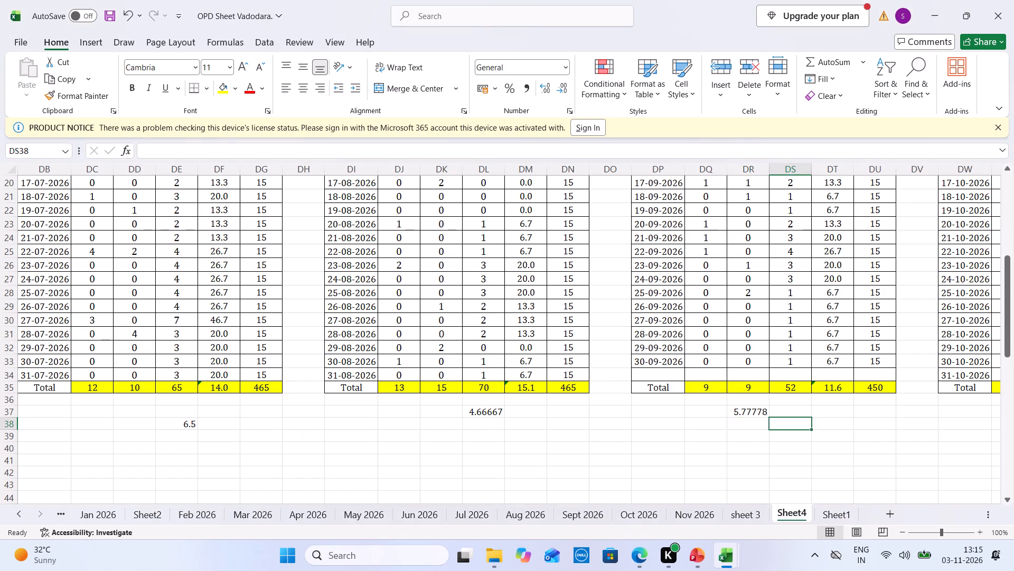
{"action": "left_click", "coordinate": [766, 416]}
{"action": "type", "text": "=48/"}
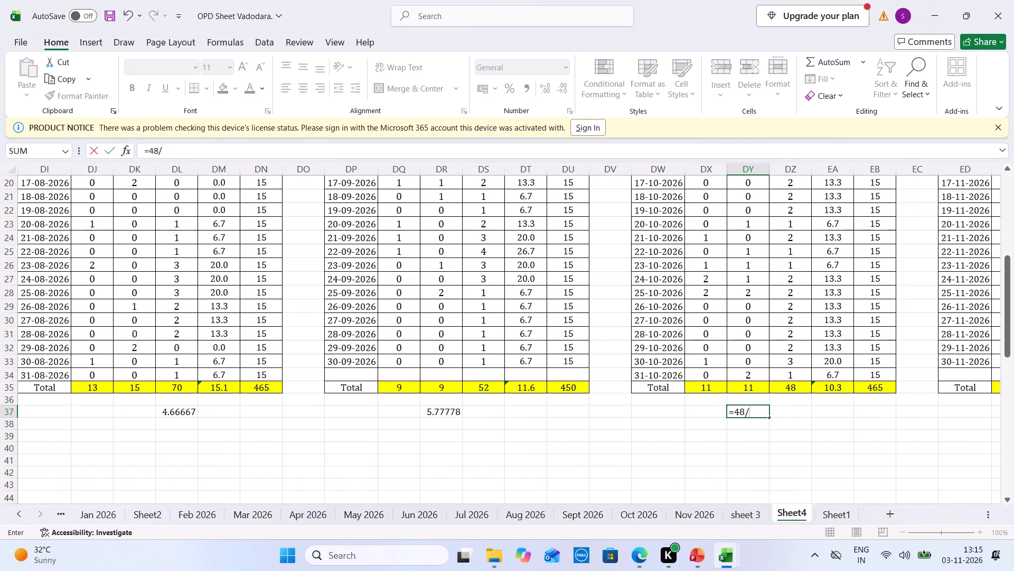
{"action": "type", "text": "11"}
{"action": "key", "text": "Tab"}
{"action": "key", "text": "ctrl+Tab"}
{"action": "key", "text": "4"}
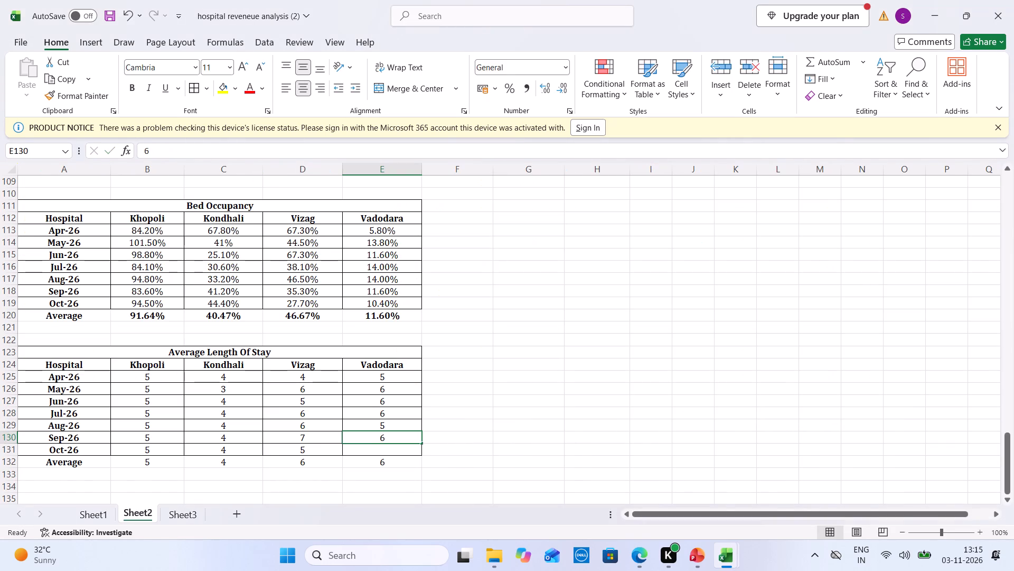
{"action": "key", "text": "Down"}
{"action": "key", "text": "ctrl+z"}
{"action": "key", "text": "Down"}
{"action": "key", "text": "4"}
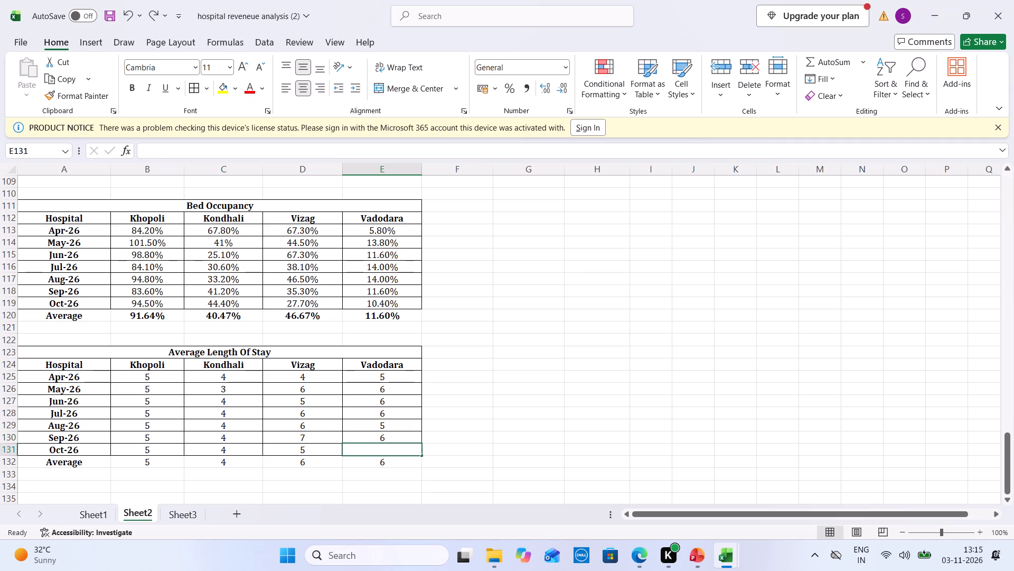
{"action": "key", "text": "ctrl+s"}
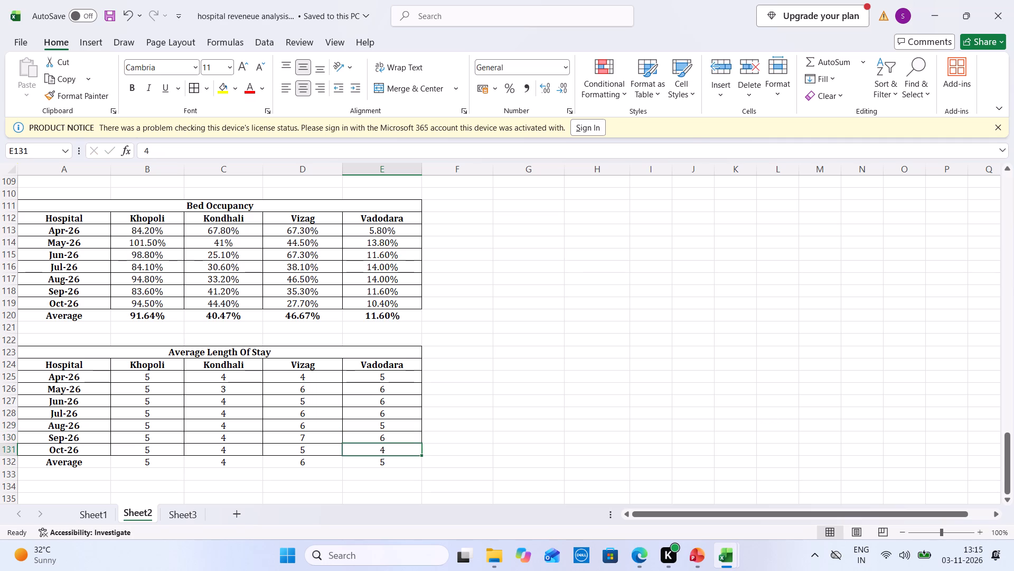
Make the four hospital averages in the Average row of the Average Length Of Stay table bold and save the workbook.
{"action": "left_click_drag", "start_coordinate": [163, 457], "coordinate": [408, 466]}
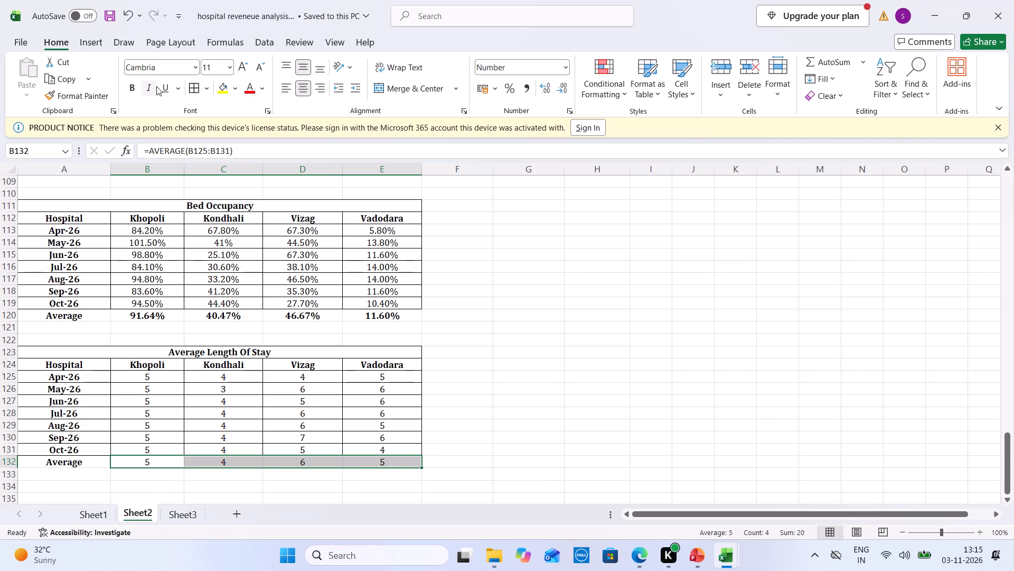
{"action": "left_click", "coordinate": [133, 91]}
{"action": "key", "text": "ctrl+s"}
{"action": "key", "text": "ctrl+s"}
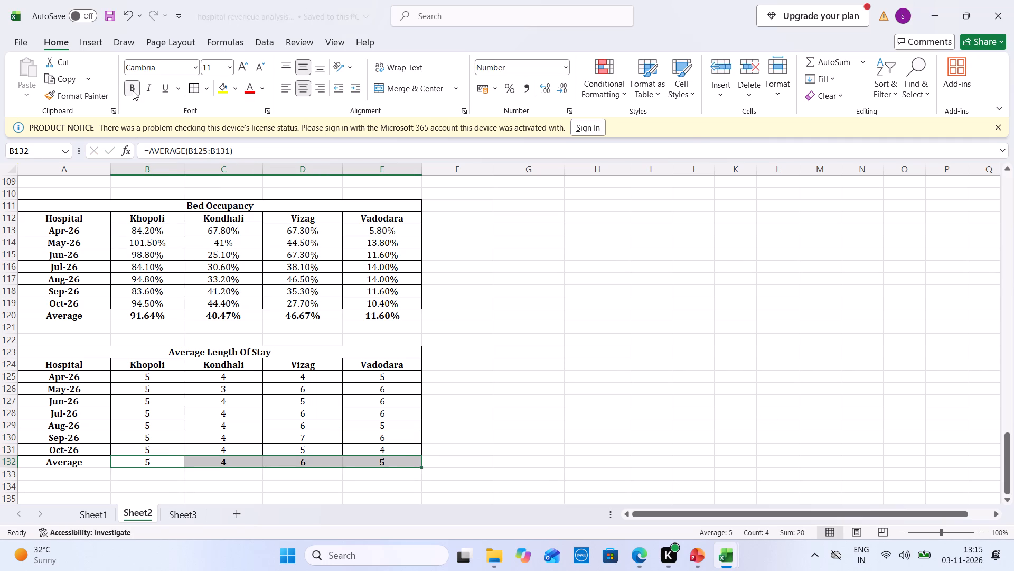
{"action": "left_click", "coordinate": [219, 350]}
{"action": "key", "text": "ctrl+s"}
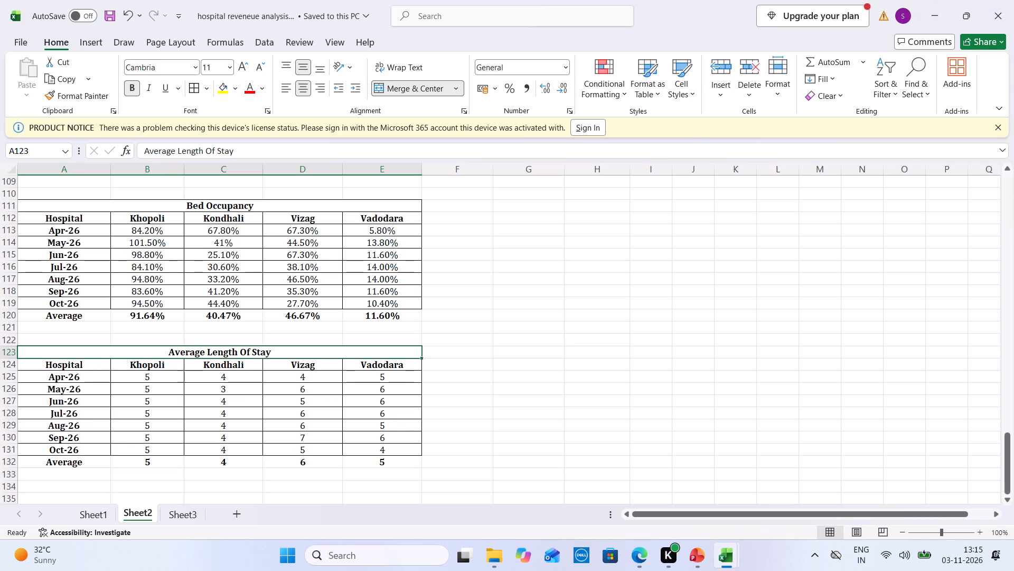
Look through the tables on Sheet1 and go to the Month-wise Average Revenue per Admission table.
{"action": "left_click", "coordinate": [105, 514]}
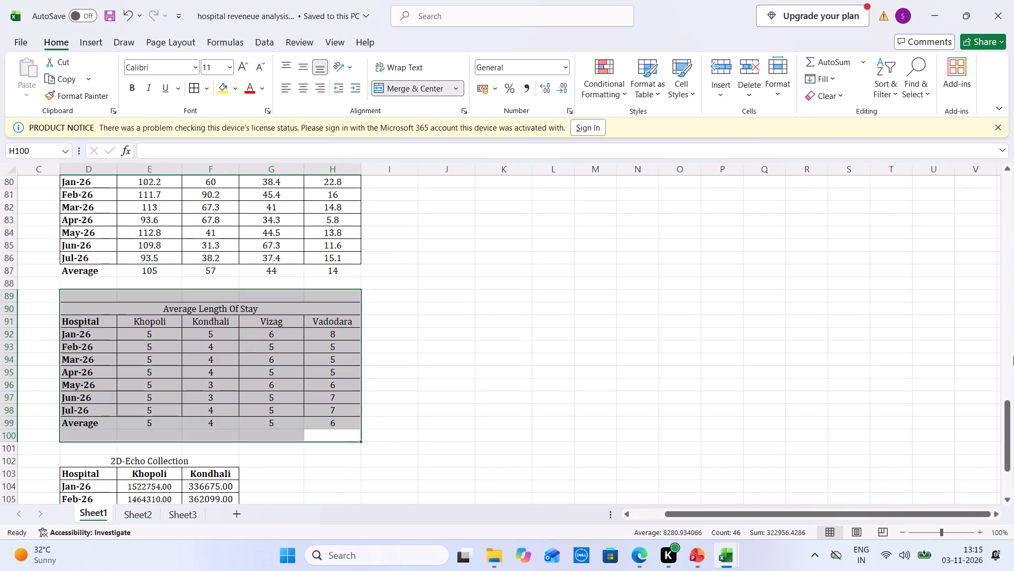
{"action": "left_click_drag", "start_coordinate": [1004, 433], "coordinate": [1013, 351]}
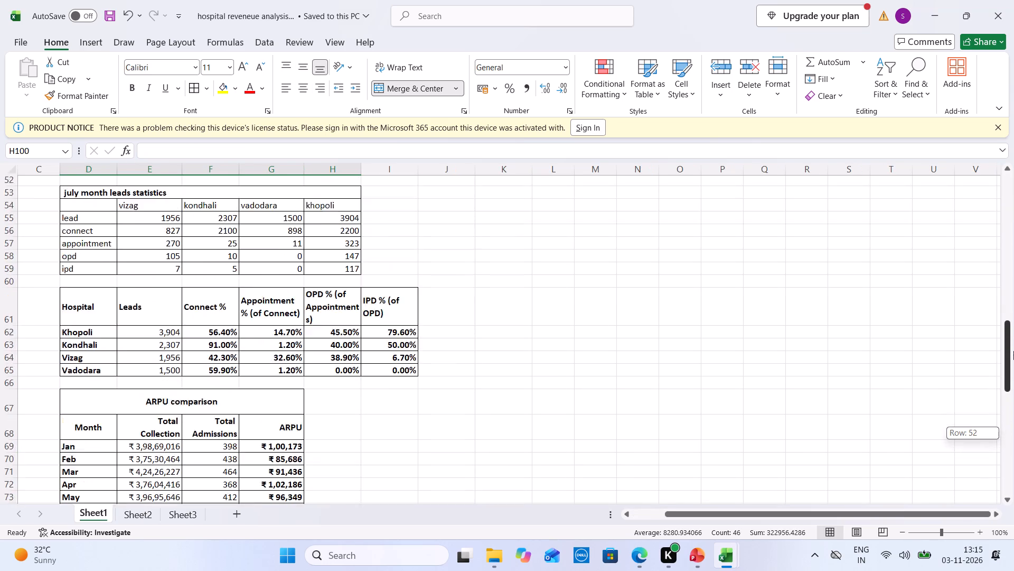
{"action": "left_click_drag", "start_coordinate": [1013, 351], "coordinate": [1013, 288]}
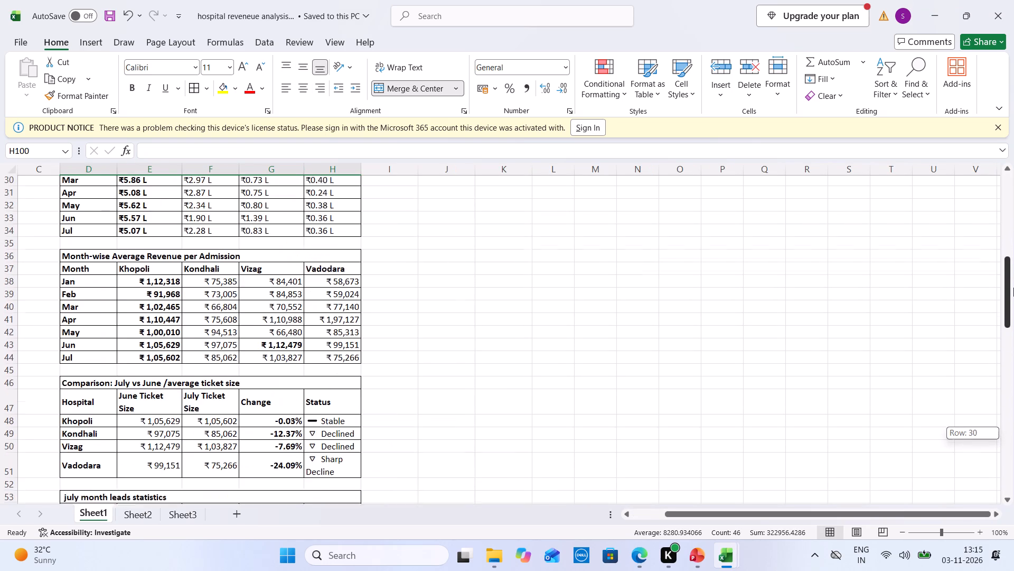
{"action": "left_click_drag", "start_coordinate": [1013, 288], "coordinate": [1013, 254]}
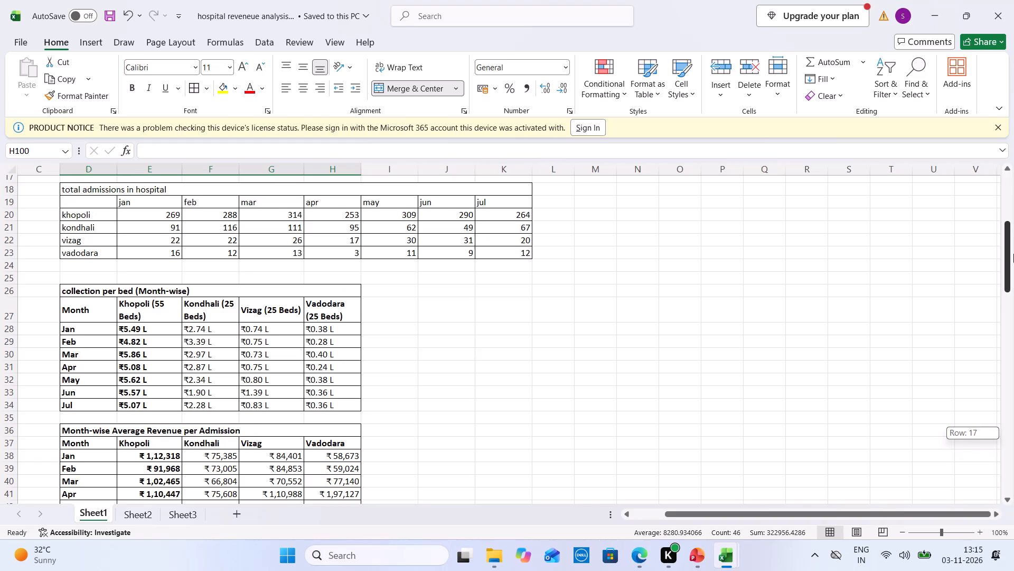
{"action": "left_click_drag", "start_coordinate": [1013, 254], "coordinate": [1011, 291]}
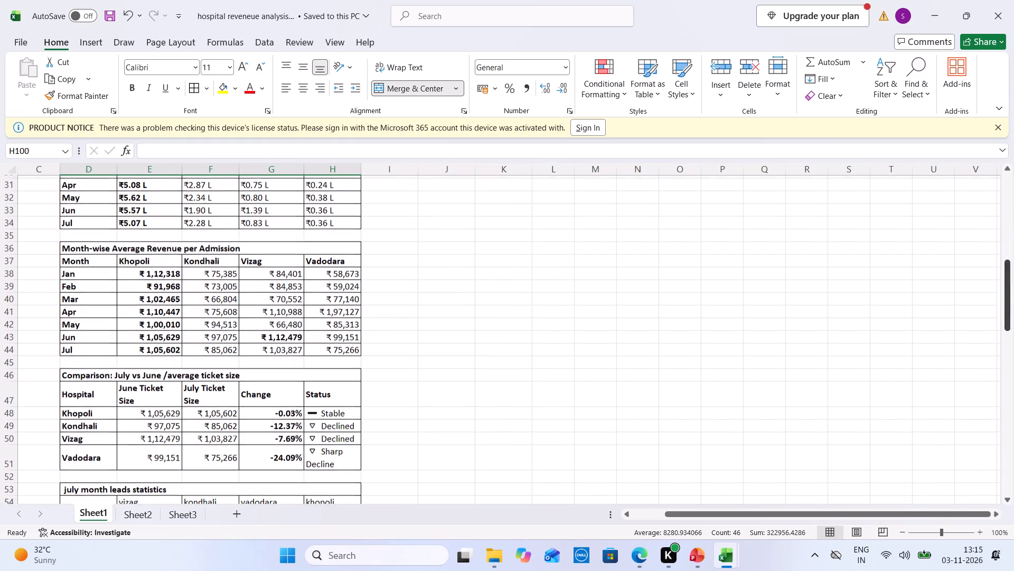
{"action": "left_click", "coordinate": [303, 264]}
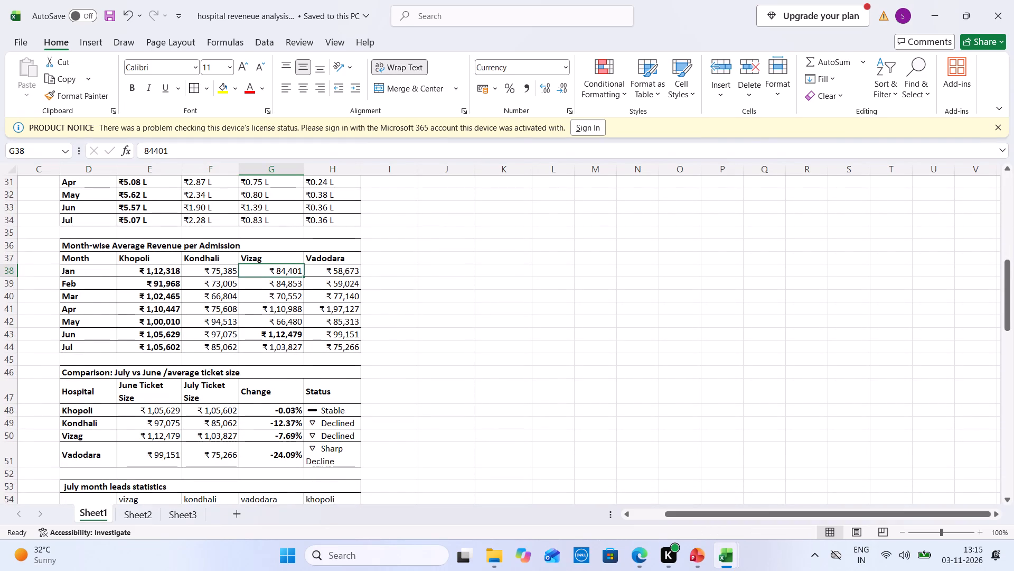
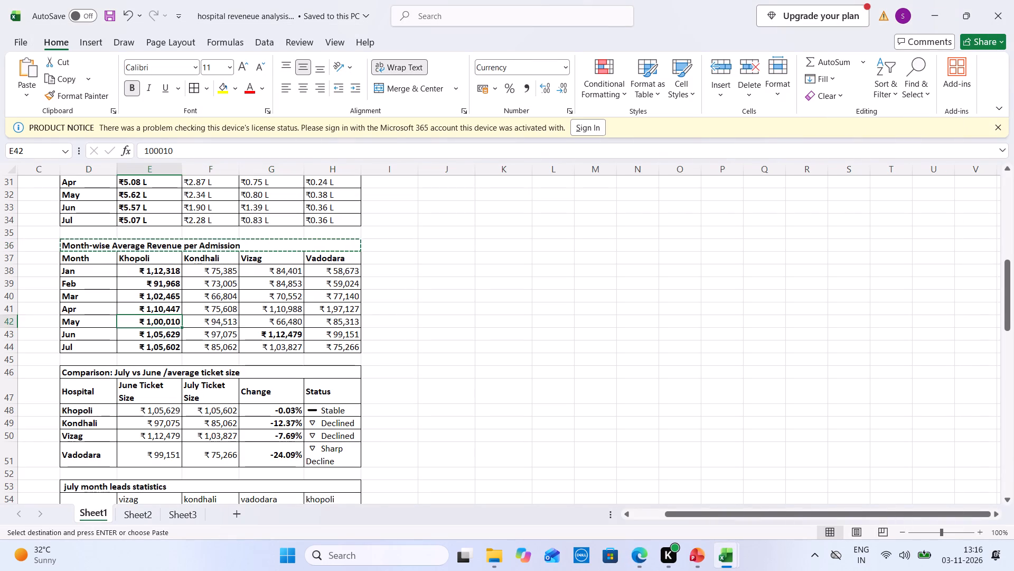
{"action": "left_click", "coordinate": [140, 513]}
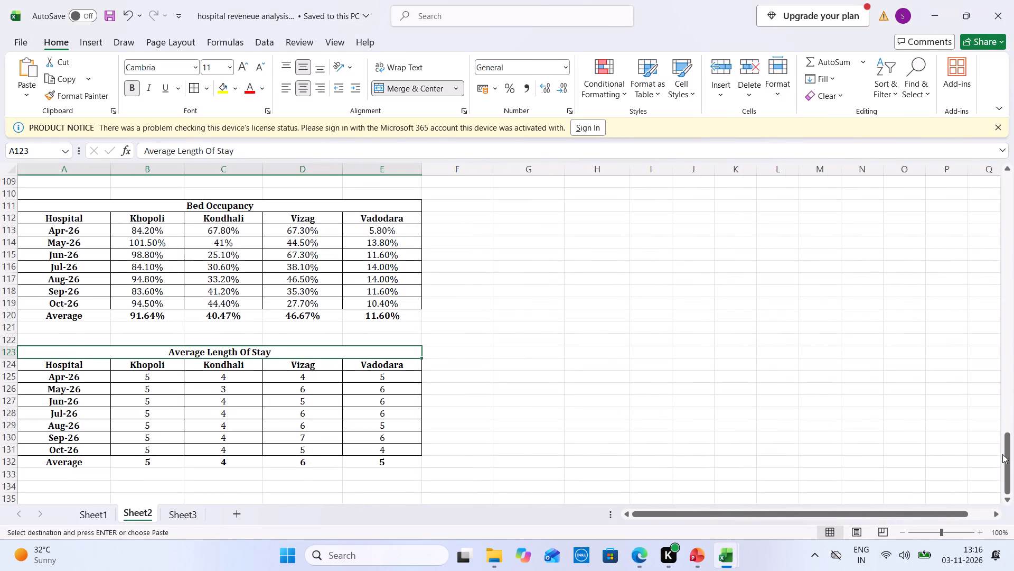
{"action": "left_click_drag", "start_coordinate": [1002, 459], "coordinate": [1013, 136]}
{"action": "left_click_drag", "start_coordinate": [81, 180], "coordinate": [458, 551]}
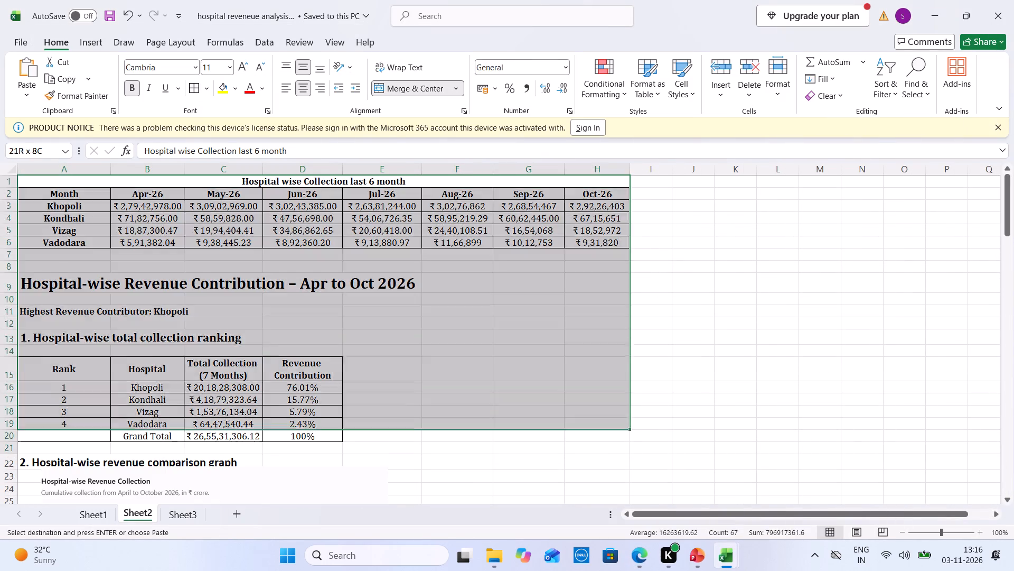
{"action": "left_click_drag", "start_coordinate": [458, 551], "coordinate": [487, 440]}
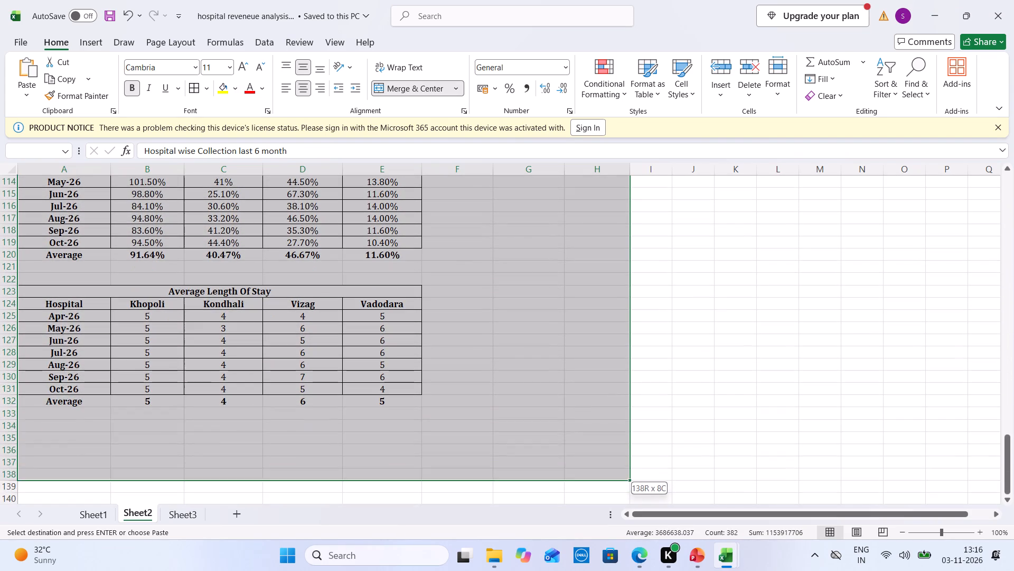
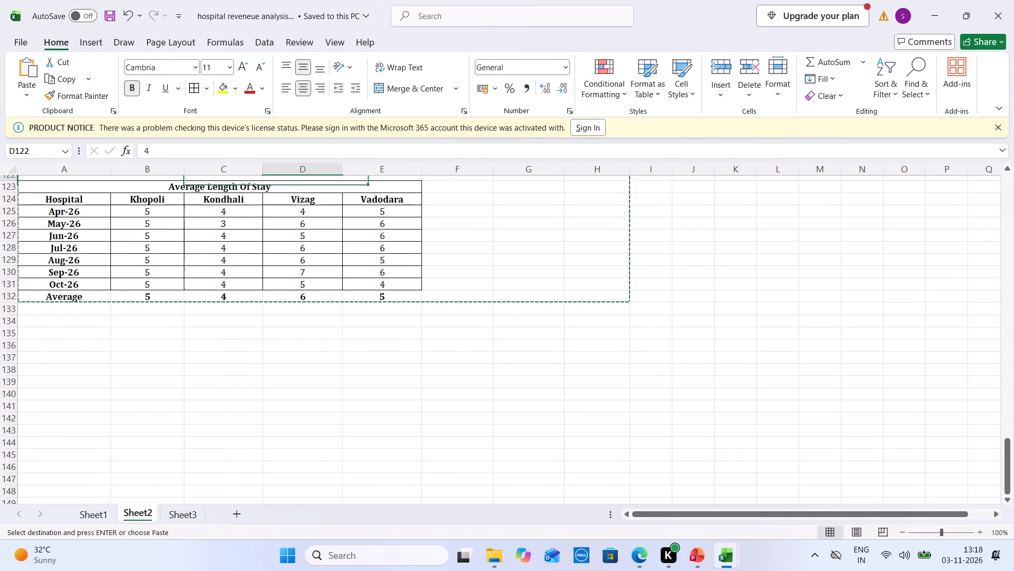
Save the hospital revenue analysis workbook.
{"action": "key", "text": "Up"}
{"action": "key", "text": "Up"}
{"action": "key", "text": "ctrl+s"}
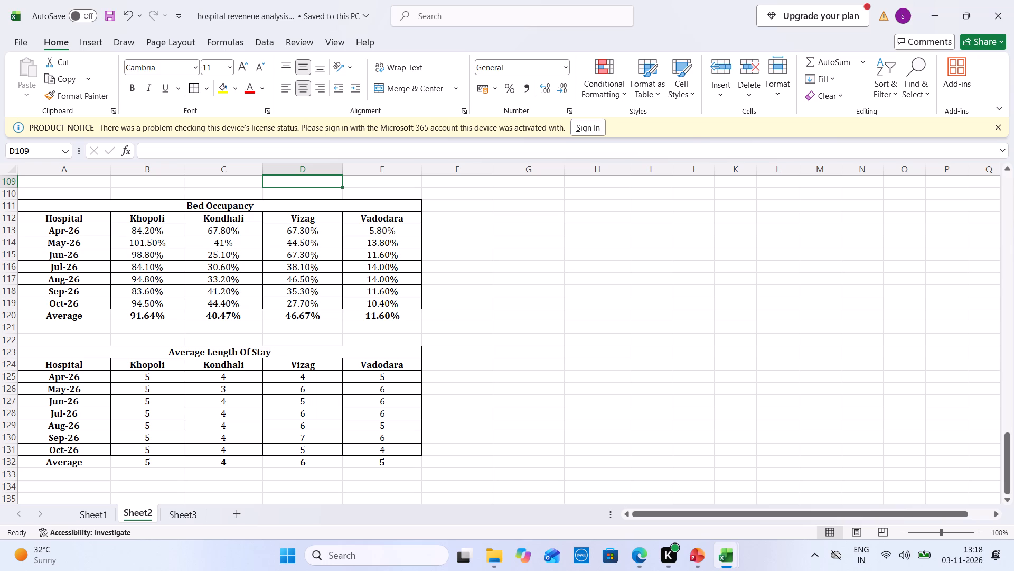
Look over Sheet2 from the Average Length Of Stay table back up to the Hospital wise Total Admission and Collection per bed tables.
{"action": "key", "text": "Down"}
{"action": "key", "text": "Down"}
{"action": "key", "text": "Down"}
{"action": "key", "text": "Down"}
{"action": "key", "text": "Down"}
{"action": "key", "text": "Down"}
{"action": "key", "text": "Down"}
{"action": "key", "text": "Down"}
{"action": "key", "text": "Down"}
{"action": "key", "text": "Down"}
{"action": "key", "text": "Down"}
{"action": "key", "text": "Down"}
{"action": "key", "text": "Down"}
{"action": "key", "text": "Down"}
{"action": "key", "text": "Down"}
{"action": "key", "text": "Down"}
{"action": "key", "text": "Down"}
{"action": "key", "text": "Down"}
{"action": "key", "text": "Down"}
{"action": "key", "text": "Down"}
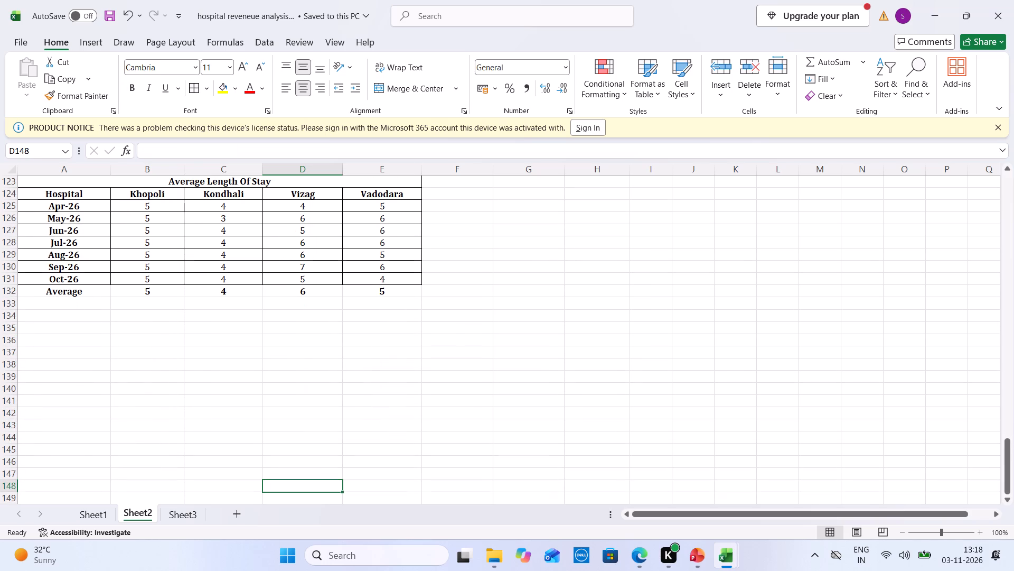
{"action": "left_click", "coordinate": [1008, 241]}
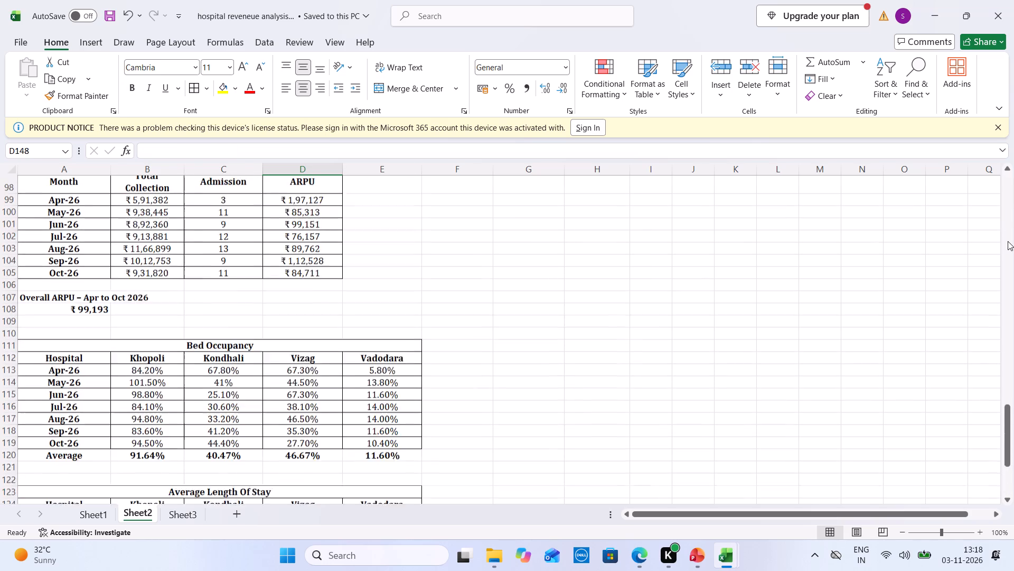
{"action": "left_click", "coordinate": [1008, 241]}
{"action": "left_click", "coordinate": [1008, 241]}
{"action": "left_click", "coordinate": [1008, 241]}
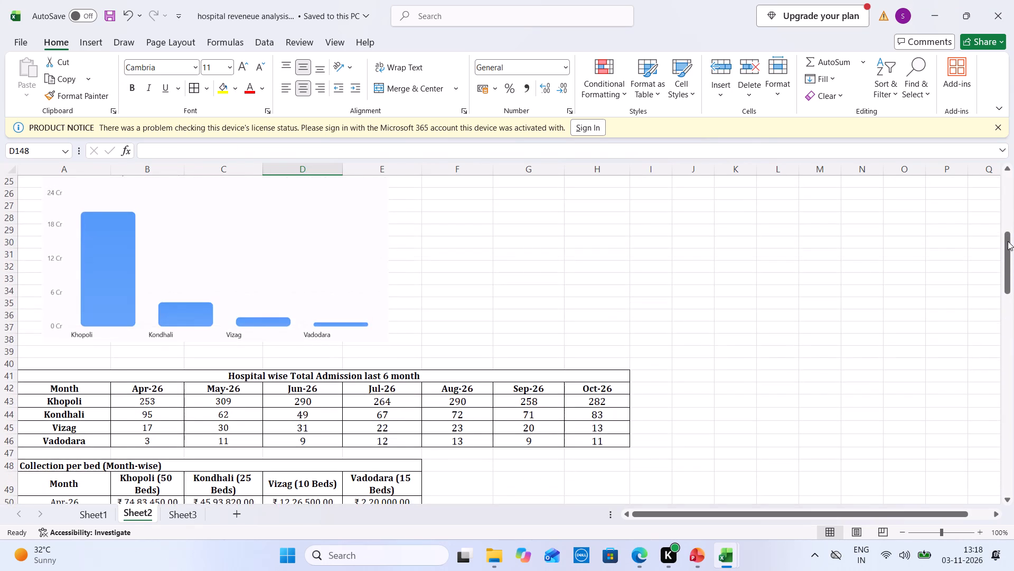
{"action": "left_click", "coordinate": [1012, 443]}
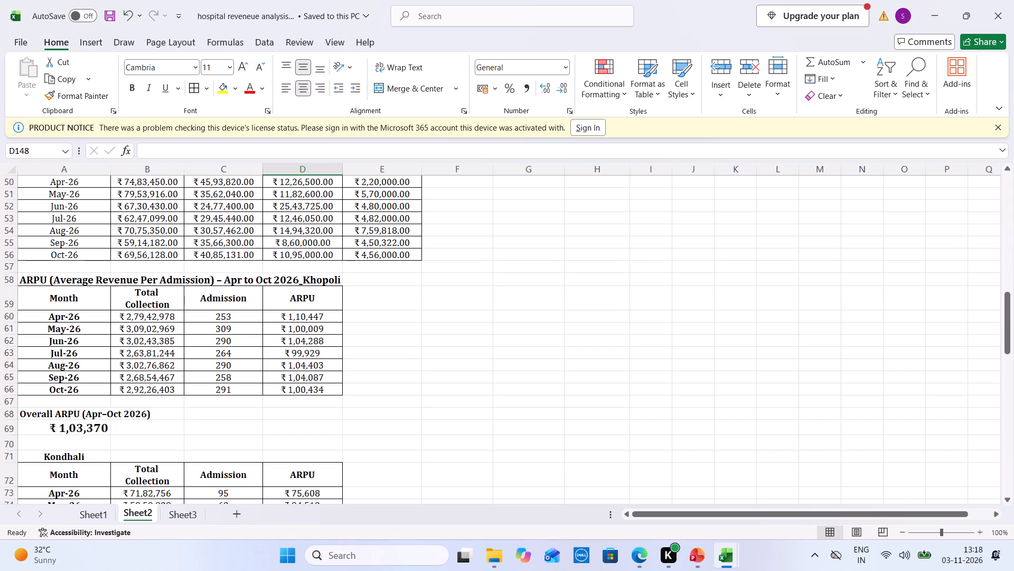
Examine the month-wise ARPU tables and overall ARPU entries for Khopoli, Kondhali, Vizag and Vadodara on Sheet2.
{"action": "left_click", "coordinate": [183, 296]}
{"action": "key", "text": "Down"}
{"action": "key", "text": "Down"}
{"action": "key", "text": "Down"}
{"action": "key", "text": "Down"}
{"action": "key", "text": "Down"}
{"action": "key", "text": "Down"}
{"action": "key", "text": "Down"}
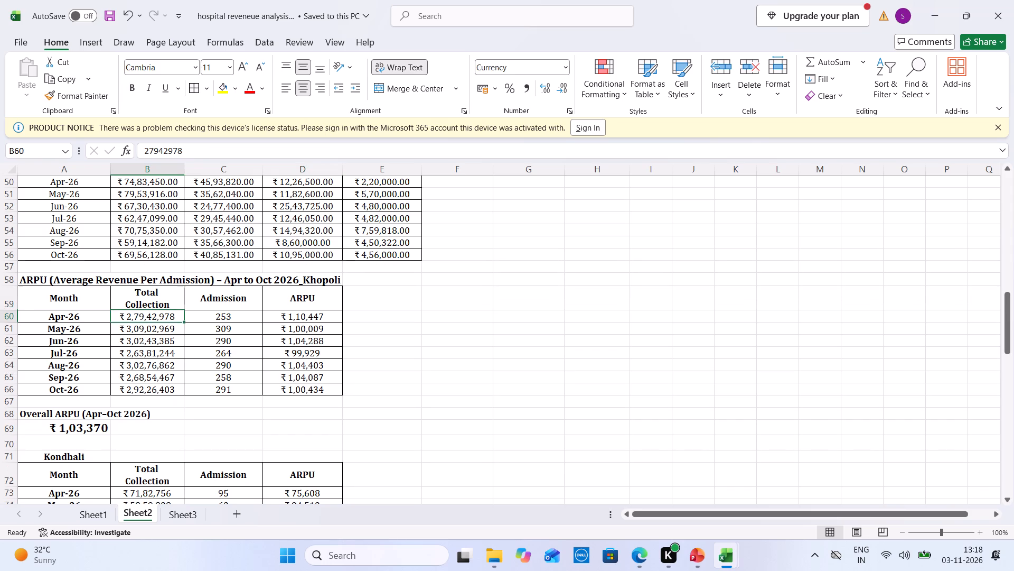
{"action": "key", "text": "Down"}
{"action": "key", "text": "Down"}
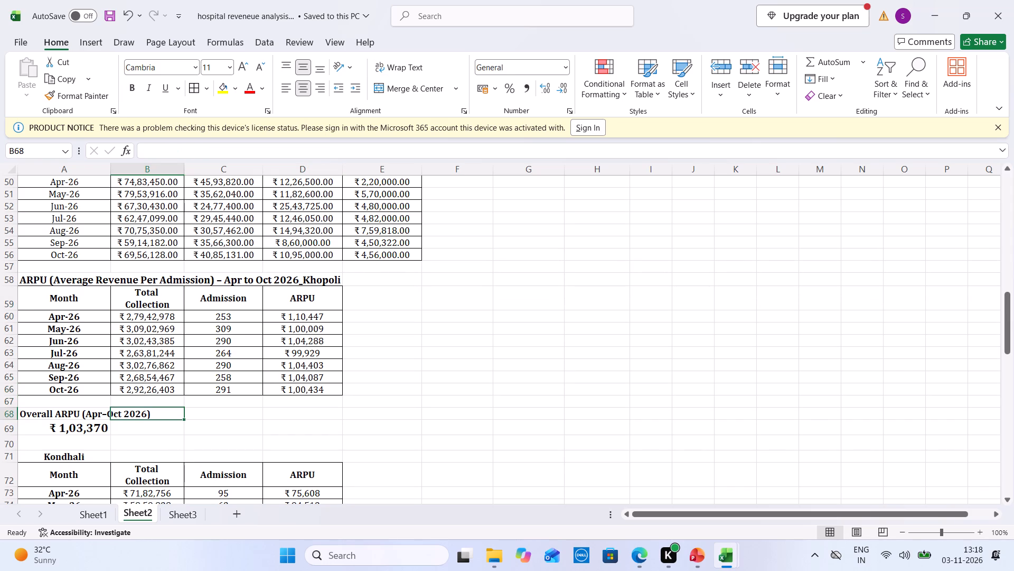
{"action": "key", "text": "Left"}
{"action": "key", "text": "Left"}
{"action": "key", "text": "Down"}
{"action": "key", "text": "Down"}
{"action": "key", "text": "Down"}
{"action": "key", "text": "Down"}
{"action": "key", "text": "Down"}
{"action": "key", "text": "Down"}
{"action": "key", "text": "Down"}
{"action": "key", "text": "Down"}
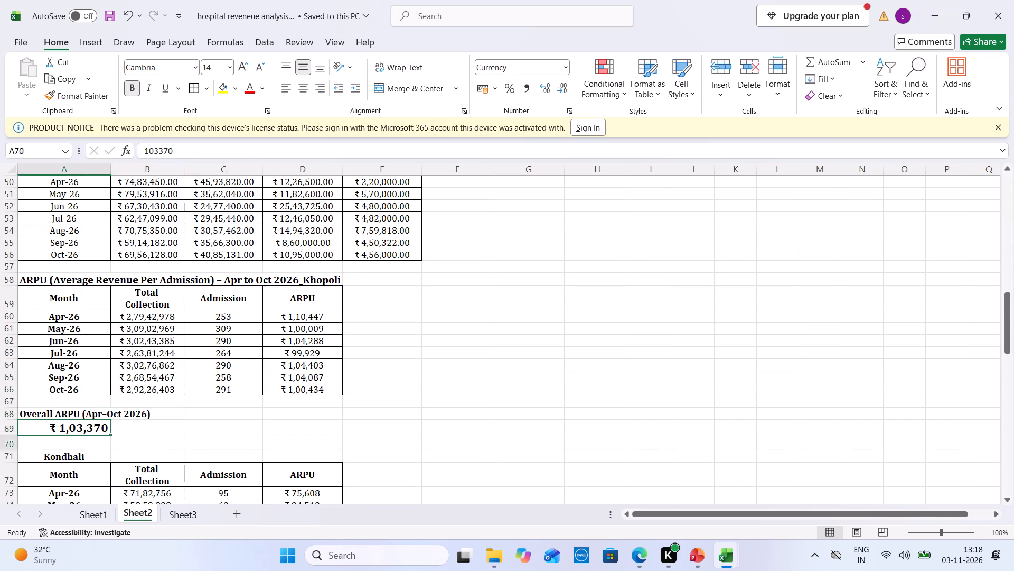
{"action": "key", "text": "Down"}
{"action": "key", "text": "Down"}
{"action": "key", "text": "Down"}
{"action": "key", "text": "Down"}
{"action": "key", "text": "Down"}
{"action": "key", "text": "Down"}
{"action": "key", "text": "Down"}
{"action": "key", "text": "Down"}
{"action": "key", "text": "Down"}
{"action": "key", "text": "Down"}
{"action": "key", "text": "Down"}
{"action": "key", "text": "Down"}
{"action": "key", "text": "Down"}
{"action": "key", "text": "Down"}
{"action": "key", "text": "Down"}
{"action": "key", "text": "Up"}
{"action": "key", "text": "Up"}
{"action": "key", "text": "Up"}
{"action": "key", "text": "Up"}
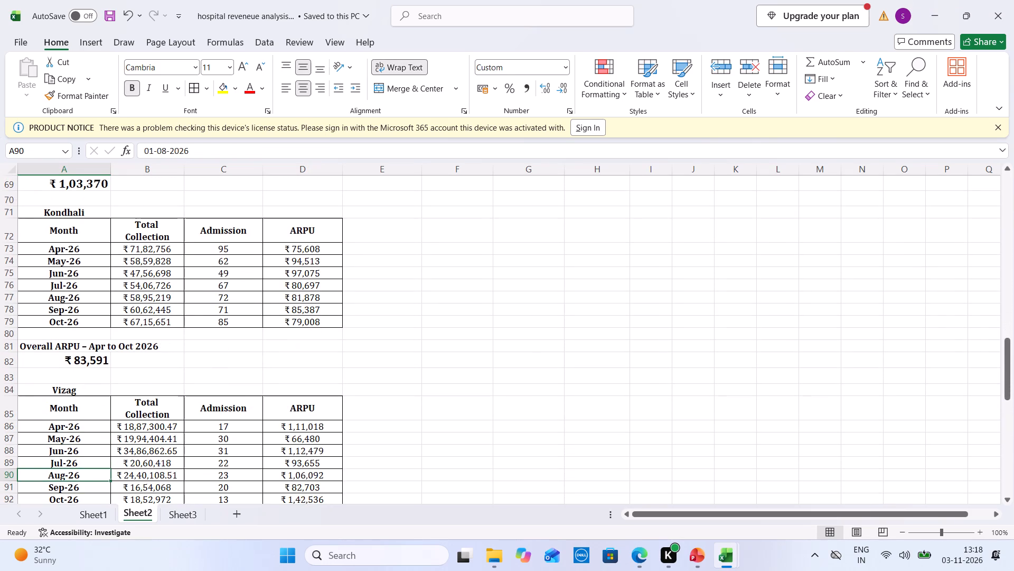
{"action": "key", "text": "Down"}
{"action": "key", "text": "Down"}
{"action": "key", "text": "Down"}
{"action": "key", "text": "Down"}
{"action": "key", "text": "Down"}
{"action": "key", "text": "Down"}
{"action": "key", "text": "Down"}
{"action": "key", "text": "Down"}
{"action": "key", "text": "Down"}
{"action": "key", "text": "Down"}
{"action": "key", "text": "Down"}
{"action": "key", "text": "Down"}
{"action": "key", "text": "Down"}
{"action": "key", "text": "Down"}
{"action": "key", "text": "Down"}
{"action": "key", "text": "Down"}
{"action": "key", "text": "Down"}
{"action": "key", "text": "Down"}
{"action": "key", "text": "Down"}
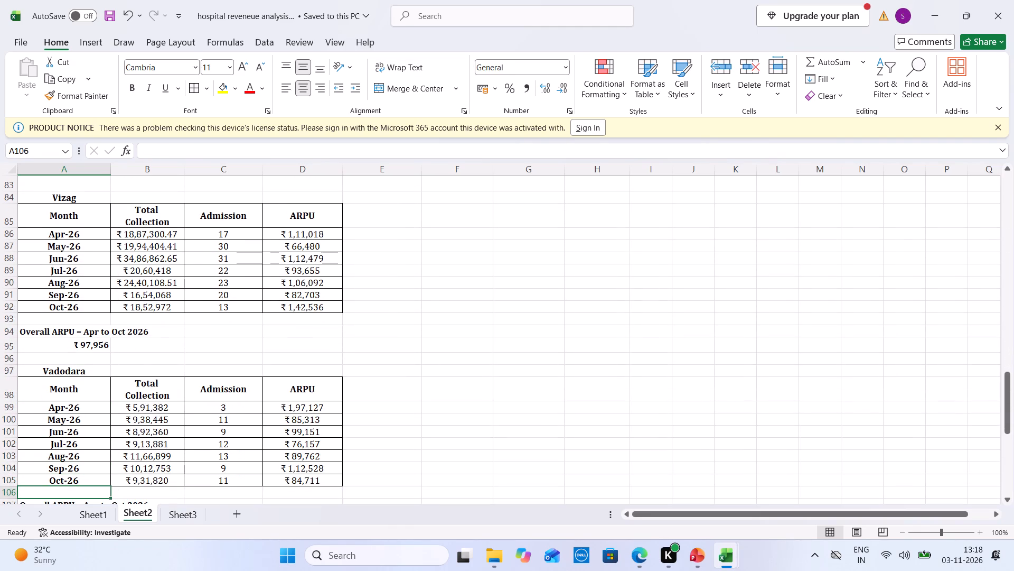
{"action": "key", "text": "Down"}
{"action": "key", "text": "Down"}
{"action": "key", "text": "Down"}
{"action": "key", "text": "Down"}
{"action": "key", "text": "Down"}
{"action": "key", "text": "Down"}
{"action": "key", "text": "Down"}
{"action": "key", "text": "Down"}
{"action": "key", "text": "Down"}
{"action": "key", "text": "Down"}
{"action": "key", "text": "Down"}
{"action": "key", "text": "Down"}
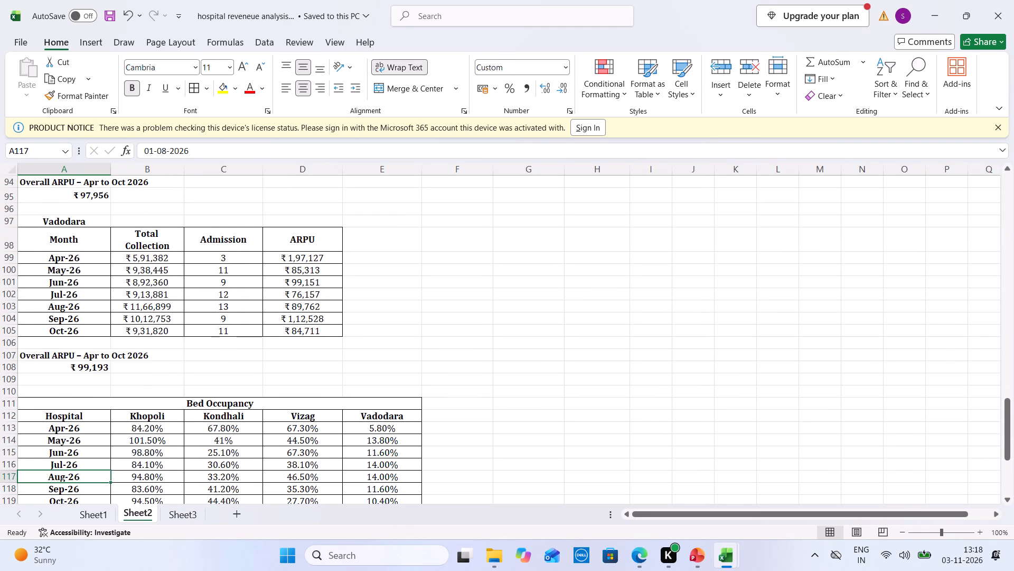
{"action": "key", "text": "Up"}
{"action": "key", "text": "Up"}
{"action": "key", "text": "Up"}
{"action": "key", "text": "Up"}
{"action": "key", "text": "Up"}
{"action": "key", "text": "Up"}
{"action": "key", "text": "Up"}
{"action": "key", "text": "Up"}
{"action": "key", "text": "Up"}
{"action": "key", "text": "Up"}
{"action": "key", "text": "Up"}
{"action": "key", "text": "Up"}
{"action": "key", "text": "Up"}
{"action": "key", "text": "Down"}
{"action": "key", "text": "Down"}
{"action": "key", "text": "Down"}
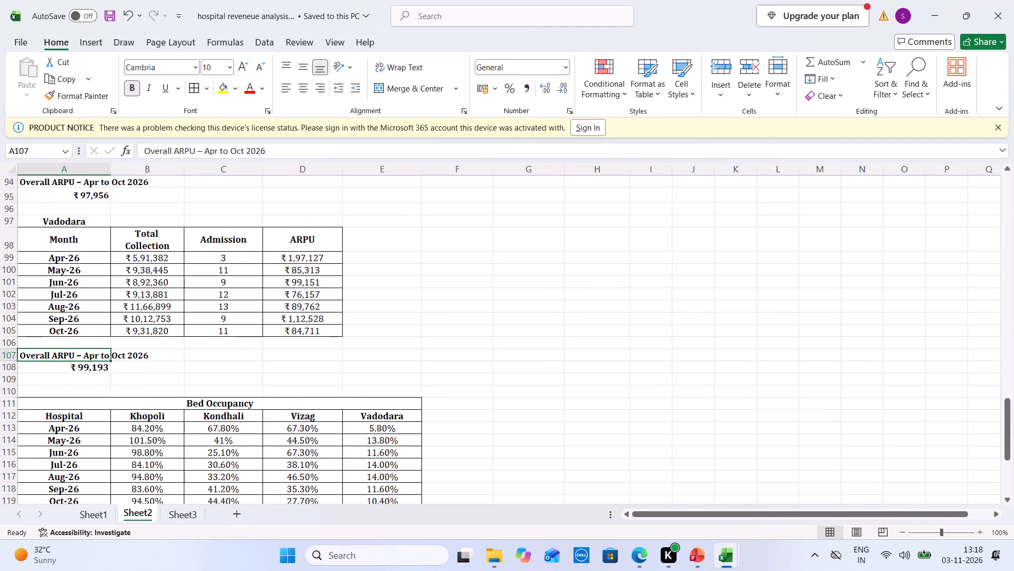
Examine the Bed Occupancy and Average Length Of Stay tables on Sheet2, including their Average rows.
{"action": "key", "text": "Down"}
{"action": "key", "text": "Down"}
{"action": "key", "text": "Down"}
{"action": "key", "text": "Down"}
{"action": "key", "text": "Down"}
{"action": "key", "text": "Down"}
{"action": "key", "text": "Down"}
{"action": "key", "text": "Down"}
{"action": "key", "text": "Down"}
{"action": "key", "text": "Down"}
{"action": "key", "text": "Down"}
{"action": "key", "text": "Down"}
{"action": "key", "text": "Down"}
{"action": "key", "text": "Down"}
{"action": "key", "text": "Down"}
{"action": "key", "text": "Down"}
{"action": "key", "text": "Down"}
{"action": "key", "text": "Down"}
{"action": "key", "text": "Down"}
{"action": "key", "text": "Down"}
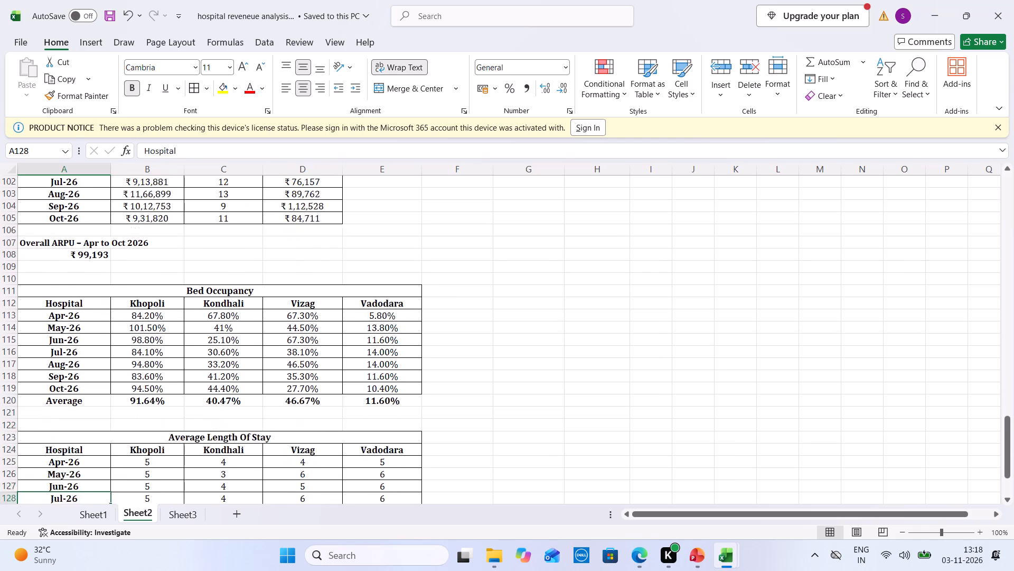
{"action": "key", "text": "Down"}
{"action": "key", "text": "Down"}
{"action": "key", "text": "Down"}
{"action": "key", "text": "Down"}
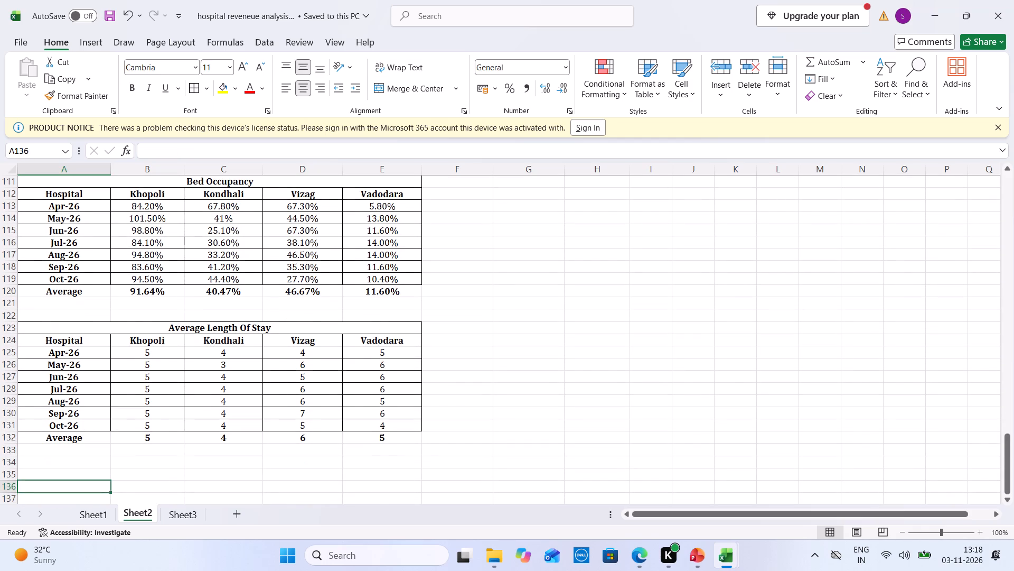
{"action": "left_click", "coordinate": [77, 456]}
{"action": "key", "text": "Up"}
{"action": "key", "text": "Up"}
{"action": "key", "text": "Up"}
{"action": "key", "text": "Up"}
{"action": "key", "text": "Up"}
{"action": "key", "text": "Up"}
{"action": "key", "text": "Up"}
{"action": "key", "text": "Up"}
{"action": "key", "text": "Up"}
{"action": "key", "text": "Up"}
{"action": "key", "text": "Up"}
{"action": "key", "text": "Up"}
{"action": "key", "text": "Up"}
{"action": "key", "text": "Up"}
{"action": "key", "text": "Up"}
{"action": "key", "text": "Up"}
{"action": "key", "text": "Up"}
{"action": "key", "text": "Up"}
{"action": "key", "text": "Up"}
{"action": "key", "text": "Up"}
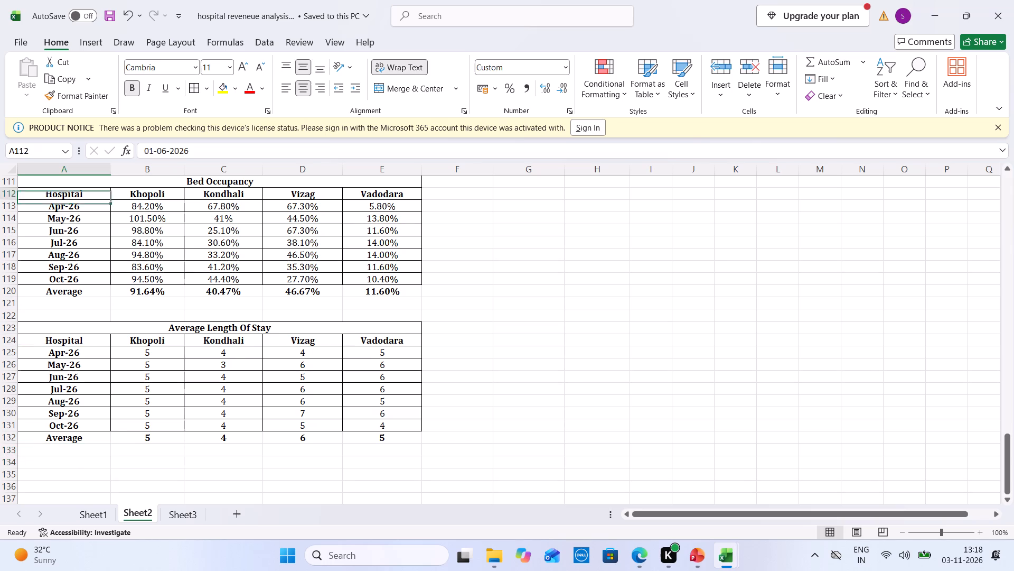
Review Sheet2 upward from the Bed Occupancy table through the Vadodara, Vizag, Kondhali and Khopoli ARPU tables.
{"action": "key", "text": "Up"}
{"action": "key", "text": "Up"}
{"action": "key", "text": "Up"}
{"action": "key", "text": "Up"}
{"action": "key", "text": "Up"}
{"action": "key", "text": "Up"}
{"action": "key", "text": "Up"}
{"action": "key", "text": "Up"}
{"action": "key", "text": "Up"}
{"action": "key", "text": "Up"}
{"action": "key", "text": "Up"}
{"action": "key", "text": "Up"}
{"action": "key", "text": "Up"}
{"action": "key", "text": "Up"}
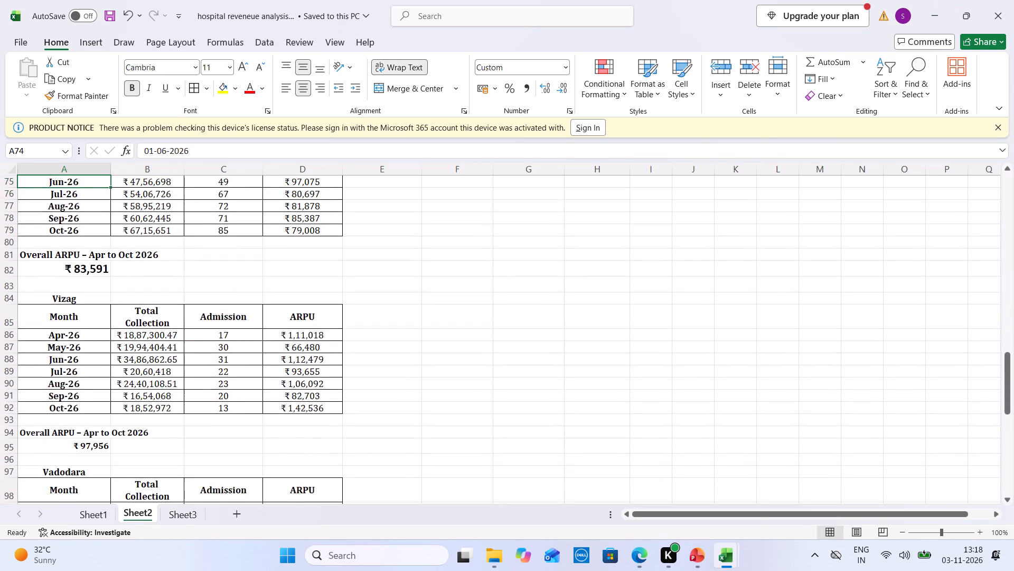
{"action": "key", "text": "Up"}
{"action": "key", "text": "Up"}
{"action": "key", "text": "Up"}
{"action": "key", "text": "Up"}
{"action": "key", "text": "Up"}
{"action": "key", "text": "Up"}
{"action": "key", "text": "Up"}
Recheck the monthly ARPU tables and overall ARPU entries on Sheet2 from Khopoli down to Vadodara, continuing into the Bed Occupancy table.
{"action": "key", "text": "Down"}
{"action": "key", "text": "Down"}
{"action": "key", "text": "Down"}
{"action": "key", "text": "Down"}
{"action": "key", "text": "Down"}
{"action": "key", "text": "Down"}
{"action": "key", "text": "Down"}
{"action": "key", "text": "Down"}
{"action": "key", "text": "Down"}
{"action": "key", "text": "Down"}
{"action": "key", "text": "Down"}
{"action": "key", "text": "Down"}
{"action": "key", "text": "Down"}
{"action": "key", "text": "Down"}
{"action": "key", "text": "Down"}
{"action": "key", "text": "Down"}
{"action": "key", "text": "Down"}
{"action": "key", "text": "Down"}
{"action": "key", "text": "Down"}
{"action": "key", "text": "Down"}
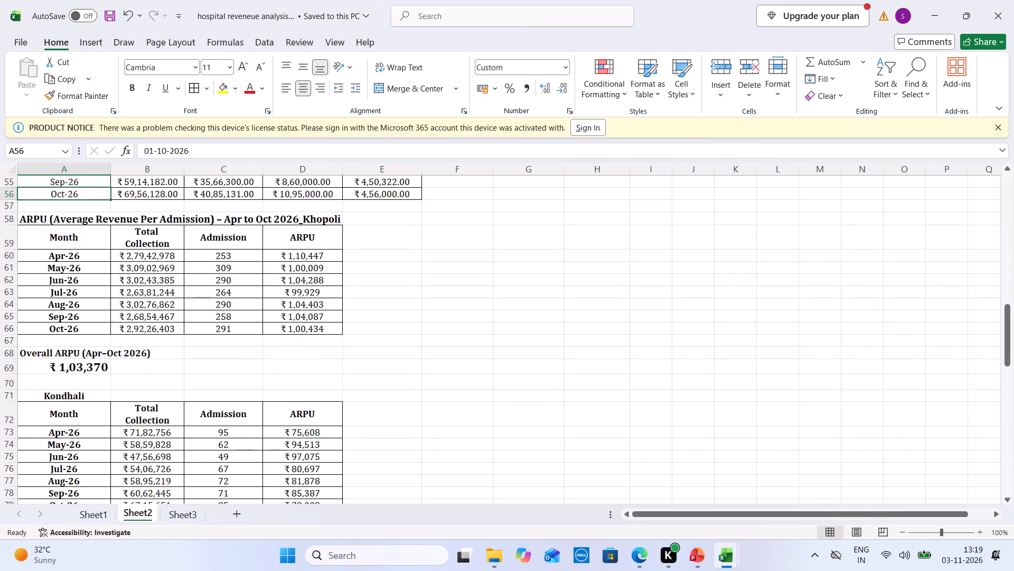
{"action": "key", "text": "Down"}
{"action": "key", "text": "Down"}
{"action": "key", "text": "Down"}
{"action": "key", "text": "Down"}
{"action": "key", "text": "Down"}
{"action": "key", "text": "Down"}
{"action": "key", "text": "Down"}
{"action": "key", "text": "Down"}
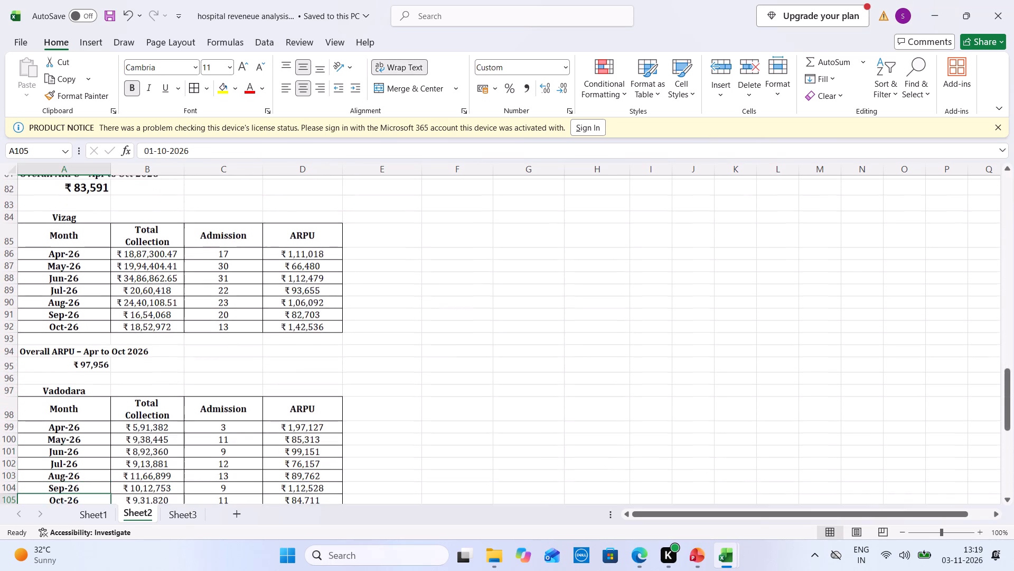
{"action": "key", "text": "Down"}
{"action": "key", "text": "Down"}
{"action": "key", "text": "Down"}
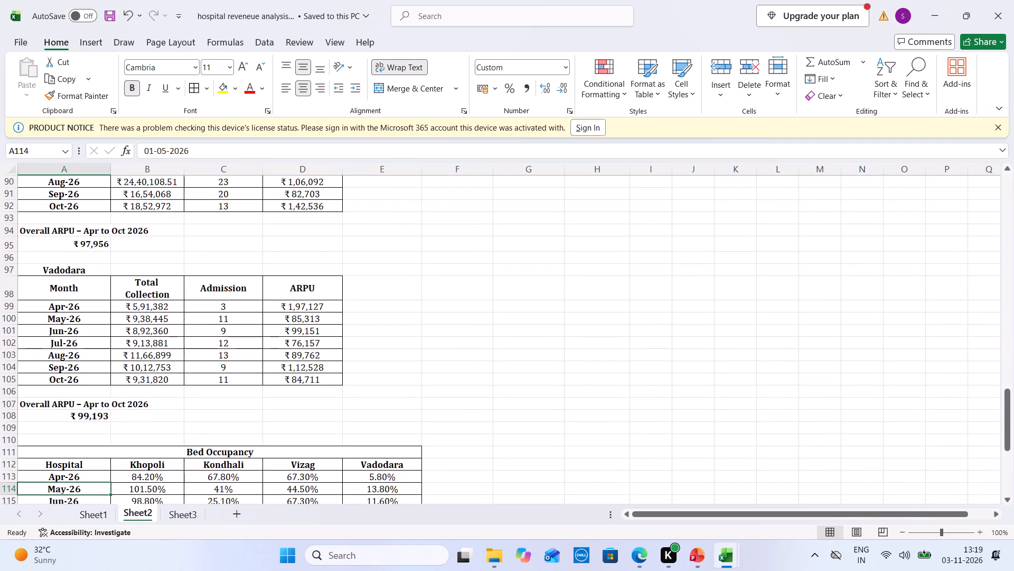
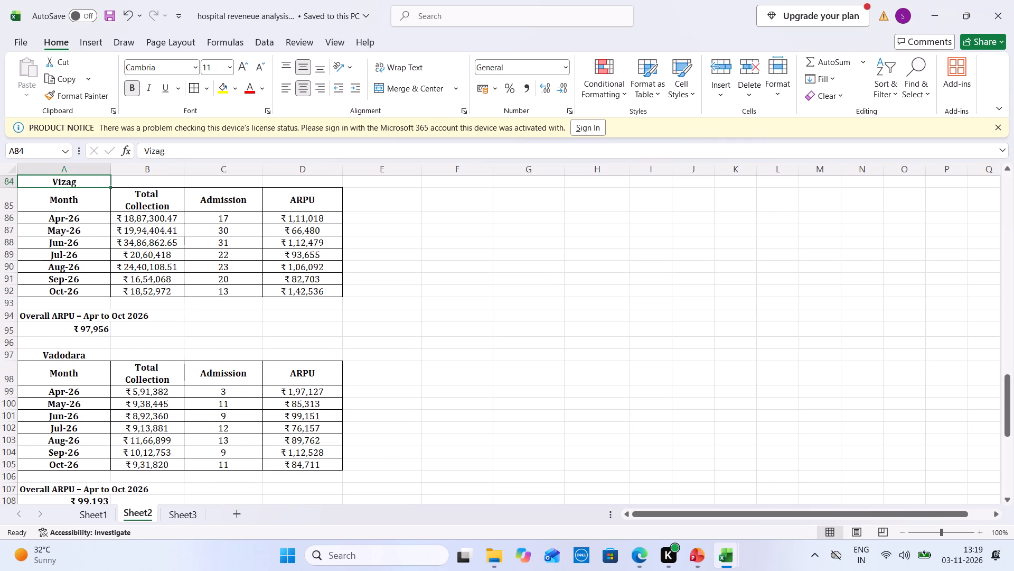
Recheck the Kondhali ARPU table and the overall ARPU entries for Khopoli and Kondhali on Sheet2.
{"action": "key", "text": "Up"}
{"action": "key", "text": "Up"}
{"action": "key", "text": "Up"}
{"action": "key", "text": "Up"}
{"action": "key", "text": "Up"}
{"action": "key", "text": "Up"}
{"action": "key", "text": "Up"}
{"action": "key", "text": "Up"}
{"action": "key", "text": "Up"}
{"action": "key", "text": "Up"}
{"action": "key", "text": "Up"}
{"action": "key", "text": "Up"}
{"action": "key", "text": "Up"}
{"action": "key", "text": "Up"}
{"action": "key", "text": "Up"}
{"action": "key", "text": "Up"}
{"action": "key", "text": "Up"}
{"action": "key", "text": "Down"}
{"action": "key", "text": "Down"}
{"action": "key", "text": "Down"}
{"action": "key", "text": "Down"}
{"action": "key", "text": "Down"}
{"action": "key", "text": "Down"}
{"action": "key", "text": "Down"}
{"action": "key", "text": "Down"}
{"action": "key", "text": "Down"}
{"action": "key", "text": "Down"}
{"action": "key", "text": "Down"}
{"action": "key", "text": "Down"}
{"action": "key", "text": "Down"}
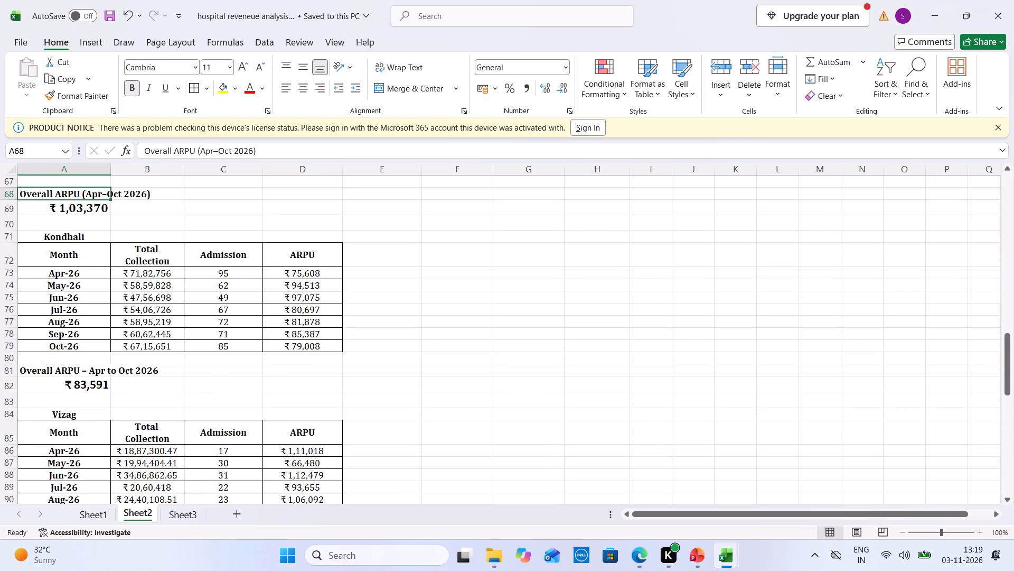
{"action": "key", "text": "Down"}
{"action": "key", "text": "Down"}
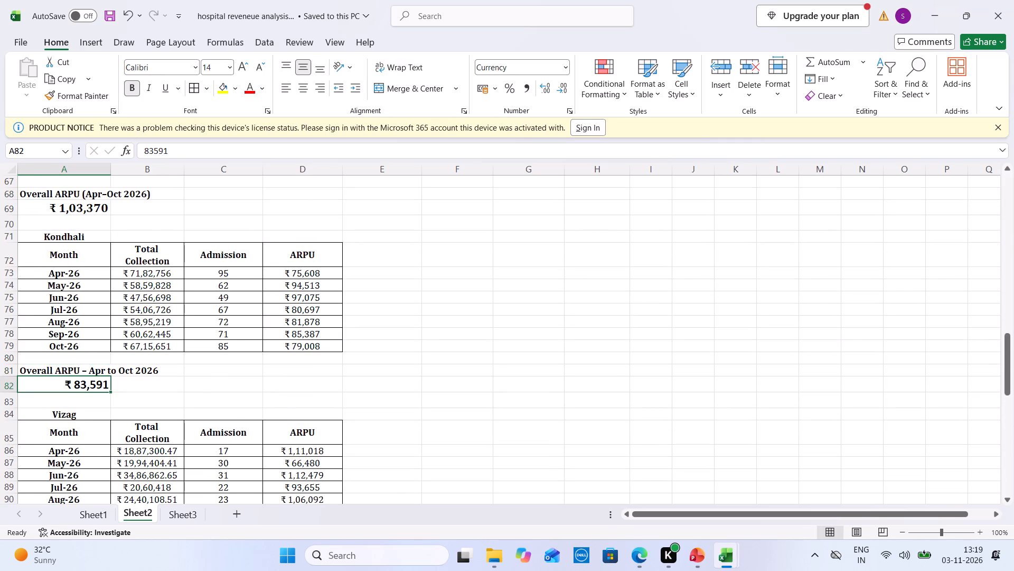
Review Sheet2 upward from the Kondhali ARPU table through the Khopoli ARPU table into the Collection per bed table.
{"action": "key", "text": "Up"}
{"action": "key", "text": "Up"}
{"action": "key", "text": "Up"}
{"action": "key", "text": "Up"}
{"action": "key", "text": "Up"}
{"action": "key", "text": "Up"}
{"action": "key", "text": "Up"}
{"action": "key", "text": "Up"}
{"action": "key", "text": "Up"}
{"action": "key", "text": "Up"}
{"action": "key", "text": "Up"}
{"action": "key", "text": "Up"}
{"action": "key", "text": "Up"}
{"action": "key", "text": "Up"}
{"action": "key", "text": "Up"}
{"action": "key", "text": "Up"}
{"action": "key", "text": "Up"}
{"action": "key", "text": "Up"}
{"action": "key", "text": "Up"}
{"action": "key", "text": "Up"}
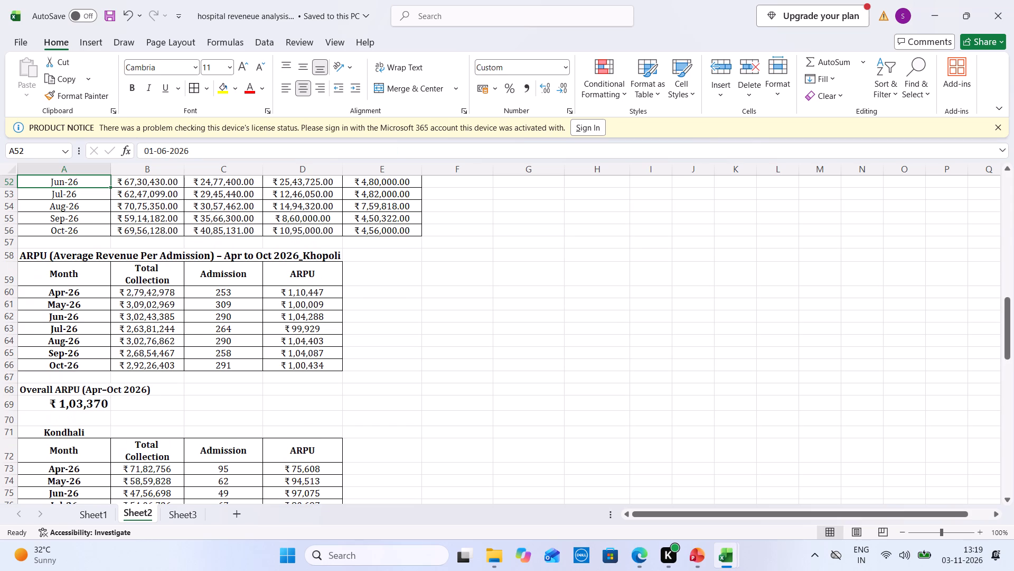
Look over Sheet2 from the Kondhali ARPU table down to the Bed Occupancy and Average Length Of Stay tables.
{"action": "left_click", "coordinate": [1012, 471]}
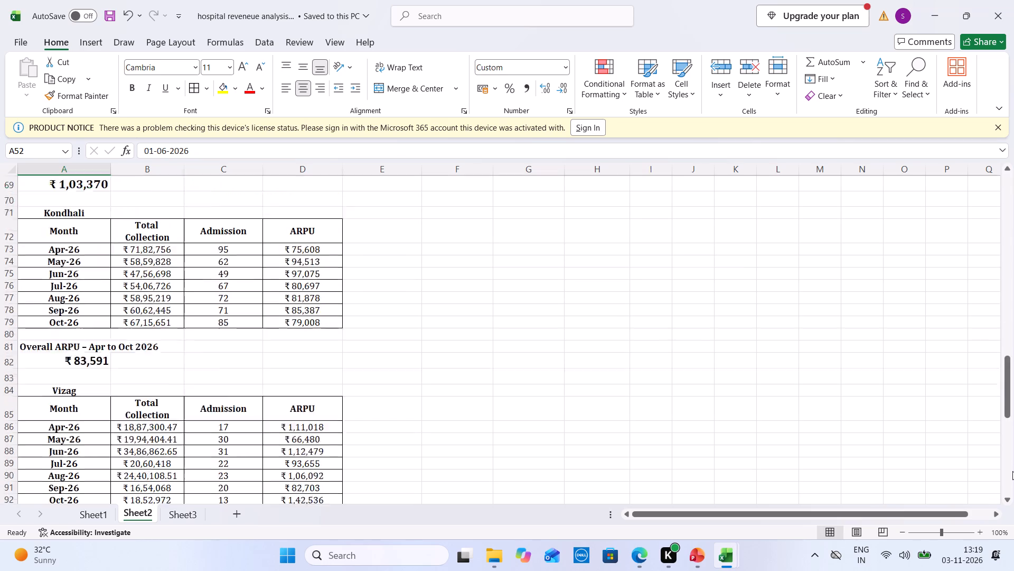
{"action": "left_click", "coordinate": [1012, 471]}
{"action": "left_click", "coordinate": [1012, 471]}
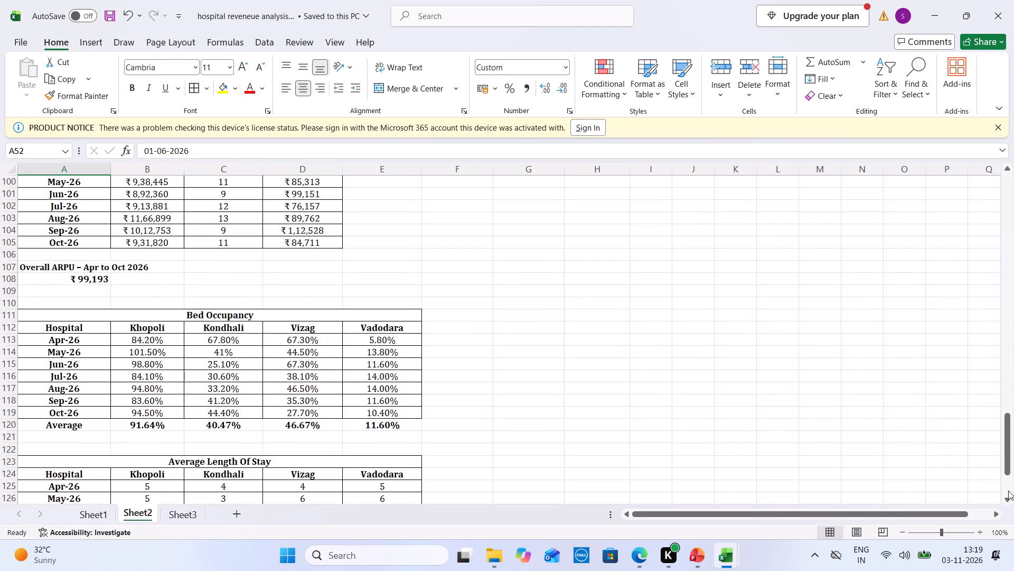
{"action": "left_click", "coordinate": [1008, 491]}
{"action": "left_click", "coordinate": [1013, 356]}
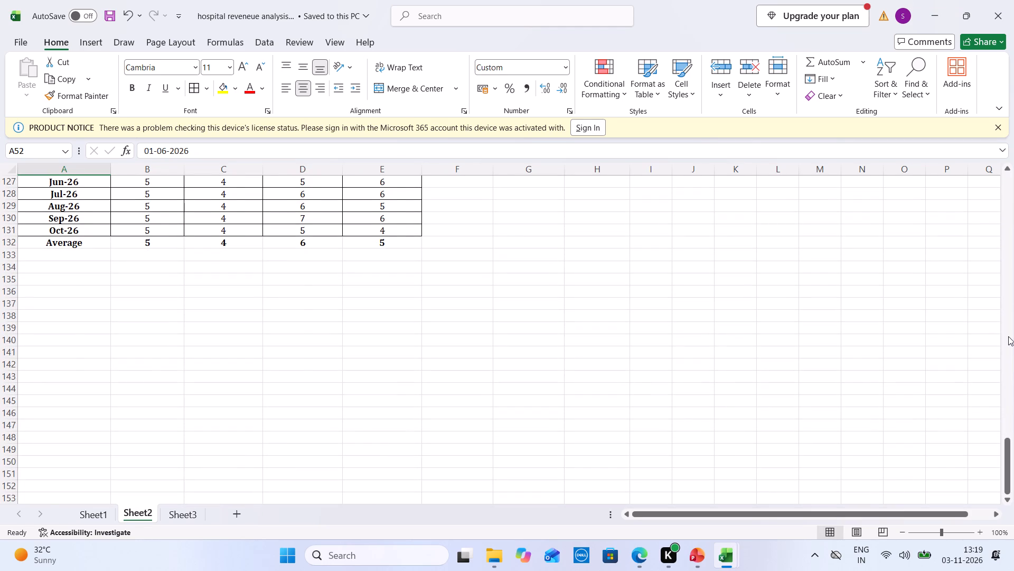
{"action": "left_click", "coordinate": [1008, 336]}
{"action": "left_click", "coordinate": [365, 421]}
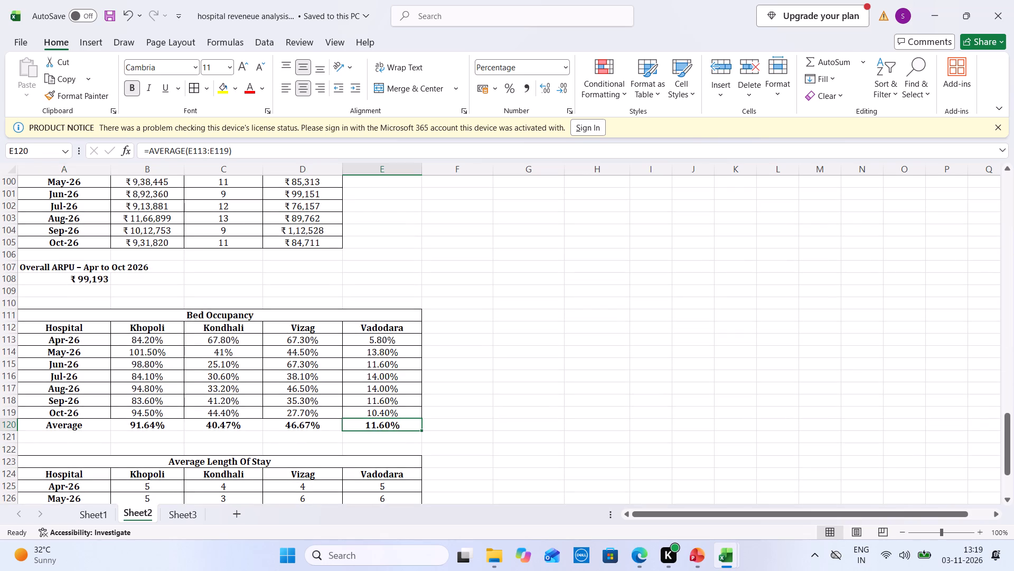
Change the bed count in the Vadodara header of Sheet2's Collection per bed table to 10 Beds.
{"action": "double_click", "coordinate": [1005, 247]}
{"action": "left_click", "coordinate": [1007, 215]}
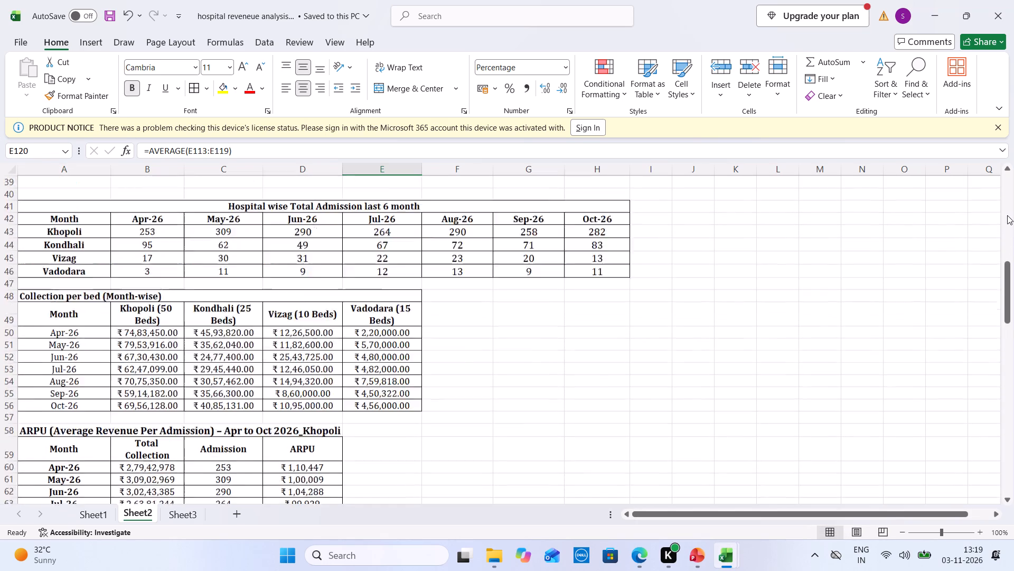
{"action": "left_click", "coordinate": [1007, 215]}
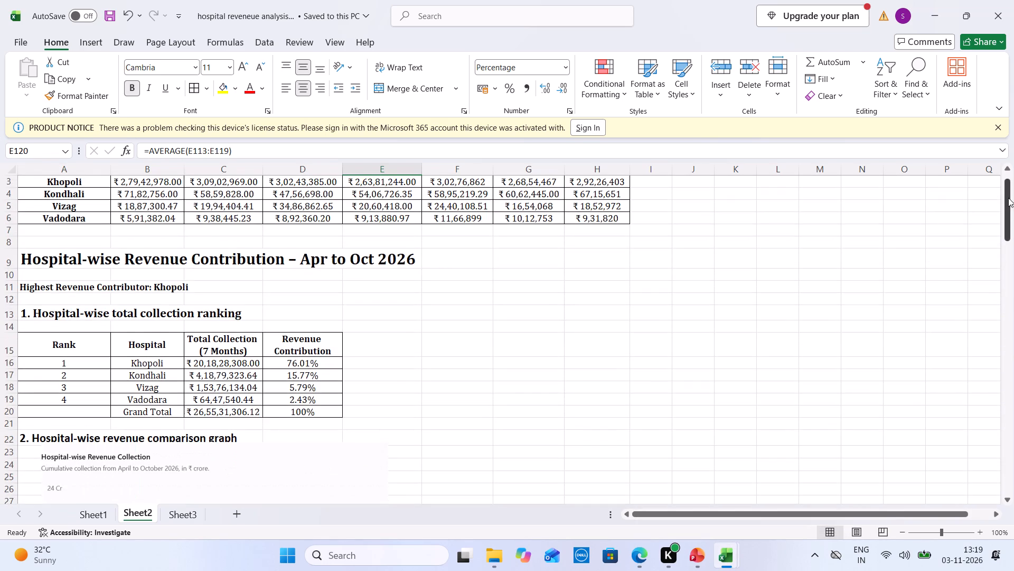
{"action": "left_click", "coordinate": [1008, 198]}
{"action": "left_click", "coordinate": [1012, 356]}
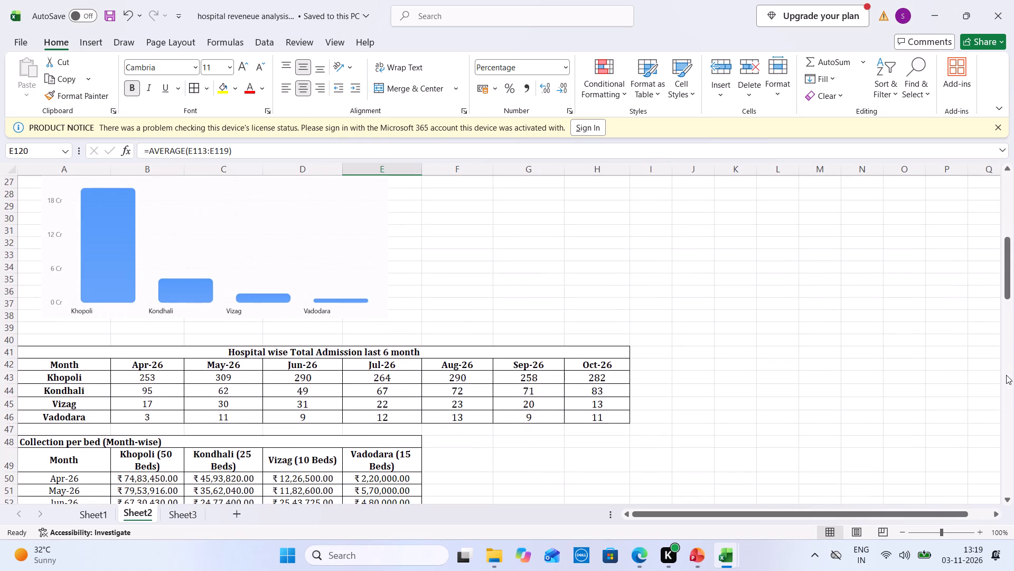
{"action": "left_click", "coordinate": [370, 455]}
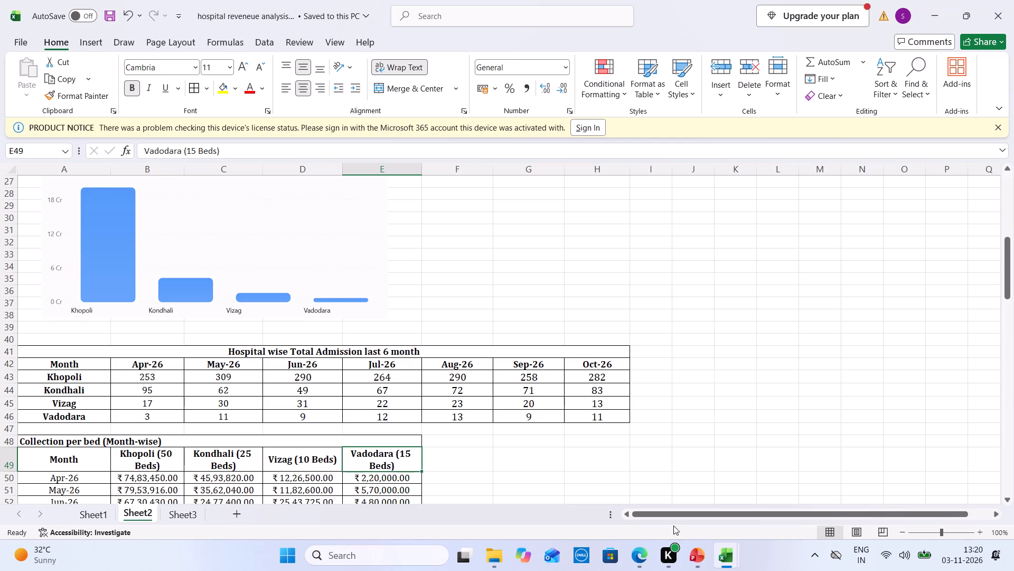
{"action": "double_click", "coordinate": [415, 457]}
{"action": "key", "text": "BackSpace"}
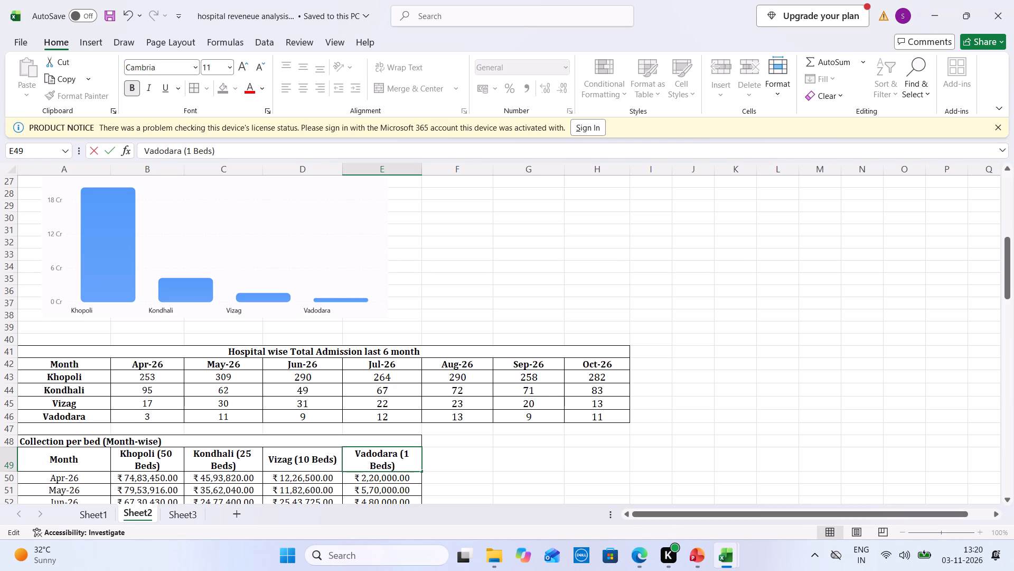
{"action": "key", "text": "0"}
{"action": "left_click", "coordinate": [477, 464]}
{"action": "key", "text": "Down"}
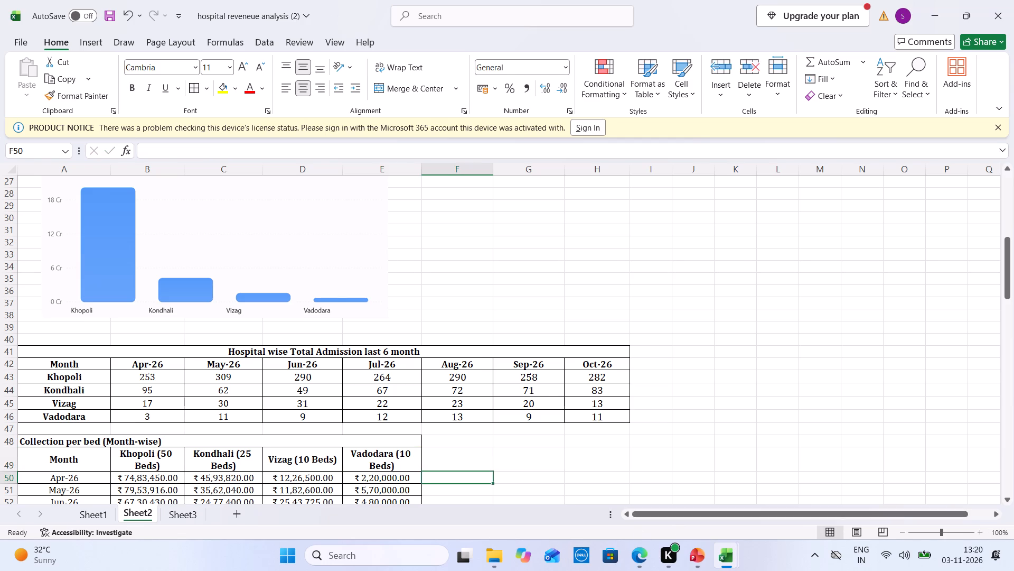
Examine the monthly amounts in the Collection per bed table and the Khopoli ARPU table beneath it.
{"action": "key", "text": "Left"}
{"action": "key", "text": "Down"}
{"action": "key", "text": "Down"}
{"action": "key", "text": "Down"}
{"action": "key", "text": "Down"}
{"action": "key", "text": "Down"}
{"action": "key", "text": "Down"}
{"action": "key", "text": "Down"}
{"action": "key", "text": "Down"}
{"action": "key", "text": "Down"}
{"action": "key", "text": "Down"}
{"action": "key", "text": "Down"}
{"action": "key", "text": "Down"}
{"action": "key", "text": "Down"}
{"action": "key", "text": "Down"}
{"action": "key", "text": "Down"}
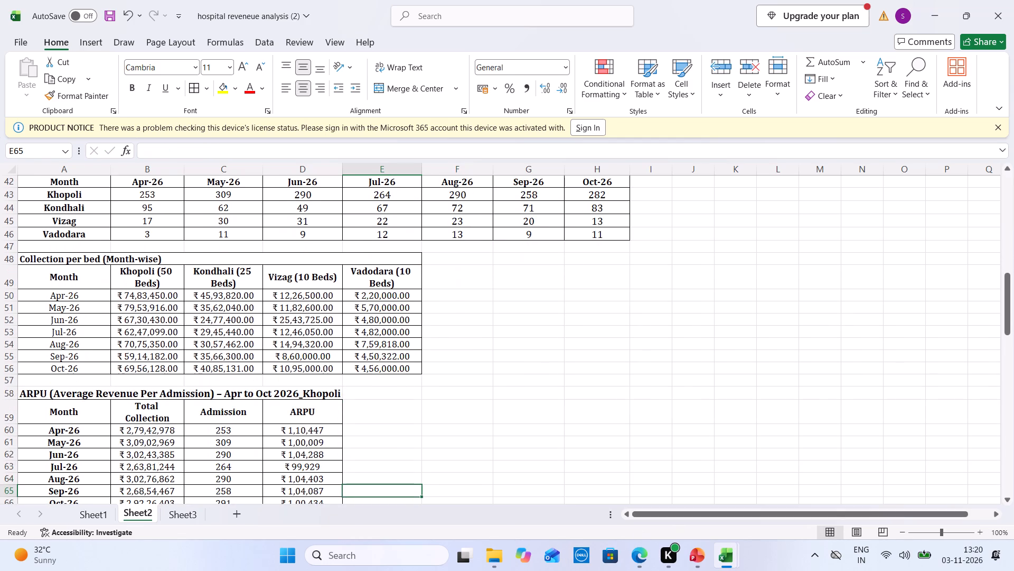
{"action": "key", "text": "Down"}
{"action": "key", "text": "Down"}
Set the bed count in the Vadodara header of the Collection per bed table to 12 Beds.
{"action": "double_click", "coordinate": [414, 249]}
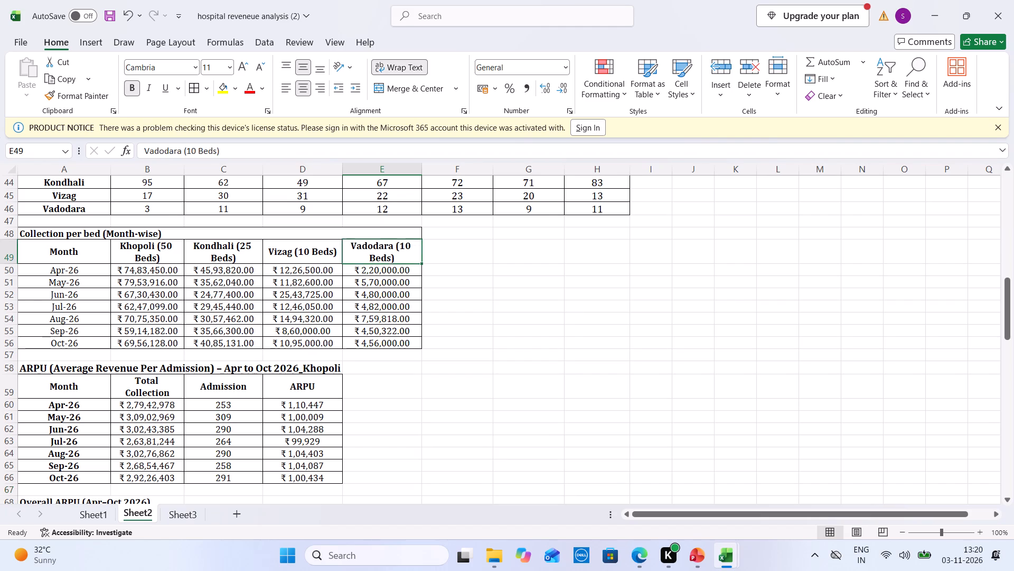
{"action": "left_click", "coordinate": [423, 241]}
{"action": "double_click", "coordinate": [414, 251]}
{"action": "key", "text": "BackSpace"}
{"action": "key", "text": "2"}
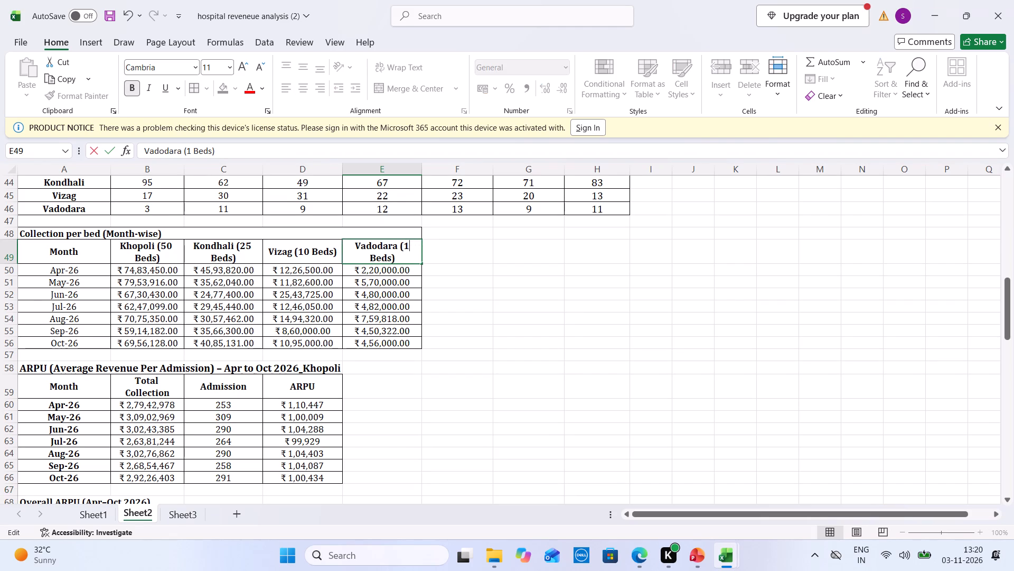
{"action": "left_click", "coordinate": [633, 366]}
Review Sheet2 down to the Bed Occupancy and Average Length Of Stay tables, checking Vadodara's monthly bed occupancy figures.
{"action": "left_click", "coordinate": [1013, 443]}
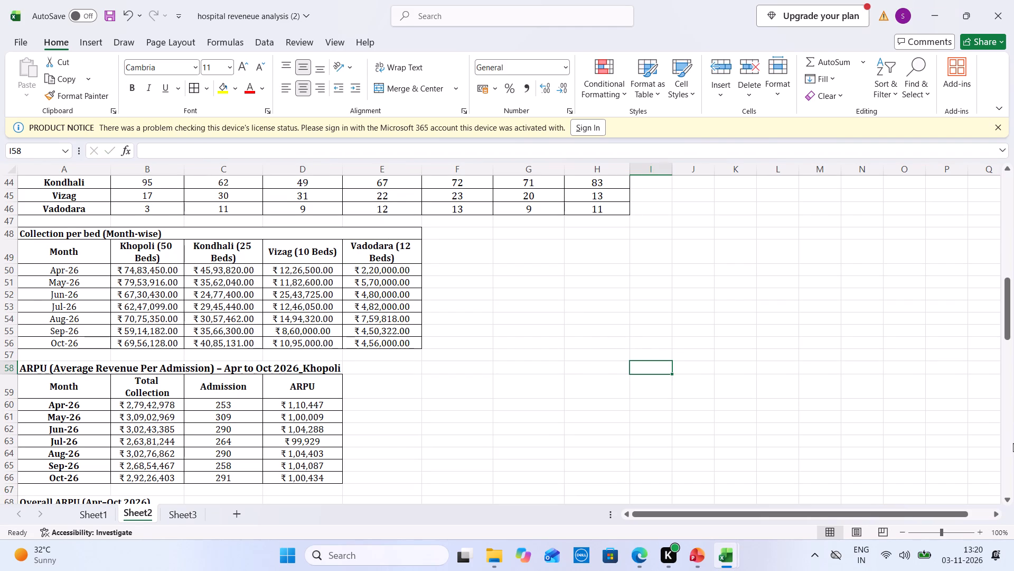
{"action": "left_click", "coordinate": [1008, 458]}
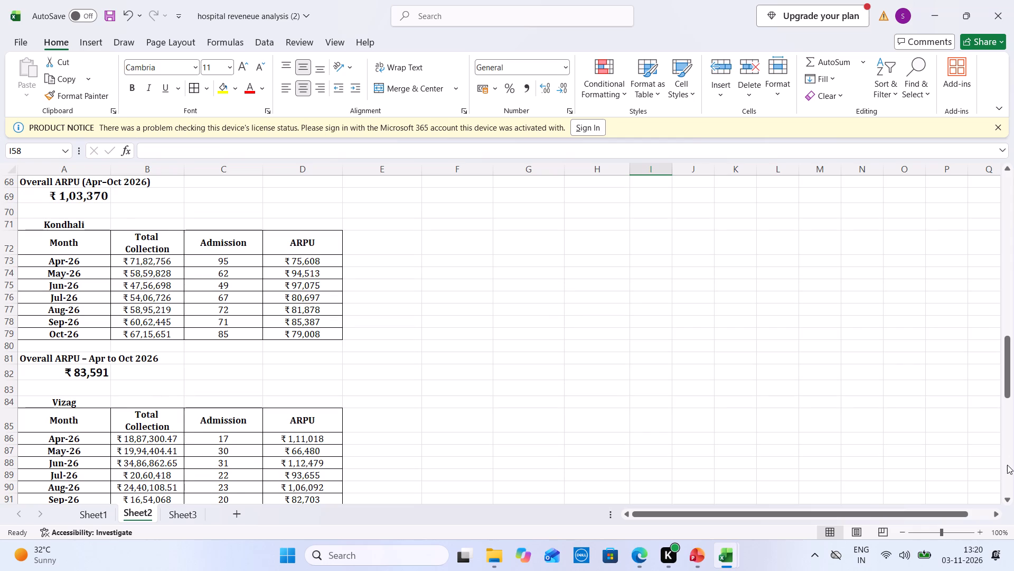
{"action": "left_click", "coordinate": [1007, 481]}
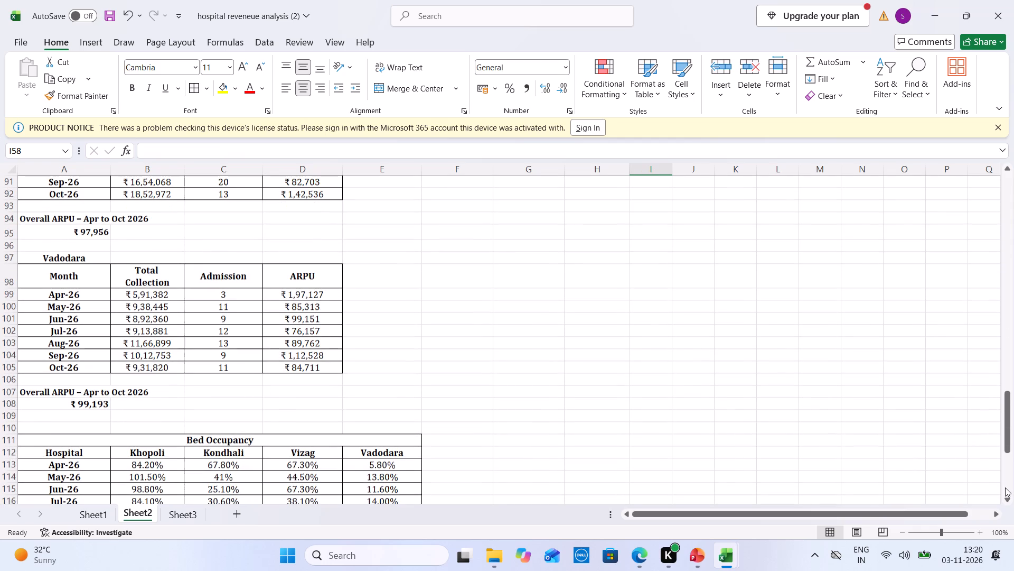
{"action": "left_click", "coordinate": [1005, 487]}
{"action": "left_click", "coordinate": [399, 206]}
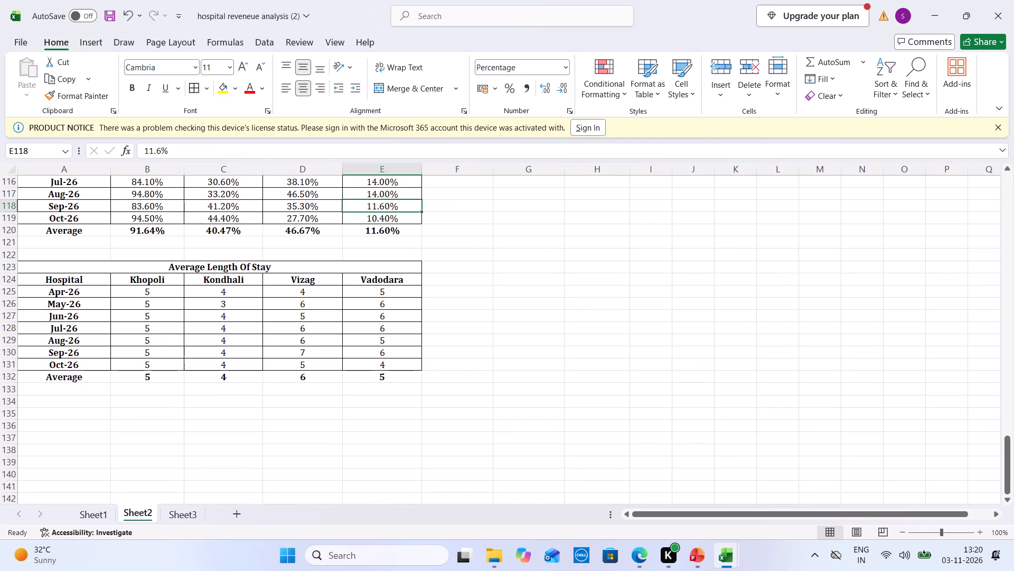
{"action": "key", "text": "Up"}
{"action": "key", "text": "Up"}
{"action": "key", "text": "Up"}
{"action": "key", "text": "Up"}
{"action": "key", "text": "Up"}
{"action": "key", "text": "Up"}
{"action": "key", "text": "Up"}
{"action": "key", "text": "Up"}
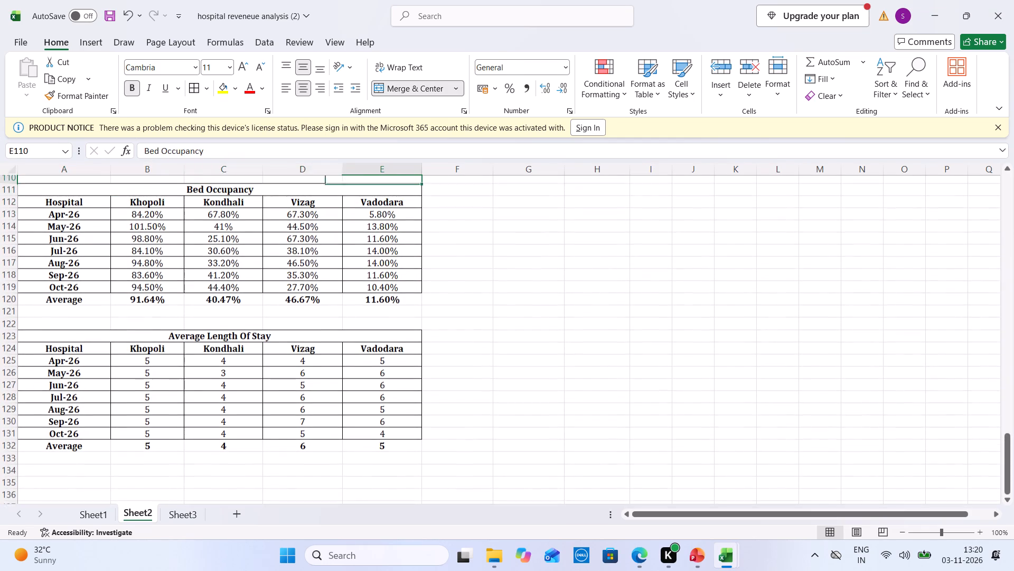
{"action": "key", "text": "Down"}
{"action": "key", "text": "Down"}
{"action": "key", "text": "Down"}
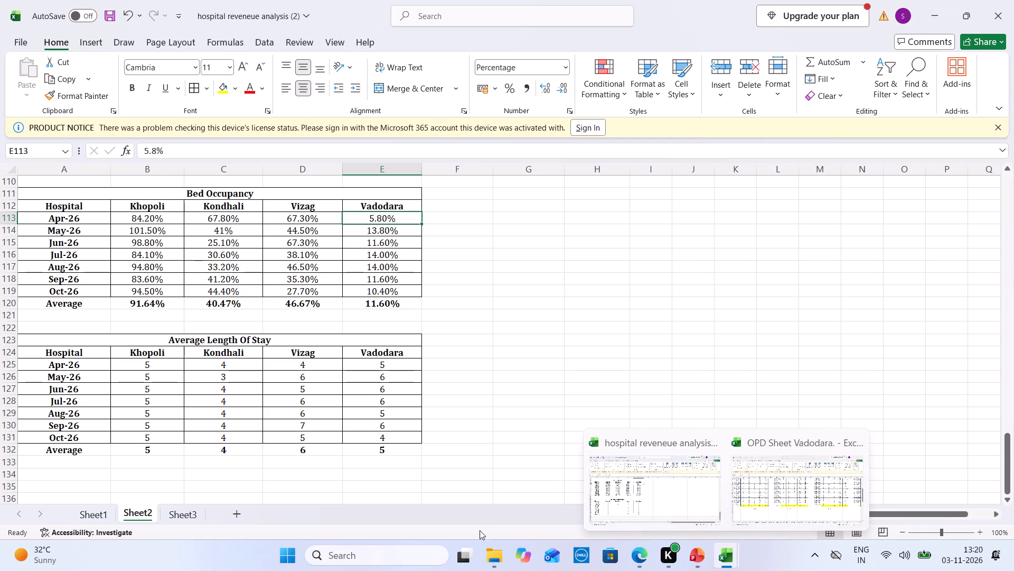
Open the OPD Sheet Vadodara workbook from the Vizag folder and bring up its Sheet4 for comparison with the hospital revenue workbook.
{"action": "left_click", "coordinate": [495, 545]}
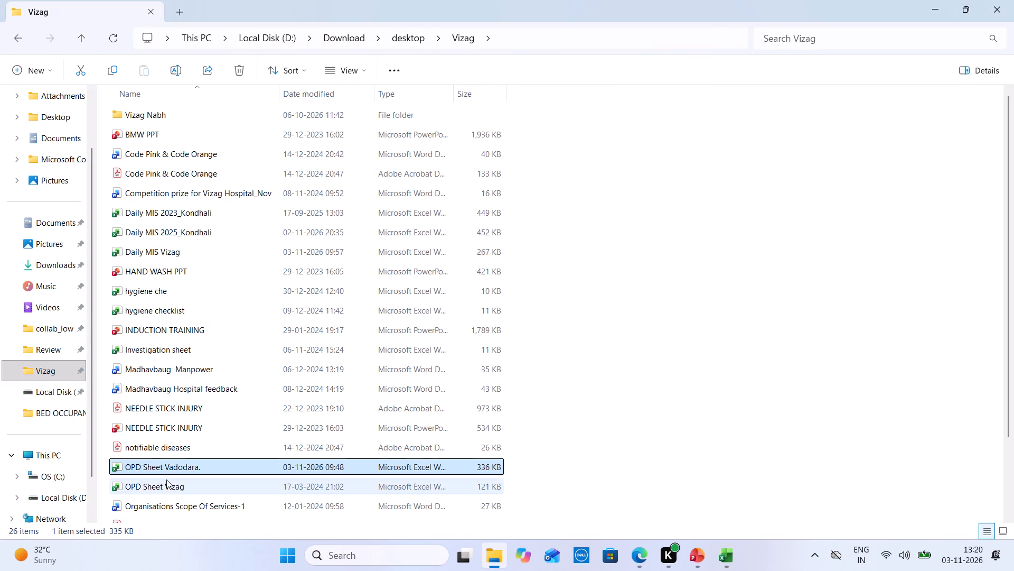
{"action": "double_click", "coordinate": [191, 465]}
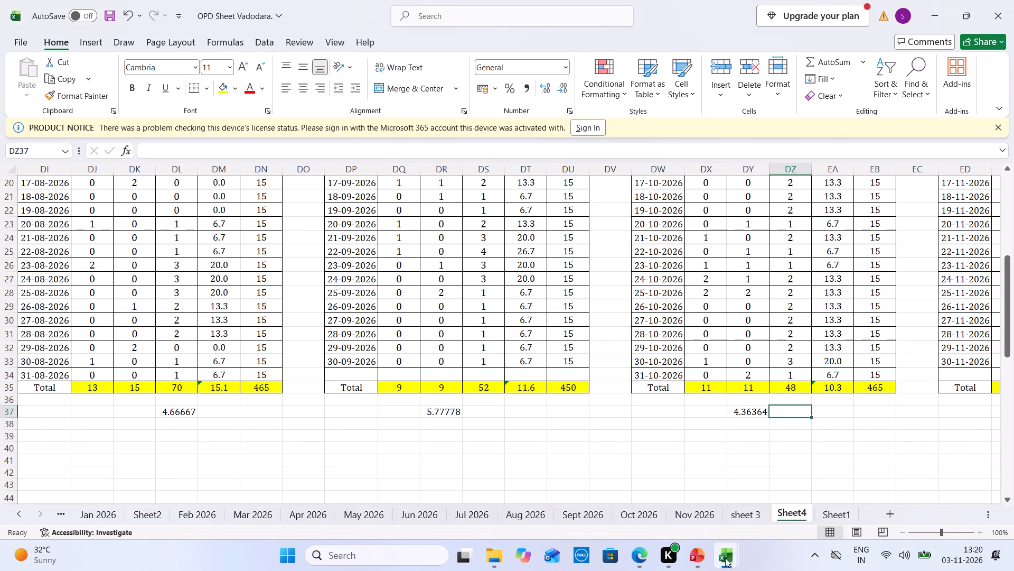
{"action": "left_click", "coordinate": [835, 482]}
{"action": "left_click", "coordinate": [678, 489]}
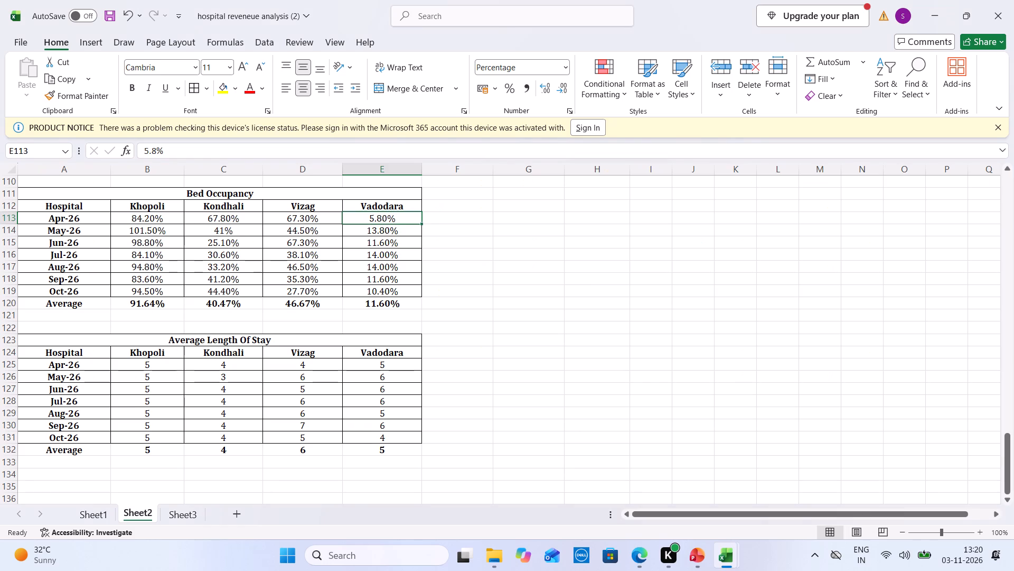
{"action": "left_click", "coordinate": [558, 367]}
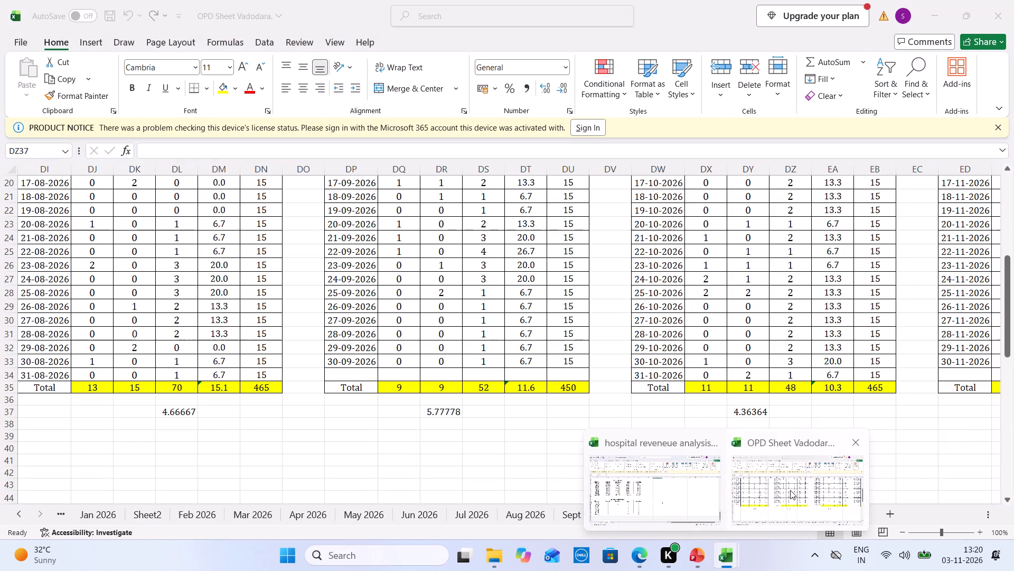
{"action": "left_click", "coordinate": [790, 490]}
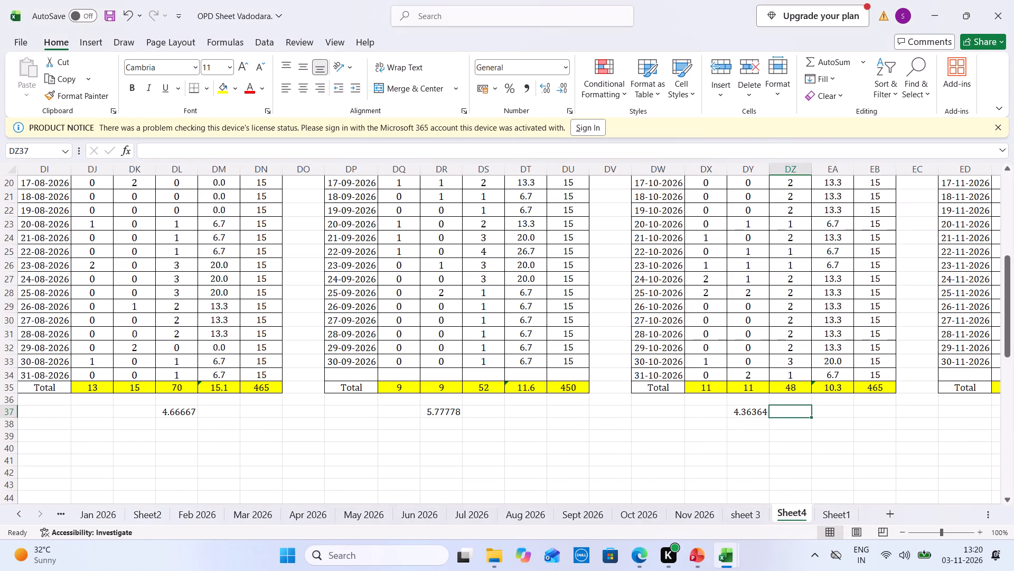
Examine the monthly totals and average-stay figures beneath Sheet4's daily bed tables, going from October back to April 2026.
{"action": "key", "text": "Left"}
{"action": "key", "text": "Left"}
{"action": "key", "text": "Left"}
{"action": "key", "text": "Left"}
{"action": "key", "text": "Left"}
{"action": "key", "text": "Left"}
{"action": "key", "text": "Left"}
{"action": "key", "text": "Left"}
{"action": "key", "text": "Left"}
{"action": "key", "text": "Left"}
{"action": "key", "text": "Left"}
{"action": "key", "text": "Left"}
{"action": "key", "text": "Left"}
{"action": "key", "text": "Left"}
{"action": "key", "text": "Left"}
{"action": "key", "text": "Left"}
{"action": "key", "text": "Left"}
{"action": "key", "text": "Left"}
{"action": "key", "text": "Left"}
{"action": "key", "text": "Left"}
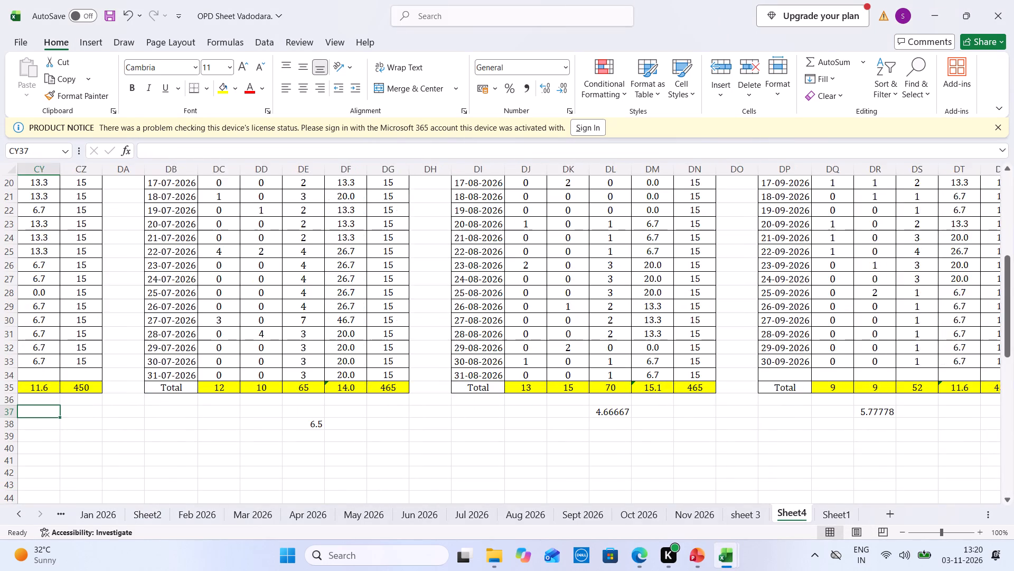
{"action": "key", "text": "Left"}
{"action": "key", "text": "Left"}
{"action": "key", "text": "Left"}
{"action": "key", "text": "Left"}
{"action": "key", "text": "Left"}
{"action": "key", "text": "Left"}
{"action": "key", "text": "Left"}
{"action": "key", "text": "Left"}
{"action": "key", "text": "Left"}
{"action": "key", "text": "Left"}
{"action": "key", "text": "Left"}
{"action": "key", "text": "Left"}
{"action": "key", "text": "Left"}
{"action": "key", "text": "Left"}
{"action": "key", "text": "Left"}
{"action": "key", "text": "Up"}
{"action": "key", "text": "Left"}
{"action": "key", "text": "Left"}
{"action": "key", "text": "Left"}
{"action": "key", "text": "Left"}
{"action": "key", "text": "Left"}
{"action": "key", "text": "Left"}
{"action": "key", "text": "Left"}
{"action": "key", "text": "Left"}
{"action": "key", "text": "Left"}
{"action": "key", "text": "Left"}
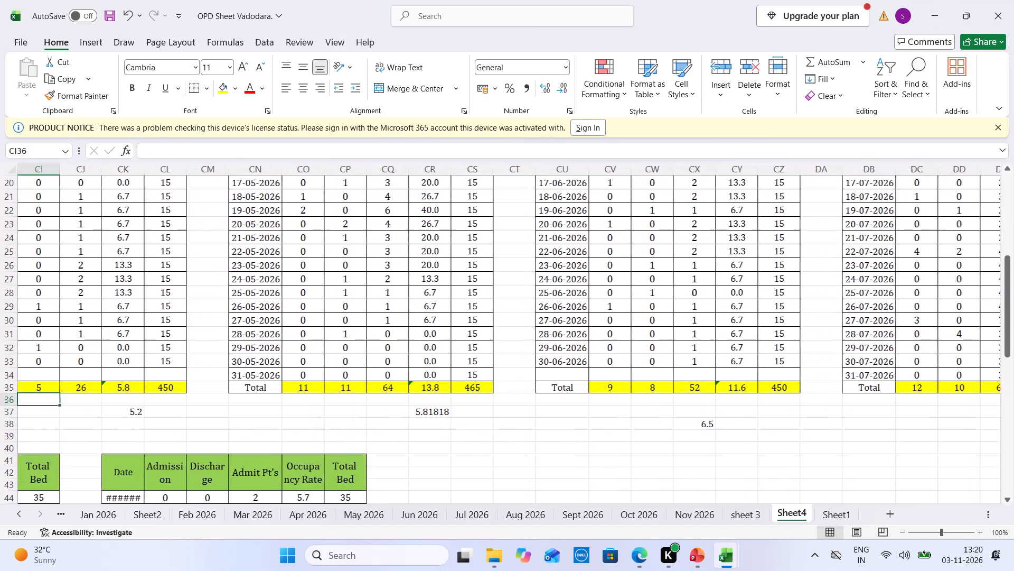
Examine the daily admission, discharge and occupancy entries in Sheet4's 2026 tables, locating where the April table begins.
{"action": "key", "text": "Up"}
{"action": "key", "text": "Up"}
{"action": "key", "text": "Up"}
{"action": "key", "text": "Up"}
{"action": "key", "text": "Up"}
{"action": "key", "text": "Up"}
{"action": "key", "text": "Up"}
{"action": "key", "text": "Up"}
{"action": "key", "text": "Up"}
{"action": "key", "text": "Up"}
{"action": "key", "text": "Up"}
{"action": "key", "text": "Up"}
{"action": "key", "text": "Up"}
{"action": "key", "text": "Up"}
{"action": "key", "text": "Up"}
{"action": "key", "text": "Up"}
{"action": "key", "text": "Up"}
{"action": "key", "text": "Up"}
{"action": "key", "text": "Up"}
{"action": "key", "text": "Up"}
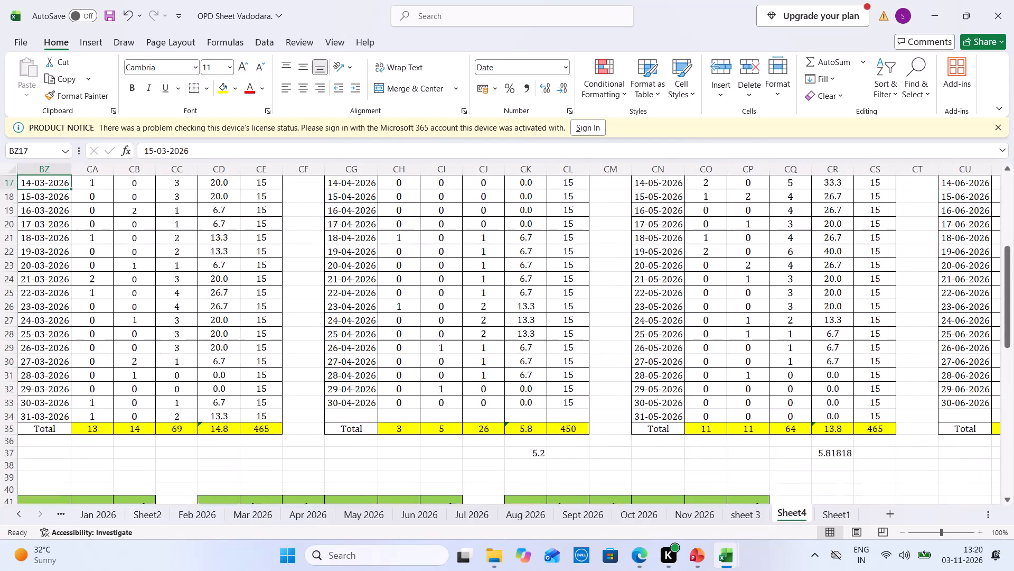
{"action": "key", "text": "Right"}
{"action": "key", "text": "Right"}
{"action": "key", "text": "Right"}
{"action": "key", "text": "Right"}
{"action": "key", "text": "Right"}
{"action": "key", "text": "Right"}
{"action": "key", "text": "Right"}
{"action": "key", "text": "Right"}
{"action": "key", "text": "Right"}
{"action": "key", "text": "Right"}
{"action": "key", "text": "Right"}
{"action": "key", "text": "Right"}
{"action": "key", "text": "Right"}
{"action": "key", "text": "Right"}
{"action": "key", "text": "Right"}
{"action": "key", "text": "Right"}
{"action": "key", "text": "Right"}
{"action": "key", "text": "Right"}
{"action": "key", "text": "Right"}
{"action": "key", "text": "Right"}
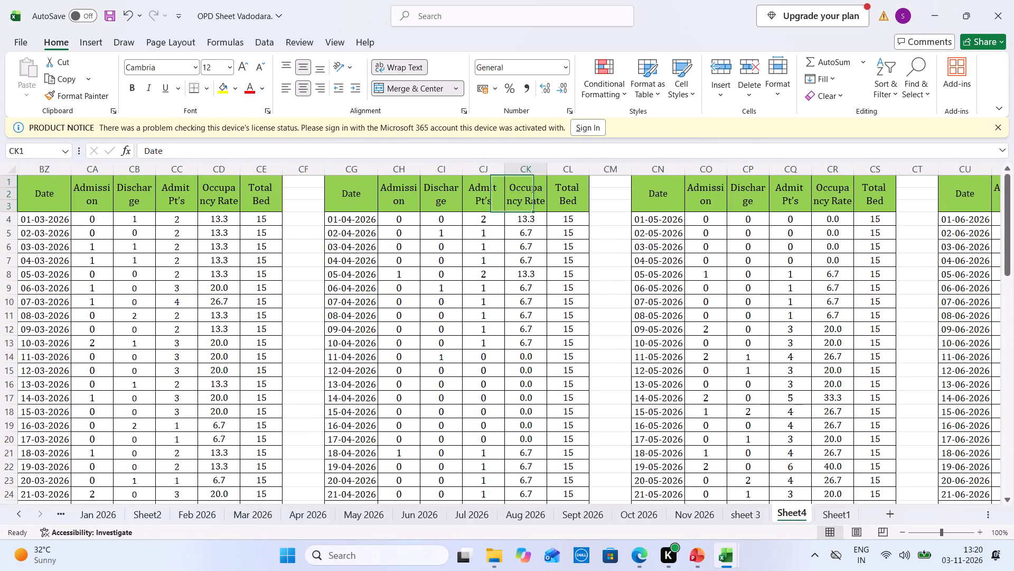
{"action": "key", "text": "Right"}
{"action": "key", "text": "Right"}
{"action": "key", "text": "Right"}
{"action": "key", "text": "Right"}
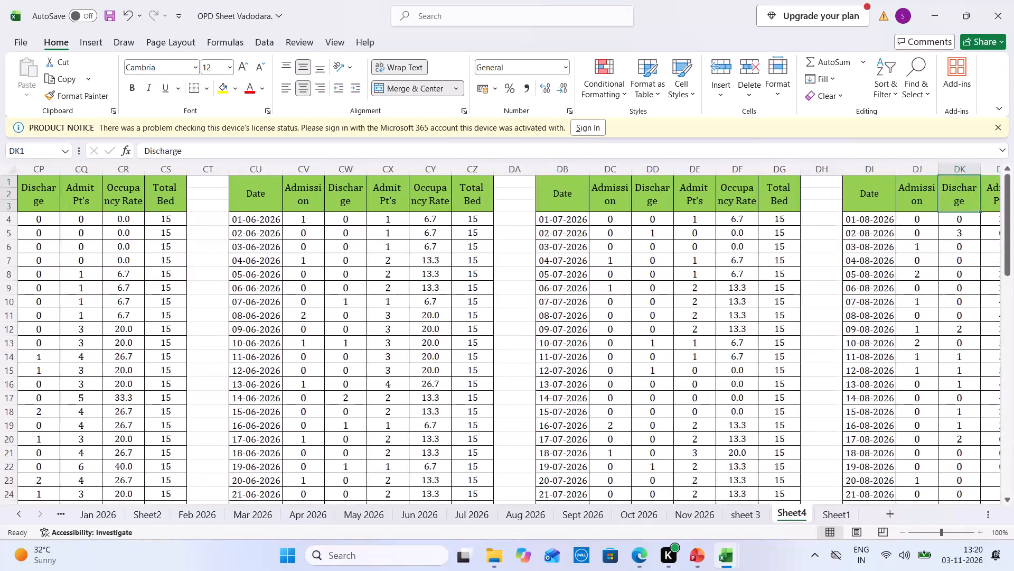
{"action": "key", "text": "Right"}
{"action": "key", "text": "Left"}
{"action": "key", "text": "Left"}
{"action": "key", "text": "Left"}
{"action": "key", "text": "Left"}
{"action": "key", "text": "Left"}
{"action": "key", "text": "Left"}
{"action": "key", "text": "Left"}
{"action": "key", "text": "Left"}
{"action": "key", "text": "Left"}
{"action": "key", "text": "Left"}
{"action": "key", "text": "Left"}
{"action": "key", "text": "Left"}
{"action": "key", "text": "Left"}
{"action": "key", "text": "Left"}
{"action": "key", "text": "Left"}
{"action": "key", "text": "Left"}
{"action": "key", "text": "Left"}
{"action": "key", "text": "Left"}
{"action": "key", "text": "Left"}
{"action": "key", "text": "Left"}
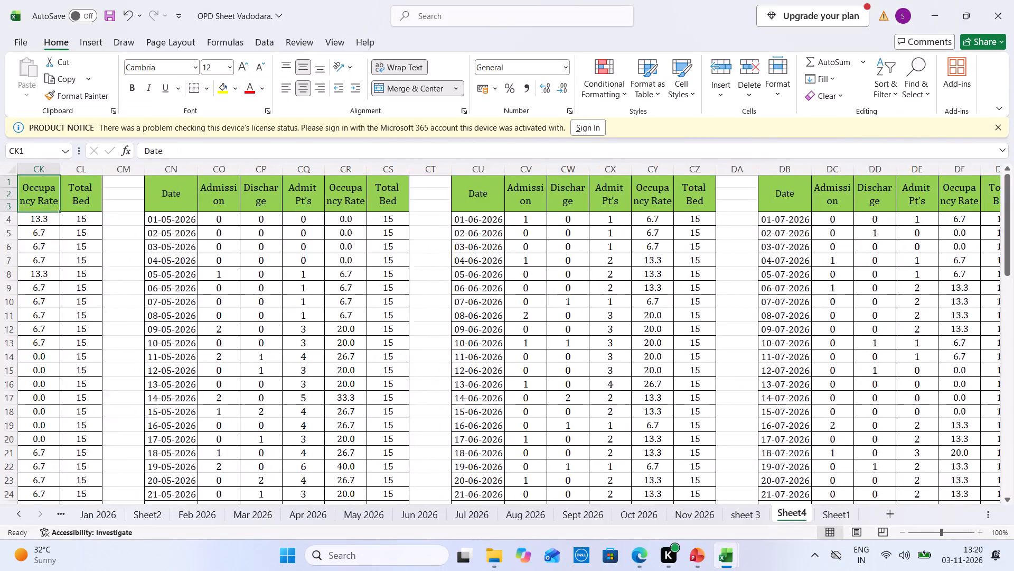
{"action": "key", "text": "Down"}
{"action": "key", "text": "Down"}
{"action": "key", "text": "Down"}
{"action": "key", "text": "Down"}
{"action": "key", "text": "Down"}
{"action": "key", "text": "Down"}
{"action": "key", "text": "Down"}
{"action": "key", "text": "Down"}
{"action": "key", "text": "Down"}
{"action": "key", "text": "Down"}
{"action": "key", "text": "Down"}
{"action": "key", "text": "Down"}
{"action": "key", "text": "Down"}
{"action": "key", "text": "Down"}
{"action": "key", "text": "Down"}
{"action": "key", "text": "Down"}
{"action": "key", "text": "Down"}
{"action": "key", "text": "Down"}
{"action": "key", "text": "Down"}
{"action": "key", "text": "Down"}
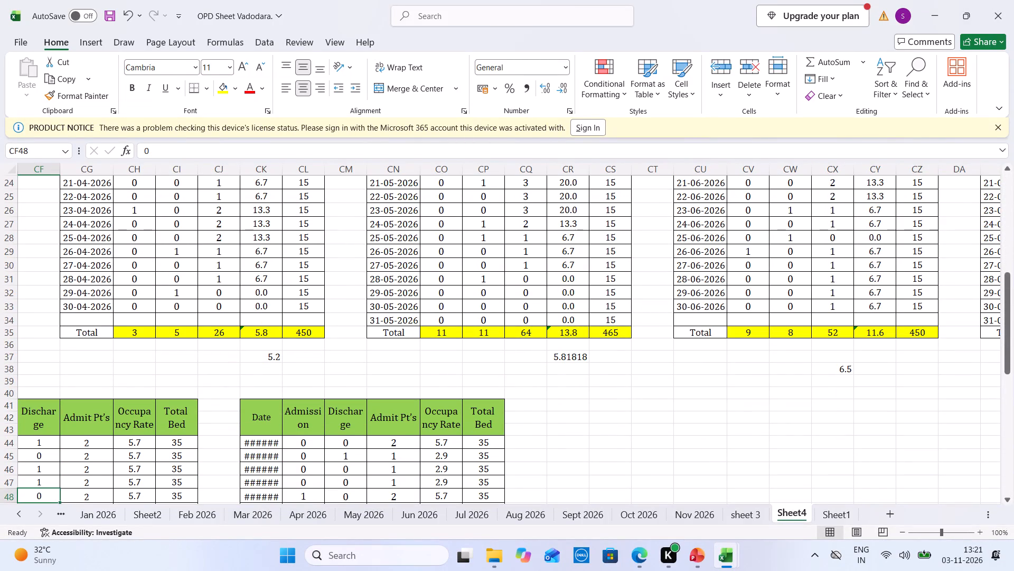
Copy the April to October 2026 daily occupancy tables on Sheet4, with their totals and the figures beneath, range CG1:EB37.
{"action": "left_click_drag", "start_coordinate": [1009, 348], "coordinate": [1013, 163]}
{"action": "left_click_drag", "start_coordinate": [100, 190], "coordinate": [609, 559]}
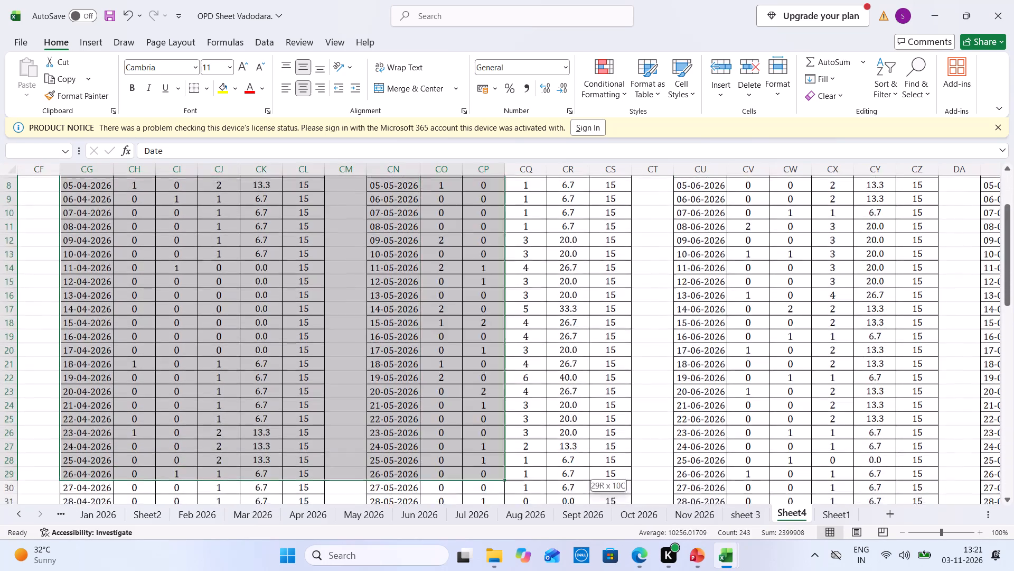
{"action": "left_click_drag", "start_coordinate": [609, 559], "coordinate": [905, 448]}
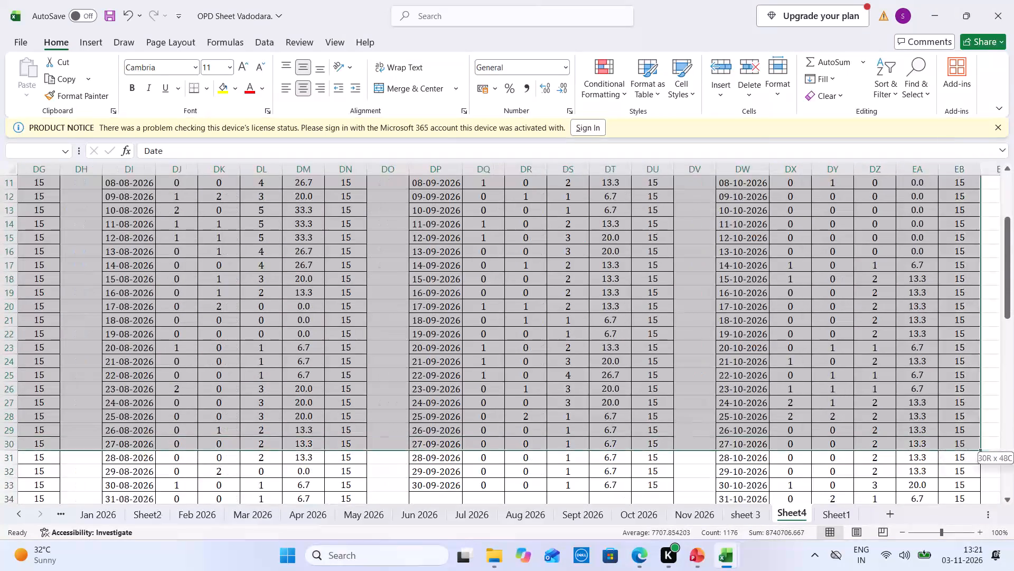
{"action": "left_click_drag", "start_coordinate": [905, 448], "coordinate": [941, 301]}
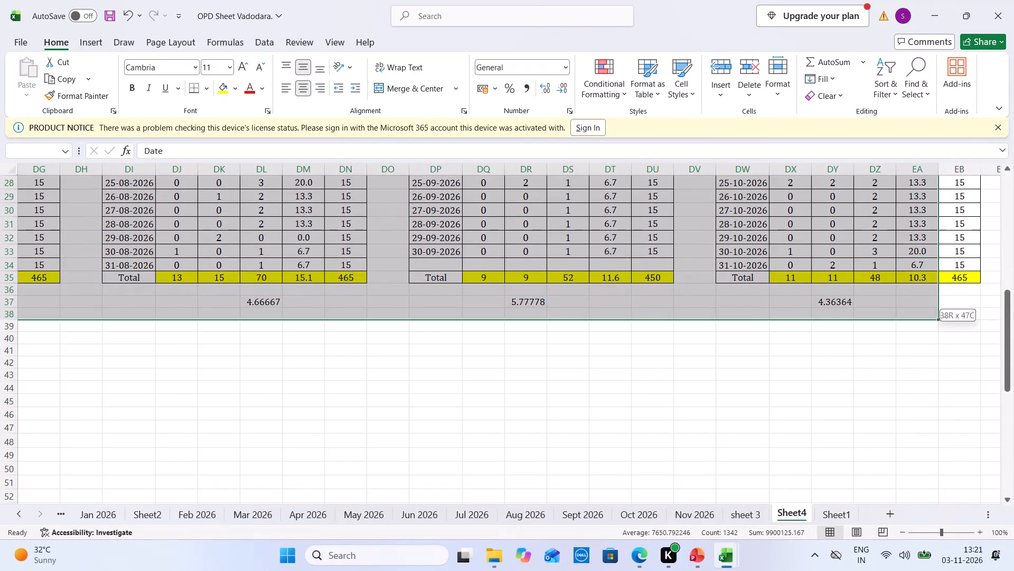
{"action": "left_click_drag", "start_coordinate": [941, 301], "coordinate": [969, 300]}
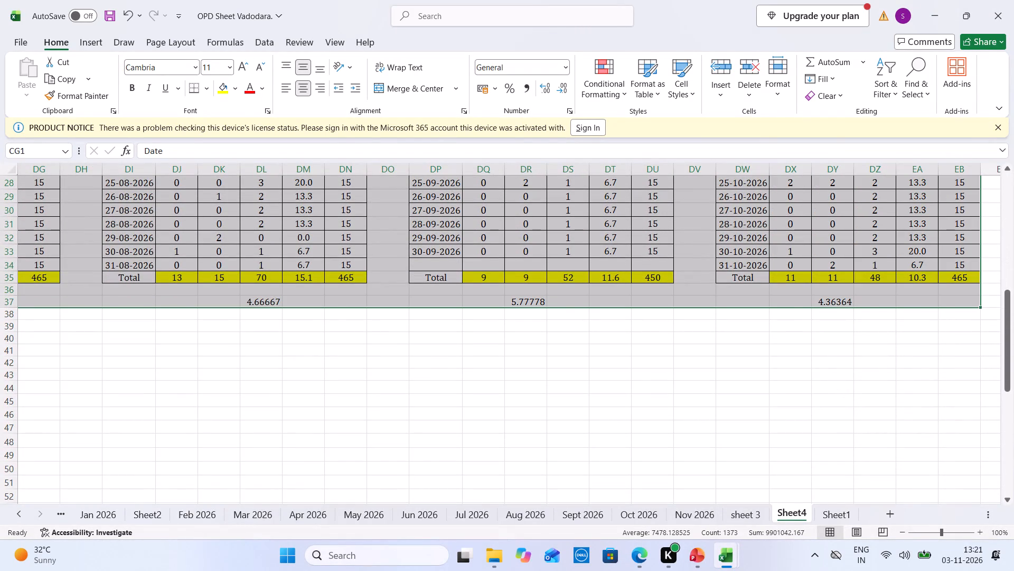
{"action": "key", "text": "ctrl+c"}
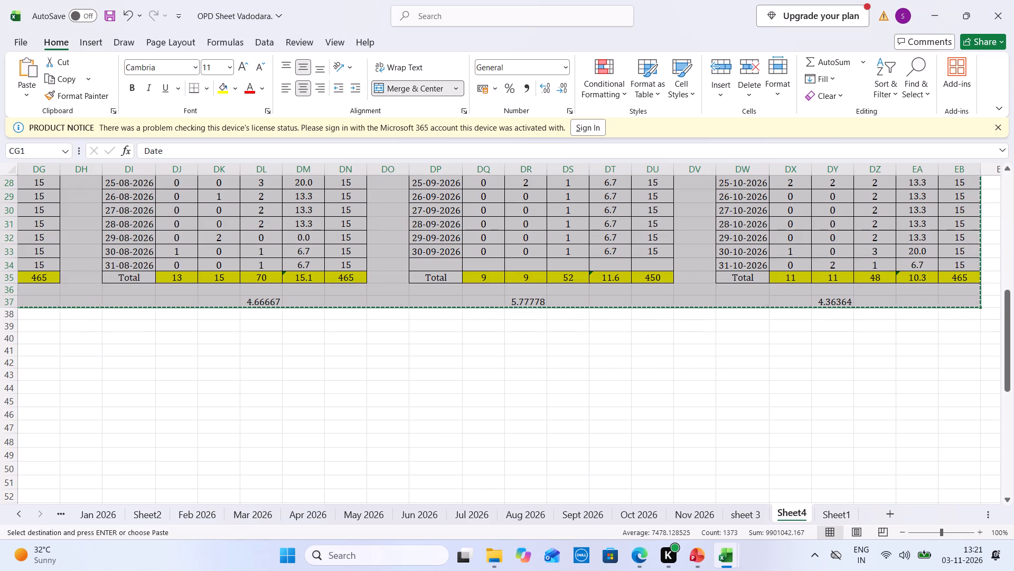
Paste the copied April to October 2026 daily tables at CR41 on Sheet4, beside the existing 35-bed tables.
{"action": "key", "text": "Left"}
{"action": "key", "text": "Left"}
{"action": "key", "text": "Left"}
{"action": "key", "text": "Left"}
{"action": "key", "text": "Down"}
{"action": "key", "text": "Down"}
{"action": "key", "text": "Down"}
{"action": "key", "text": "Down"}
{"action": "key", "text": "Down"}
{"action": "key", "text": "Down"}
{"action": "key", "text": "Down"}
{"action": "key", "text": "Down"}
{"action": "key", "text": "Down"}
{"action": "key", "text": "Down"}
{"action": "key", "text": "Down"}
{"action": "key", "text": "Down"}
{"action": "key", "text": "Down"}
{"action": "key", "text": "Down"}
{"action": "key", "text": "Down"}
{"action": "key", "text": "Down"}
{"action": "key", "text": "Down"}
{"action": "key", "text": "Down"}
{"action": "key", "text": "Down"}
{"action": "key", "text": "Down"}
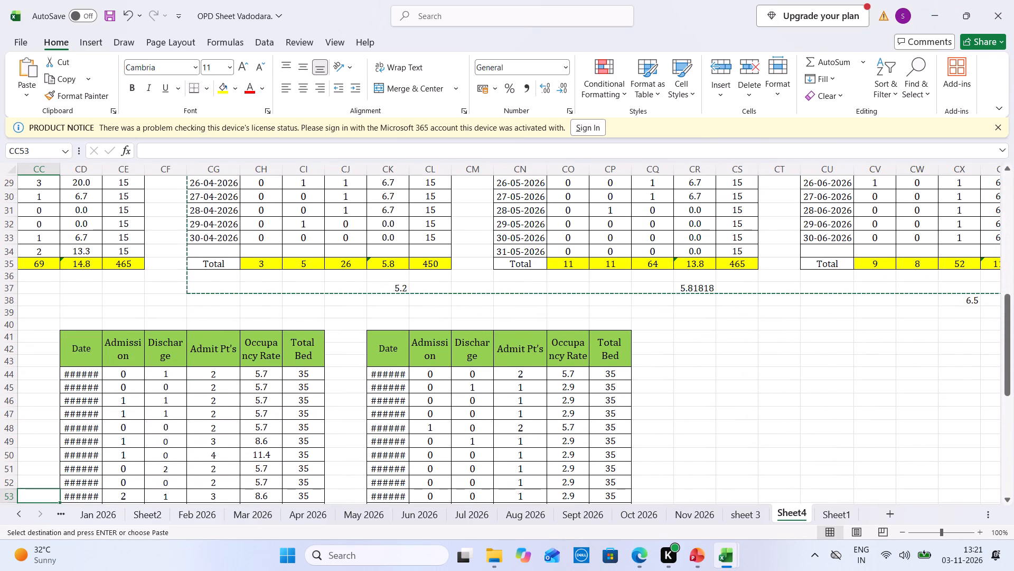
{"action": "left_click", "coordinate": [697, 332]}
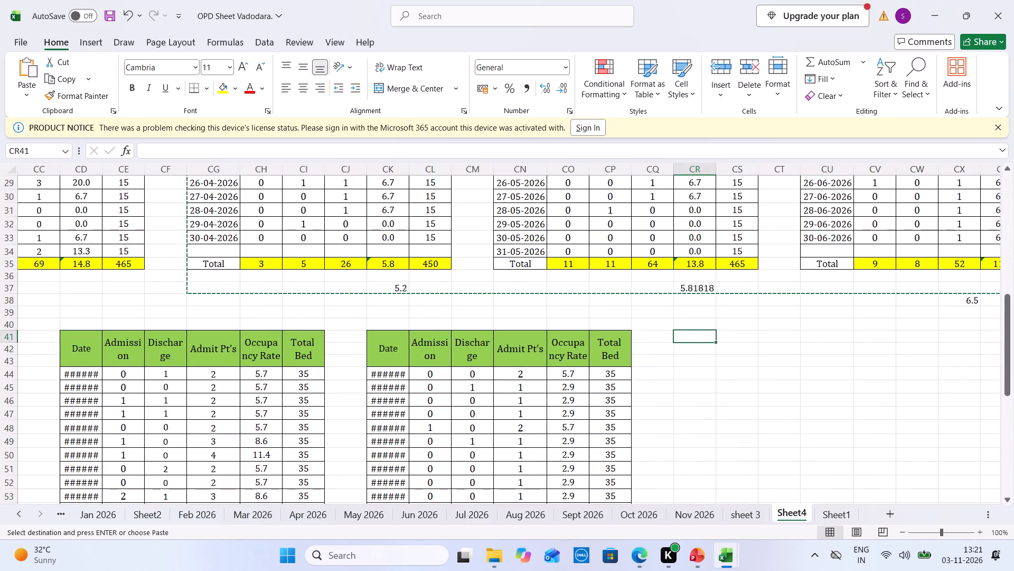
{"action": "key", "text": "ctrl+v"}
Set Total Bed to 12 for every day in the pasted April 2026 table, CW44:CW73.
{"action": "key", "text": "Right"}
{"action": "key", "text": "Right"}
{"action": "key", "text": "Right"}
{"action": "key", "text": "Right"}
{"action": "key", "text": "Right"}
{"action": "key", "text": "Right"}
{"action": "key", "text": "Right"}
{"action": "key", "text": "Right"}
{"action": "key", "text": "Right"}
{"action": "key", "text": "Right"}
{"action": "key", "text": "Right"}
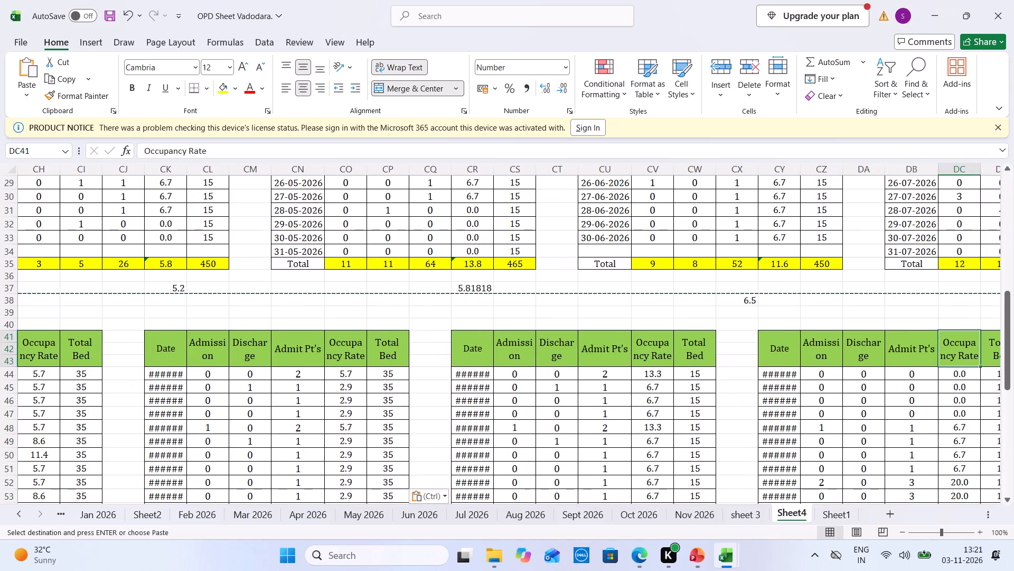
{"action": "left_click", "coordinate": [701, 376]}
{"action": "type", "text": "12"}
{"action": "key", "text": "Down"}
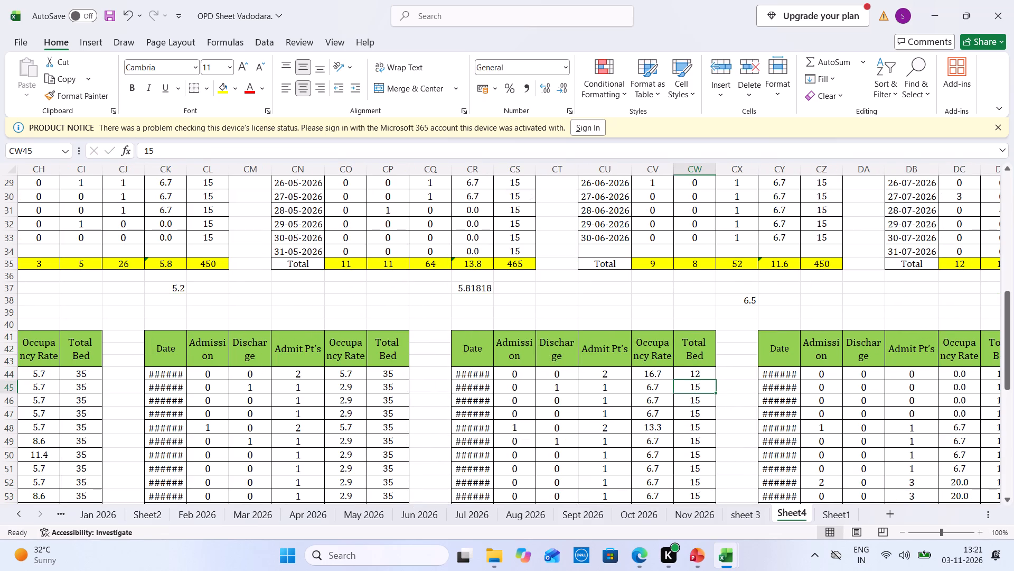
{"action": "left_click", "coordinate": [712, 371]}
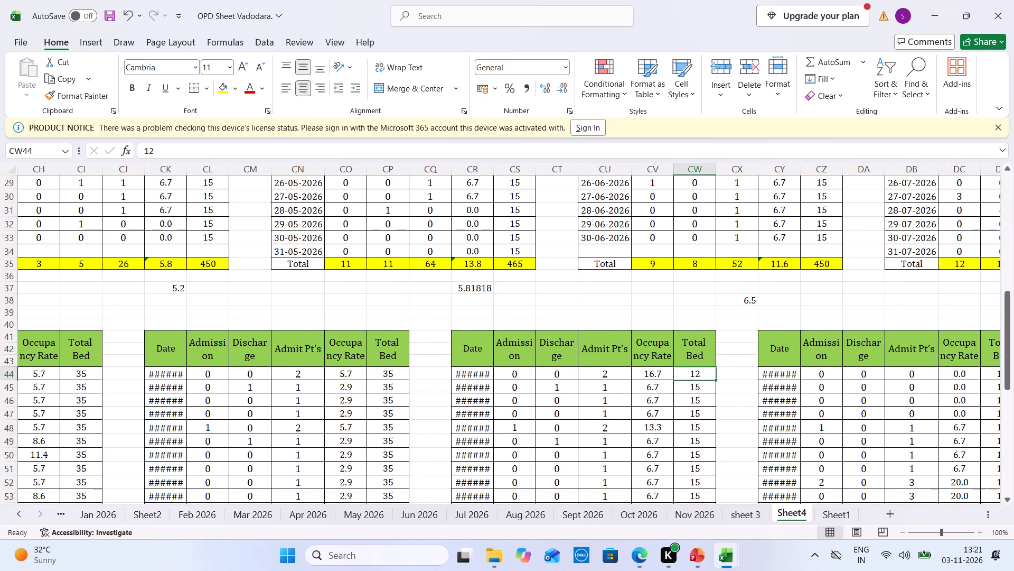
{"action": "left_click_drag", "start_coordinate": [717, 379], "coordinate": [708, 487]}
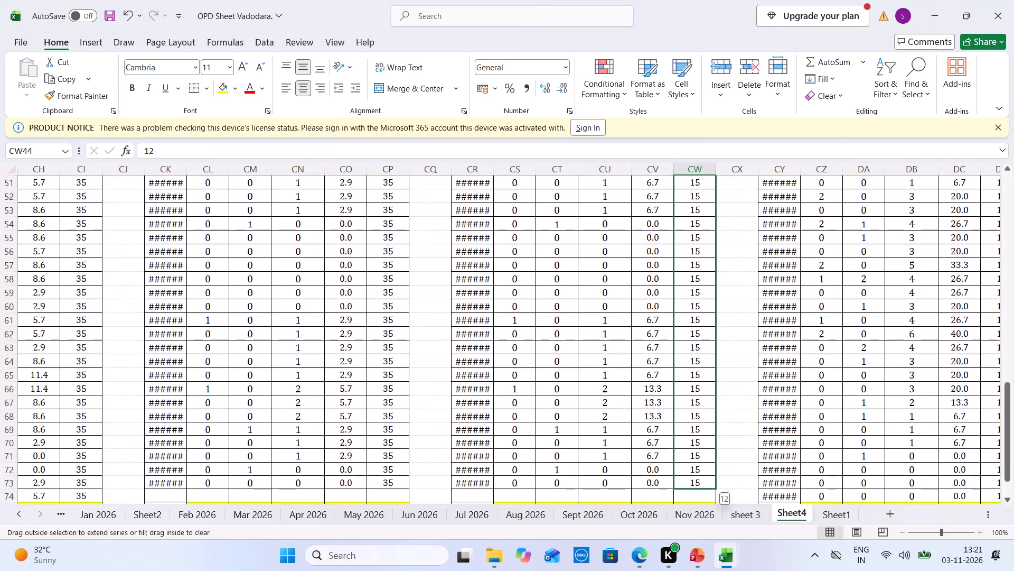
{"action": "left_click_drag", "start_coordinate": [708, 487], "coordinate": [708, 485]}
Enter the April copy's recalculated 7.2% as Vadodara's Apr-26 bed occupancy on Sheet2 of the hospital revenue workbook.
{"action": "key", "text": "Down"}
{"action": "key", "text": "Down"}
{"action": "key", "text": "Down"}
{"action": "key", "text": "Down"}
{"action": "key", "text": "Down"}
{"action": "key", "text": "Down"}
{"action": "key", "text": "Down"}
{"action": "key", "text": "Down"}
{"action": "key", "text": "Down"}
{"action": "key", "text": "Down"}
{"action": "key", "text": "Down"}
{"action": "key", "text": "Down"}
{"action": "key", "text": "Down"}
{"action": "key", "text": "Down"}
{"action": "key", "text": "Down"}
{"action": "key", "text": "Down"}
{"action": "key", "text": "Down"}
{"action": "key", "text": "Down"}
{"action": "key", "text": "Down"}
{"action": "key", "text": "Down"}
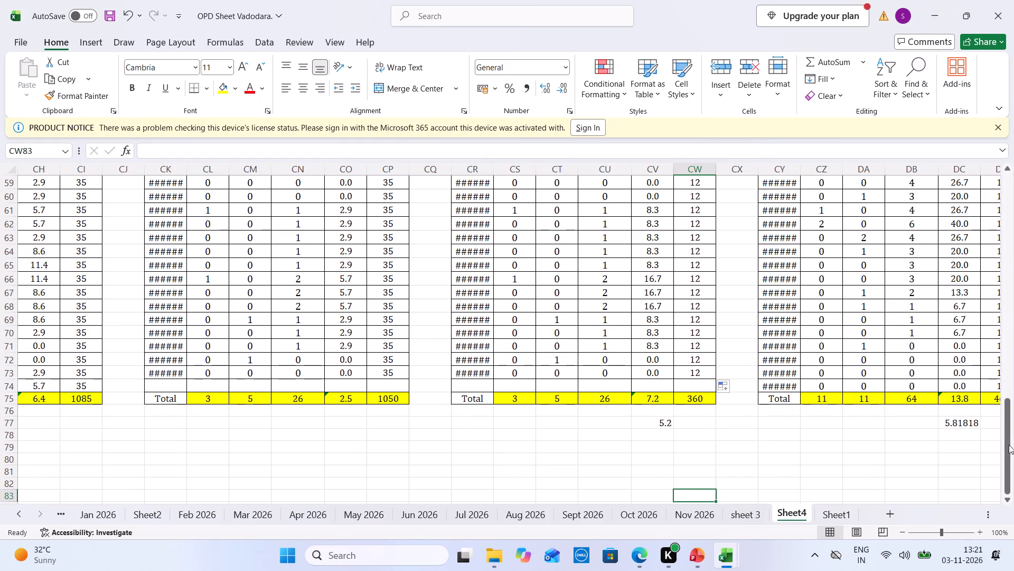
{"action": "left_click", "coordinate": [666, 423]}
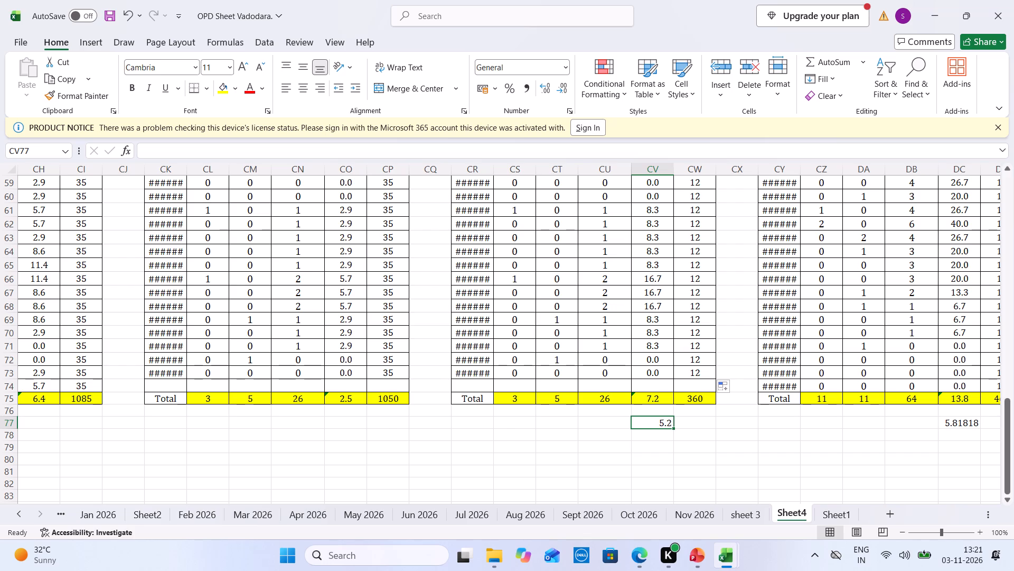
{"action": "key", "text": "ctrl+Tab"}
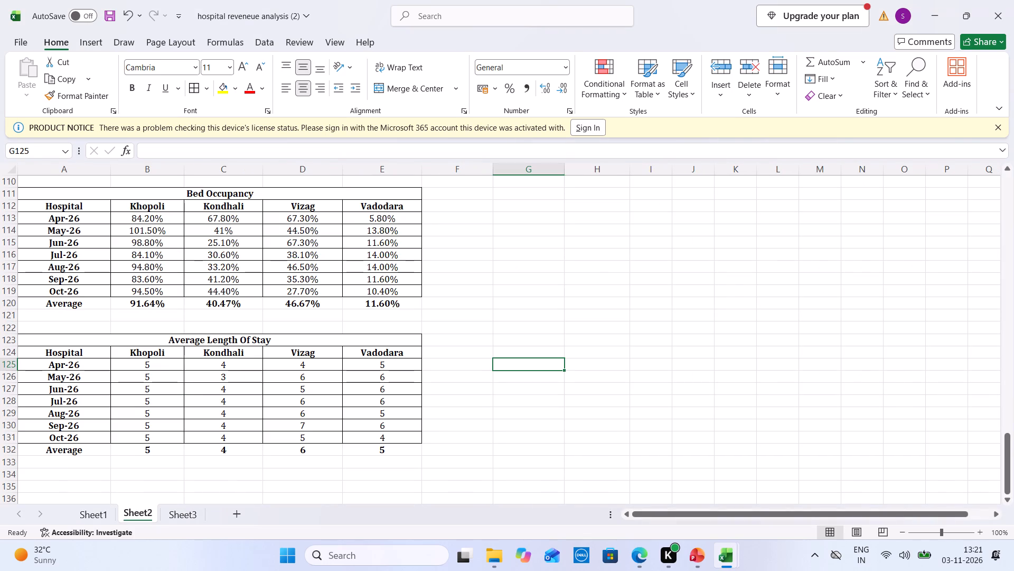
{"action": "left_click", "coordinate": [380, 214]}
{"action": "type", "text": "7.2"}
{"action": "key", "text": "Tab"}
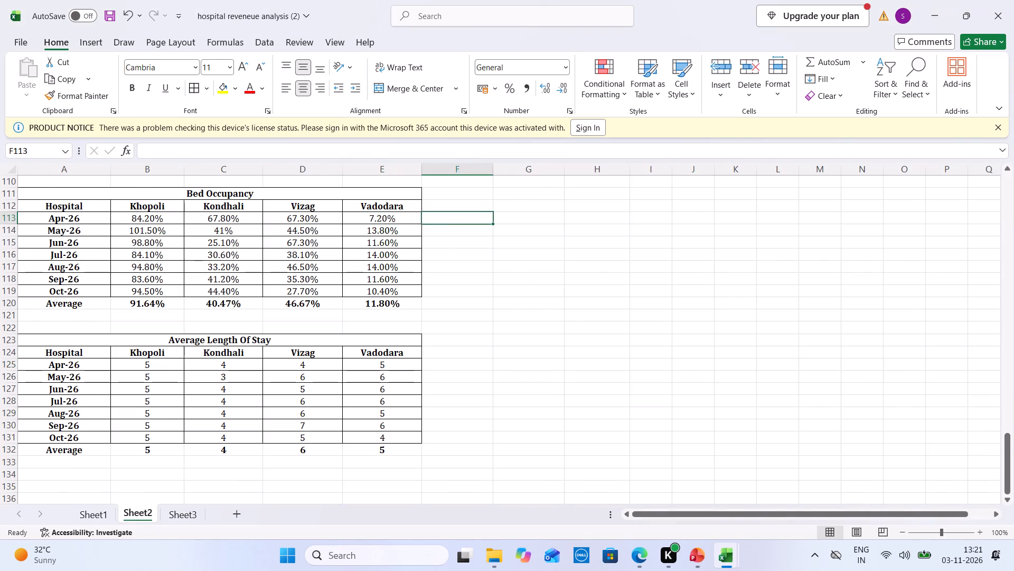
In the OPD workbook's Sheet4, set Total Bed to 12 for every day in the pasted May 2026 table, DD44:DD74.
{"action": "key", "text": "ctrl+Tab"}
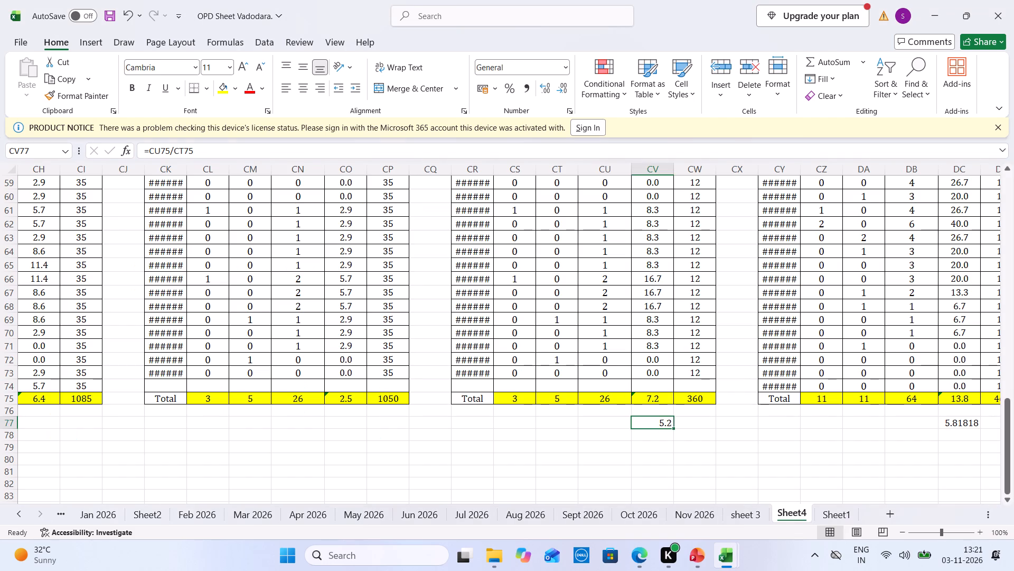
{"action": "key", "text": "Right"}
{"action": "key", "text": "Right"}
{"action": "key", "text": "Right"}
{"action": "key", "text": "Right"}
{"action": "key", "text": "Right"}
{"action": "key", "text": "Right"}
{"action": "key", "text": "Right"}
{"action": "key", "text": "Right"}
{"action": "key", "text": "Right"}
{"action": "key", "text": "Right"}
{"action": "key", "text": "Right"}
{"action": "key", "text": "Right"}
{"action": "key", "text": "Right"}
{"action": "key", "text": "Right"}
{"action": "key", "text": "Right"}
{"action": "key", "text": "Right"}
{"action": "key", "text": "Right"}
{"action": "key", "text": "Right"}
{"action": "key", "text": "Right"}
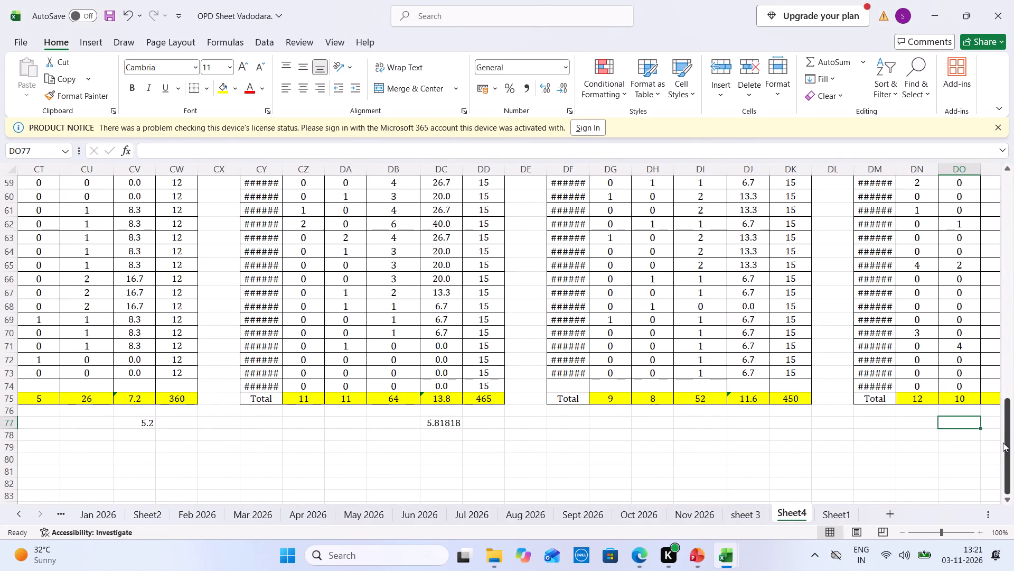
{"action": "left_click_drag", "start_coordinate": [1003, 443], "coordinate": [1013, 355]}
{"action": "left_click", "coordinate": [493, 280]}
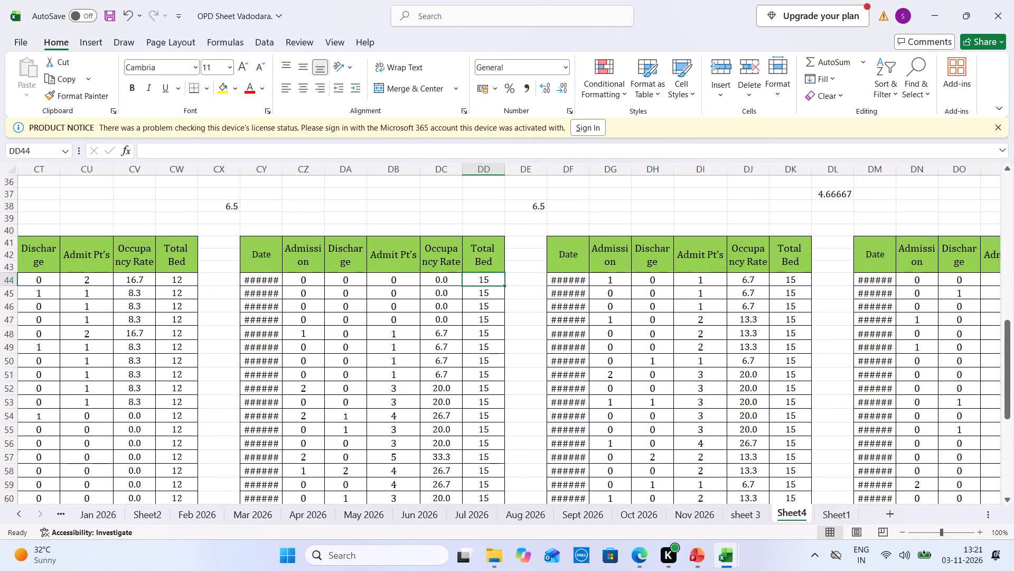
{"action": "type", "text": "12"}
{"action": "key", "text": "Down"}
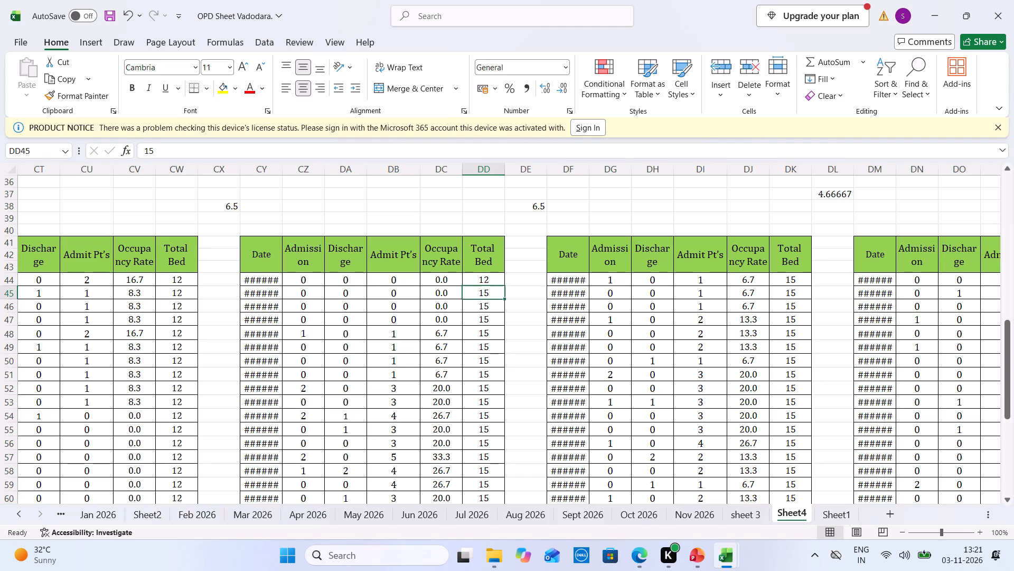
{"action": "left_click", "coordinate": [496, 281]}
{"action": "left_click_drag", "start_coordinate": [503, 286], "coordinate": [513, 530]}
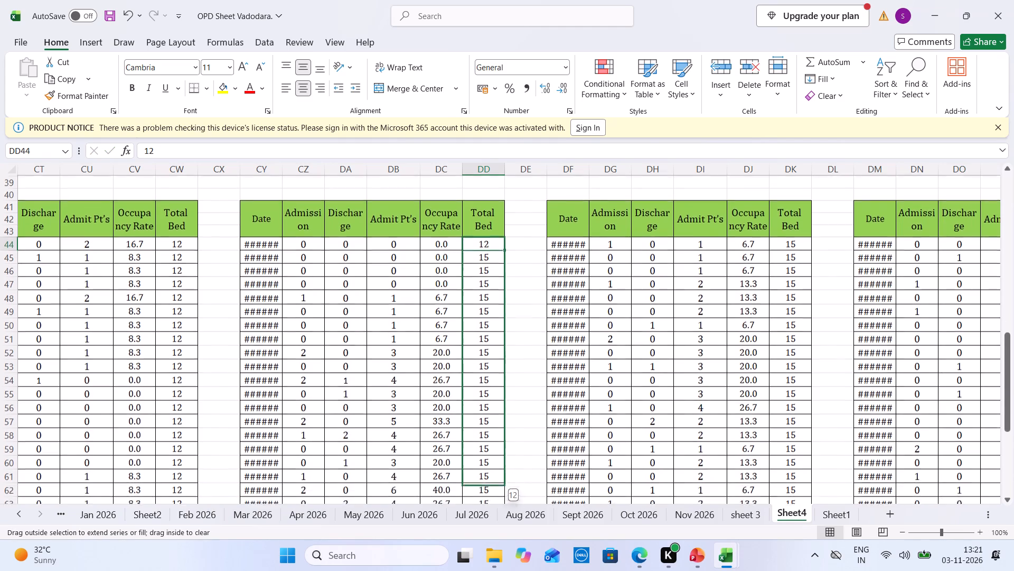
{"action": "left_click_drag", "start_coordinate": [513, 530], "coordinate": [502, 474]}
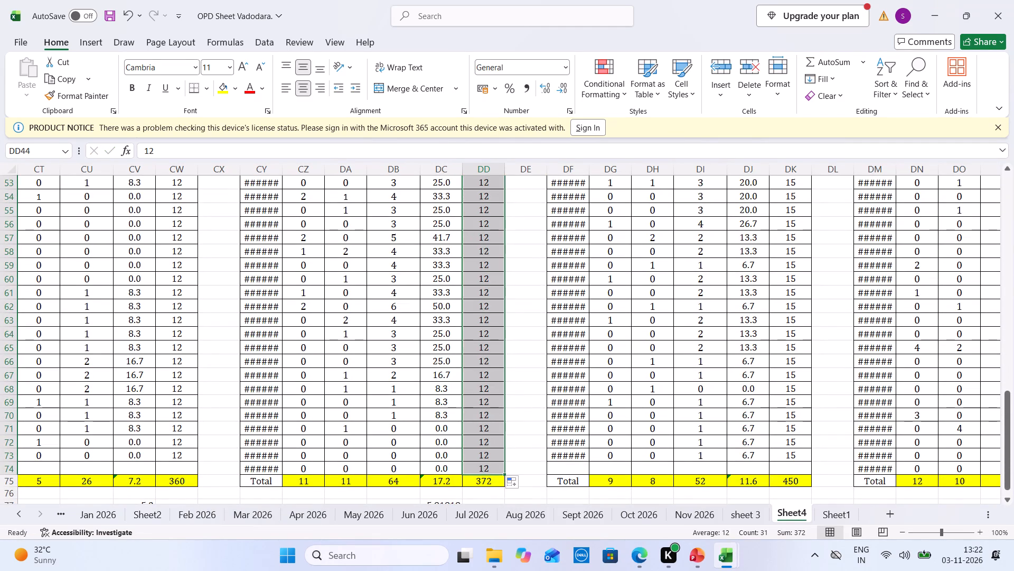
Enter 17.2% as Vadodara's May-26 bed occupancy in the hospital revenue workbook, and return to the OPD workbook.
{"action": "key", "text": "ctrl+Tab"}
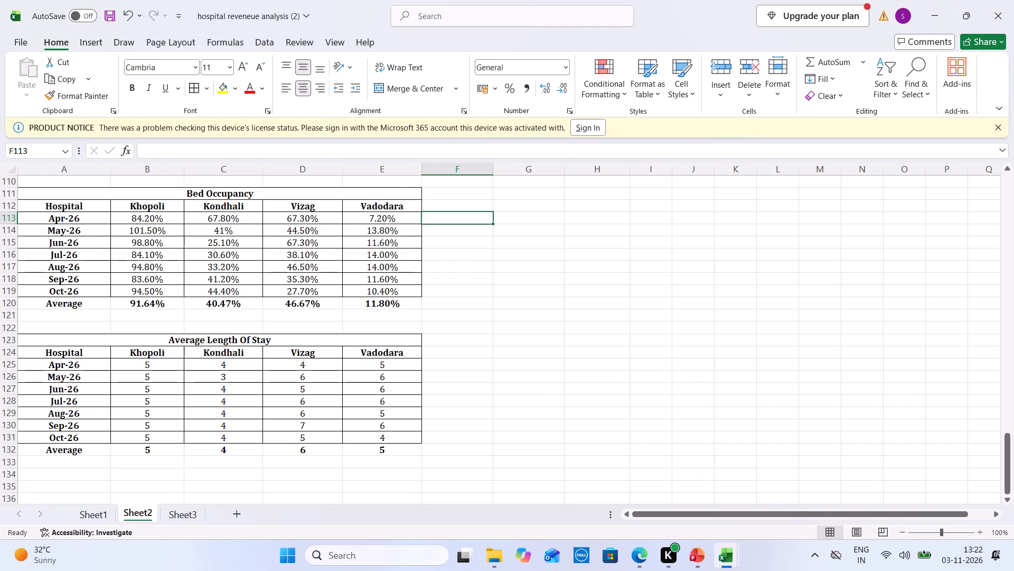
{"action": "left_click", "coordinate": [389, 227]}
{"action": "type", "text": "17.2"}
{"action": "key", "text": "ctrl+Tab"}
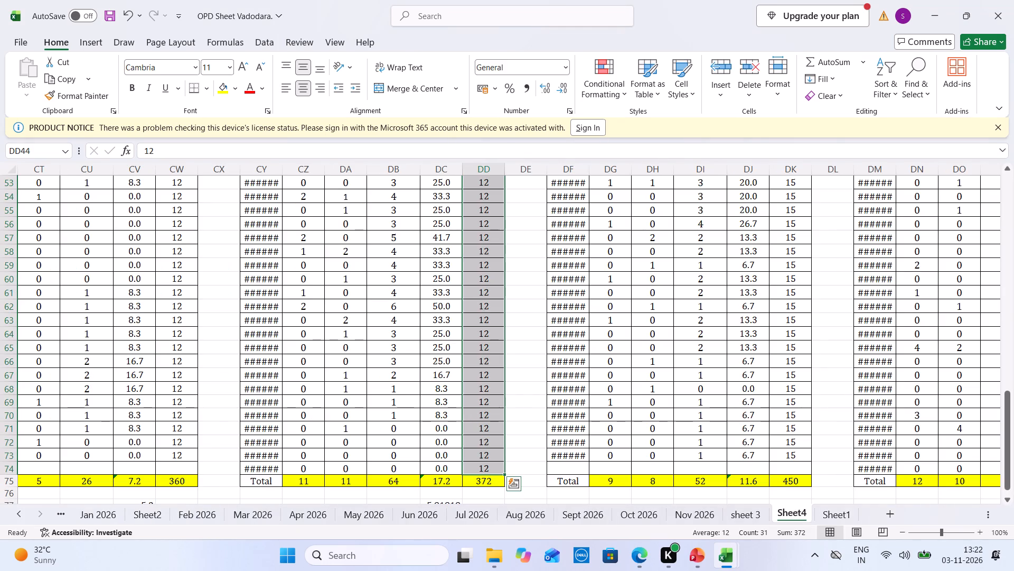
Copy the April table's Total Bed values of 12, CW44:CW73, into the pasted June 2026 table from DK44.
{"action": "left_click_drag", "start_coordinate": [183, 457], "coordinate": [200, 107]}
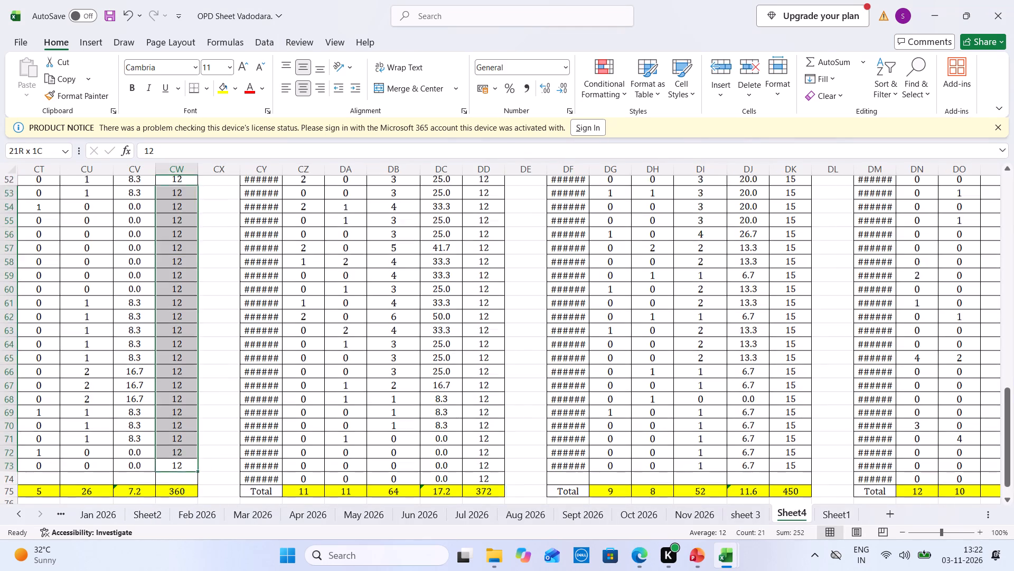
{"action": "left_click_drag", "start_coordinate": [200, 107], "coordinate": [182, 205]}
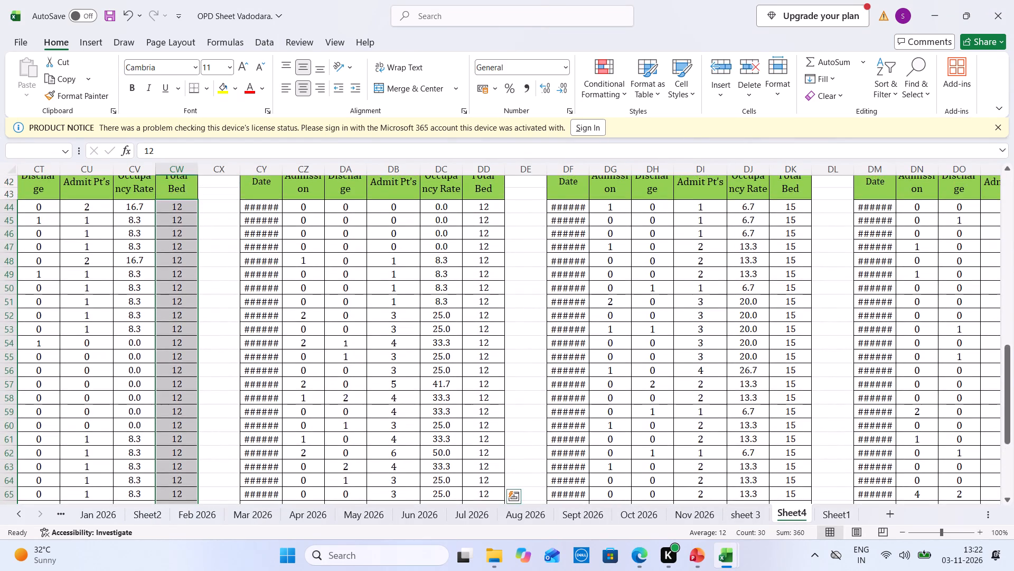
{"action": "key", "text": "ctrl+c"}
{"action": "left_click", "coordinate": [784, 207]}
{"action": "key", "text": "ctrl+v"}
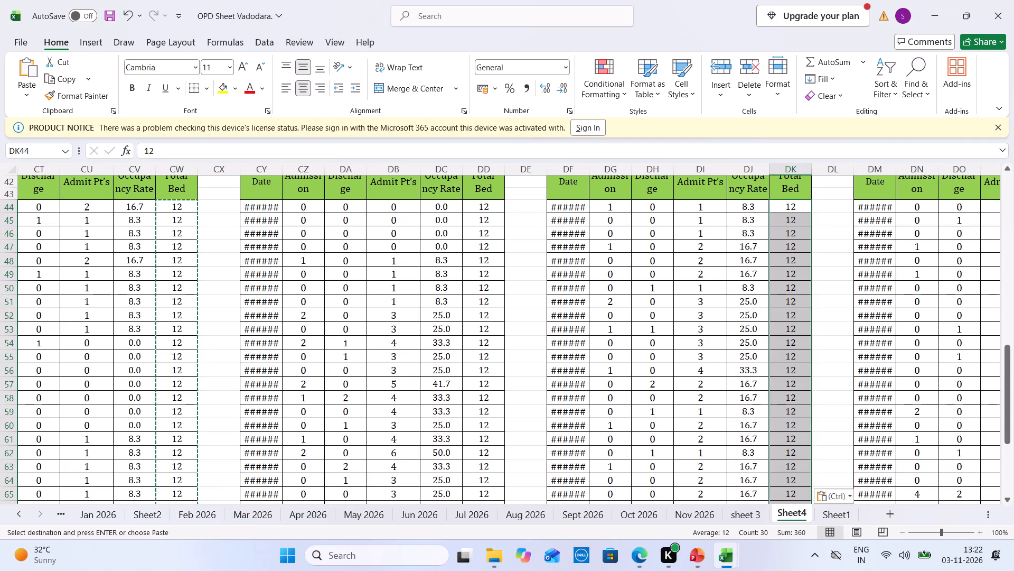
Enter the June copy's recalculated 14.4% as Vadodara's Jun-26 bed occupancy in the hospital revenue workbook.
{"action": "left_click", "coordinate": [1009, 461]}
{"action": "key", "text": "ctrl+Tab"}
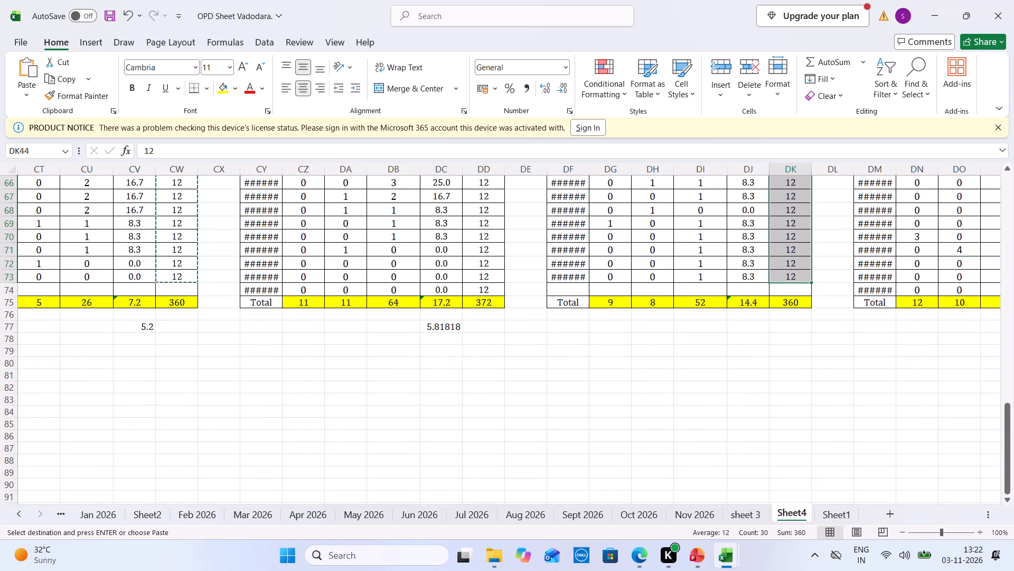
{"action": "left_click", "coordinate": [403, 238]}
{"action": "type", "text": "14.4"}
{"action": "key", "text": "ctrl+Tab"}
Set Total Bed to 12 for every day in the pasted July 2026 table on the OPD workbook's Sheet4, DR44:DR74.
{"action": "key", "text": "Right"}
{"action": "key", "text": "Right"}
{"action": "key", "text": "Right"}
{"action": "key", "text": "Right"}
{"action": "key", "text": "Right"}
{"action": "key", "text": "Right"}
{"action": "key", "text": "Right"}
{"action": "key", "text": "Right"}
{"action": "key", "text": "Right"}
{"action": "key", "text": "Right"}
{"action": "key", "text": "Right"}
{"action": "key", "text": "Right"}
{"action": "key", "text": "Right"}
{"action": "key", "text": "Right"}
{"action": "key", "text": "Right"}
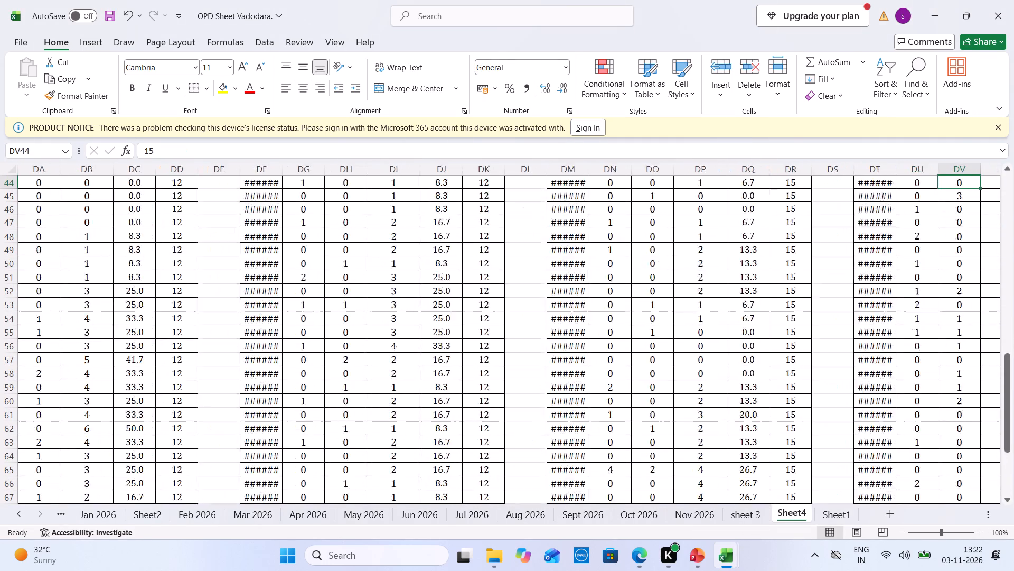
{"action": "left_click", "coordinate": [618, 186]}
{"action": "key", "text": "Up"}
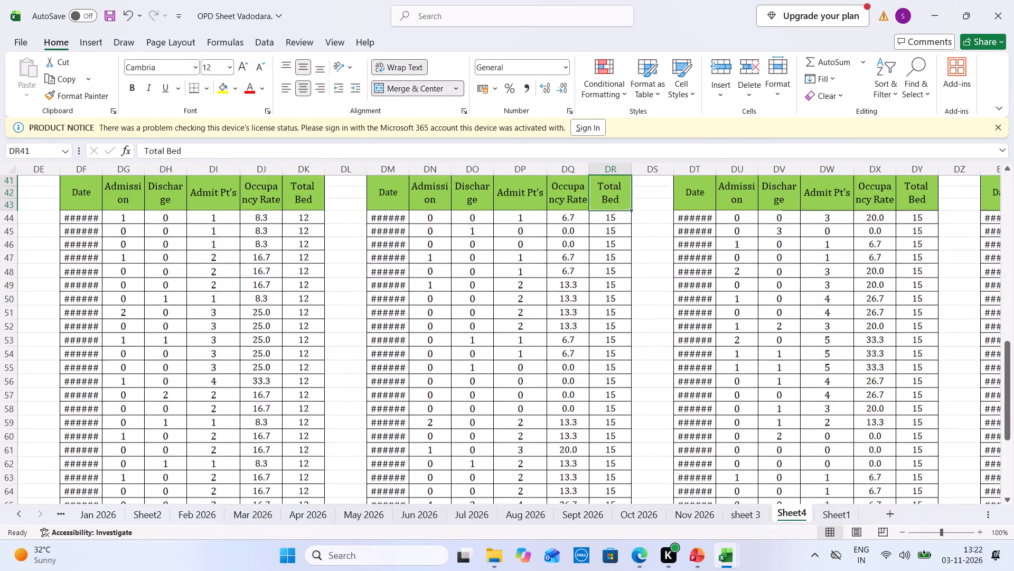
{"action": "key", "text": "Up"}
{"action": "key", "text": "Down"}
{"action": "key", "text": "Down"}
{"action": "key", "text": "ctrl+v"}
{"action": "type", "text": "12"}
{"action": "key", "text": "Down"}
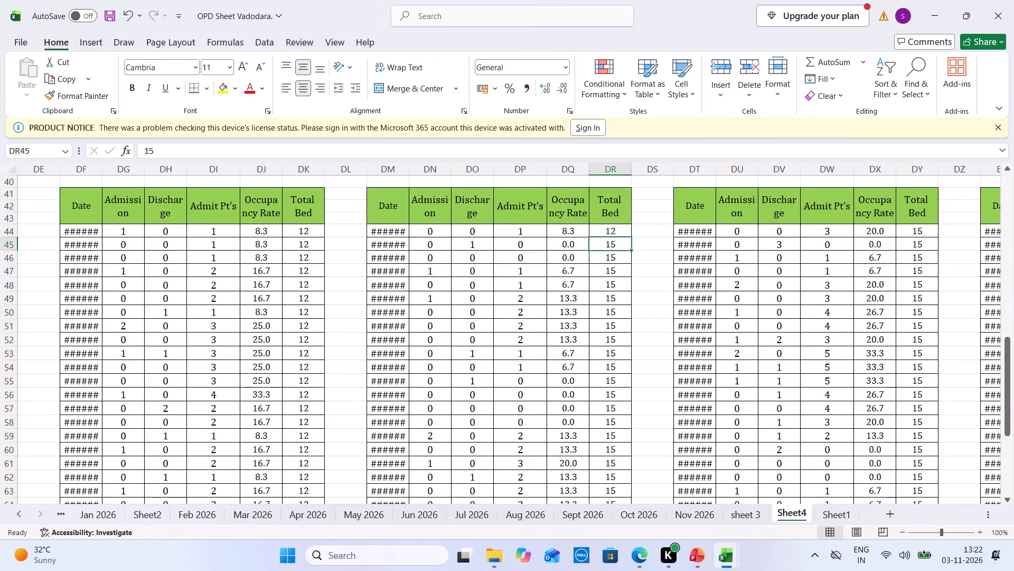
{"action": "left_click", "coordinate": [630, 227]}
{"action": "left_click_drag", "start_coordinate": [632, 236], "coordinate": [633, 568]}
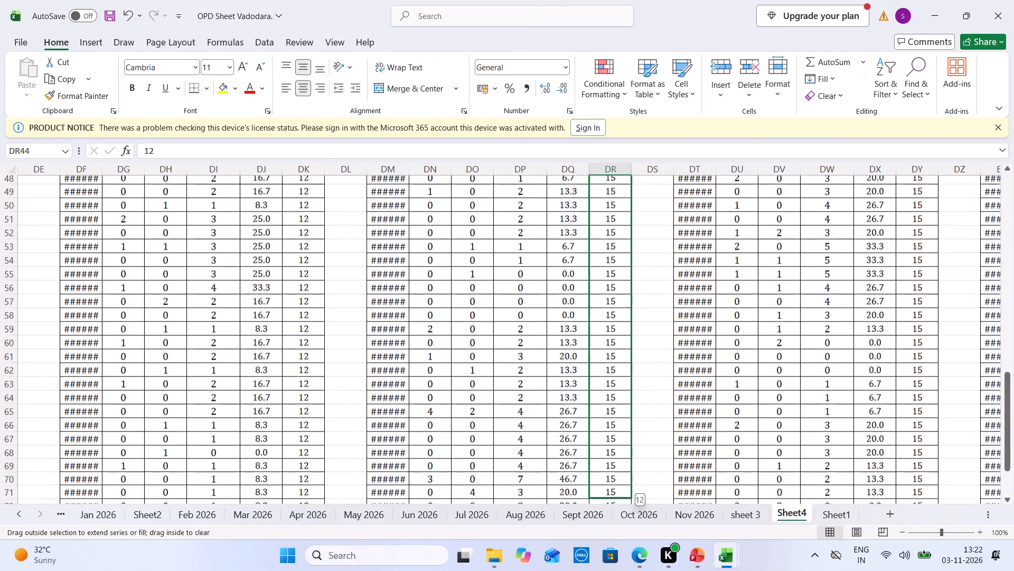
{"action": "left_click_drag", "start_coordinate": [633, 568], "coordinate": [626, 473]}
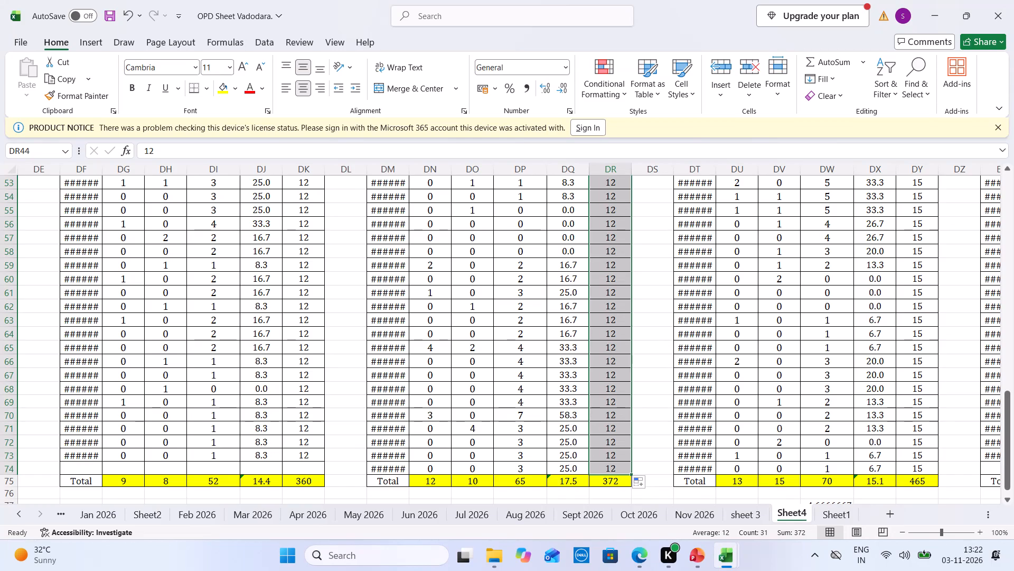
Widen column DM on Sheet4 so the July table's dates can be read in full.
{"action": "left_click", "coordinate": [557, 486]}
{"action": "key", "text": "ctrl+Tab"}
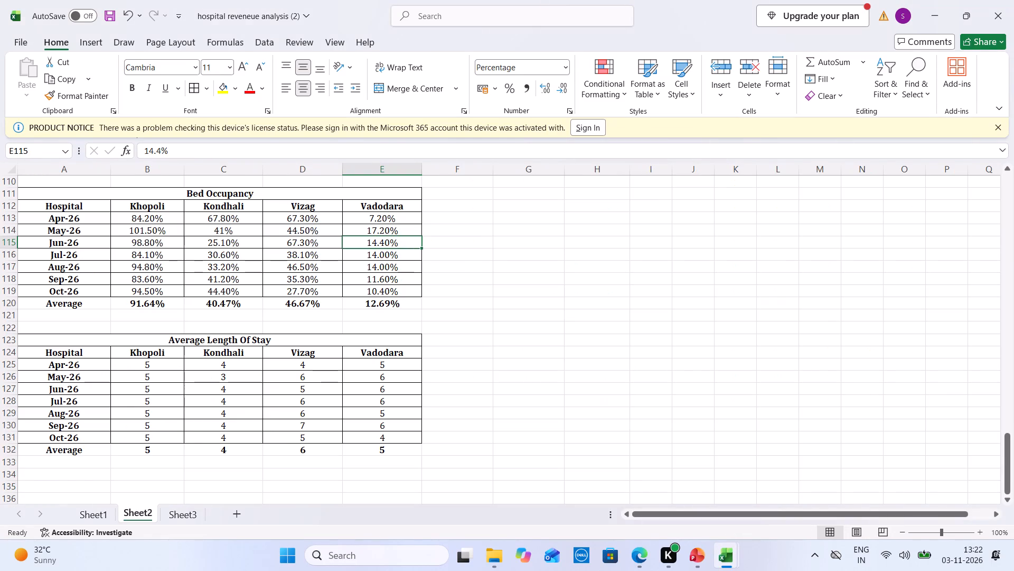
{"action": "key", "text": "ctrl+Tab"}
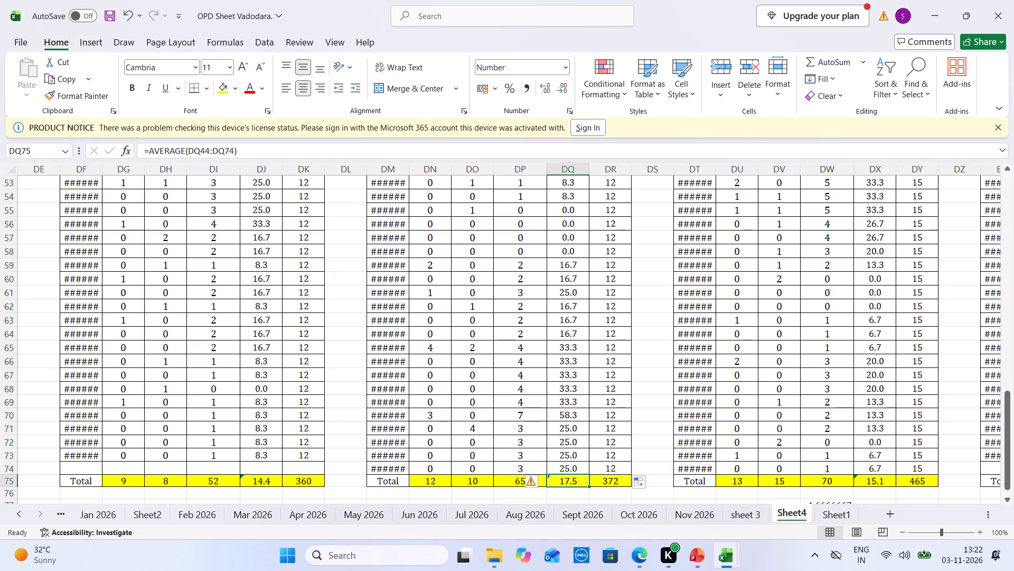
{"action": "left_click_drag", "start_coordinate": [411, 174], "coordinate": [417, 174]}
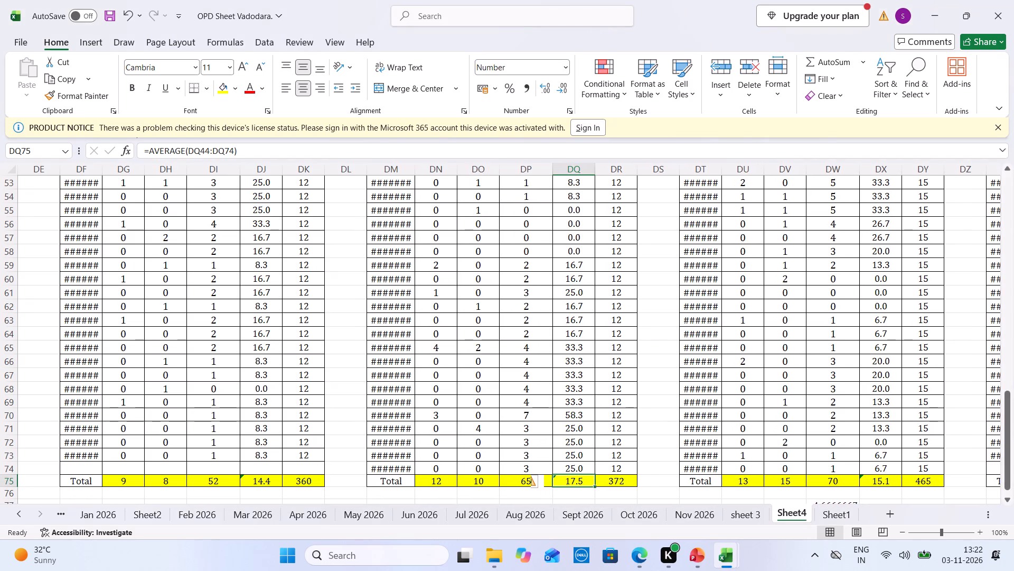
{"action": "left_click_drag", "start_coordinate": [417, 174], "coordinate": [430, 176]}
Enter the July copy's recalculated 17.5% as Vadodara's Jul-26 bed occupancy in the hospital revenue workbook.
{"action": "key", "text": "ctrl+Tab"}
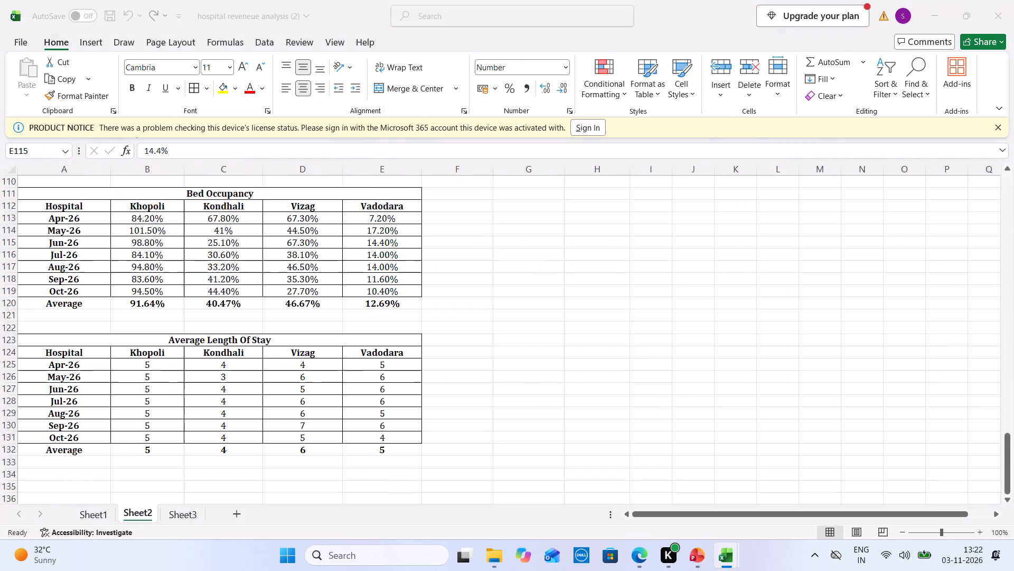
{"action": "key", "text": "ctrl+Tab"}
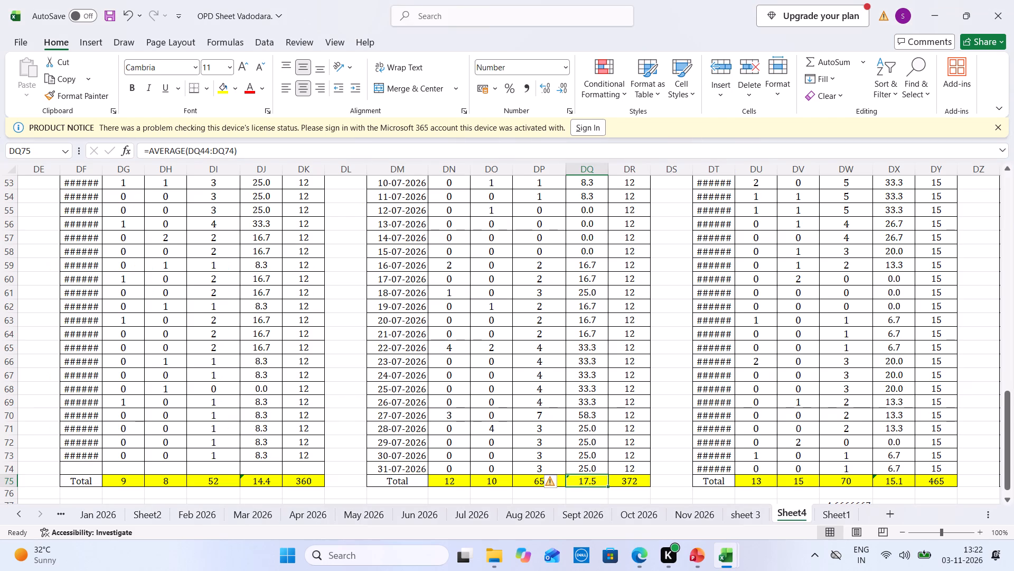
{"action": "key", "text": "ctrl+Tab"}
{"action": "key", "text": "Down"}
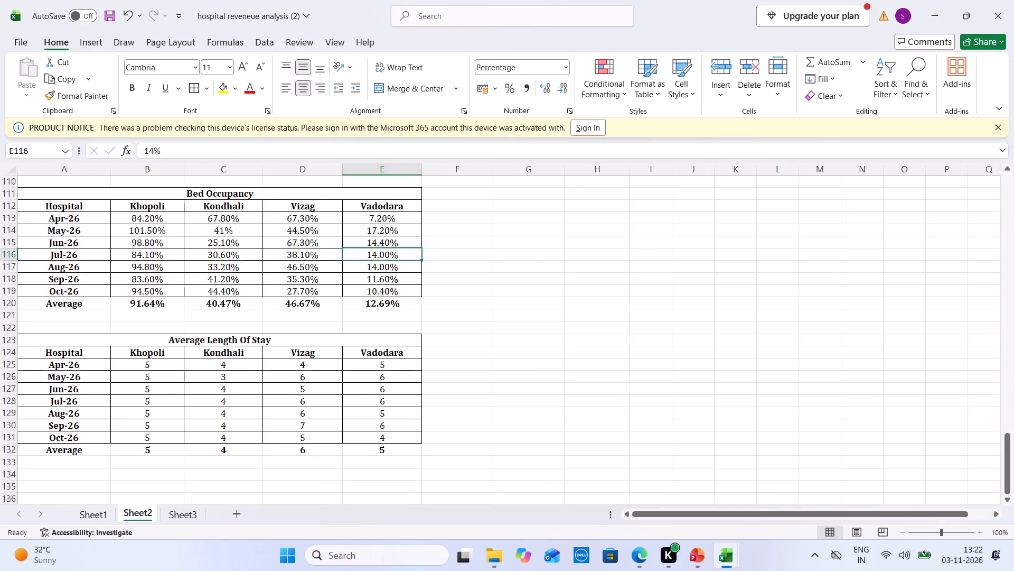
{"action": "type", "text": "17.5"}
{"action": "key", "text": "Tab"}
Copy July's Total Bed values of 12 into every day of the August 2026 table on the OPD workbook's Sheet4, DY44:DY74.
{"action": "key", "text": "ctrl+Tab"}
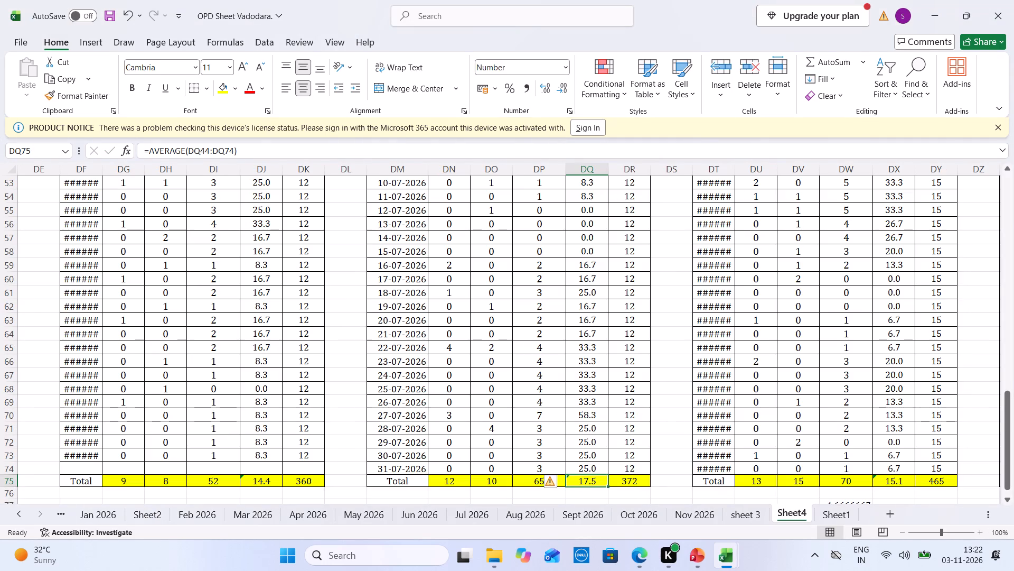
{"action": "left_click_drag", "start_coordinate": [634, 469], "coordinate": [627, 201]}
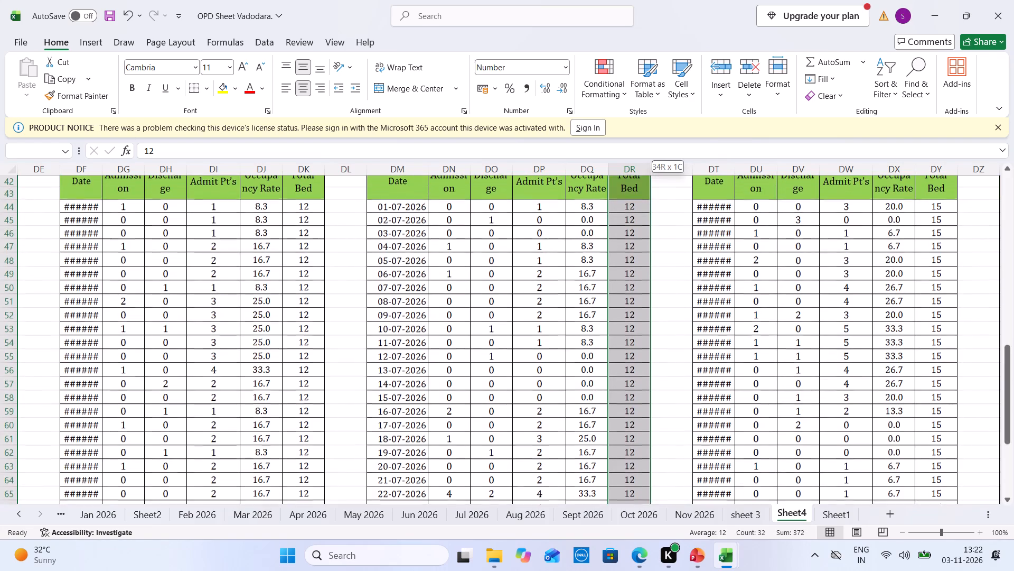
{"action": "left_click_drag", "start_coordinate": [627, 201], "coordinate": [627, 205]}
{"action": "key", "text": "ctrl+c"}
{"action": "left_click", "coordinate": [925, 206]}
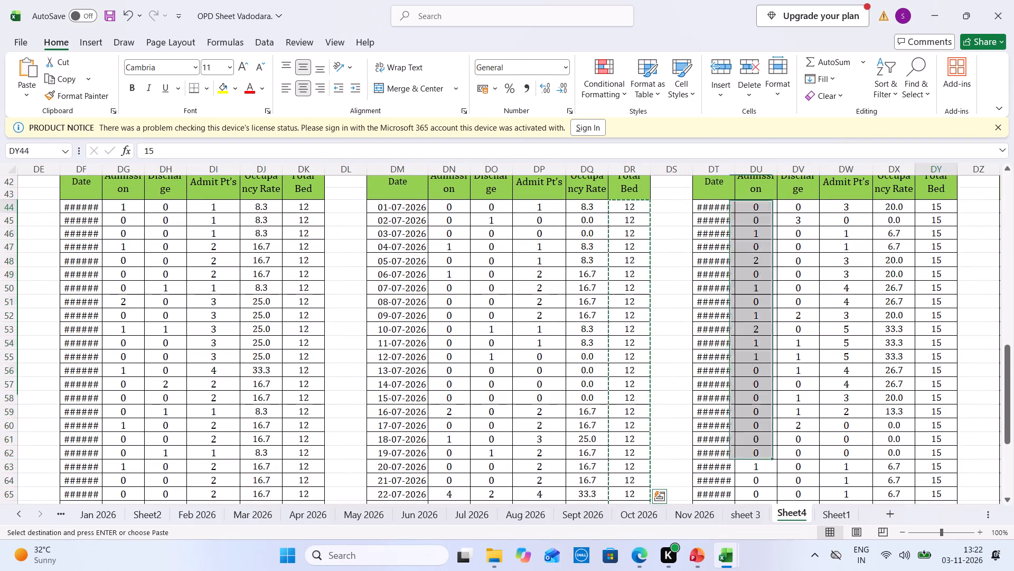
{"action": "key", "text": "ctrl+v"}
{"action": "key", "text": "Down"}
{"action": "key", "text": "Down"}
{"action": "key", "text": "Down"}
{"action": "key", "text": "Down"}
{"action": "key", "text": "Down"}
{"action": "key", "text": "Down"}
{"action": "key", "text": "Down"}
{"action": "key", "text": "Down"}
{"action": "key", "text": "Down"}
{"action": "key", "text": "Down"}
{"action": "key", "text": "Down"}
{"action": "key", "text": "Down"}
{"action": "key", "text": "Down"}
{"action": "key", "text": "Down"}
{"action": "key", "text": "Down"}
{"action": "key", "text": "Down"}
{"action": "key", "text": "Down"}
{"action": "key", "text": "Down"}
{"action": "key", "text": "Down"}
{"action": "key", "text": "Down"}
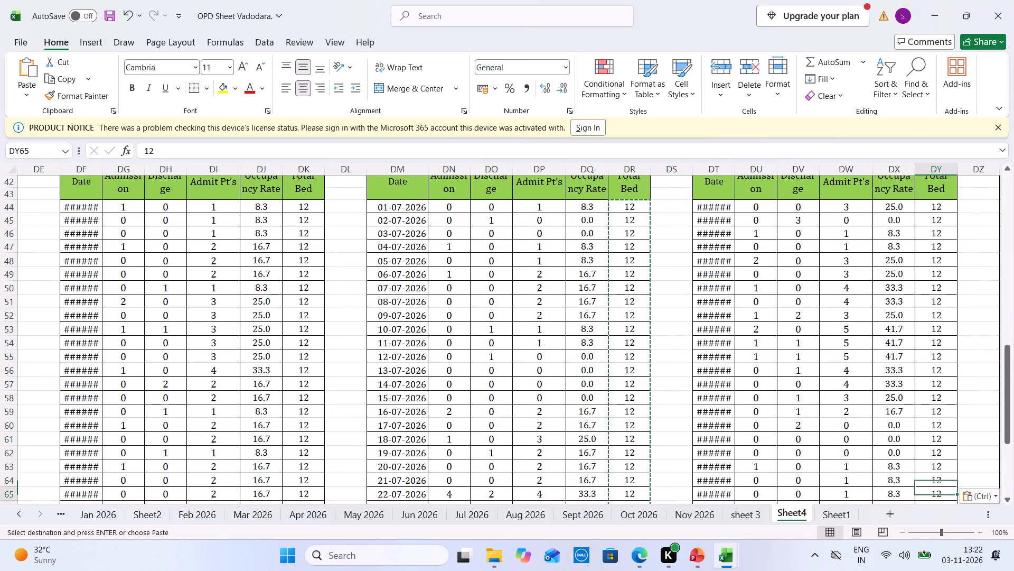
Enter the August copy's recalculated 18.8% as Vadodara's Aug-26 bed occupancy in the hospital revenue workbook.
{"action": "key", "text": "ctrl+Tab"}
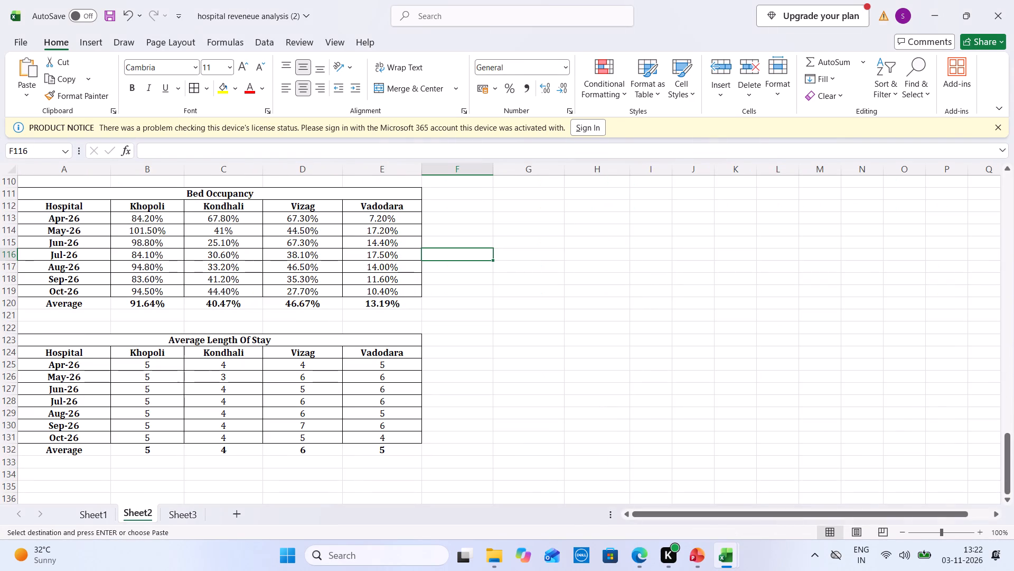
{"action": "key", "text": "Down"}
{"action": "key", "text": "Left"}
{"action": "type", "text": "18.8"}
Set Total Bed to 12 for every day in the September 2026 table on the OPD workbook's Sheet4, EF44:EF73.
{"action": "key", "text": "ctrl+Tab"}
{"action": "key", "text": "Right"}
{"action": "key", "text": "Right"}
{"action": "key", "text": "Right"}
{"action": "key", "text": "Right"}
{"action": "key", "text": "Right"}
{"action": "key", "text": "Right"}
{"action": "key", "text": "Right"}
{"action": "key", "text": "Right"}
{"action": "key", "text": "Right"}
{"action": "key", "text": "Right"}
{"action": "key", "text": "Right"}
{"action": "key", "text": "Right"}
{"action": "key", "text": "Right"}
{"action": "key", "text": "Right"}
{"action": "key", "text": "Right"}
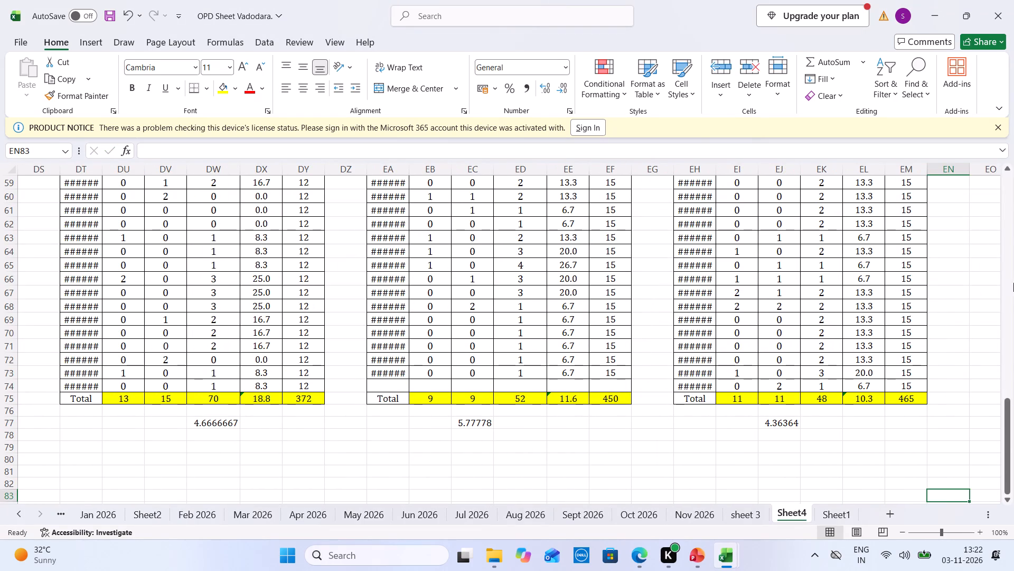
{"action": "left_click_drag", "start_coordinate": [1007, 431], "coordinate": [1013, 362]}
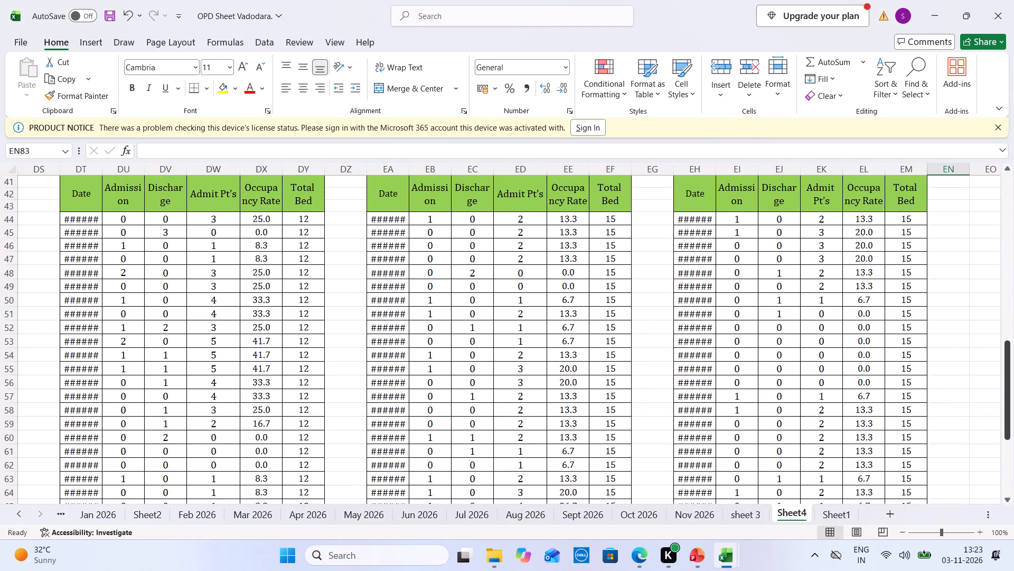
{"action": "left_click", "coordinate": [626, 218]}
{"action": "type", "text": "12"}
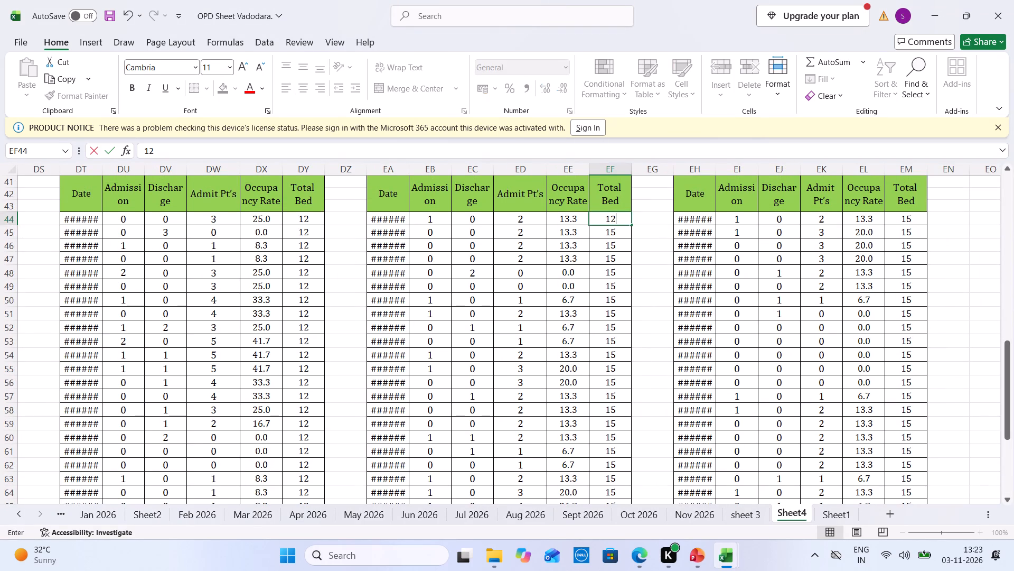
{"action": "left_click", "coordinate": [654, 225]}
{"action": "left_click", "coordinate": [625, 217]}
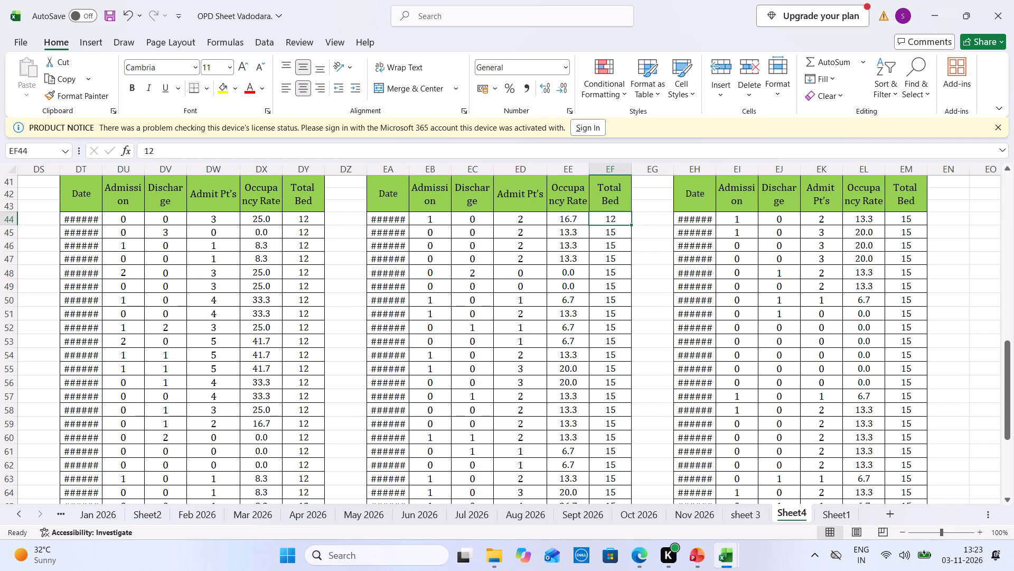
{"action": "left_click_drag", "start_coordinate": [631, 226], "coordinate": [622, 517]}
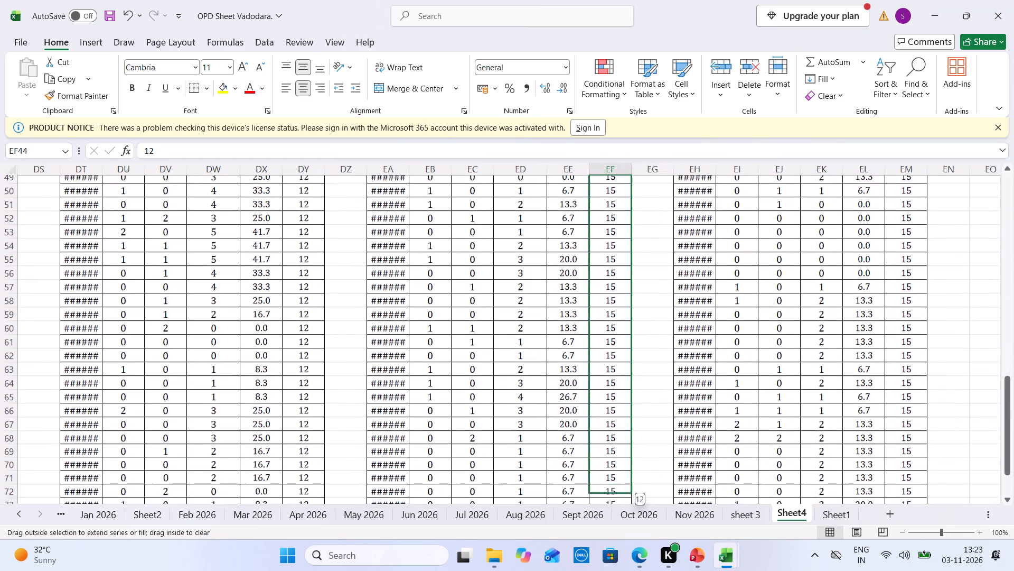
{"action": "left_click_drag", "start_coordinate": [622, 517], "coordinate": [618, 485]}
{"action": "key", "text": "Down"}
{"action": "key", "text": "Down"}
{"action": "key", "text": "Down"}
{"action": "key", "text": "Down"}
{"action": "key", "text": "Down"}
{"action": "key", "text": "Down"}
{"action": "key", "text": "Down"}
{"action": "key", "text": "Down"}
{"action": "key", "text": "Down"}
{"action": "key", "text": "Down"}
{"action": "key", "text": "Down"}
{"action": "key", "text": "Down"}
{"action": "key", "text": "Down"}
{"action": "key", "text": "Down"}
{"action": "key", "text": "Down"}
{"action": "key", "text": "Down"}
{"action": "key", "text": "Down"}
{"action": "key", "text": "Down"}
{"action": "key", "text": "Down"}
{"action": "key", "text": "Down"}
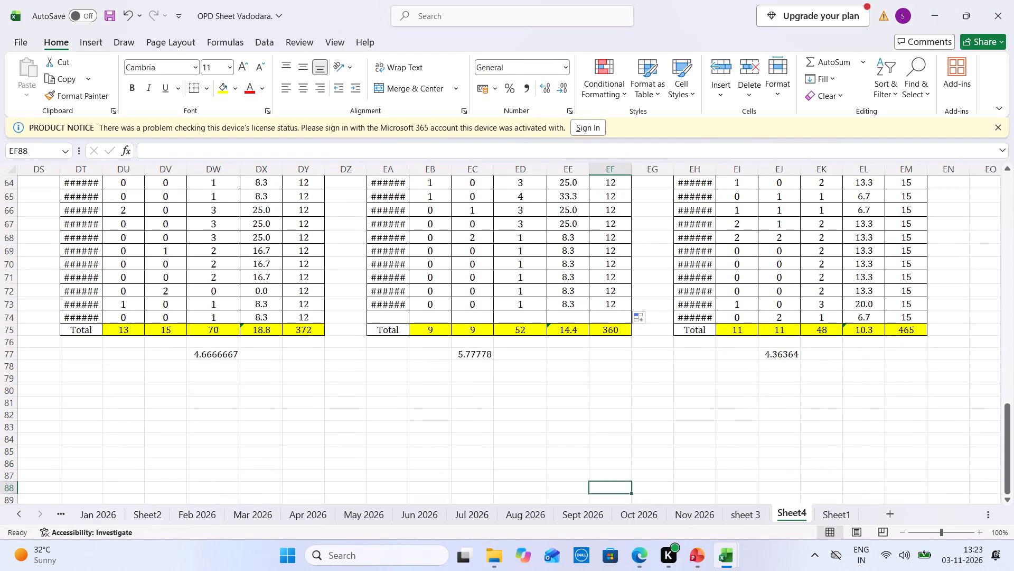
Widen column EA on Sheet4 so the September table's dates can be read in full.
{"action": "key", "text": "ctrl+Tab"}
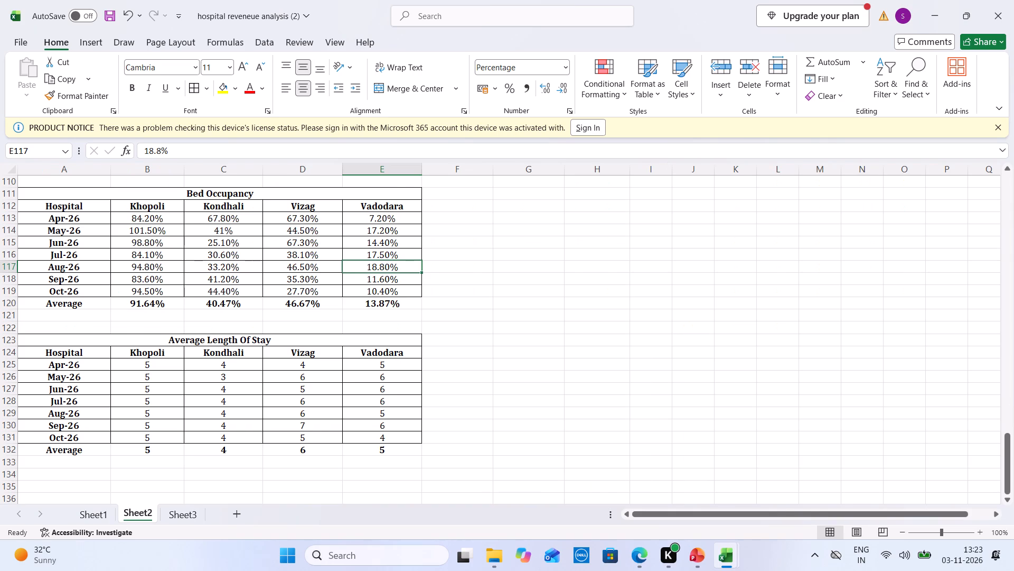
{"action": "key", "text": "ctrl+Tab"}
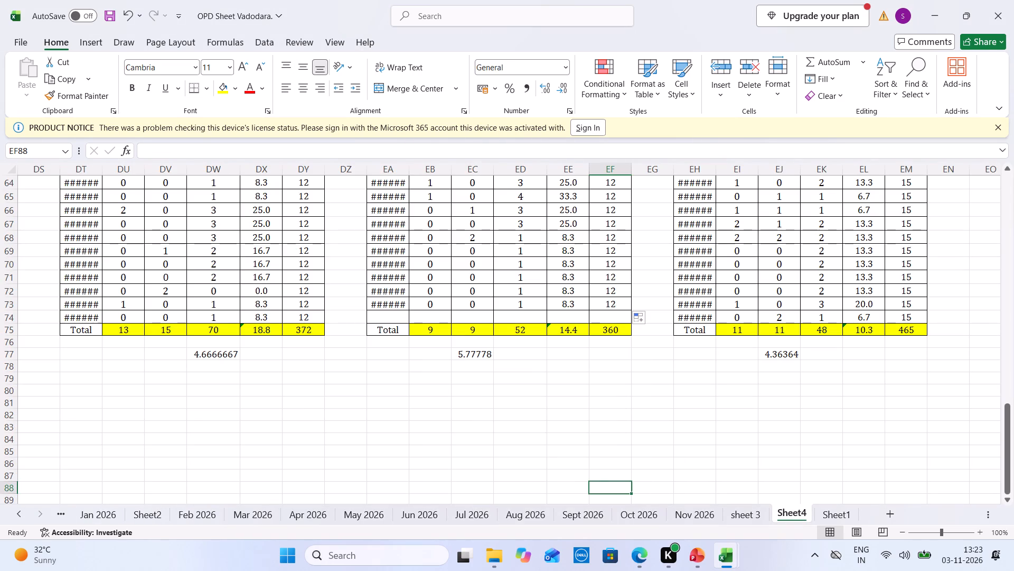
{"action": "left_click_drag", "start_coordinate": [406, 171], "coordinate": [419, 174]}
Enter the September copy's recalculated 14.4% as Vadodara's Sep-26 bed occupancy in the hospital revenue workbook.
{"action": "key", "text": "ctrl+Tab"}
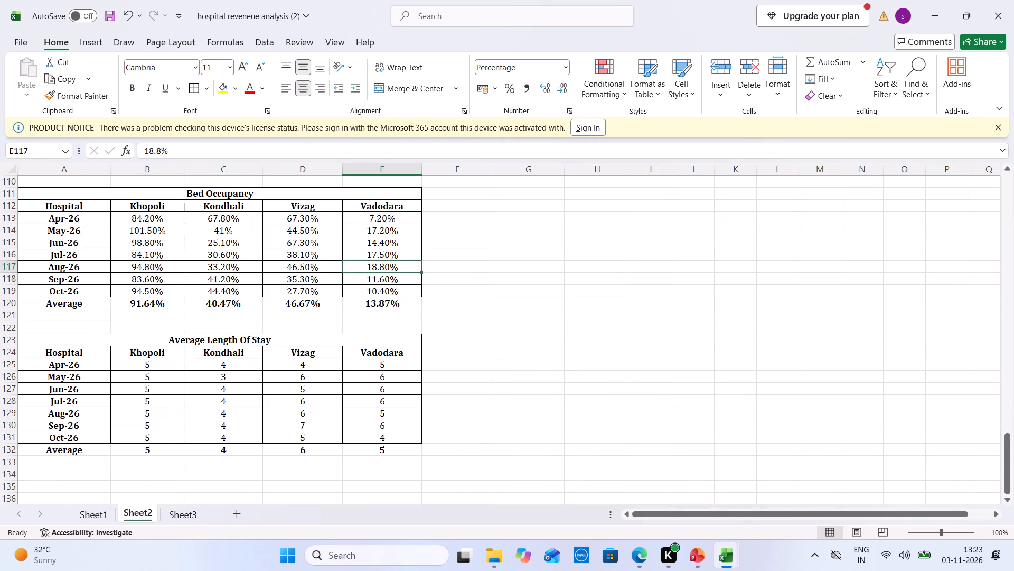
{"action": "left_click", "coordinate": [379, 276]}
{"action": "key", "text": "ctrl+Tab"}
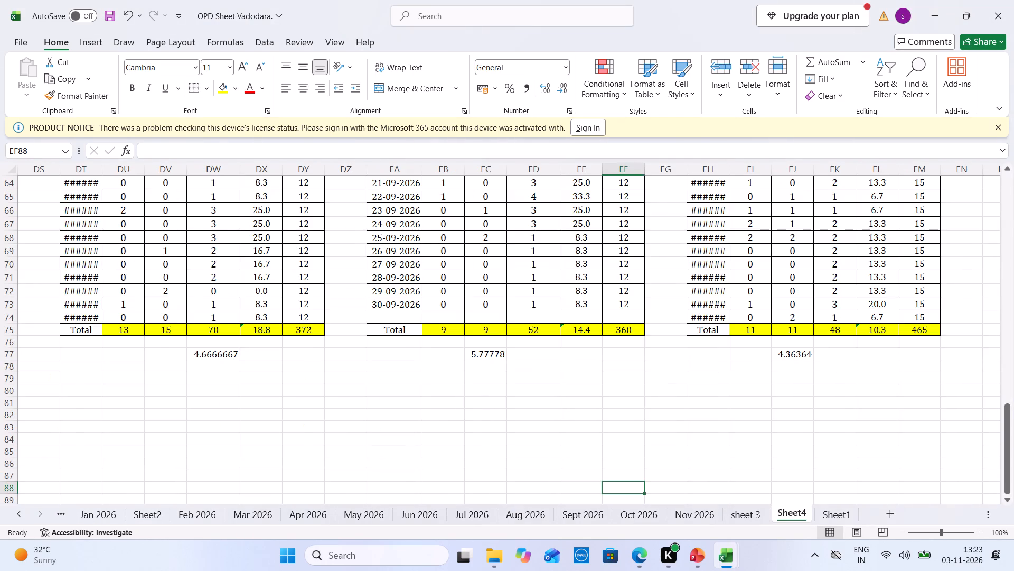
{"action": "key", "text": "ctrl+Tab"}
{"action": "type", "text": "14.4"}
{"action": "key", "text": "Tab"}
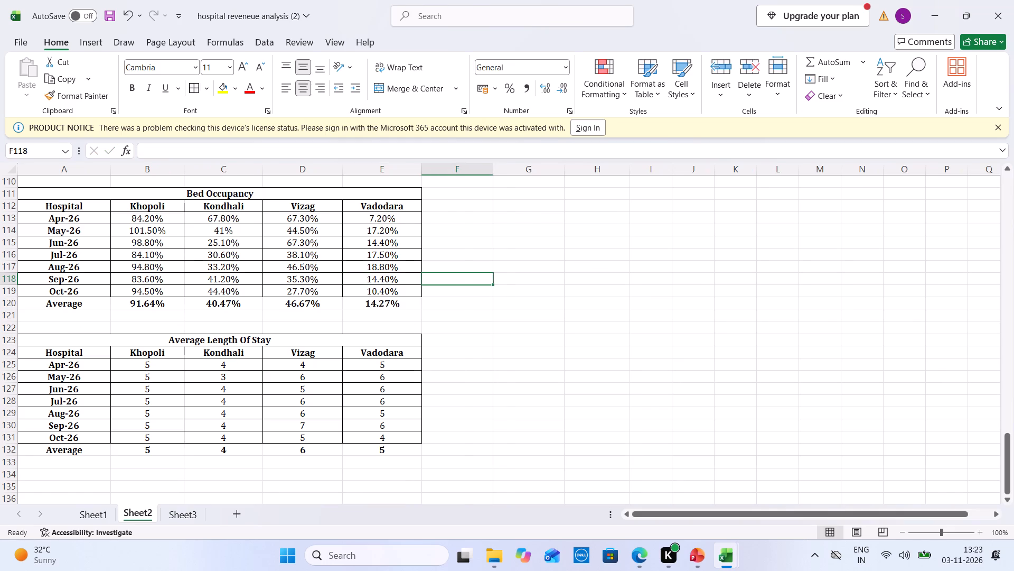
Set Total Bed to 12 for every day in the October 2026 table on the OPD workbook's Sheet4, EM44:EM74.
{"action": "key", "text": "ctrl+Tab"}
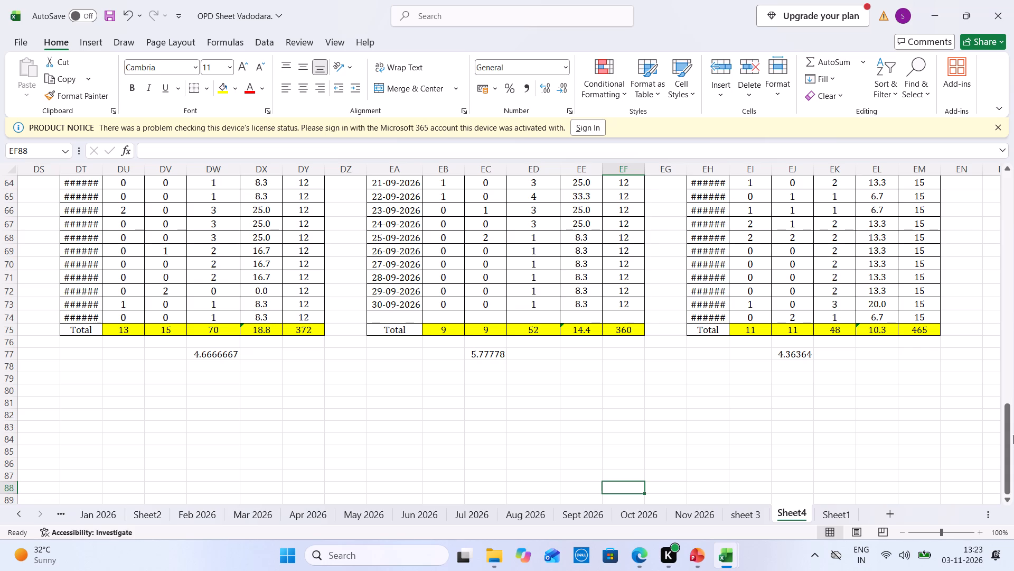
{"action": "left_click_drag", "start_coordinate": [1008, 445], "coordinate": [1013, 337]}
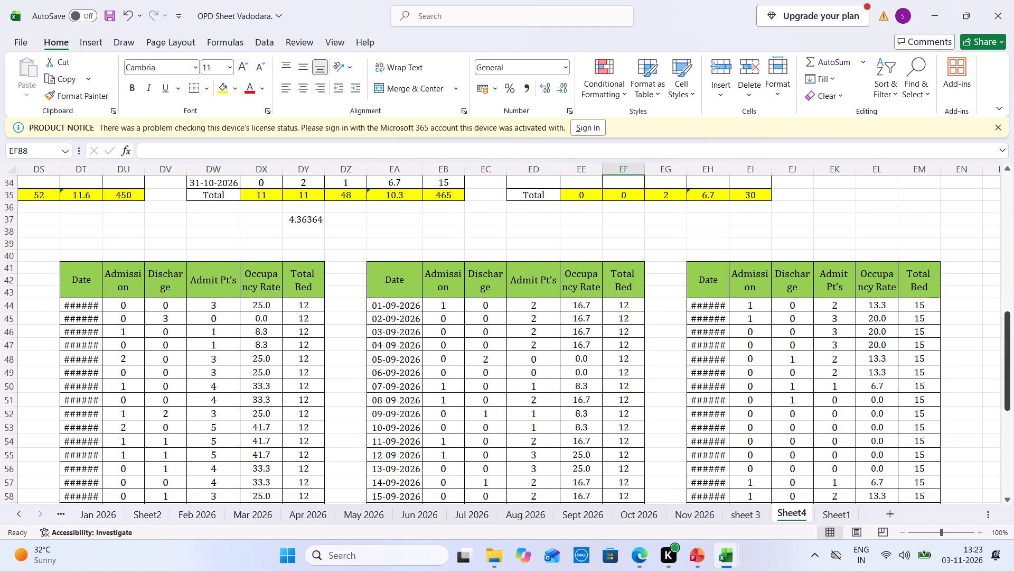
{"action": "left_click", "coordinate": [923, 303]}
{"action": "type", "text": "12"}
{"action": "key", "text": "Right"}
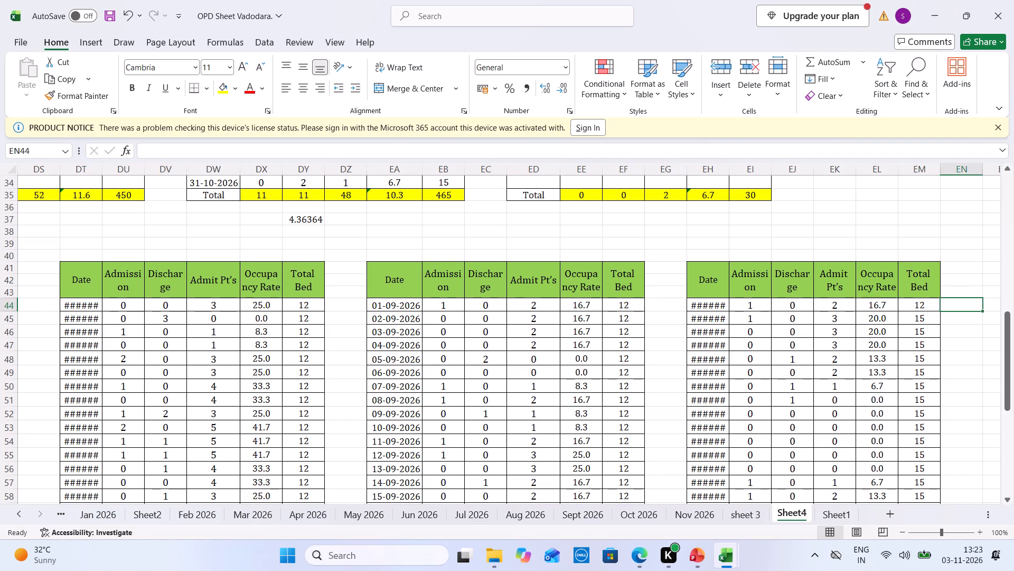
{"action": "left_click", "coordinate": [923, 303]}
{"action": "left_click_drag", "start_coordinate": [939, 312], "coordinate": [944, 570]}
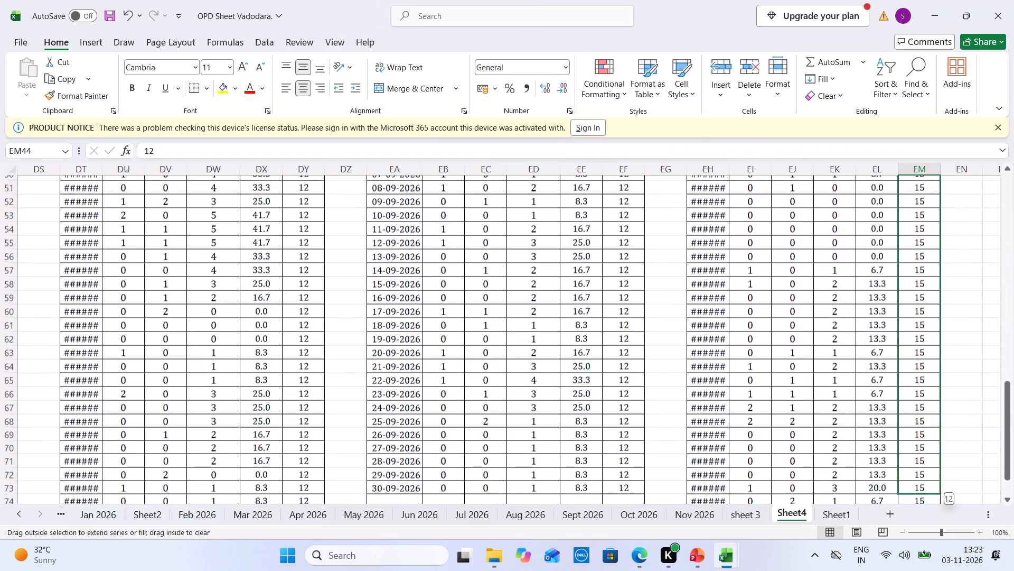
{"action": "left_click_drag", "start_coordinate": [944, 570], "coordinate": [934, 486]}
Enter the October copy's recalculated 12.9% as Vadodara's Oct-26 bed occupancy in the hospital revenue workbook and save it.
{"action": "key", "text": "ctrl+Tab"}
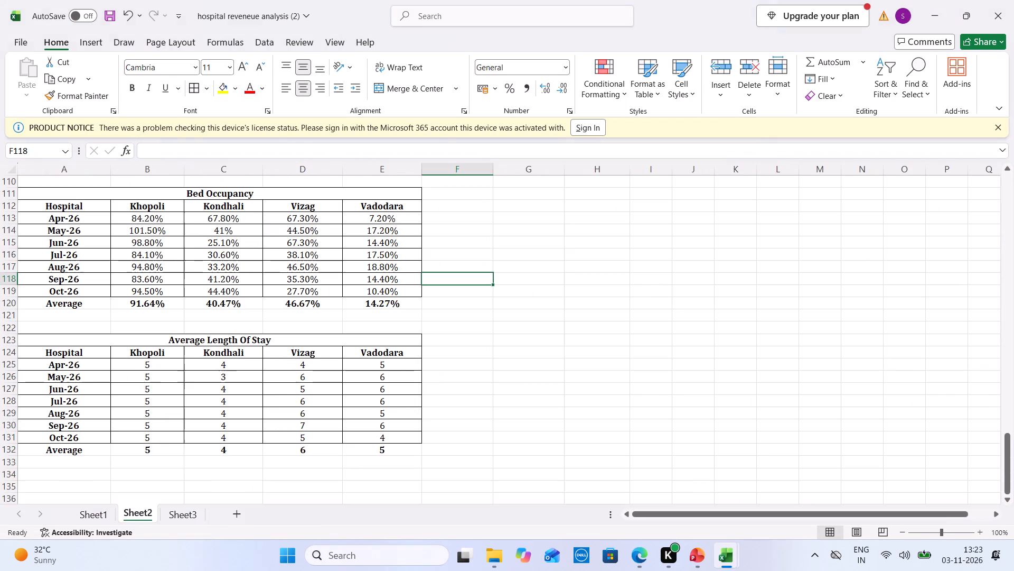
{"action": "left_click", "coordinate": [388, 293]}
{"action": "type", "text": "12.9"}
{"action": "key", "text": "ctrl+s"}
{"action": "key", "text": "ctrl+s"}
{"action": "key", "text": "ctrl+s"}
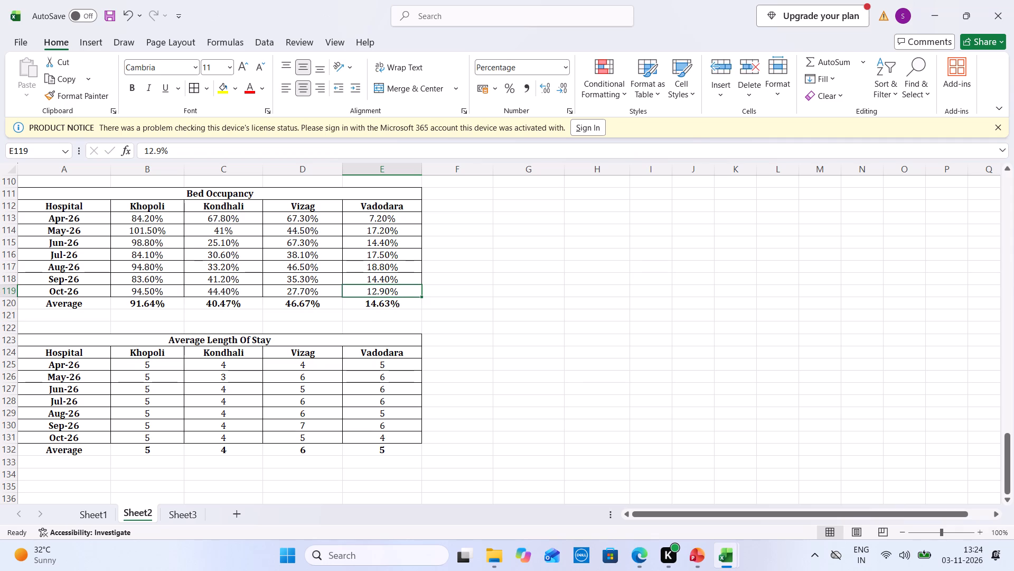
Hide Sheet1 in the hospital revenue workbook and save the file.
{"action": "left_click", "coordinate": [71, 481]}
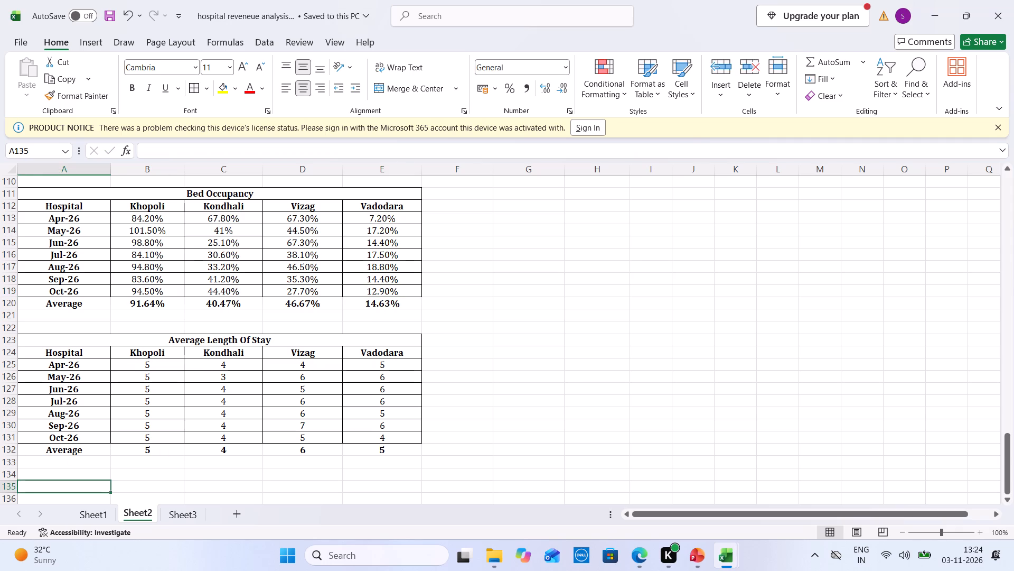
{"action": "left_click", "coordinate": [77, 477]}
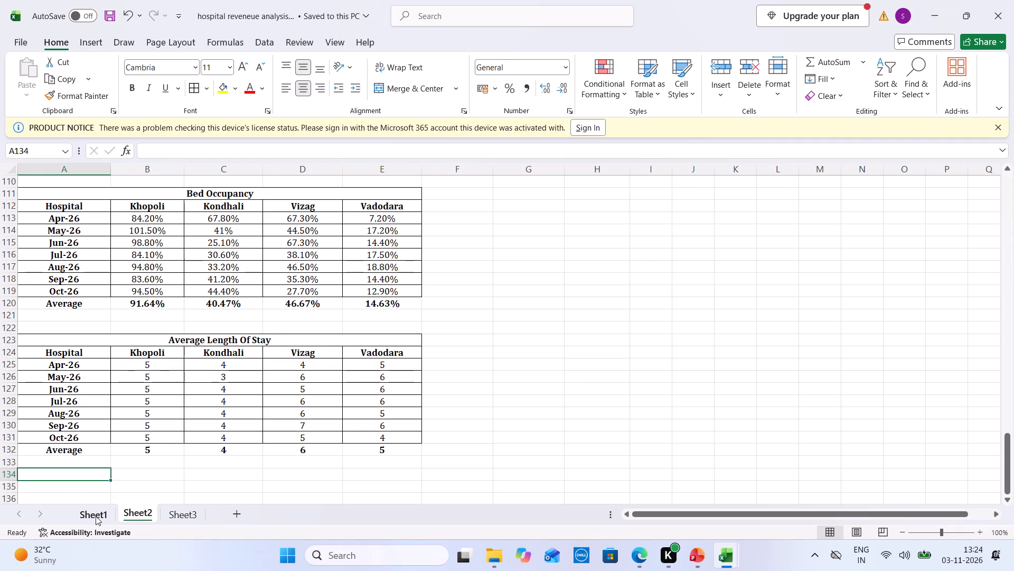
{"action": "left_click", "coordinate": [96, 516]}
{"action": "right_click", "coordinate": [99, 514]}
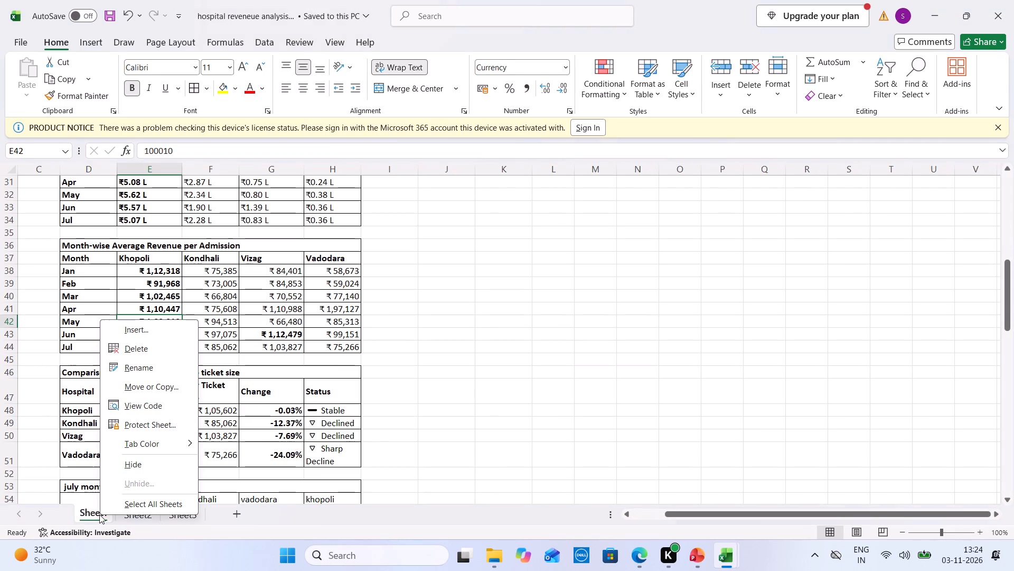
{"action": "left_click", "coordinate": [140, 462]}
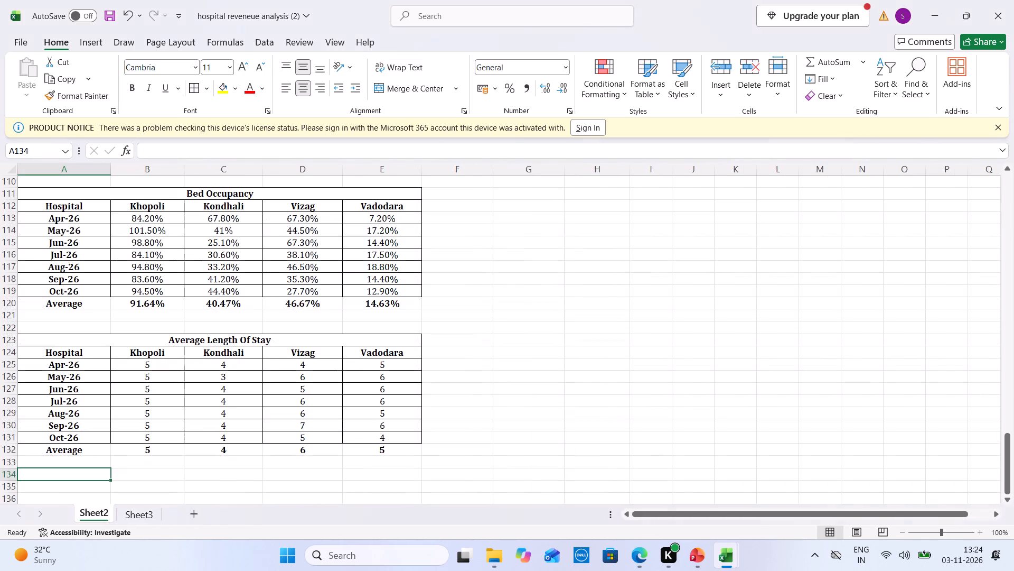
{"action": "key", "text": "ctrl+s"}
{"action": "key", "text": "ctrl+s"}
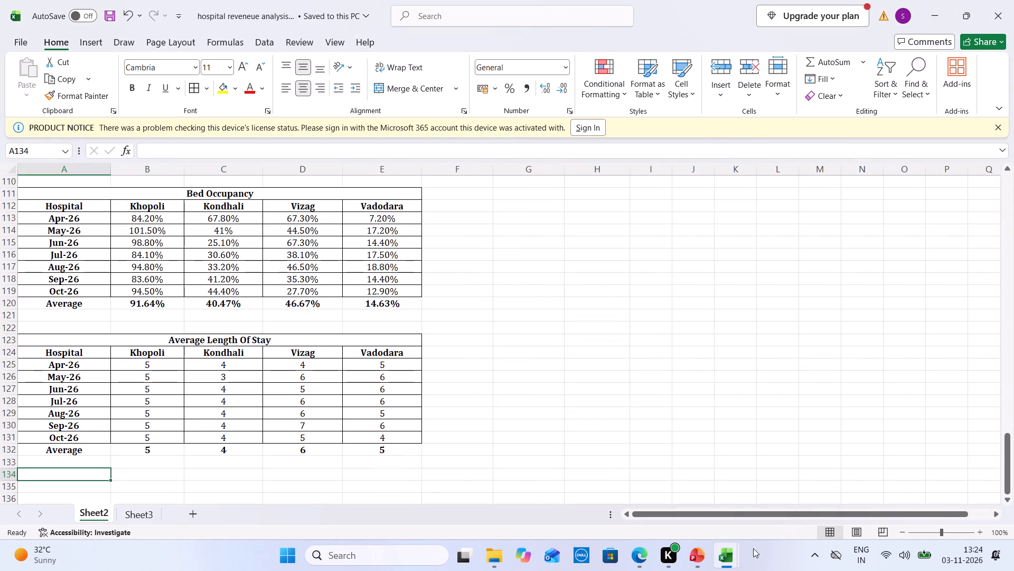
Close the OPD Sheet Vadodara workbook, saving its changes.
{"action": "left_click", "coordinate": [774, 484]}
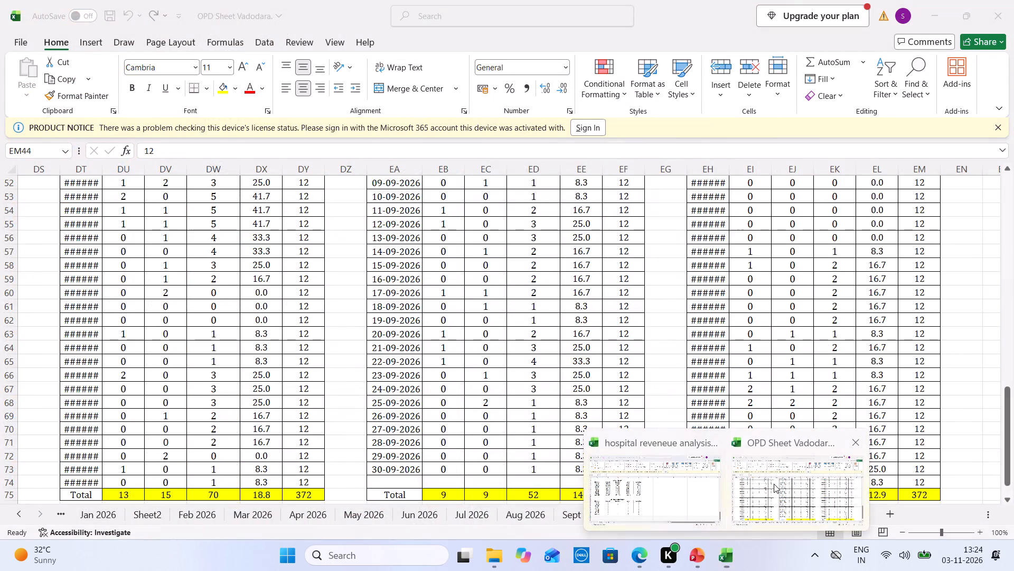
{"action": "left_click", "coordinate": [1013, 0]}
{"action": "left_click", "coordinate": [511, 374]}
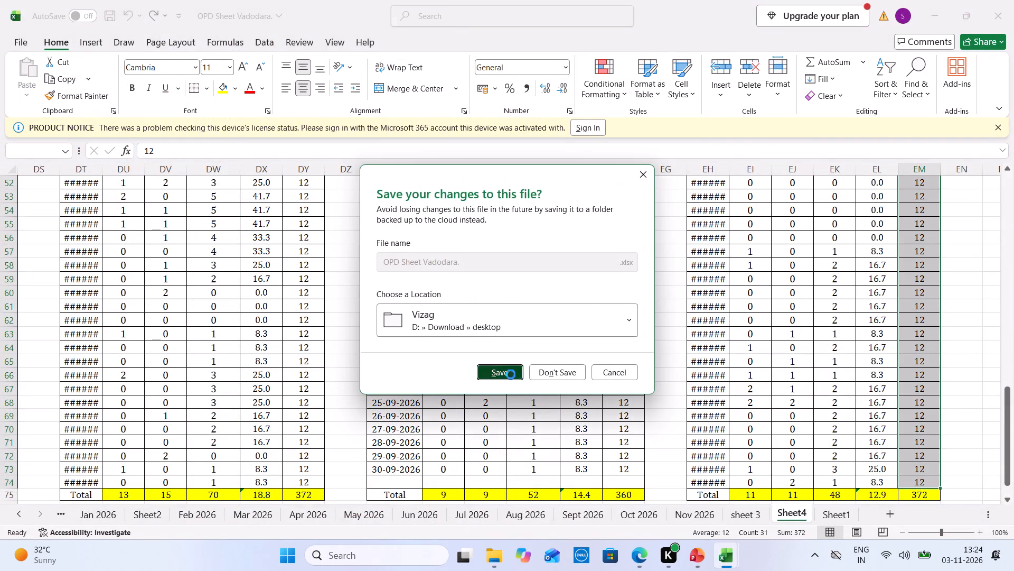
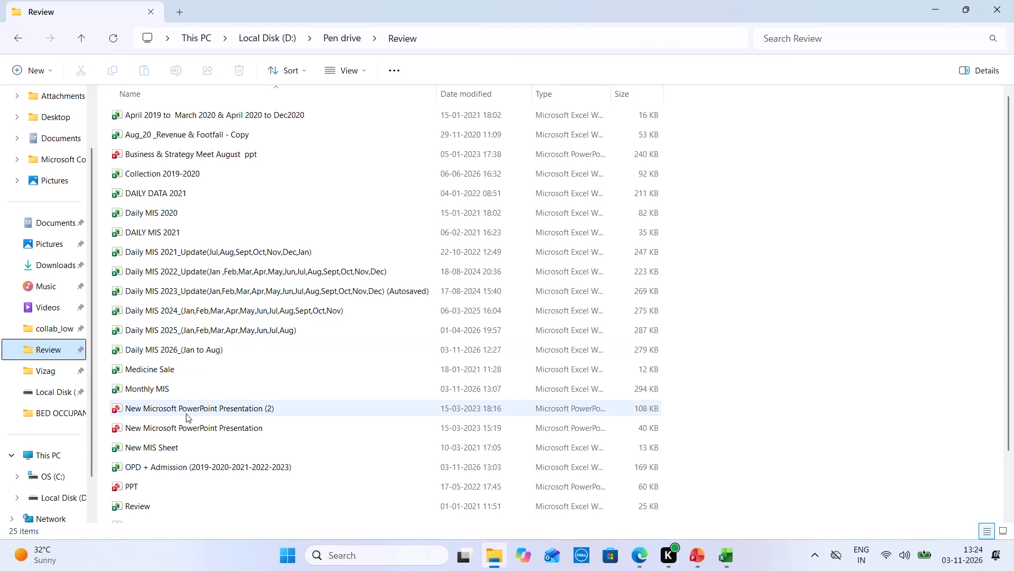
Open the Monthly MIS workbook from the Review folder and dismiss its external links prompt.
{"action": "double_click", "coordinate": [198, 386]}
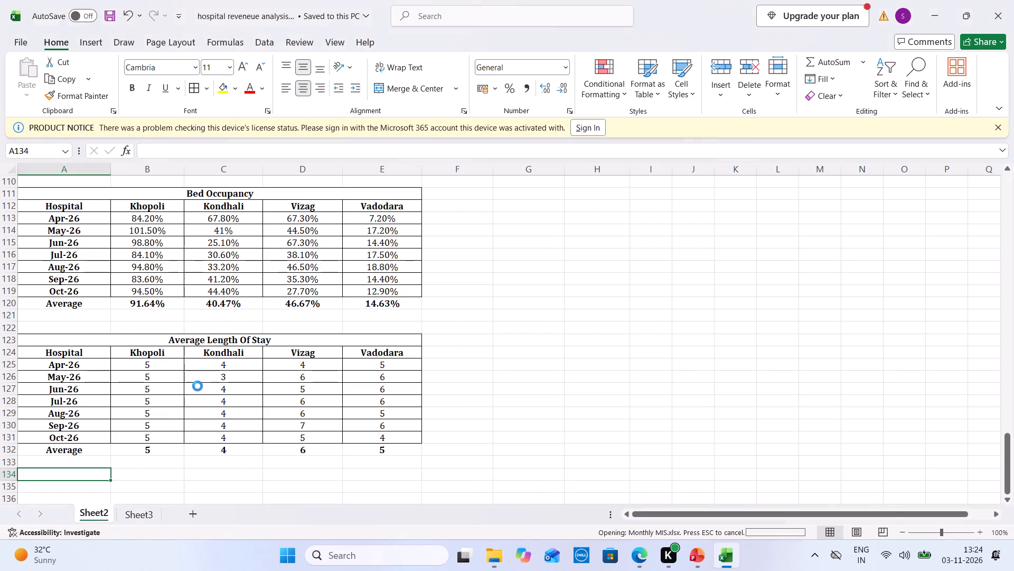
{"action": "left_click", "coordinate": [622, 198]}
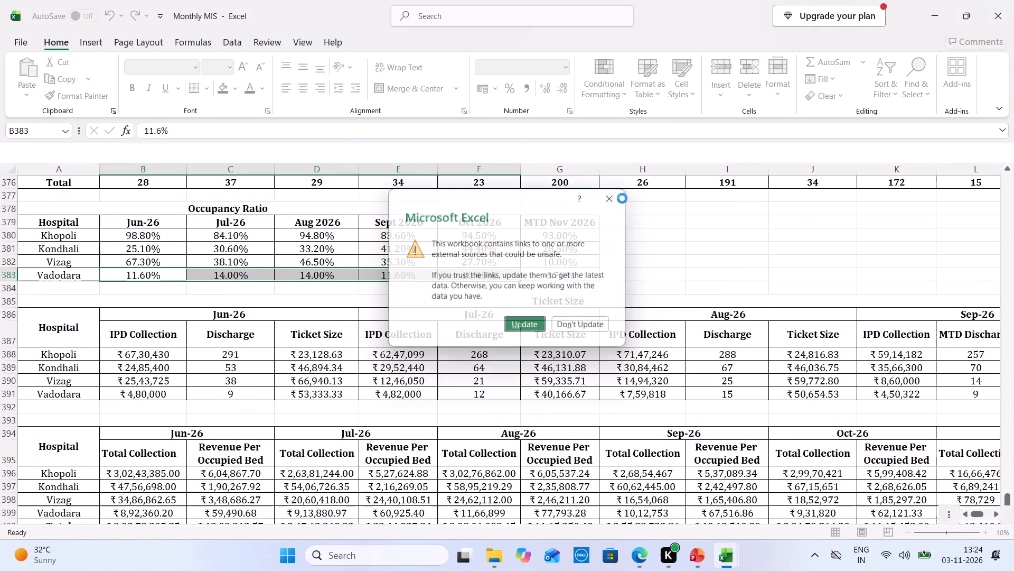
Look back through the earlier hospital tables on the MIS _4 Hospital sheet, from the Occupancy Ratio table up to the February 2026 figures.
{"action": "key", "text": "Up"}
{"action": "key", "text": "Up"}
{"action": "key", "text": "Up"}
{"action": "key", "text": "Up"}
{"action": "key", "text": "Up"}
{"action": "key", "text": "Up"}
{"action": "key", "text": "Up"}
{"action": "key", "text": "Up"}
{"action": "key", "text": "Up"}
{"action": "key", "text": "Up"}
{"action": "key", "text": "Up"}
{"action": "key", "text": "Up"}
{"action": "key", "text": "Up"}
{"action": "key", "text": "Up"}
{"action": "key", "text": "Up"}
{"action": "key", "text": "Up"}
{"action": "key", "text": "Up"}
{"action": "key", "text": "Up"}
{"action": "key", "text": "Up"}
{"action": "key", "text": "Up"}
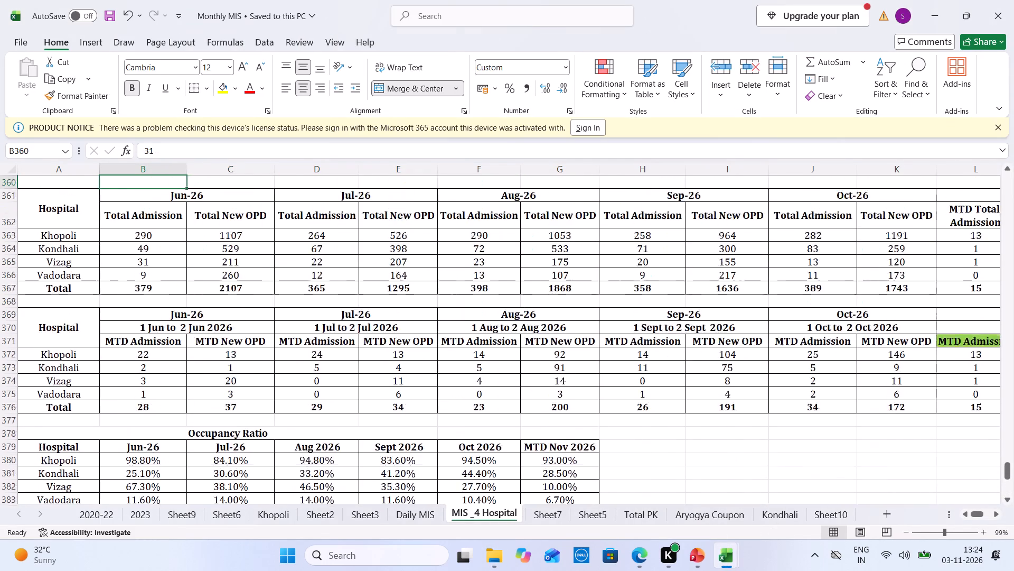
{"action": "key", "text": "Up"}
{"action": "key", "text": "Up"}
{"action": "key", "text": "Up"}
{"action": "key", "text": "Up"}
{"action": "key", "text": "Up"}
{"action": "key", "text": "Up"}
{"action": "key", "text": "Up"}
{"action": "key", "text": "Up"}
{"action": "key", "text": "Up"}
{"action": "key", "text": "Up"}
{"action": "key", "text": "Up"}
{"action": "key", "text": "Up"}
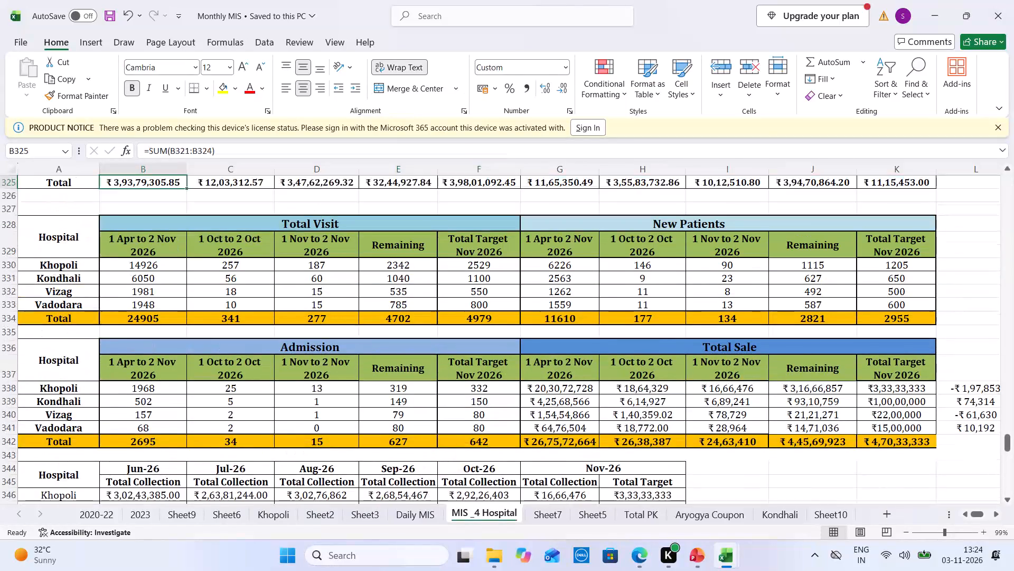
{"action": "key", "text": "Up"}
{"action": "key", "text": "Up"}
{"action": "key", "text": "Up"}
{"action": "key", "text": "Up"}
{"action": "key", "text": "Up"}
{"action": "key", "text": "Up"}
{"action": "key", "text": "Up"}
{"action": "key", "text": "Up"}
{"action": "key", "text": "Up"}
{"action": "key", "text": "Up"}
{"action": "key", "text": "Up"}
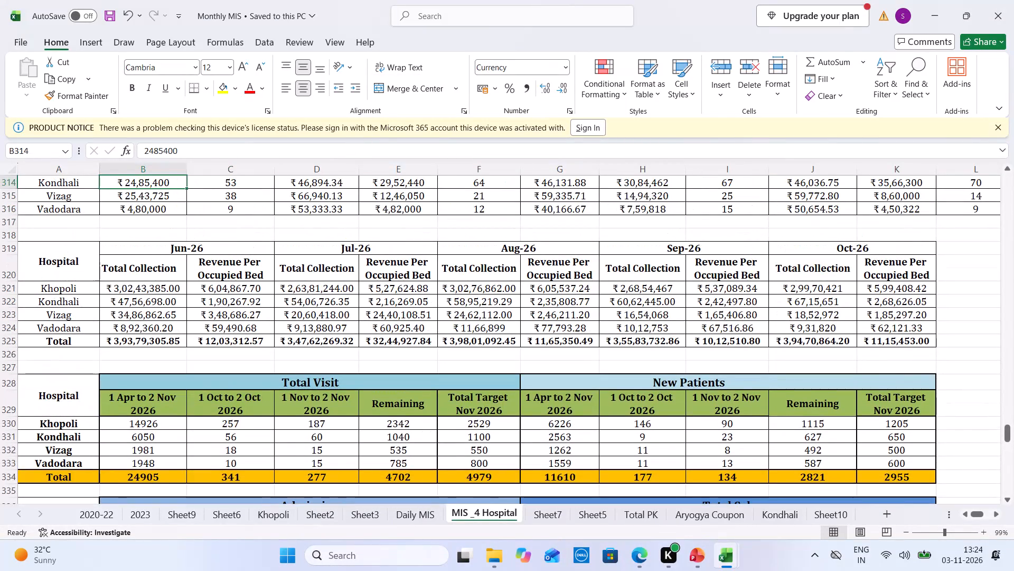
{"action": "key", "text": "Up"}
{"action": "key", "text": "Up"}
{"action": "key", "text": "Up"}
{"action": "key", "text": "Up"}
{"action": "key", "text": "Up"}
{"action": "key", "text": "Up"}
{"action": "key", "text": "Up"}
{"action": "key", "text": "Up"}
{"action": "key", "text": "Up"}
{"action": "key", "text": "Up"}
{"action": "key", "text": "Up"}
{"action": "key", "text": "Up"}
{"action": "key", "text": "Up"}
{"action": "key", "text": "Up"}
{"action": "key", "text": "Up"}
{"action": "key", "text": "Up"}
{"action": "key", "text": "Up"}
{"action": "key", "text": "Up"}
{"action": "key", "text": "Up"}
{"action": "key", "text": "Up"}
{"action": "key", "text": "Up"}
{"action": "key", "text": "Up"}
{"action": "key", "text": "Up"}
{"action": "key", "text": "Up"}
{"action": "key", "text": "Up"}
{"action": "key", "text": "Up"}
{"action": "key", "text": "Up"}
{"action": "key", "text": "Up"}
{"action": "key", "text": "Up"}
{"action": "key", "text": "Up"}
{"action": "key", "text": "Up"}
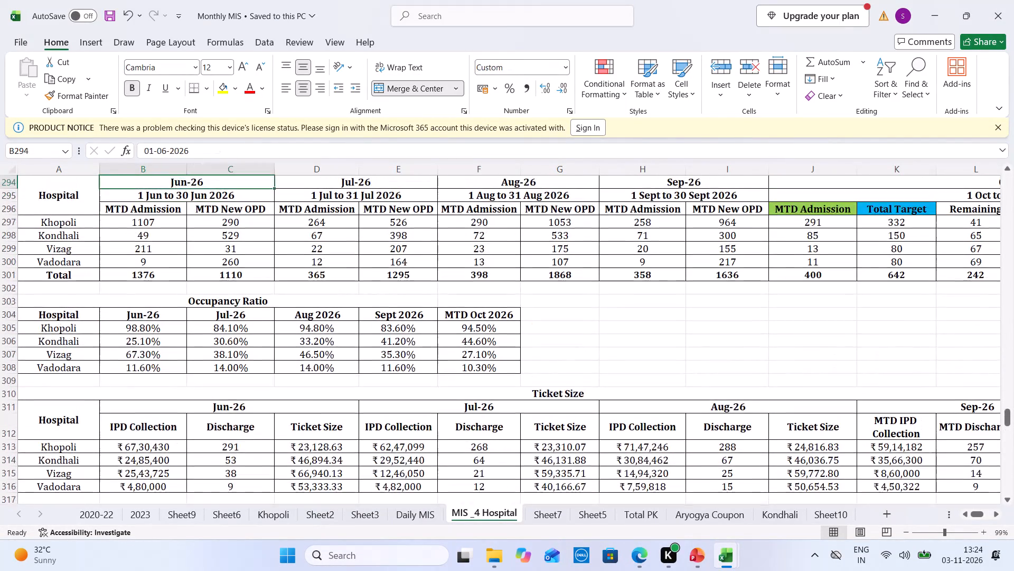
{"action": "key", "text": "Up"}
{"action": "key", "text": "Up"}
{"action": "key", "text": "Up"}
{"action": "key", "text": "Up"}
{"action": "key", "text": "Up"}
{"action": "key", "text": "Up"}
{"action": "key", "text": "Up"}
{"action": "key", "text": "Up"}
{"action": "key", "text": "Up"}
{"action": "key", "text": "Up"}
{"action": "key", "text": "Up"}
{"action": "key", "text": "Up"}
{"action": "key", "text": "Up"}
{"action": "key", "text": "Up"}
{"action": "key", "text": "Up"}
{"action": "key", "text": "Up"}
{"action": "key", "text": "Up"}
{"action": "key", "text": "Up"}
{"action": "key", "text": "Up"}
{"action": "key", "text": "Up"}
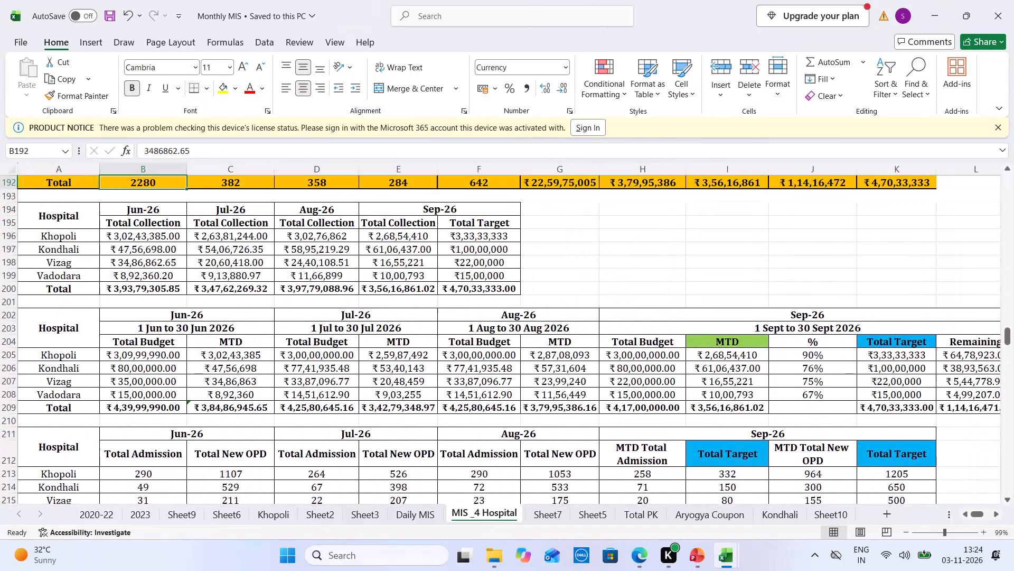
{"action": "key", "text": "Up"}
{"action": "key", "text": "Up"}
{"action": "key", "text": "Up"}
{"action": "key", "text": "Up"}
{"action": "key", "text": "Up"}
{"action": "key", "text": "Up"}
{"action": "key", "text": "Up"}
{"action": "key", "text": "Up"}
{"action": "key", "text": "Up"}
{"action": "key", "text": "Up"}
{"action": "key", "text": "Up"}
{"action": "key", "text": "Up"}
{"action": "key", "text": "Up"}
{"action": "key", "text": "Up"}
{"action": "key", "text": "Up"}
{"action": "key", "text": "Up"}
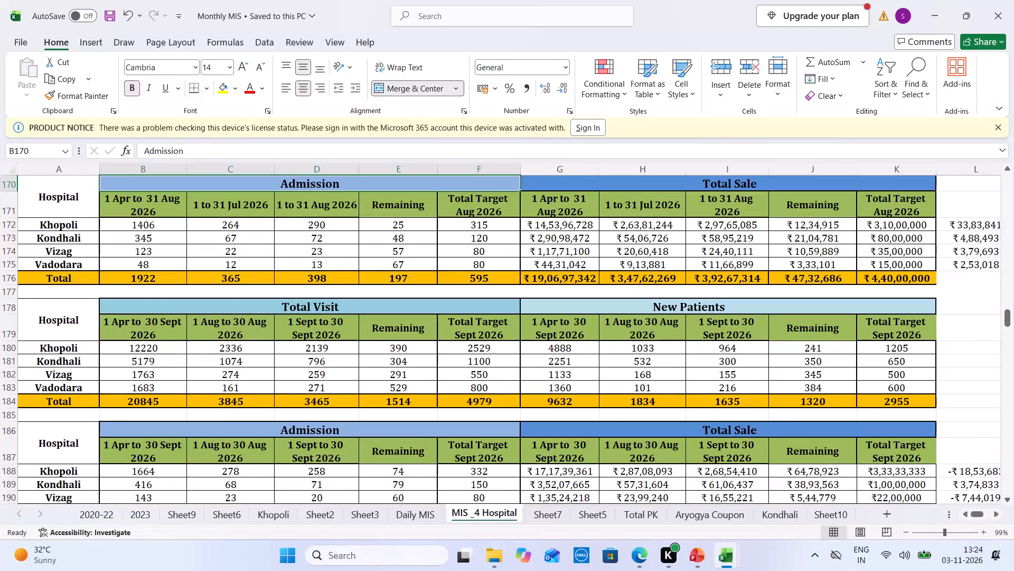
{"action": "key", "text": "Up"}
{"action": "key", "text": "Up"}
{"action": "key", "text": "Up"}
{"action": "key", "text": "Up"}
{"action": "key", "text": "Up"}
{"action": "key", "text": "Up"}
{"action": "key", "text": "Up"}
{"action": "key", "text": "Up"}
{"action": "key", "text": "Up"}
{"action": "key", "text": "Up"}
{"action": "key", "text": "Up"}
{"action": "key", "text": "Up"}
{"action": "key", "text": "Up"}
{"action": "key", "text": "Up"}
{"action": "key", "text": "Up"}
{"action": "key", "text": "Up"}
{"action": "key", "text": "Up"}
{"action": "key", "text": "Up"}
{"action": "key", "text": "Up"}
{"action": "key", "text": "Up"}
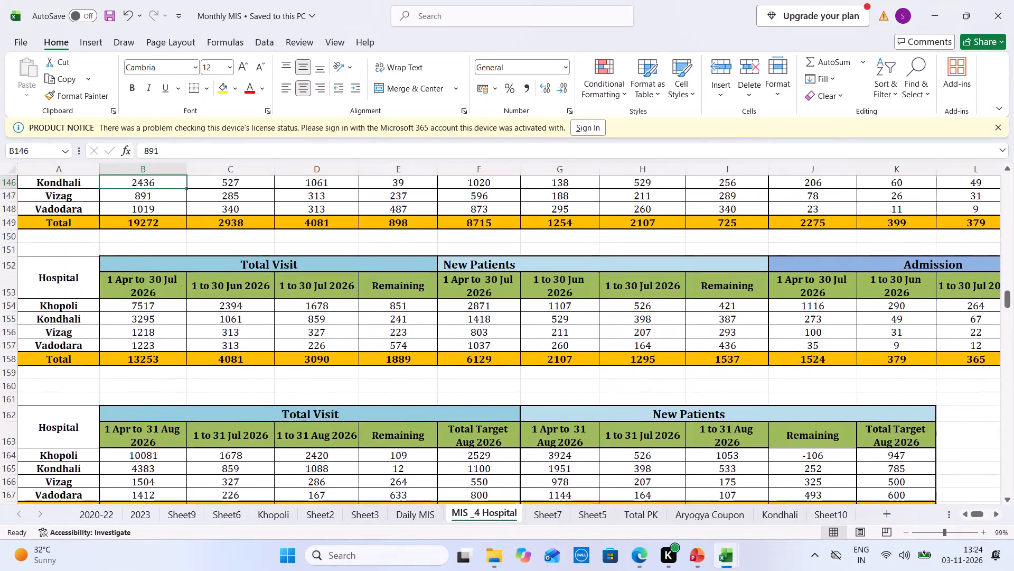
{"action": "key", "text": "Up"}
{"action": "key", "text": "Up"}
{"action": "key", "text": "Up"}
{"action": "key", "text": "Up"}
{"action": "key", "text": "Up"}
{"action": "key", "text": "Up"}
{"action": "key", "text": "Up"}
{"action": "key", "text": "Up"}
{"action": "key", "text": "Up"}
{"action": "key", "text": "Up"}
{"action": "key", "text": "Up"}
{"action": "key", "text": "Up"}
{"action": "key", "text": "Up"}
{"action": "key", "text": "Up"}
{"action": "key", "text": "Up"}
{"action": "key", "text": "Up"}
{"action": "key", "text": "Up"}
{"action": "key", "text": "Up"}
{"action": "key", "text": "Up"}
{"action": "key", "text": "Up"}
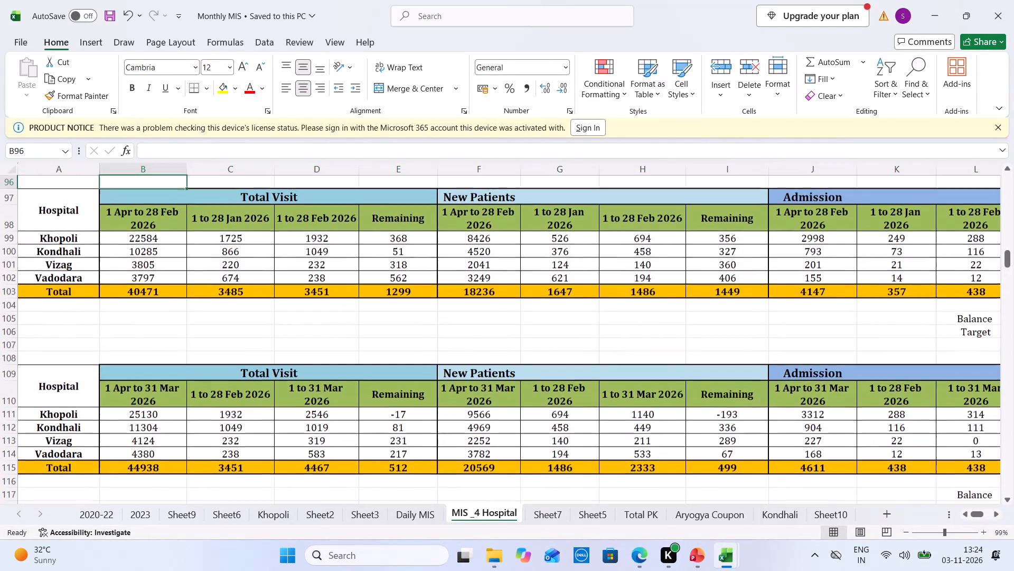
Examine the visit, new patient and admission tables for October 2025 through February 2026 on the MIS _4 Hospital sheet.
{"action": "key", "text": "Up"}
{"action": "key", "text": "Up"}
{"action": "key", "text": "Up"}
{"action": "key", "text": "Up"}
{"action": "key", "text": "Up"}
{"action": "key", "text": "Up"}
{"action": "key", "text": "Up"}
{"action": "key", "text": "Up"}
{"action": "key", "text": "Up"}
{"action": "key", "text": "Up"}
{"action": "key", "text": "Up"}
{"action": "key", "text": "Up"}
{"action": "key", "text": "Up"}
{"action": "key", "text": "Up"}
{"action": "key", "text": "Up"}
{"action": "key", "text": "Up"}
{"action": "key", "text": "Up"}
{"action": "key", "text": "Up"}
{"action": "key", "text": "Up"}
{"action": "key", "text": "Up"}
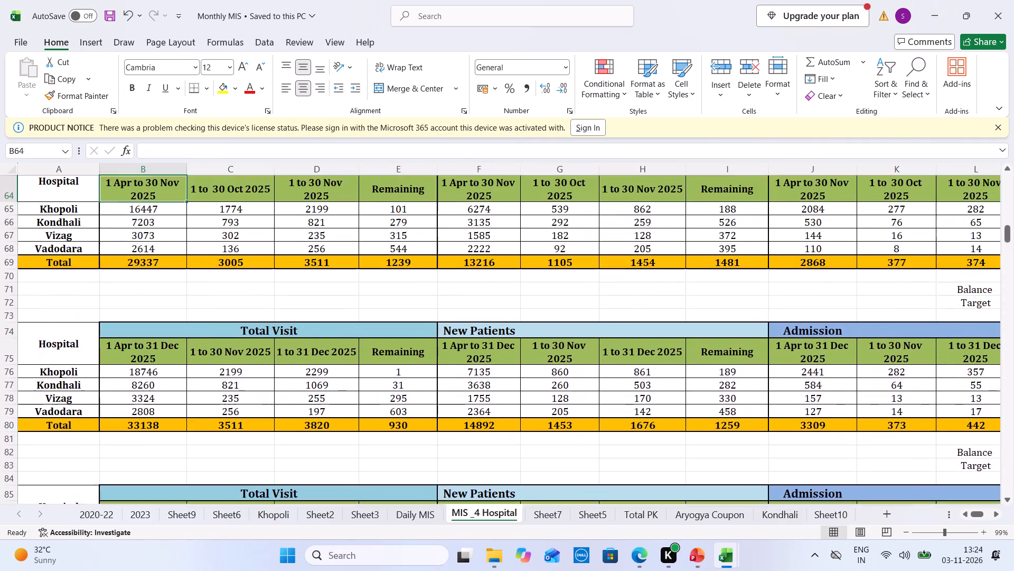
{"action": "key", "text": "Down"}
{"action": "key", "text": "Down"}
{"action": "key", "text": "Down"}
{"action": "key", "text": "Down"}
{"action": "key", "text": "Down"}
{"action": "key", "text": "Down"}
{"action": "key", "text": "Down"}
{"action": "key", "text": "Down"}
{"action": "key", "text": "Down"}
{"action": "key", "text": "Down"}
{"action": "key", "text": "Down"}
{"action": "key", "text": "Down"}
{"action": "key", "text": "Down"}
{"action": "key", "text": "Down"}
{"action": "key", "text": "Down"}
{"action": "key", "text": "Down"}
{"action": "key", "text": "Down"}
{"action": "key", "text": "Down"}
{"action": "key", "text": "Down"}
{"action": "key", "text": "Down"}
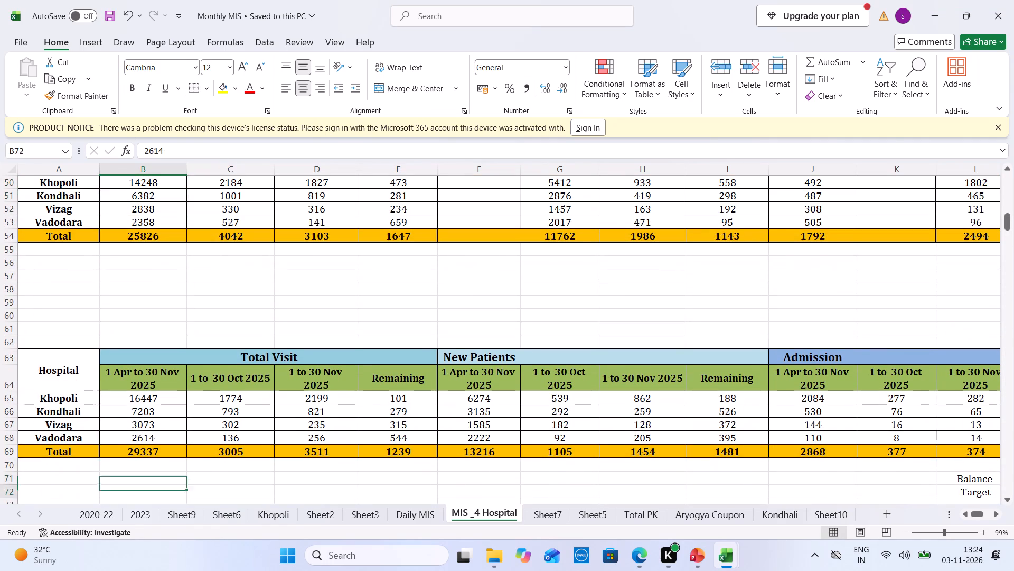
{"action": "key", "text": "Down"}
{"action": "key", "text": "Down"}
{"action": "key", "text": "Down"}
{"action": "key", "text": "Down"}
{"action": "key", "text": "Down"}
{"action": "key", "text": "Down"}
{"action": "key", "text": "Down"}
{"action": "key", "text": "Down"}
{"action": "key", "text": "Down"}
{"action": "key", "text": "Down"}
{"action": "key", "text": "Down"}
{"action": "key", "text": "Down"}
{"action": "key", "text": "Down"}
{"action": "key", "text": "Down"}
{"action": "key", "text": "Down"}
{"action": "key", "text": "Down"}
{"action": "key", "text": "Down"}
{"action": "key", "text": "Down"}
{"action": "key", "text": "Down"}
{"action": "key", "text": "Down"}
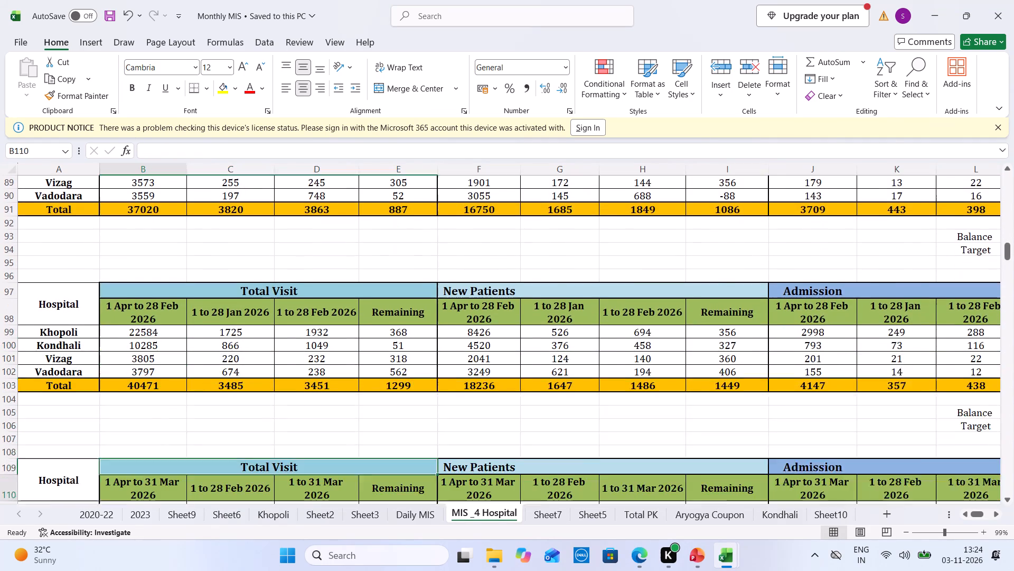
Review the monthly hospital tables from March to September 2026 on the MIS _4 Hospital sheet.
{"action": "key", "text": "Down"}
{"action": "key", "text": "Down"}
{"action": "key", "text": "Down"}
{"action": "key", "text": "Down"}
{"action": "key", "text": "Down"}
{"action": "key", "text": "Down"}
{"action": "key", "text": "Down"}
{"action": "key", "text": "Down"}
{"action": "key", "text": "Down"}
{"action": "key", "text": "Down"}
{"action": "key", "text": "Down"}
{"action": "key", "text": "Down"}
{"action": "key", "text": "Down"}
{"action": "key", "text": "Down"}
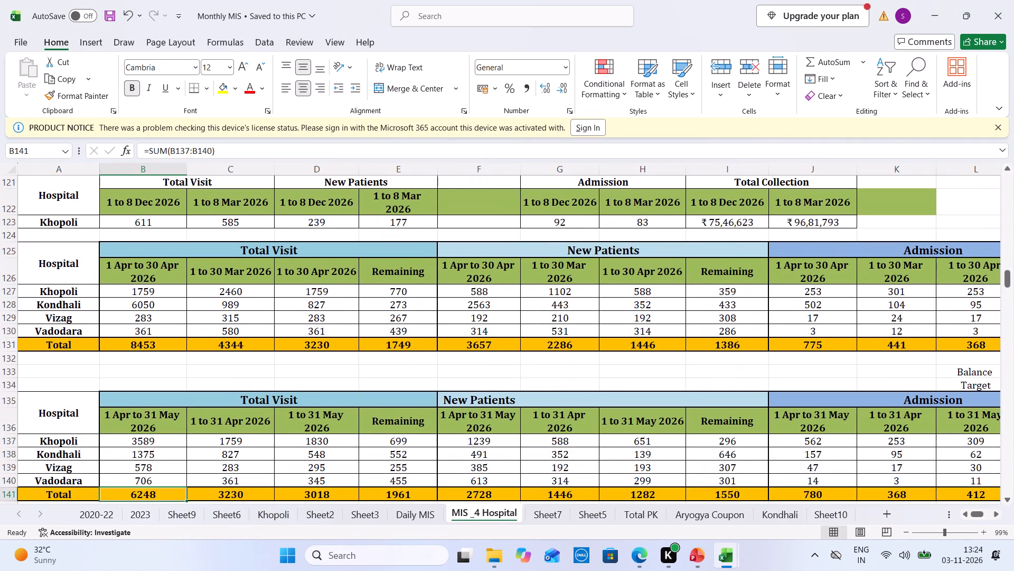
{"action": "key", "text": "Down"}
{"action": "key", "text": "Down"}
{"action": "key", "text": "Down"}
{"action": "key", "text": "Down"}
{"action": "key", "text": "Down"}
{"action": "key", "text": "Down"}
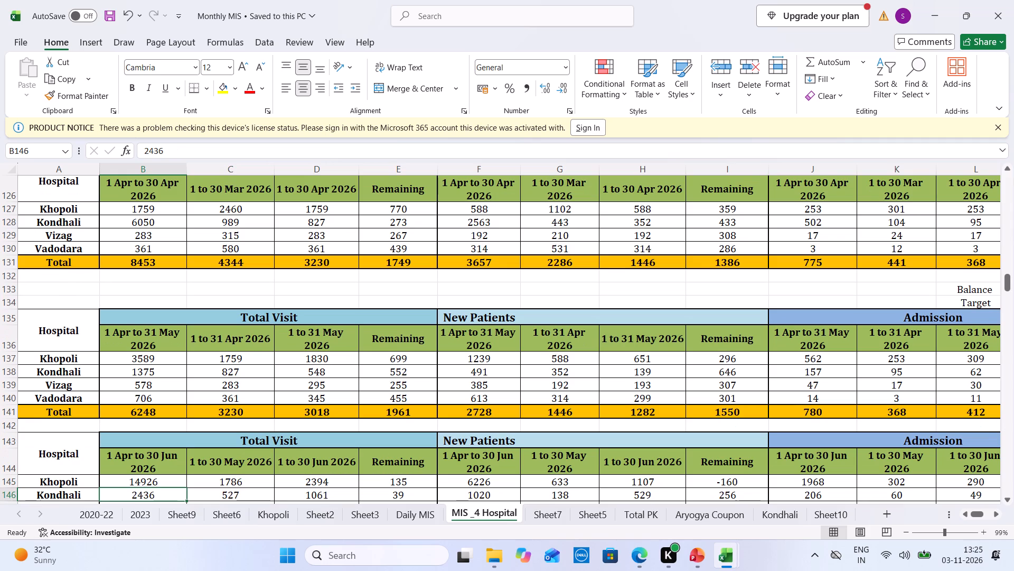
{"action": "key", "text": "Down"}
{"action": "key", "text": "Down"}
{"action": "key", "text": "Down"}
{"action": "key", "text": "Down"}
{"action": "key", "text": "Down"}
{"action": "key", "text": "Down"}
{"action": "key", "text": "Down"}
{"action": "key", "text": "Down"}
{"action": "key", "text": "Down"}
{"action": "key", "text": "Down"}
{"action": "key", "text": "Down"}
{"action": "key", "text": "Down"}
{"action": "key", "text": "Down"}
{"action": "key", "text": "Down"}
{"action": "key", "text": "Down"}
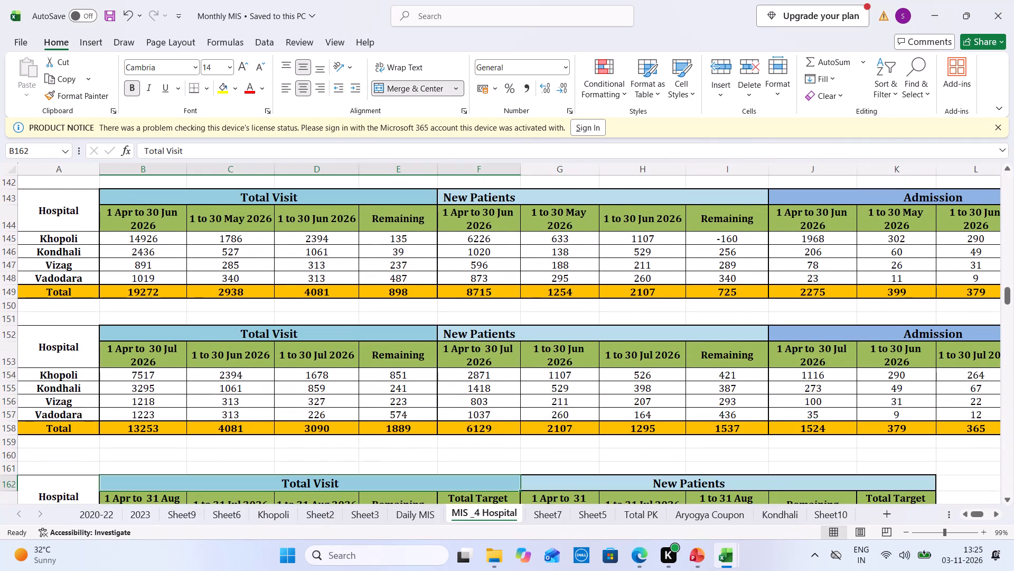
{"action": "key", "text": "Down"}
{"action": "key", "text": "Down"}
{"action": "key", "text": "Down"}
{"action": "key", "text": "Down"}
{"action": "key", "text": "Down"}
{"action": "key", "text": "Down"}
{"action": "key", "text": "Down"}
{"action": "key", "text": "Down"}
{"action": "key", "text": "Down"}
{"action": "key", "text": "Down"}
{"action": "key", "text": "Down"}
{"action": "key", "text": "Down"}
{"action": "key", "text": "Down"}
{"action": "key", "text": "Down"}
{"action": "key", "text": "Down"}
{"action": "key", "text": "Down"}
{"action": "key", "text": "Down"}
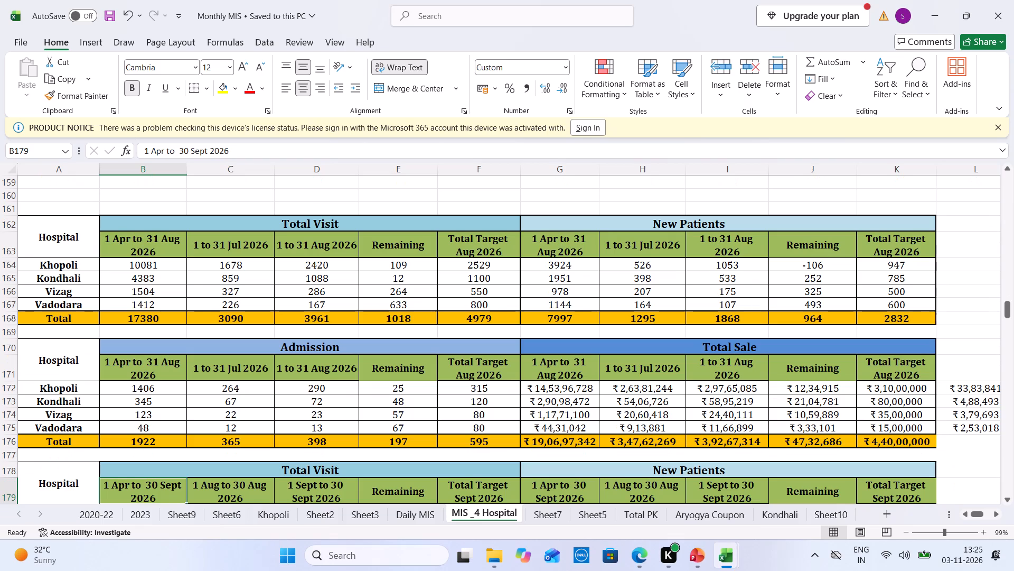
{"action": "key", "text": "Down"}
{"action": "key", "text": "Down"}
{"action": "key", "text": "Down"}
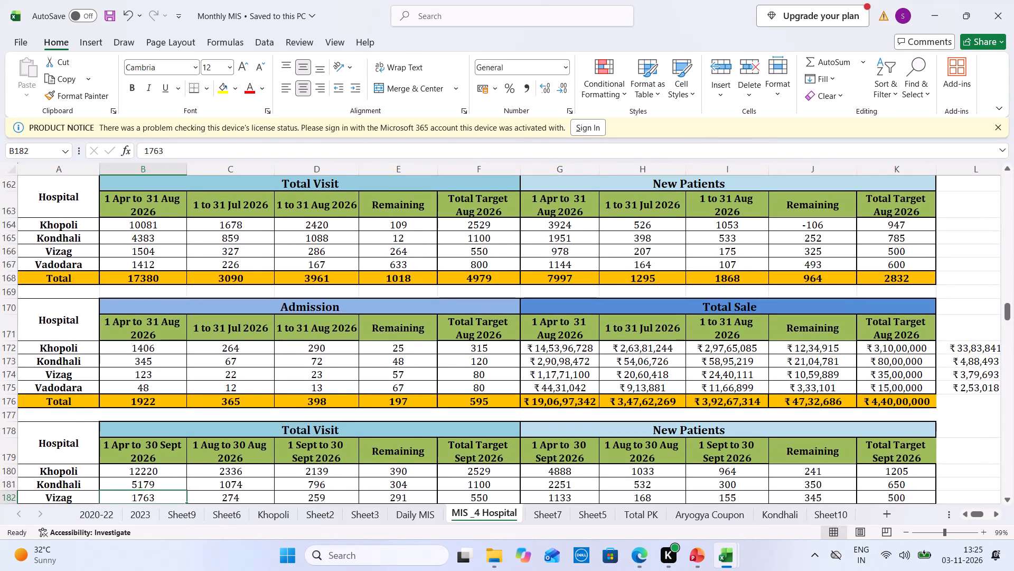
Switch to the hospital revenue workbook and list Khopoli, Kondhali, Vizag and Vadodara in A136:A139, below the Average Length Of Stay table.
{"action": "key", "text": "ctrl+Tab"}
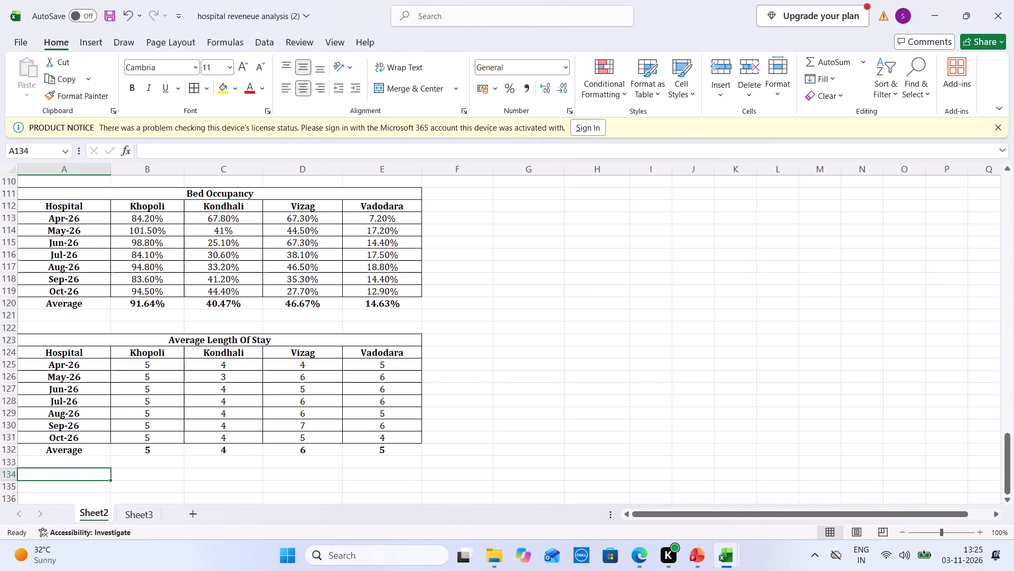
{"action": "key", "text": "Right"}
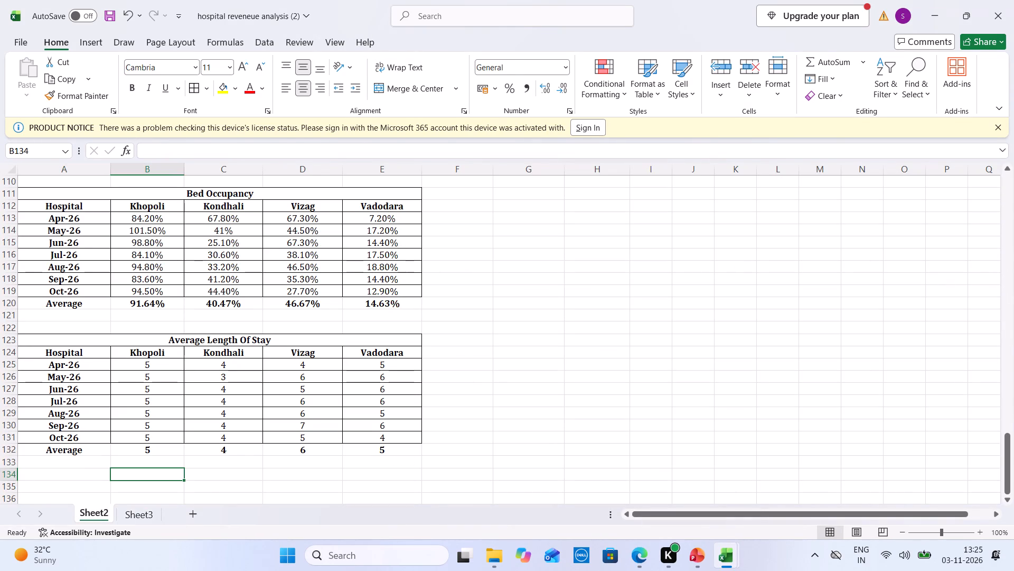
{"action": "key", "text": "Left"}
{"action": "key", "text": "Down"}
{"action": "key", "text": "Down"}
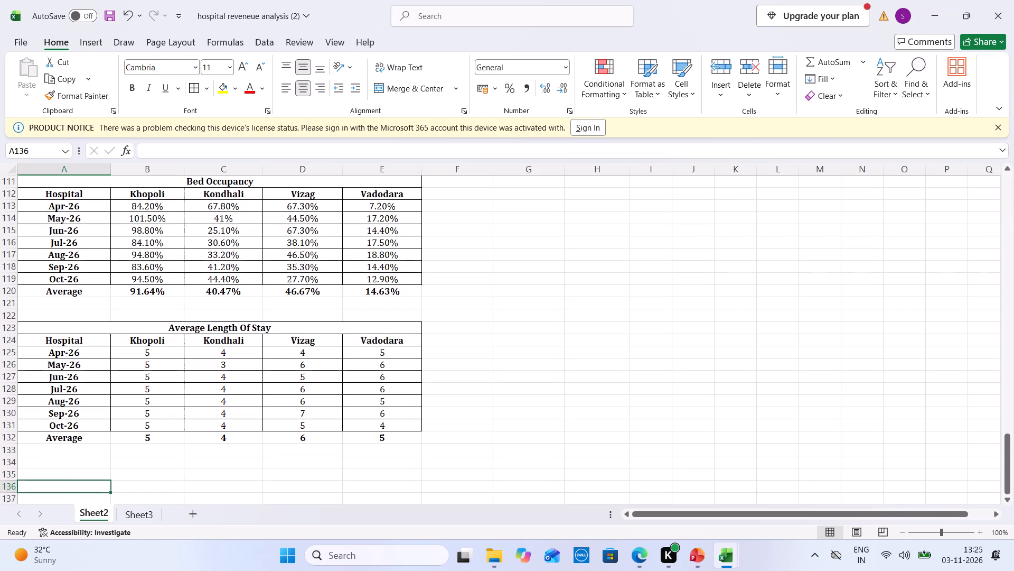
{"action": "type", "text": "Khopoli"}
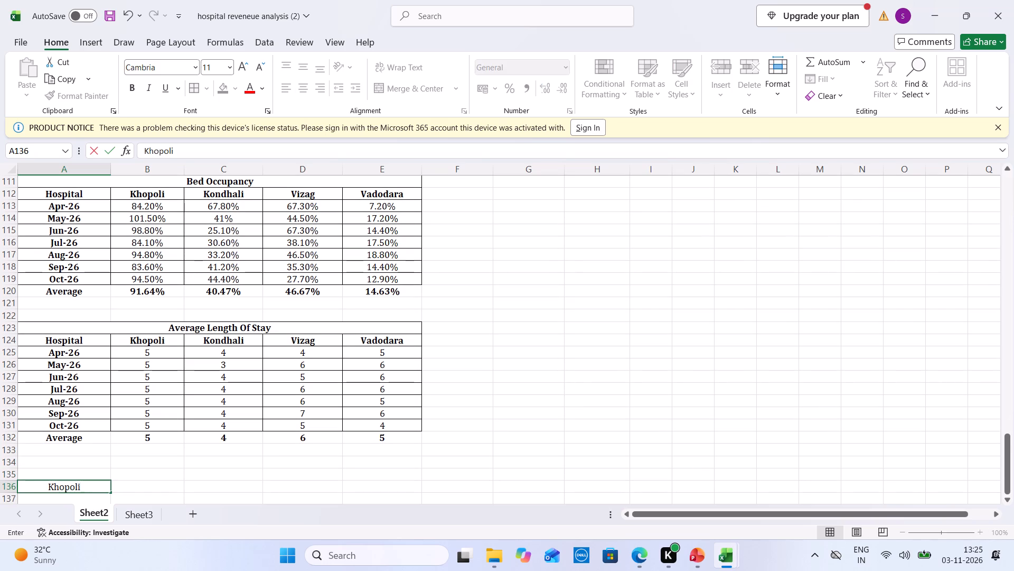
{"action": "key", "text": "Down"}
{"action": "type", "text": "KOndhali"}
{"action": "key", "text": "Down"}
{"action": "type", "text": "Vizag"}
{"action": "key", "text": "Down"}
{"action": "type", "text": "Vadodara"}
{"action": "key", "text": "Tab"}
Enter Apr 26 as the first month header in B135, above the new hospital list.
{"action": "key", "text": "Up"}
{"action": "key", "text": "Up"}
{"action": "key", "text": "Up"}
{"action": "key", "text": "Up"}
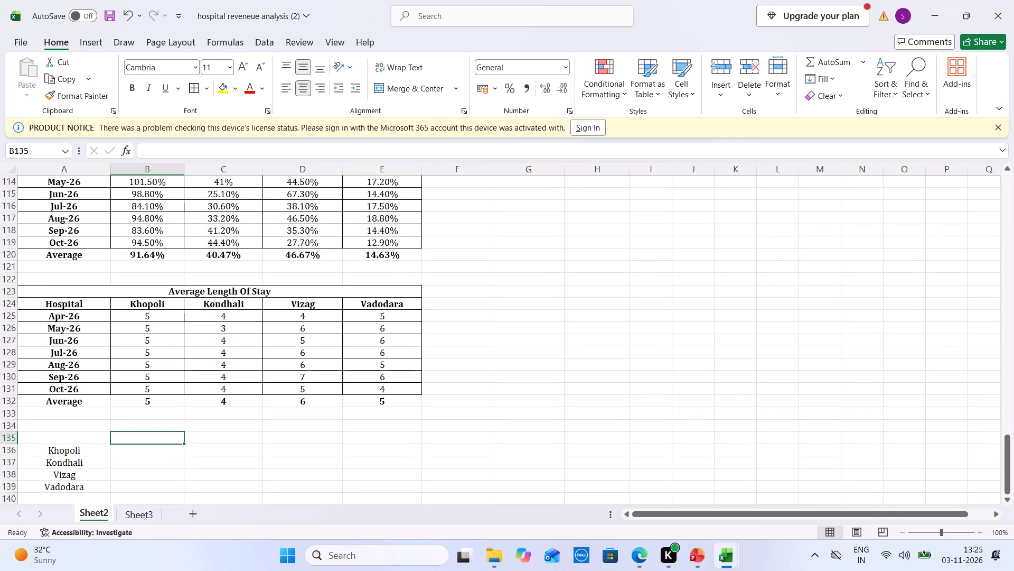
{"action": "key", "text": "shift+a"}
{"action": "type", "text": "pr 26"}
{"action": "key", "text": "Tab"}
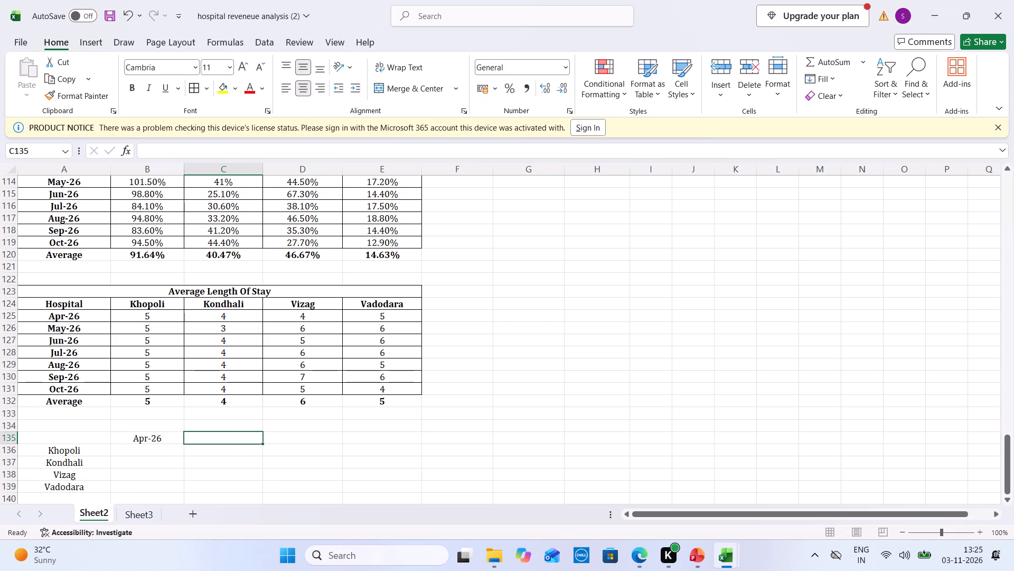
Insert a blank row between the month header row and the Khopoli row of the new table.
{"action": "right_click", "coordinate": [11, 452]}
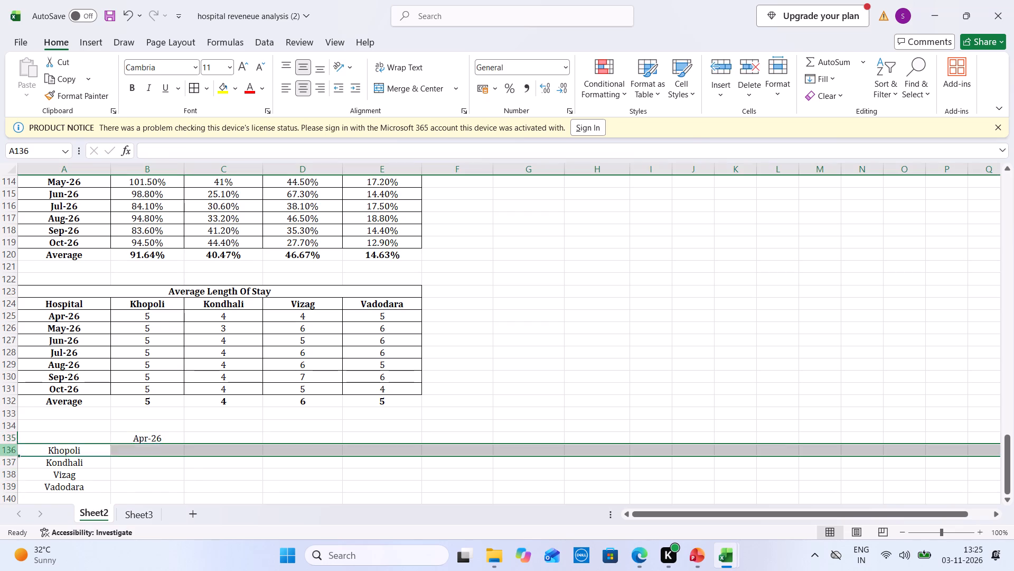
{"action": "left_click", "coordinate": [55, 319]}
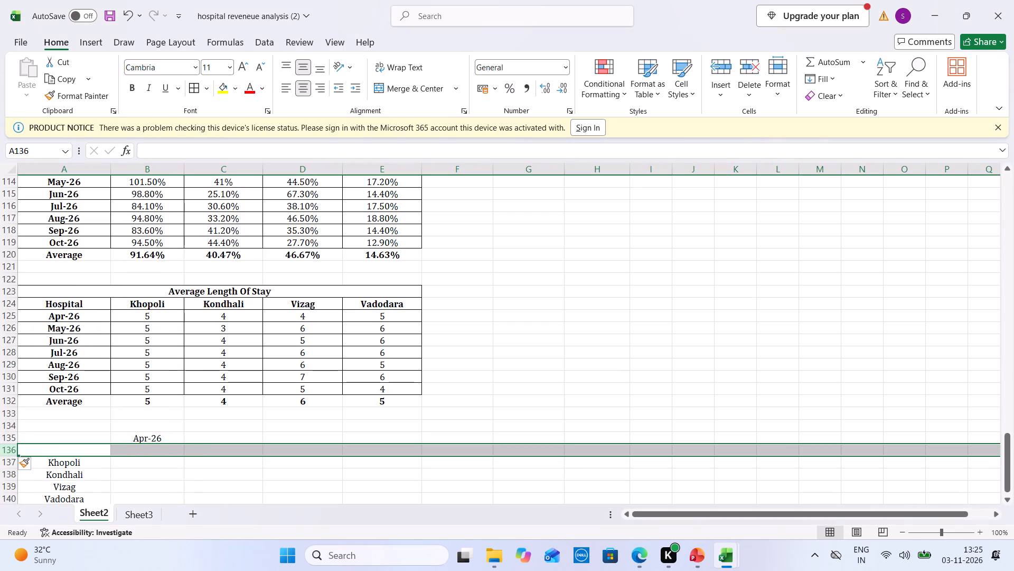
Add month headers May 26, Jun 26, Jul 26 and Aug 26 in D135, F135, H135 and J135, leaving one column between each.
{"action": "left_click", "coordinate": [281, 431]}
{"action": "key", "text": "Down"}
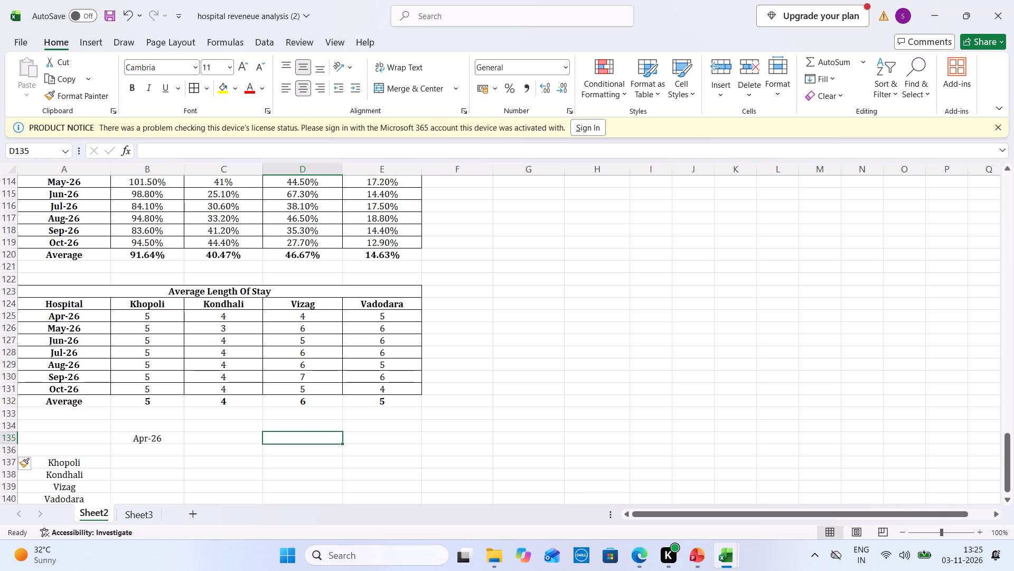
{"action": "type", "text": "May 26"}
{"action": "key", "text": "Tab"}
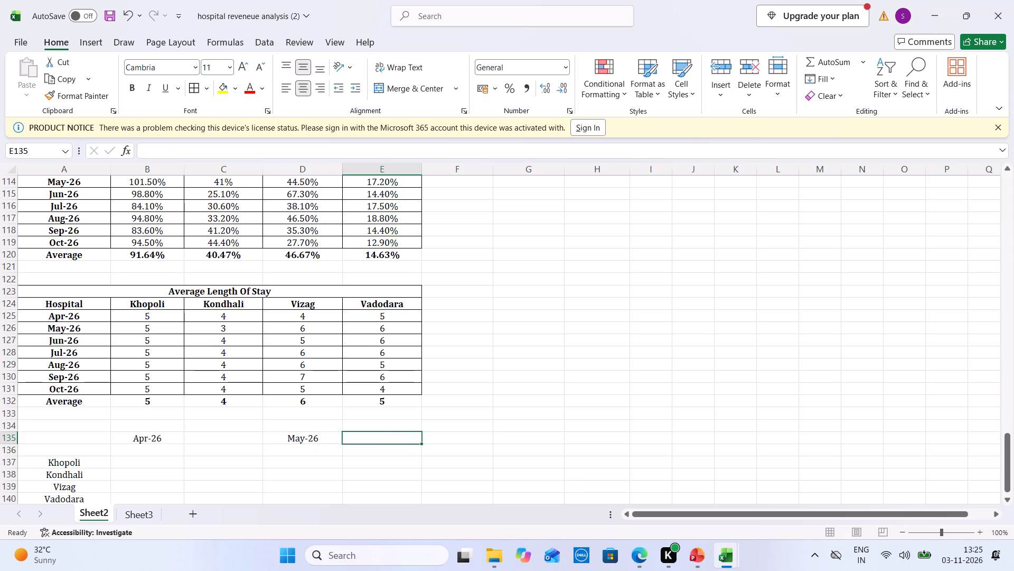
{"action": "key", "text": "Tab"}
{"action": "type", "text": "Jun 26"}
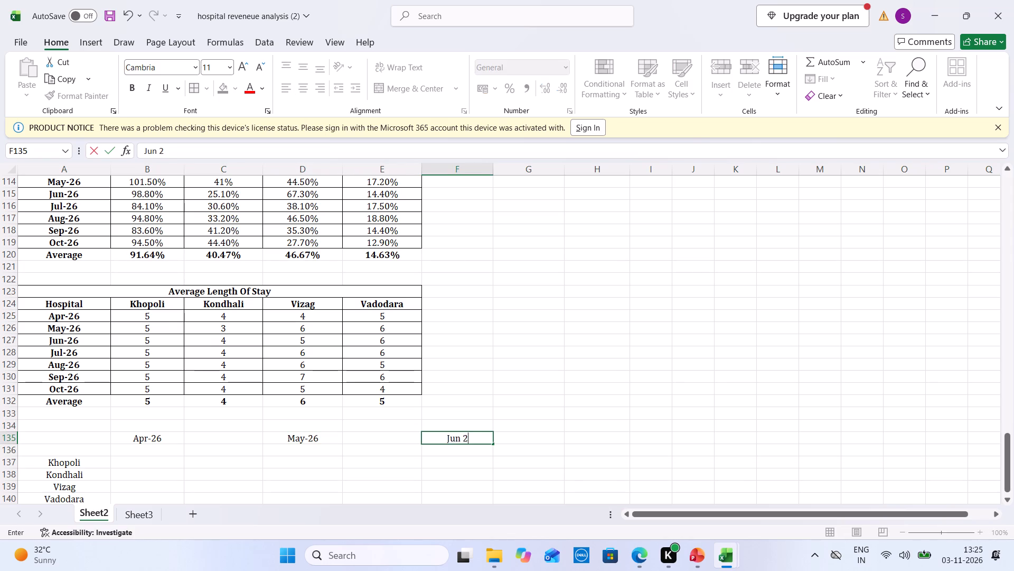
{"action": "key", "text": "Tab"}
{"action": "key", "text": "Tab"}
{"action": "type", "text": "Jul 26"}
{"action": "key", "text": "space"}
{"action": "key", "text": "Tab"}
{"action": "key", "text": "Tab"}
{"action": "type", "text": "Aug 26"}
{"action": "key", "text": "Tab"}
{"action": "key", "text": "Tab"}
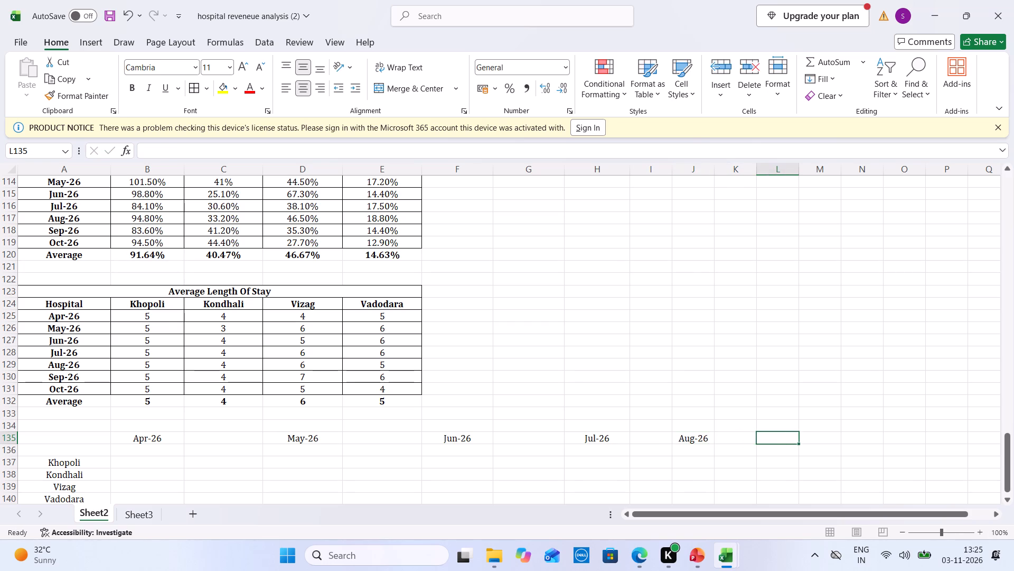
Add the month headers Sept 26 and Oct 26 in L135 and N135, leaving one column between them.
{"action": "key", "text": "s"}
{"action": "key", "text": "BackSpace"}
{"action": "type", "text": "Sept 26"}
{"action": "key", "text": "Tab"}
{"action": "key", "text": "Tab"}
{"action": "type", "text": "Otc"}
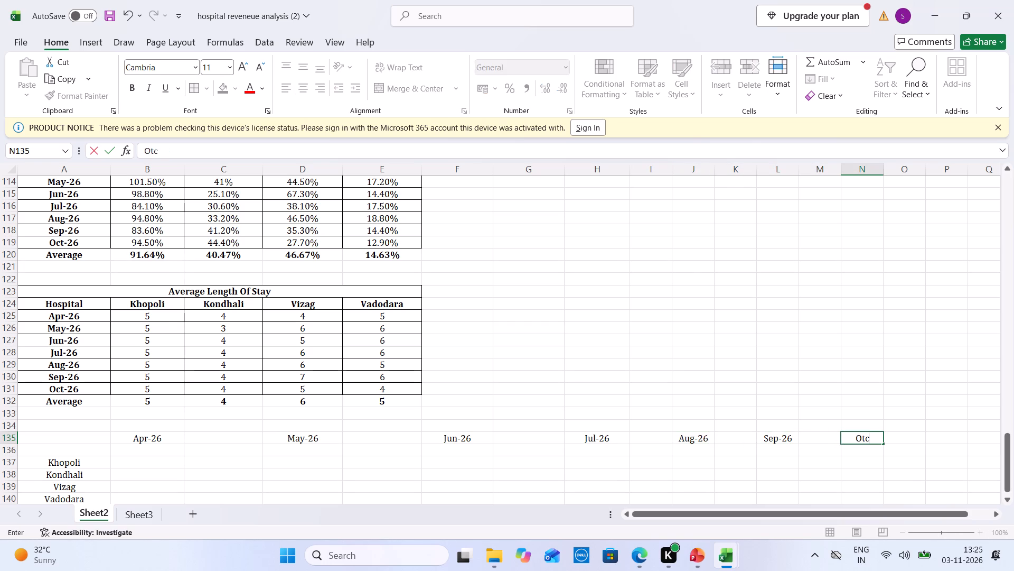
{"action": "key", "text": "BackSpace"}
{"action": "key", "text": "BackSpace"}
{"action": "type", "text": "ct 26"}
{"action": "key", "text": "Tab"}
Merge and center each month header from Apr-26 to Oct-26 across its two columns in row 135, B through O.
{"action": "left_click_drag", "start_coordinate": [156, 432], "coordinate": [217, 438]}
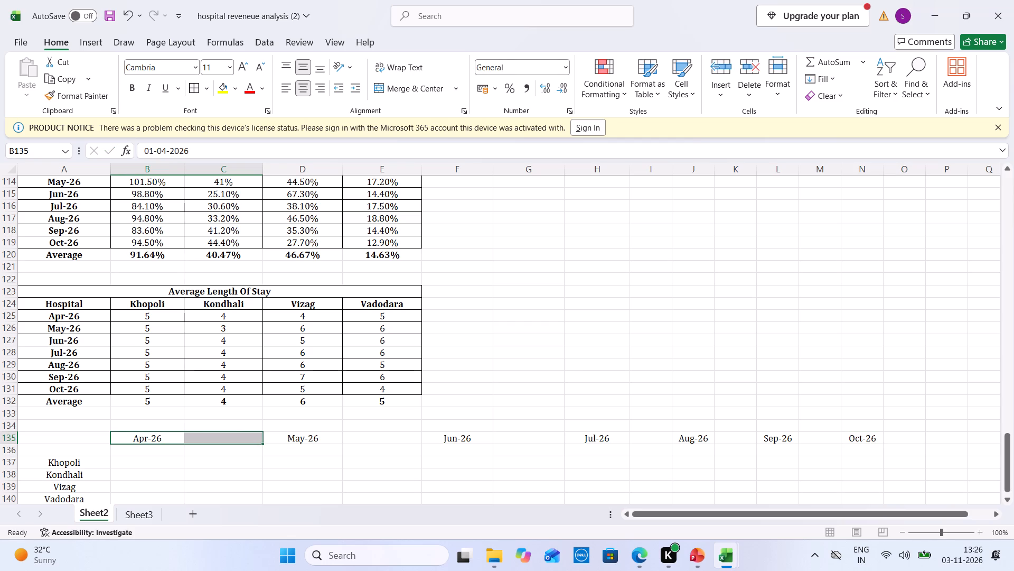
{"action": "left_click", "coordinate": [412, 89]}
{"action": "left_click_drag", "start_coordinate": [334, 435], "coordinate": [369, 438]}
{"action": "left_click", "coordinate": [408, 83]}
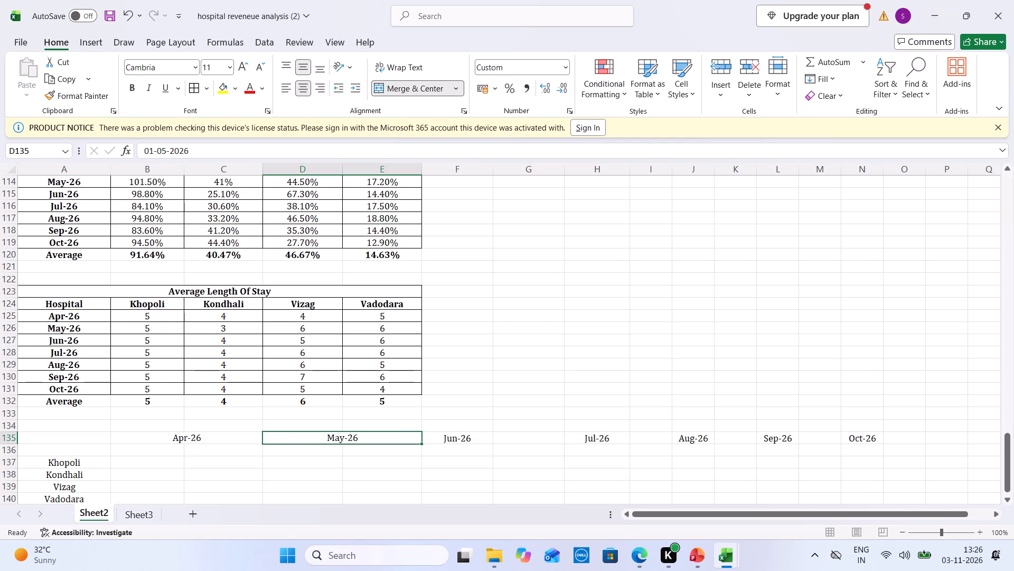
{"action": "left_click_drag", "start_coordinate": [512, 435], "coordinate": [483, 435]}
{"action": "left_click", "coordinate": [430, 89]}
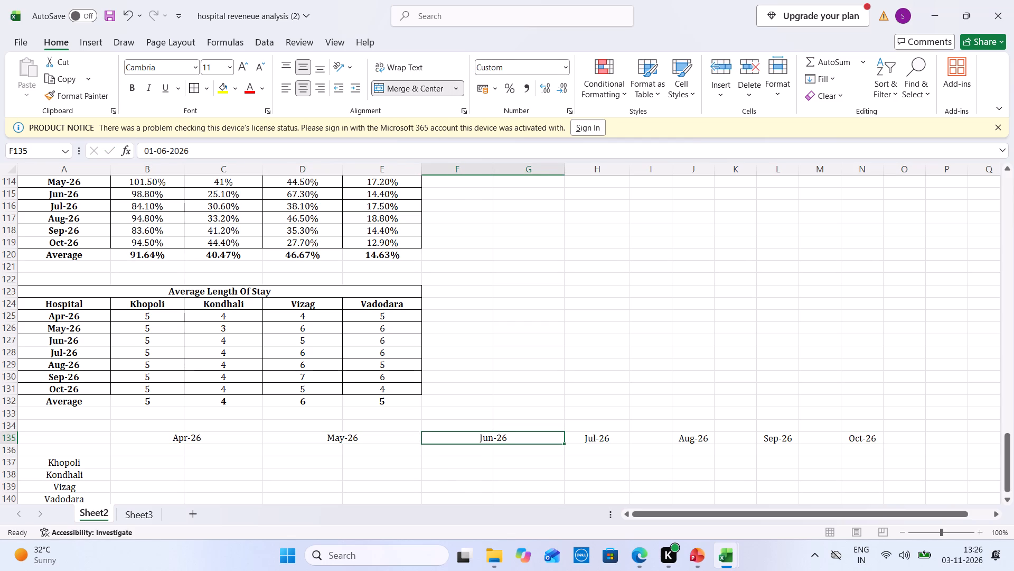
{"action": "left_click_drag", "start_coordinate": [609, 431], "coordinate": [643, 437]}
{"action": "left_click_drag", "start_coordinate": [643, 437], "coordinate": [611, 439]}
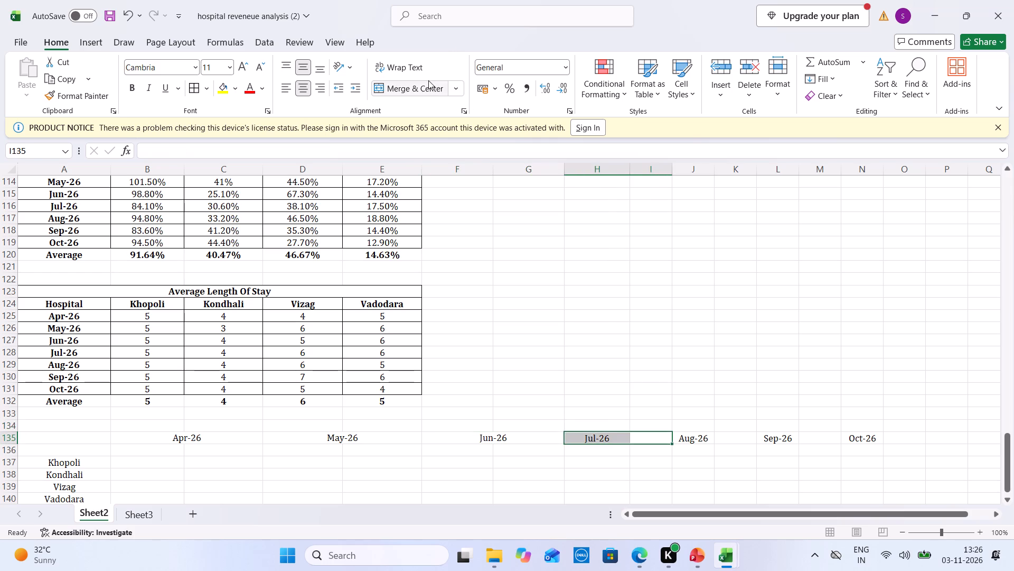
{"action": "left_click", "coordinate": [428, 80]}
{"action": "left_click_drag", "start_coordinate": [732, 438], "coordinate": [702, 439]}
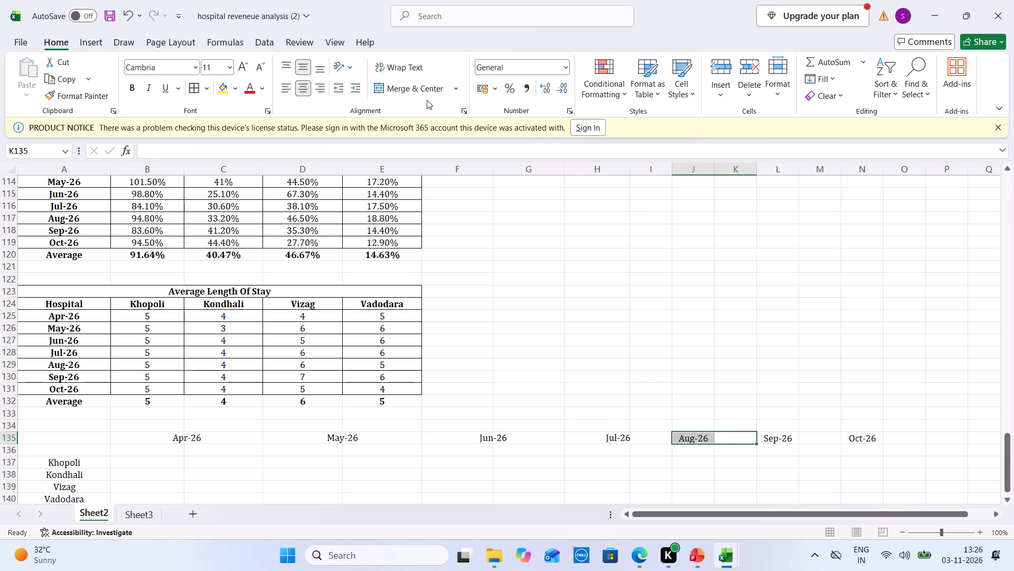
{"action": "left_click", "coordinate": [427, 91]}
{"action": "left_click_drag", "start_coordinate": [813, 439], "coordinate": [784, 441]}
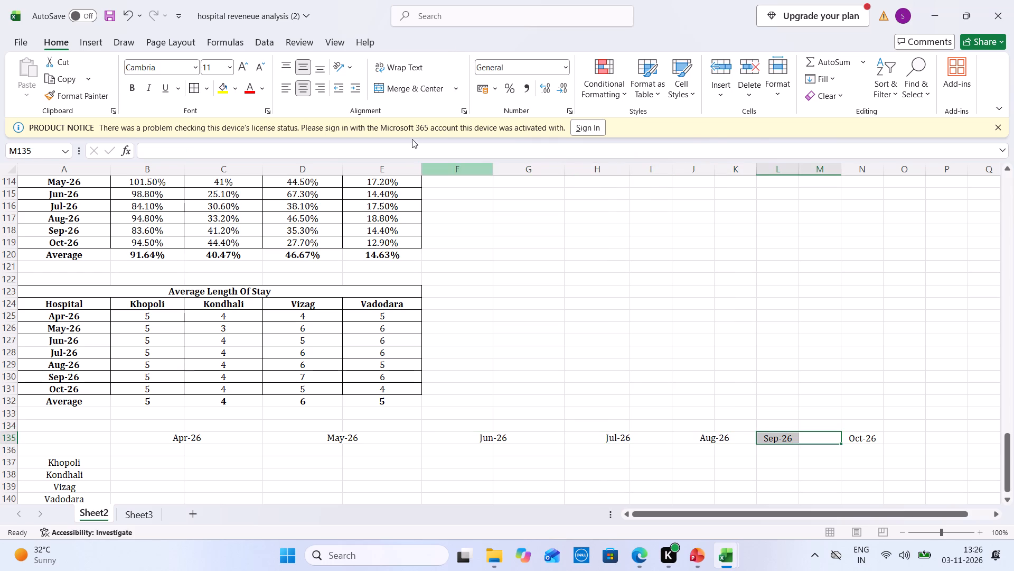
{"action": "left_click", "coordinate": [417, 87]}
{"action": "left_click_drag", "start_coordinate": [903, 433], "coordinate": [875, 438]}
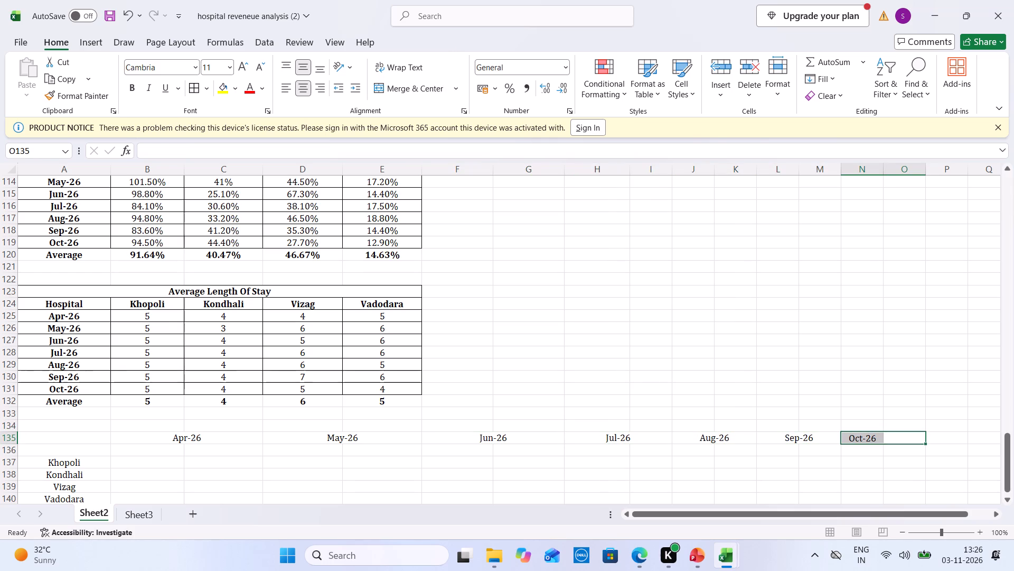
{"action": "left_click", "coordinate": [422, 84]}
Enter the subheaders Target in B136 and Achivment in C136 under Apr-26.
{"action": "left_click", "coordinate": [191, 446]}
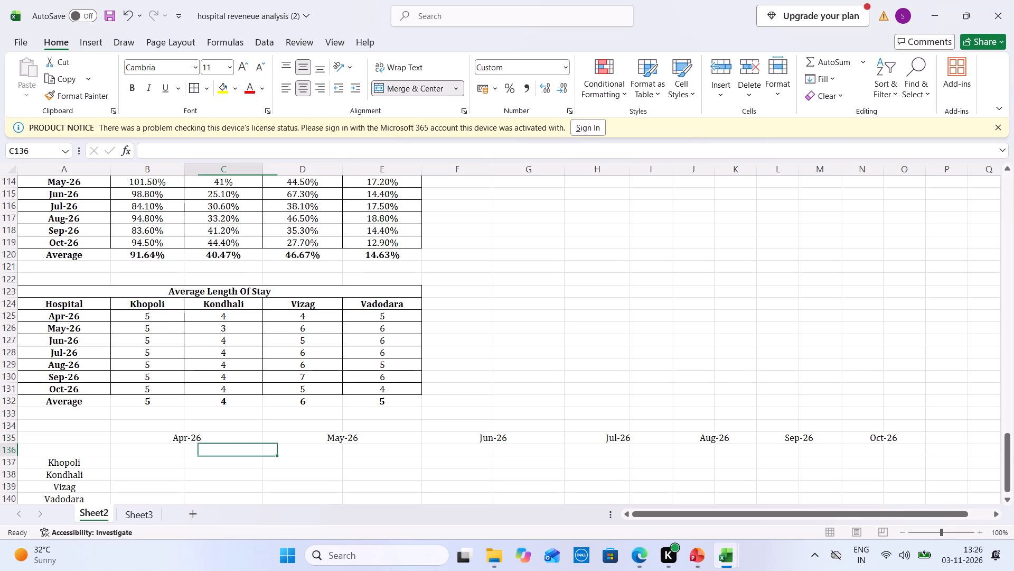
{"action": "key", "text": "Down"}
{"action": "key", "text": "Down"}
{"action": "key", "text": "Down"}
{"action": "key", "text": "Down"}
{"action": "key", "text": "Down"}
{"action": "key", "text": "Down"}
{"action": "key", "text": "Down"}
{"action": "key", "text": "Down"}
{"action": "key", "text": "Down"}
{"action": "key", "text": "Down"}
{"action": "key", "text": "Down"}
{"action": "key", "text": "Down"}
{"action": "key", "text": "Down"}
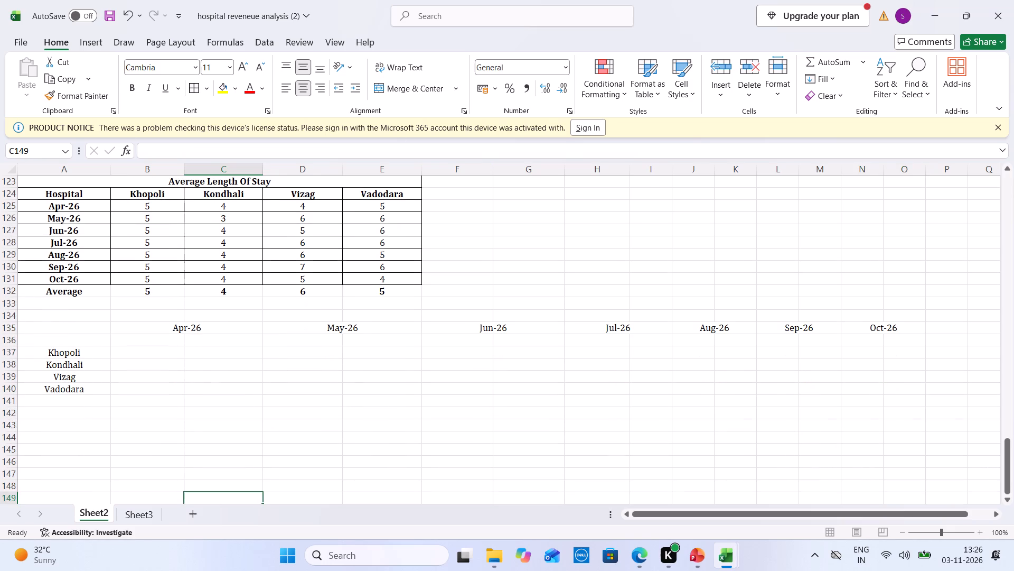
{"action": "left_click", "coordinate": [150, 340]}
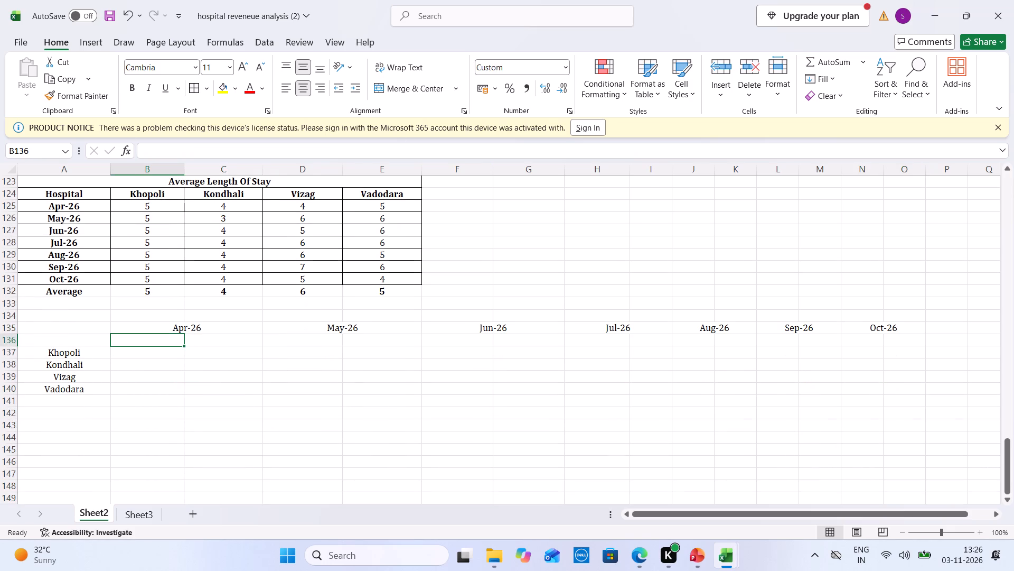
{"action": "type", "text": "Tr"}
{"action": "key", "text": "BackSpace"}
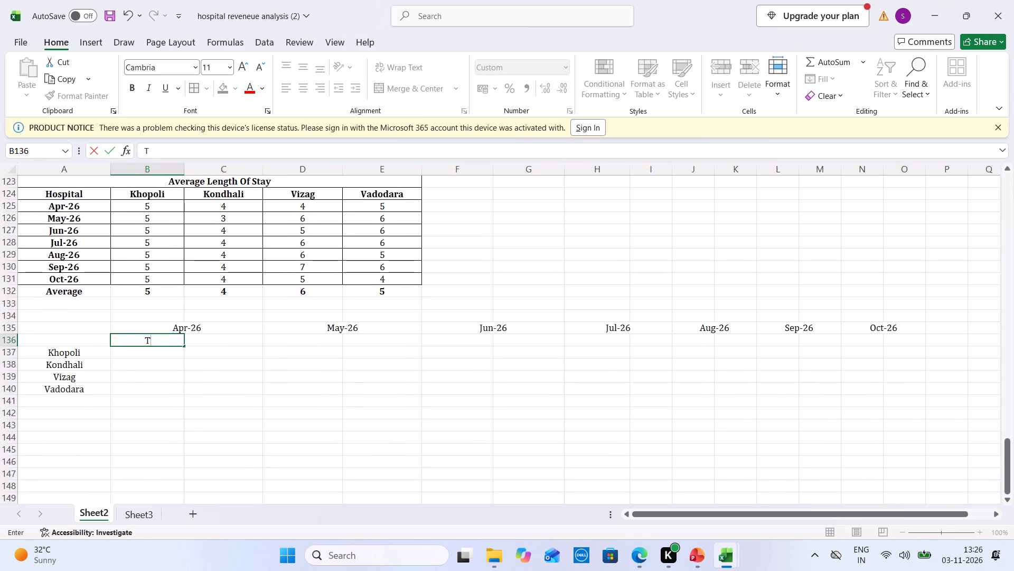
{"action": "type", "text": "arget"}
{"action": "key", "text": "Tab"}
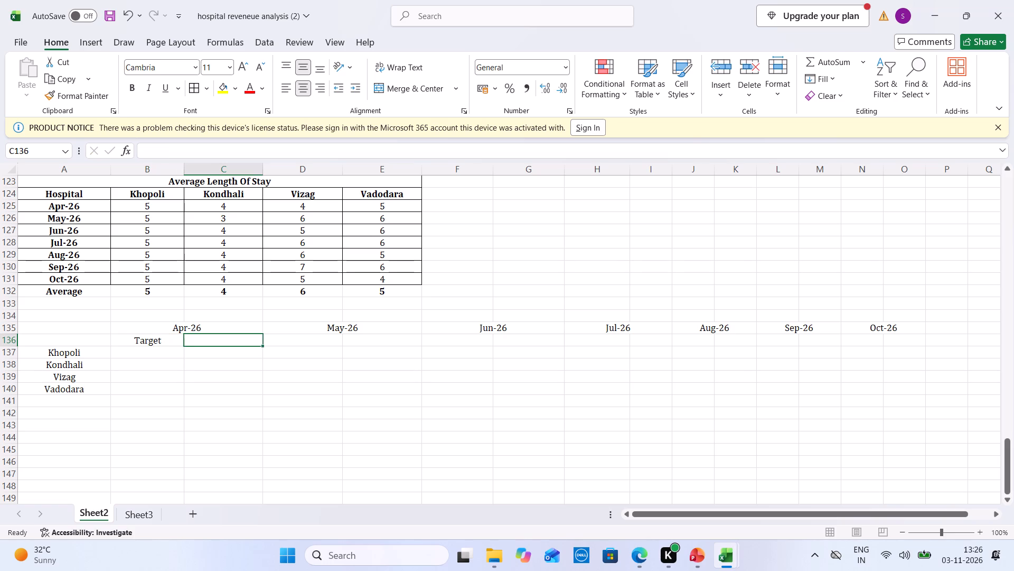
{"action": "type", "text": "Achi"}
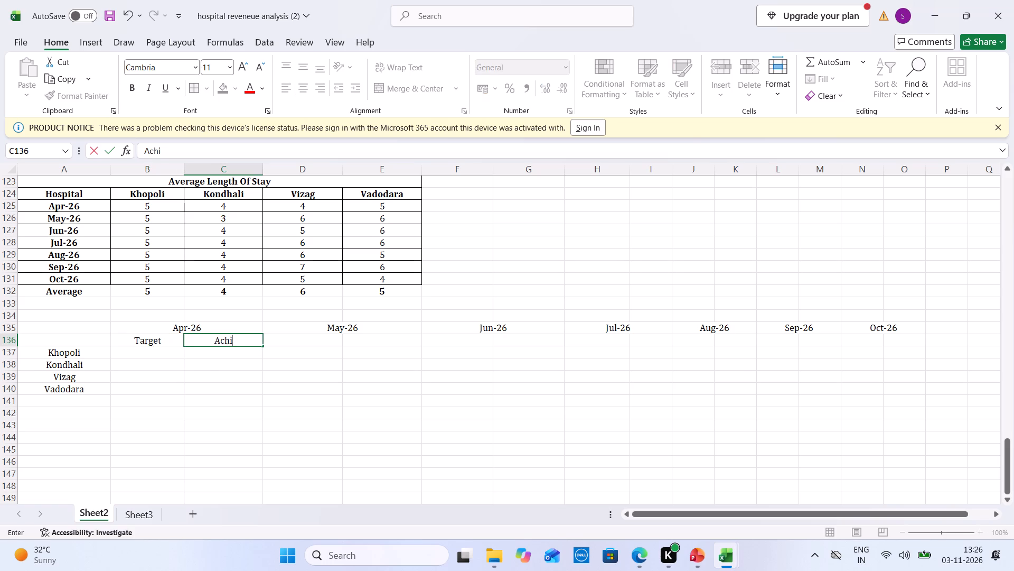
{"action": "type", "text": "vmen"}
{"action": "key", "text": "Tab"}
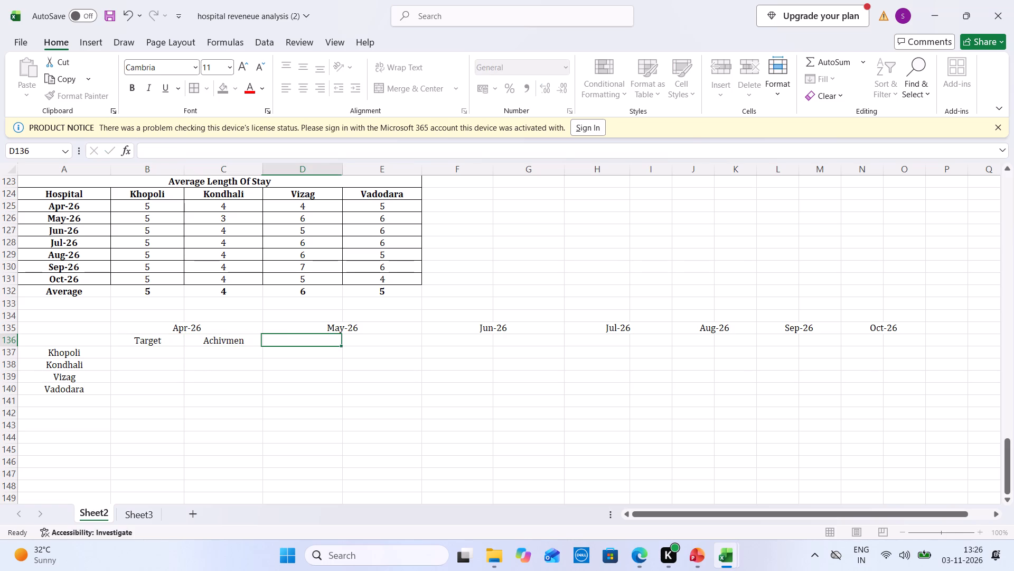
{"action": "double_click", "coordinate": [250, 342]}
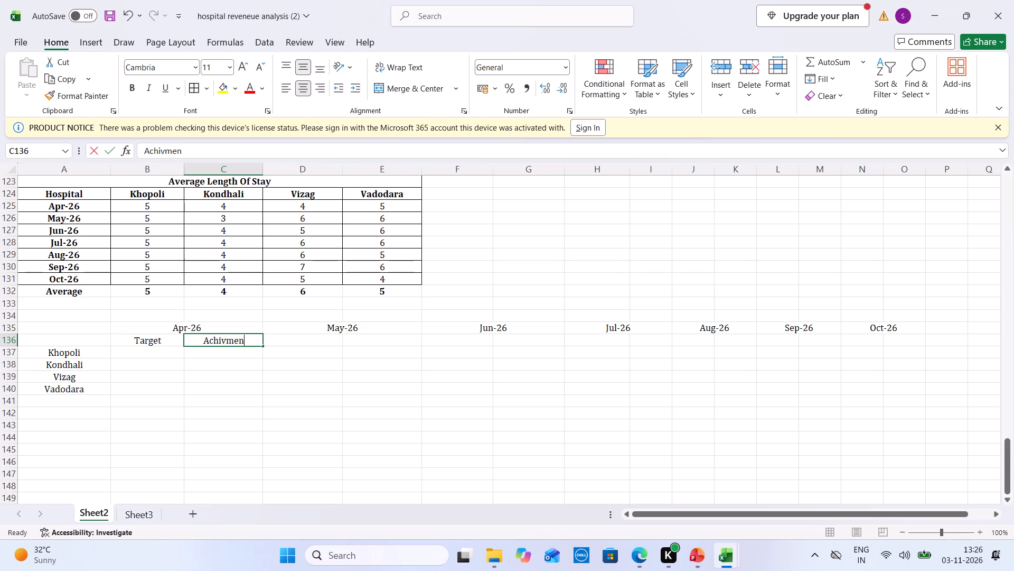
{"action": "key", "text": "t"}
{"action": "key", "text": "Tab"}
Apply all borders to the new hospital table, covering A135:O140.
{"action": "left_click_drag", "start_coordinate": [145, 323], "coordinate": [412, 400]}
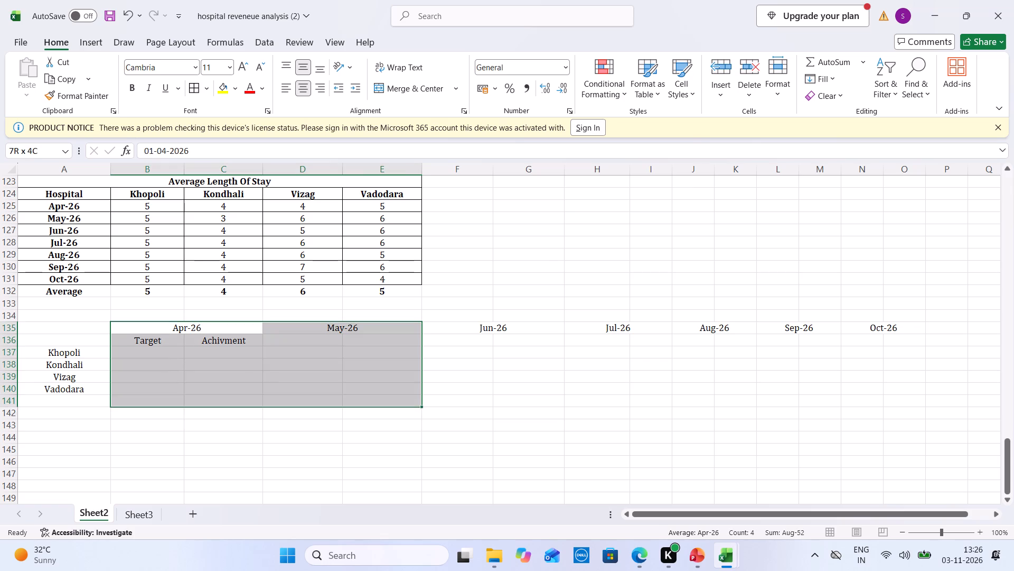
{"action": "left_click_drag", "start_coordinate": [412, 400], "coordinate": [879, 376]}
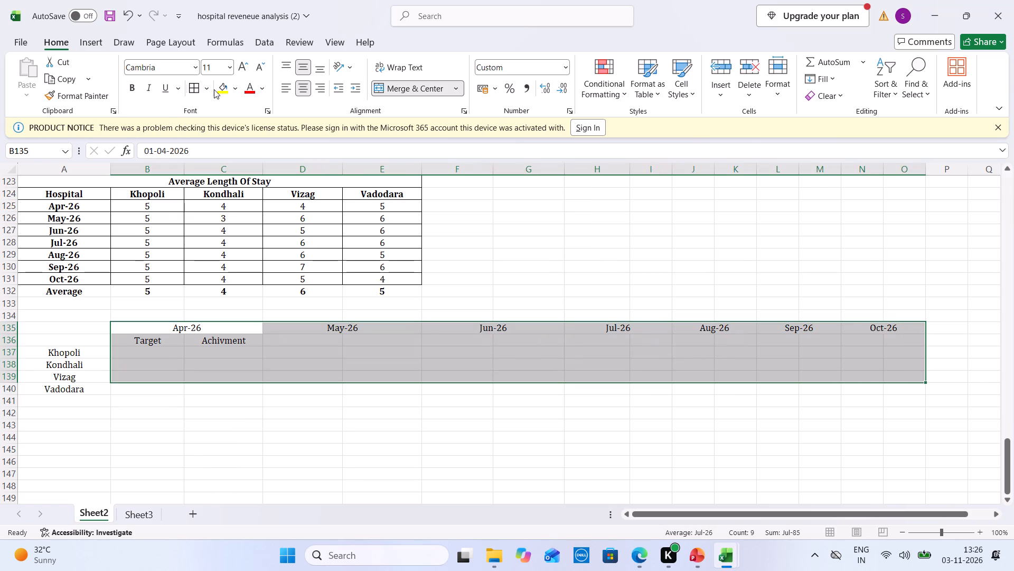
{"action": "left_click", "coordinate": [198, 86]}
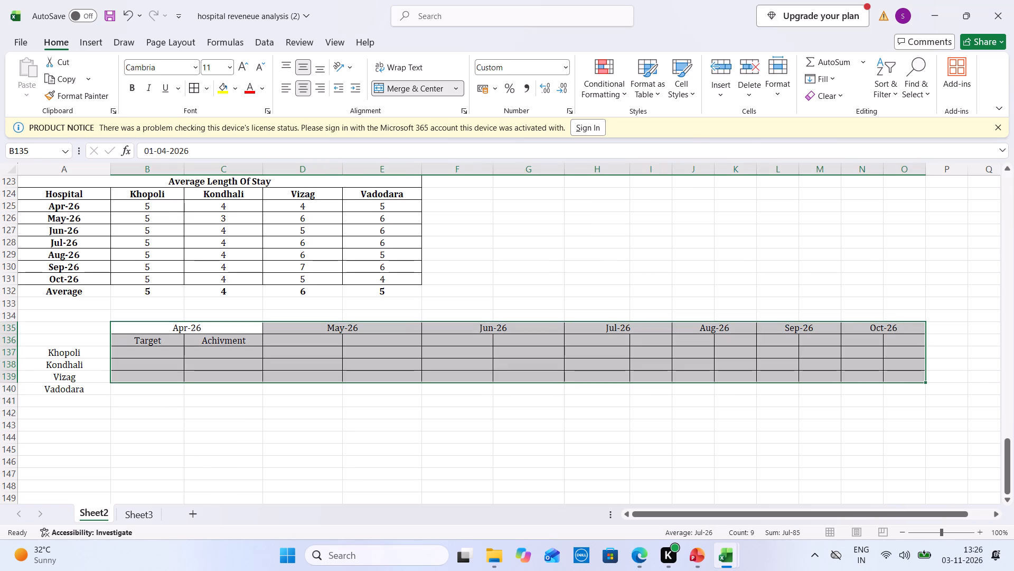
{"action": "left_click_drag", "start_coordinate": [158, 384], "coordinate": [896, 363]}
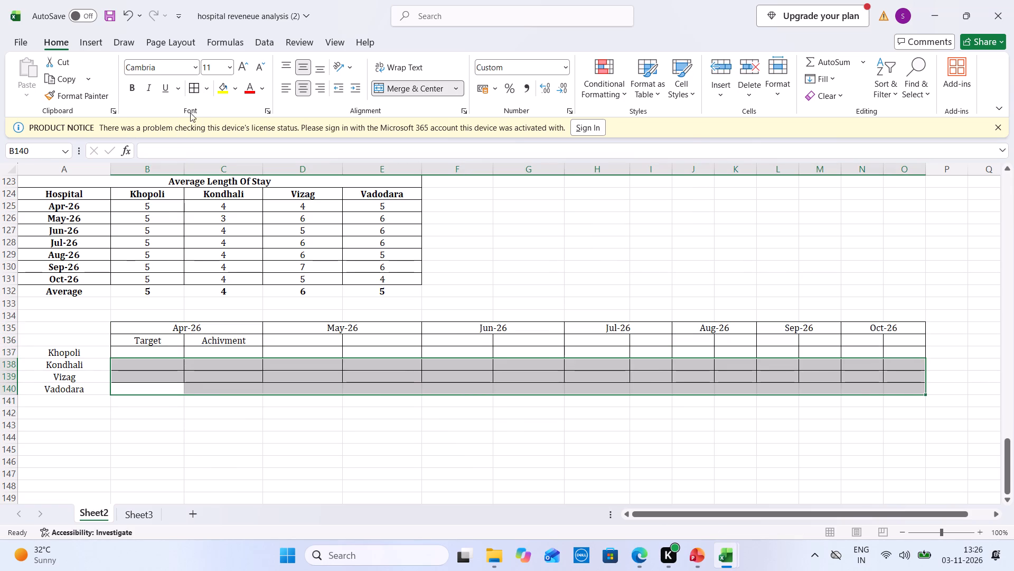
{"action": "left_click", "coordinate": [190, 91]}
{"action": "left_click_drag", "start_coordinate": [72, 331], "coordinate": [314, 384]}
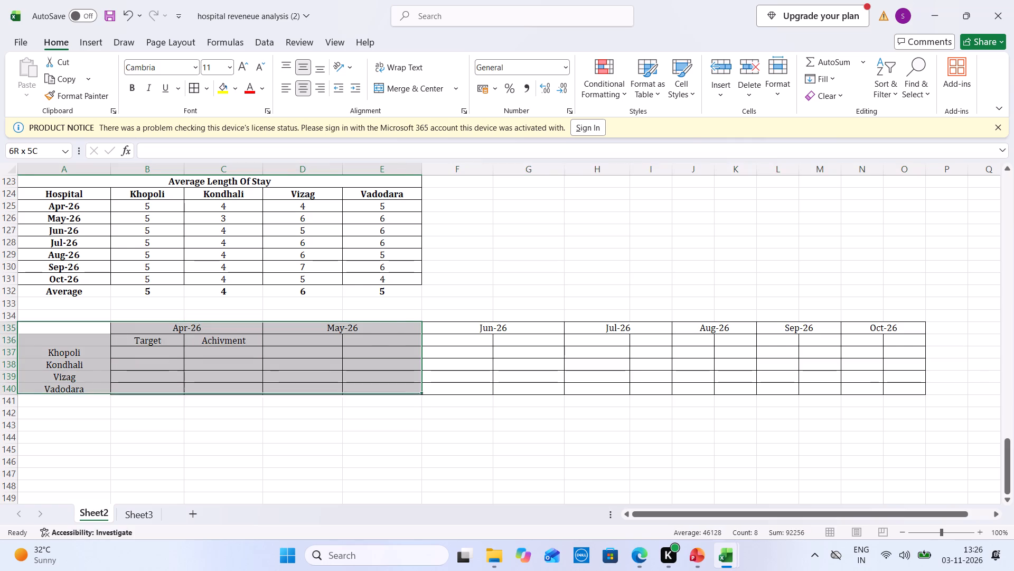
{"action": "left_click_drag", "start_coordinate": [314, 384], "coordinate": [922, 390]}
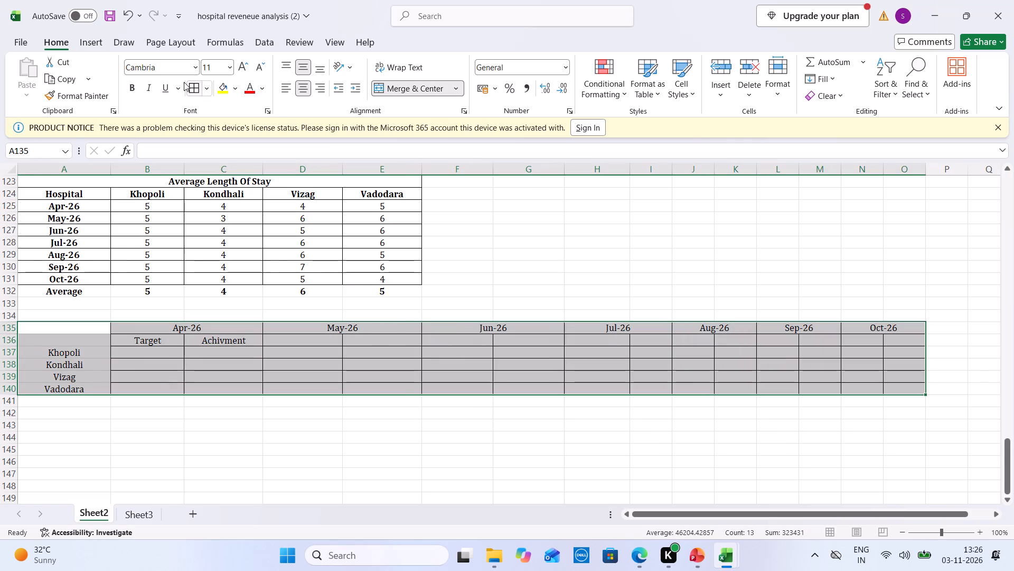
{"action": "left_click", "coordinate": [193, 85]}
Merge and center A135:A136 and enter Hospital as the row header title.
{"action": "left_click_drag", "start_coordinate": [60, 328], "coordinate": [67, 342]}
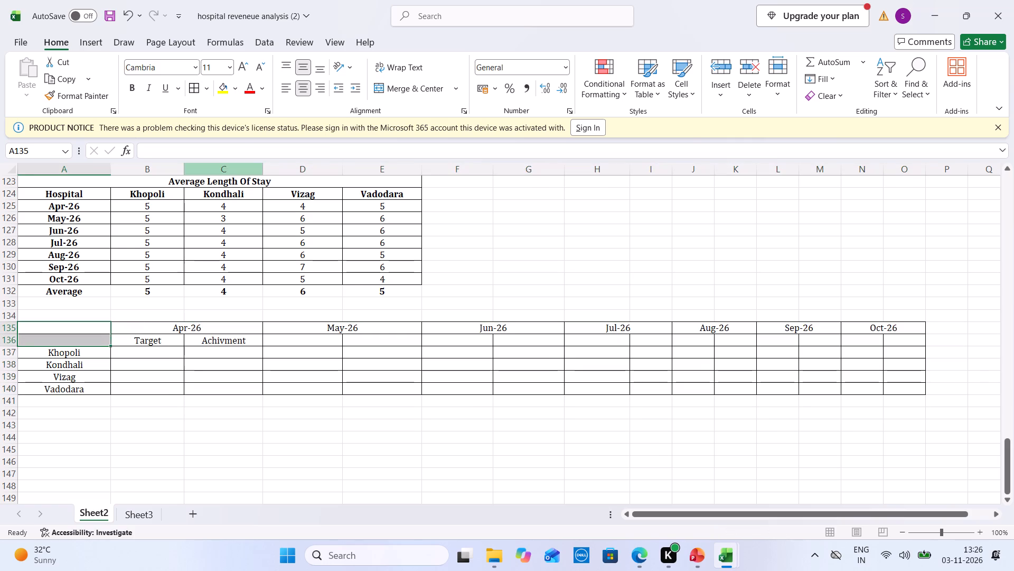
{"action": "left_click", "coordinate": [403, 90]}
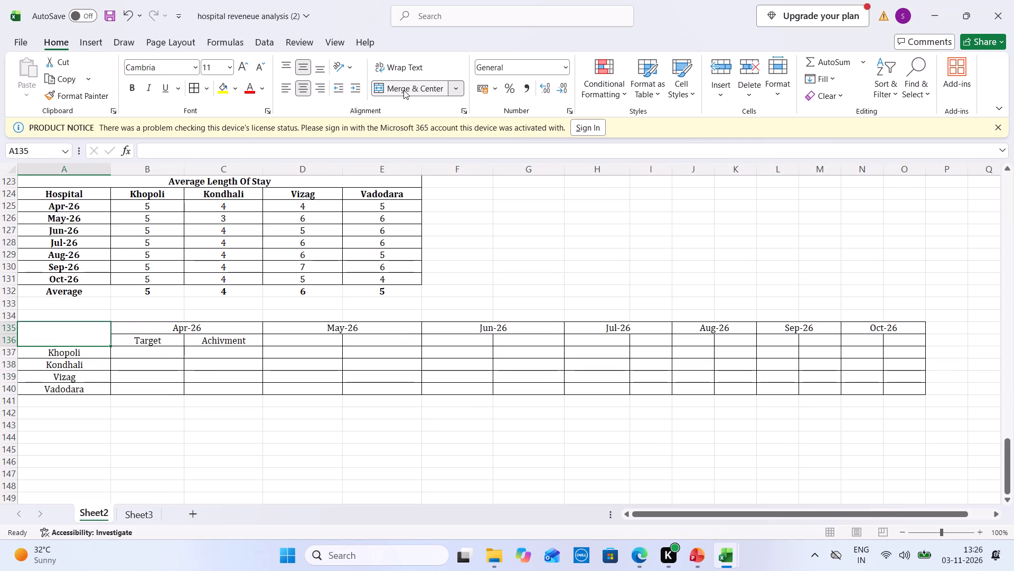
{"action": "type", "text": "Hp"}
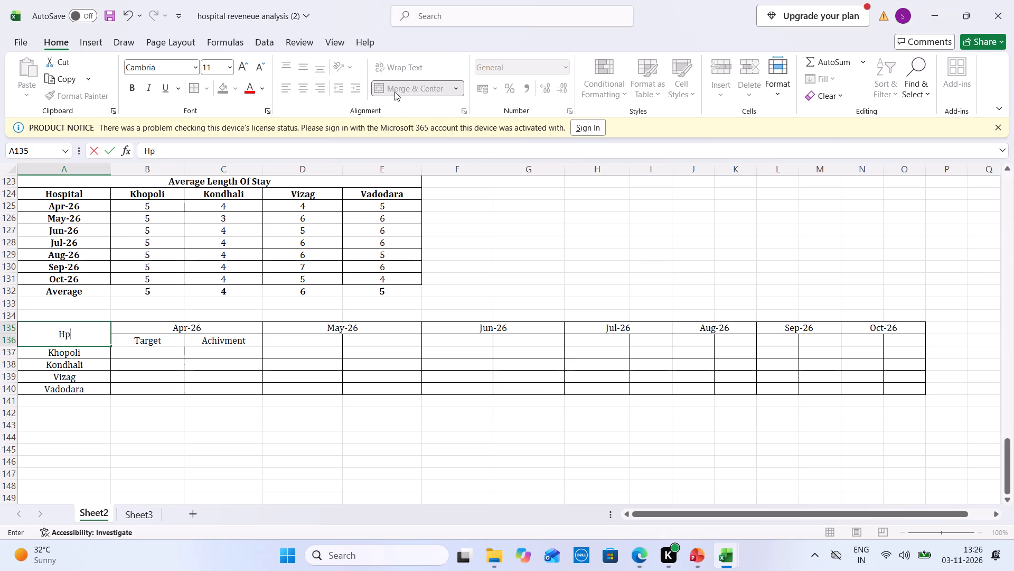
{"action": "key", "text": "BackSpace"}
{"action": "type", "text": "ospital"}
{"action": "key", "text": "Tab"}
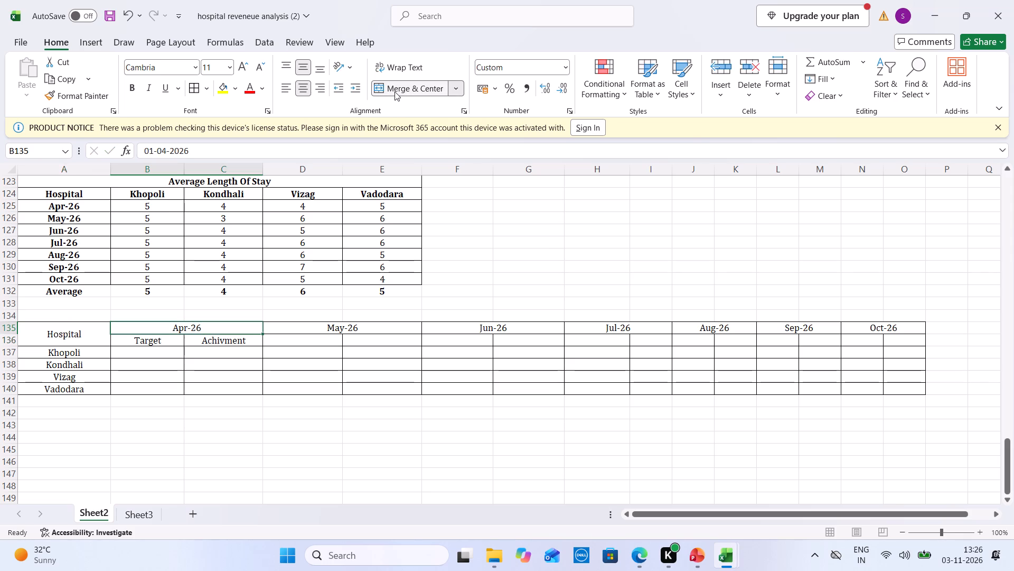
Make the Hospital header and the hospital names in A135:A140 bold.
{"action": "left_click_drag", "start_coordinate": [87, 326], "coordinate": [97, 390]}
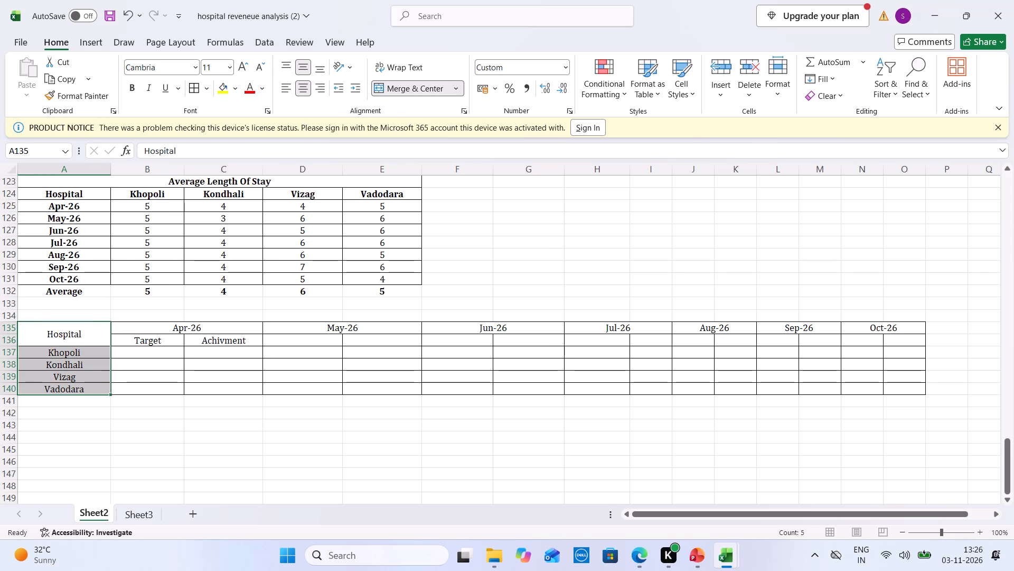
{"action": "left_click", "coordinate": [133, 87]}
Copy the Target and Achivment subheaders from B136:C136 under every other month, May-26 through Oct-26.
{"action": "left_click", "coordinate": [425, 393]}
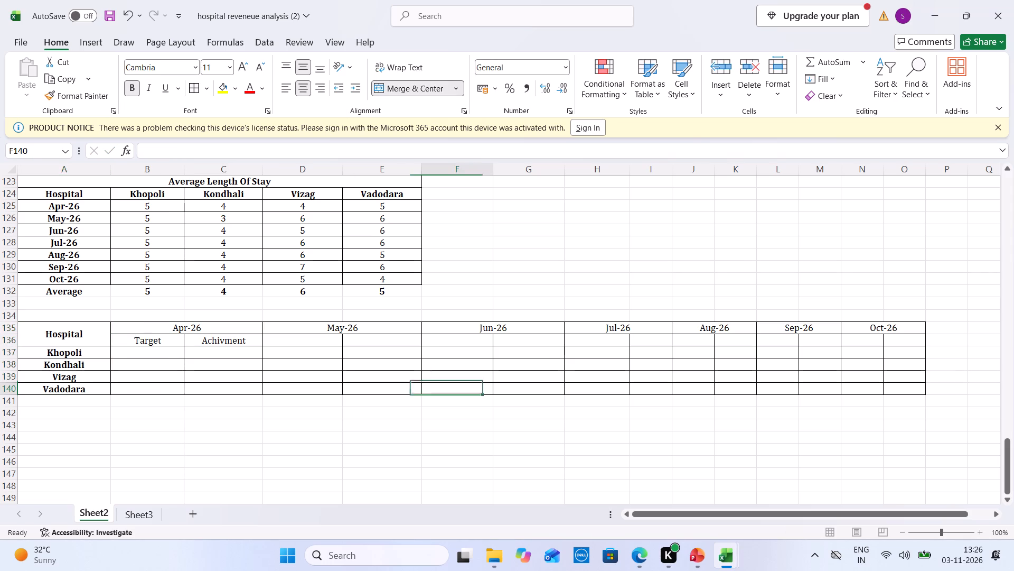
{"action": "key", "text": "Up"}
{"action": "key", "text": "Up"}
{"action": "key", "text": "Up"}
{"action": "key", "text": "Up"}
{"action": "key", "text": "Up"}
{"action": "key", "text": "Up"}
{"action": "key", "text": "Up"}
{"action": "key", "text": "Up"}
{"action": "key", "text": "Up"}
{"action": "key", "text": "Up"}
{"action": "key", "text": "Up"}
{"action": "key", "text": "Up"}
{"action": "key", "text": "Up"}
{"action": "key", "text": "Up"}
{"action": "key", "text": "Up"}
{"action": "key", "text": "Up"}
{"action": "key", "text": "Up"}
{"action": "key", "text": "Up"}
{"action": "key", "text": "Up"}
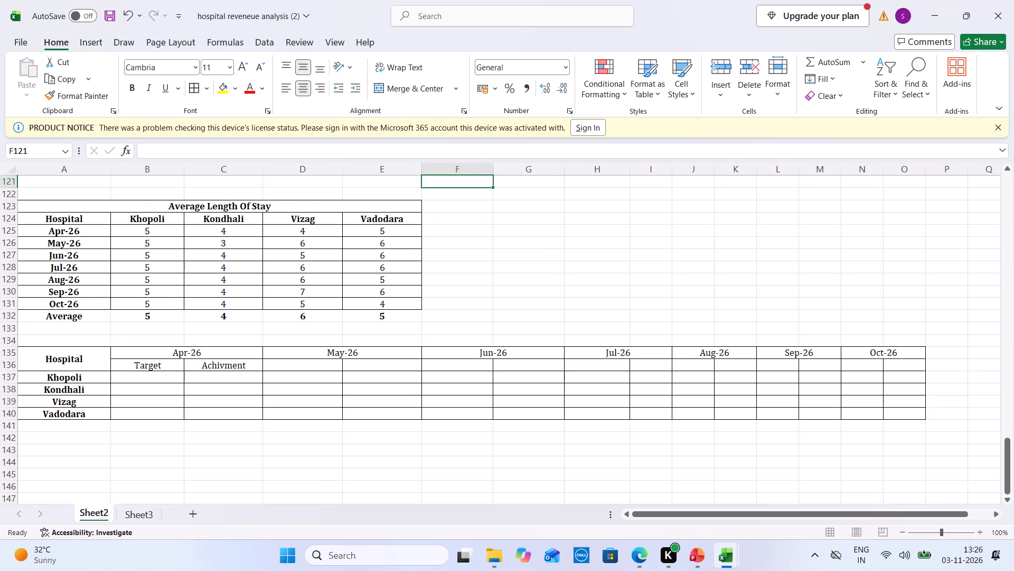
{"action": "left_click_drag", "start_coordinate": [160, 360], "coordinate": [230, 373]}
{"action": "left_click_drag", "start_coordinate": [221, 368], "coordinate": [202, 368]}
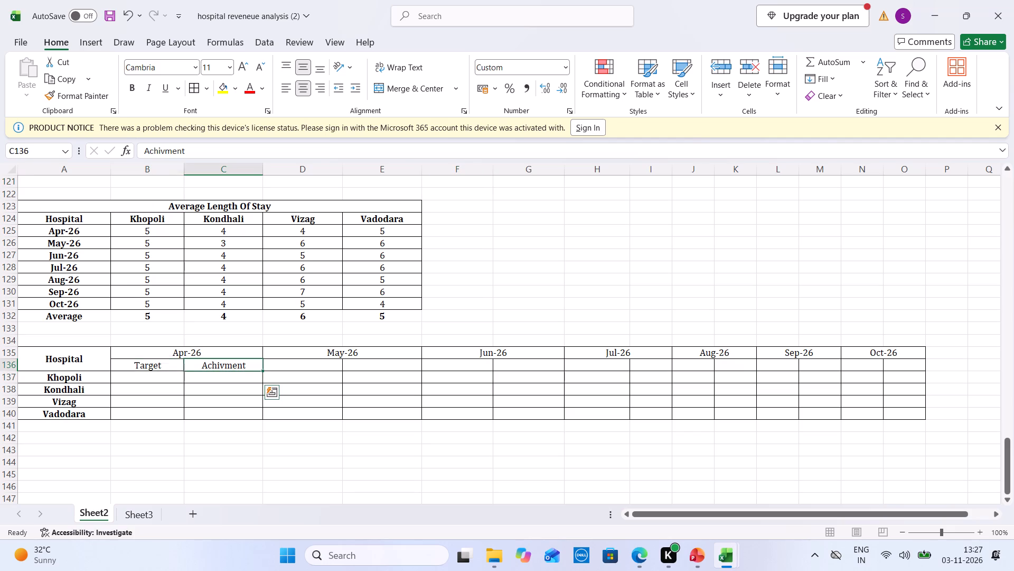
{"action": "left_click_drag", "start_coordinate": [202, 368], "coordinate": [155, 368]}
{"action": "key", "text": "ctrl+c"}
{"action": "key", "text": "Right"}
{"action": "key", "text": "ctrl+v"}
{"action": "key", "text": "Right"}
{"action": "key", "text": "Right"}
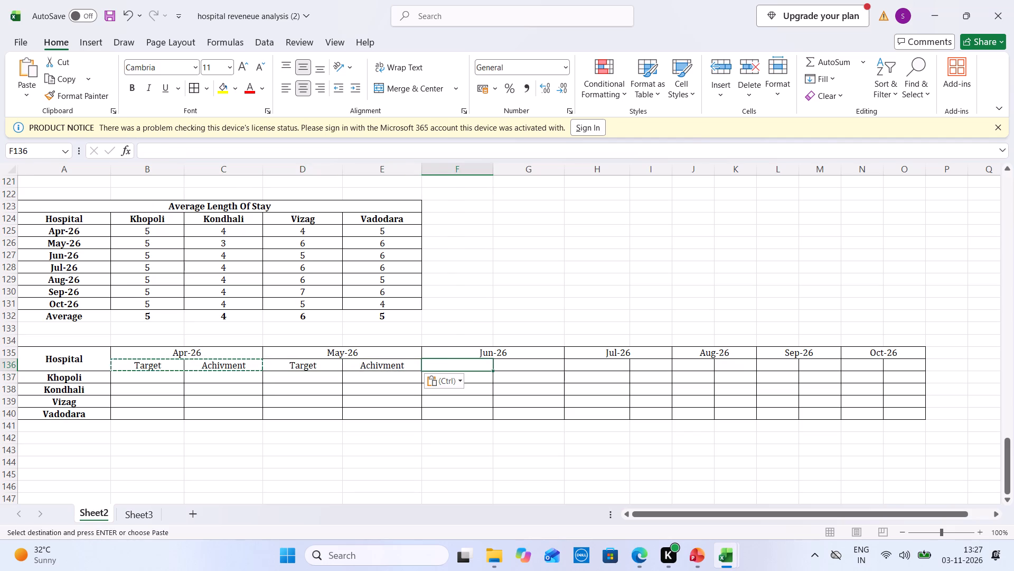
{"action": "key", "text": "ctrl+v"}
{"action": "key", "text": "Right"}
{"action": "key", "text": "Right"}
{"action": "key", "text": "ctrl+v"}
{"action": "key", "text": "Right"}
{"action": "key", "text": "Right"}
{"action": "key", "text": "ctrl+v"}
{"action": "key", "text": "Right"}
{"action": "key", "text": "Right"}
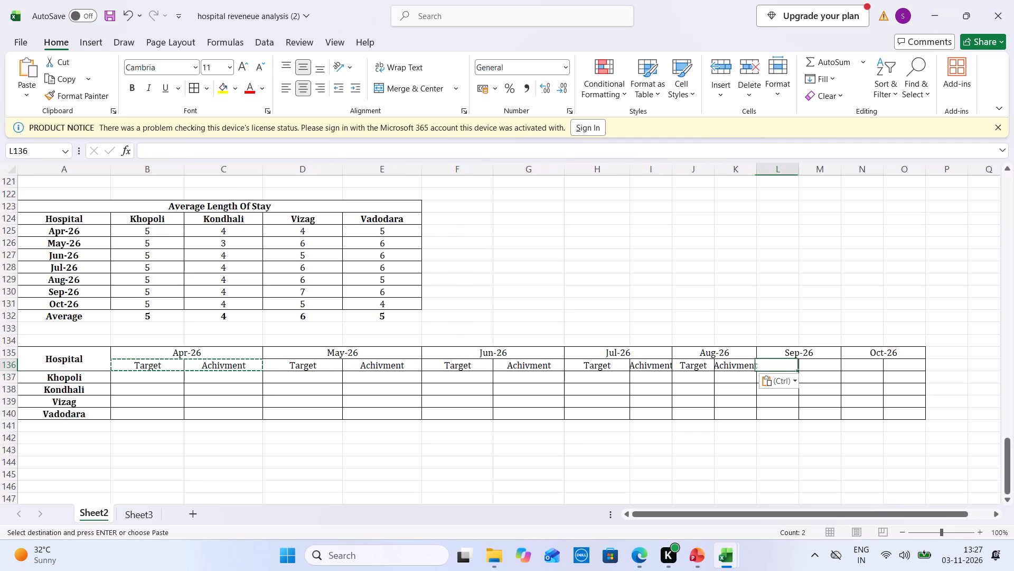
{"action": "key", "text": "ctrl+v"}
{"action": "key", "text": "Right"}
{"action": "key", "text": "Right"}
{"action": "key", "text": "ctrl+v"}
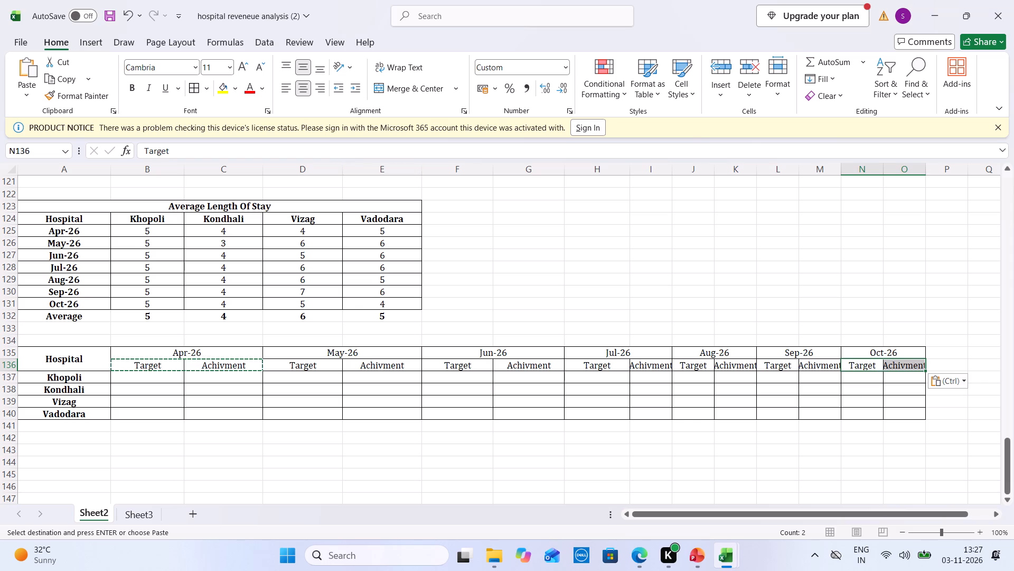
Autofit columns I, K, M and O so the Achivment subheaders for July to October fit their cells.
{"action": "double_click", "coordinate": [674, 175]}
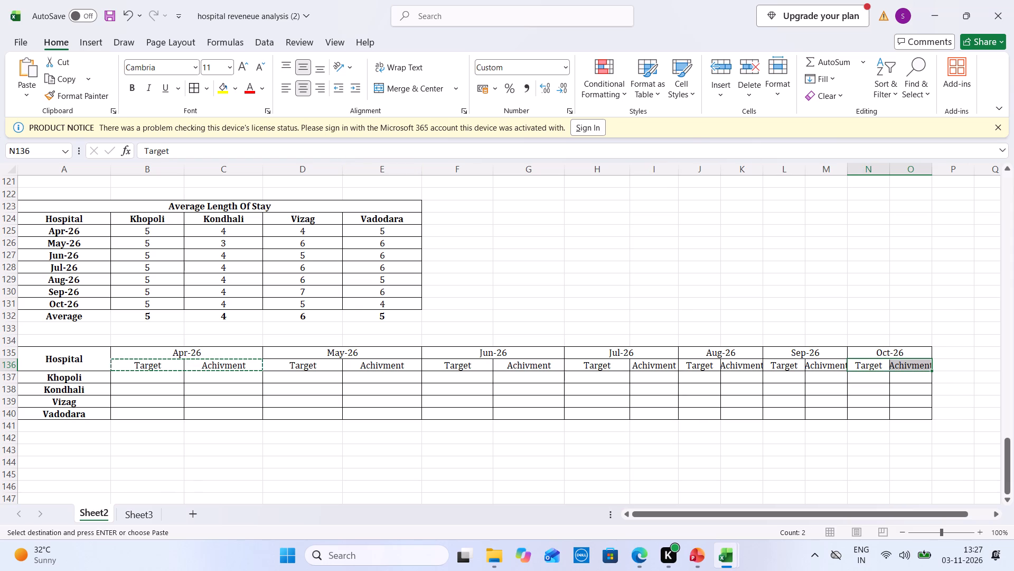
{"action": "double_click", "coordinate": [763, 174]}
{"action": "double_click", "coordinate": [856, 167]}
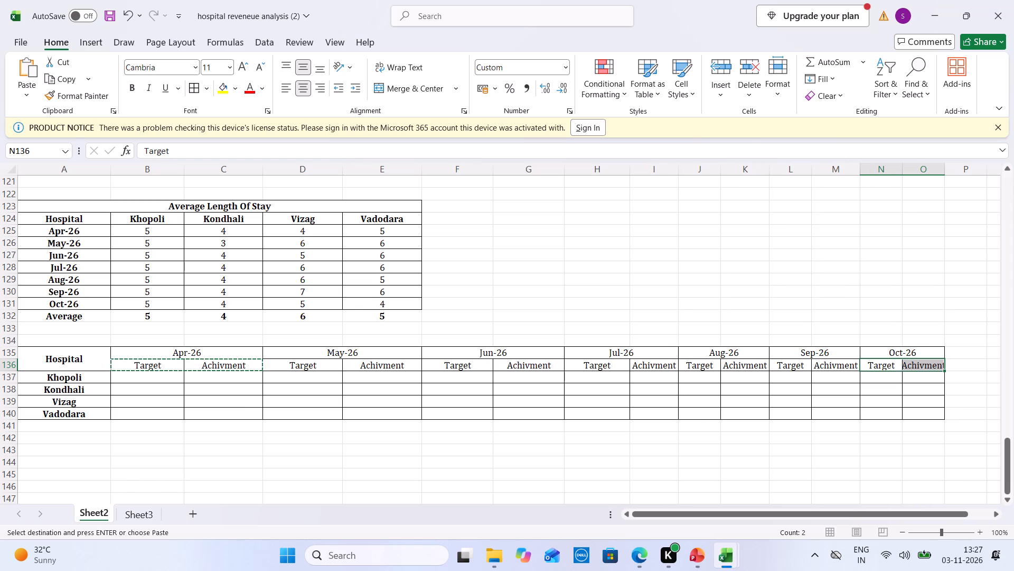
{"action": "double_click", "coordinate": [946, 171]}
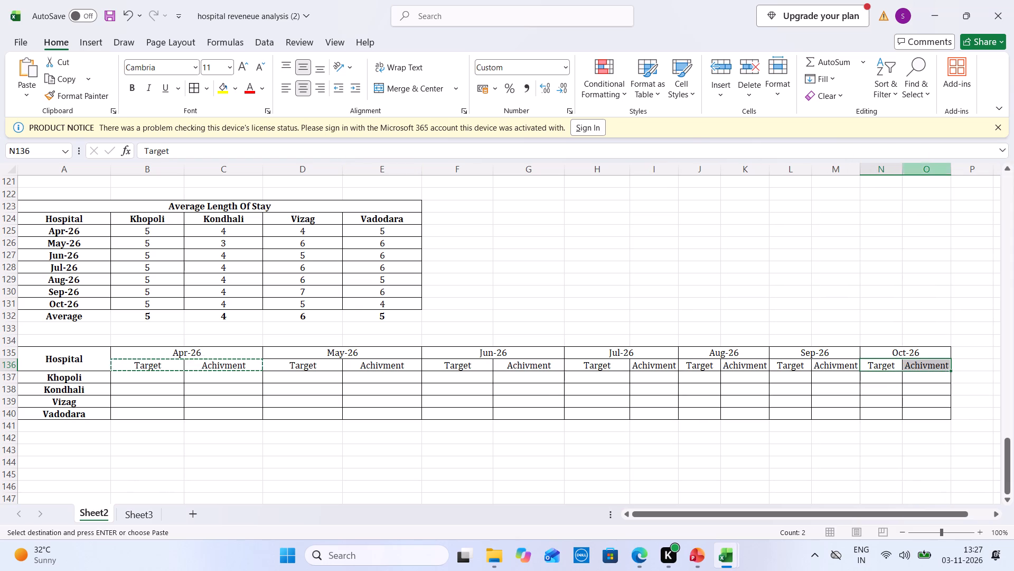
Apply the Currency number format to the new hospital table's empty value cells, B137:O140.
{"action": "left_click_drag", "start_coordinate": [172, 381], "coordinate": [924, 412]}
{"action": "left_click", "coordinate": [566, 68]}
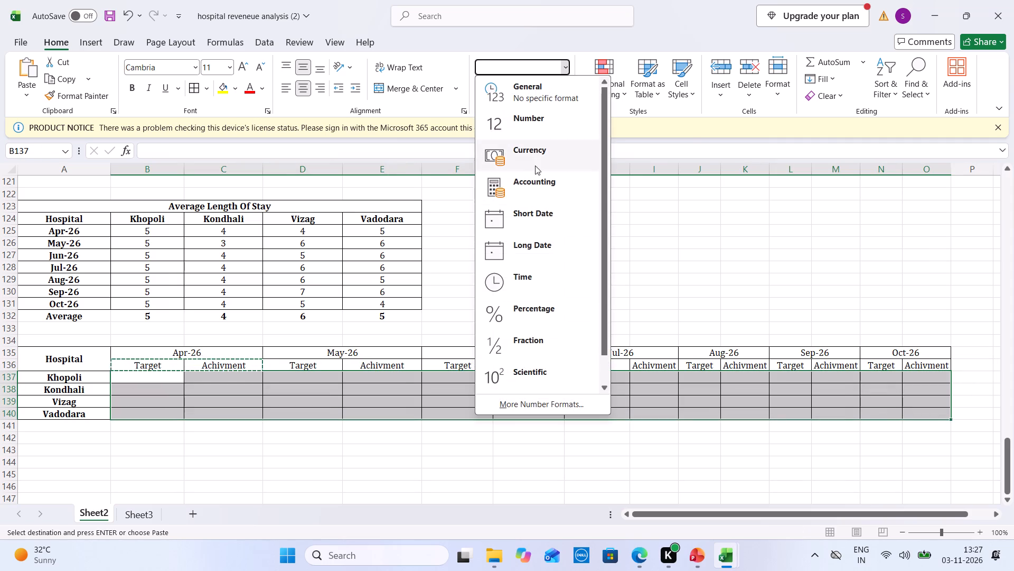
{"action": "left_click", "coordinate": [555, 146]}
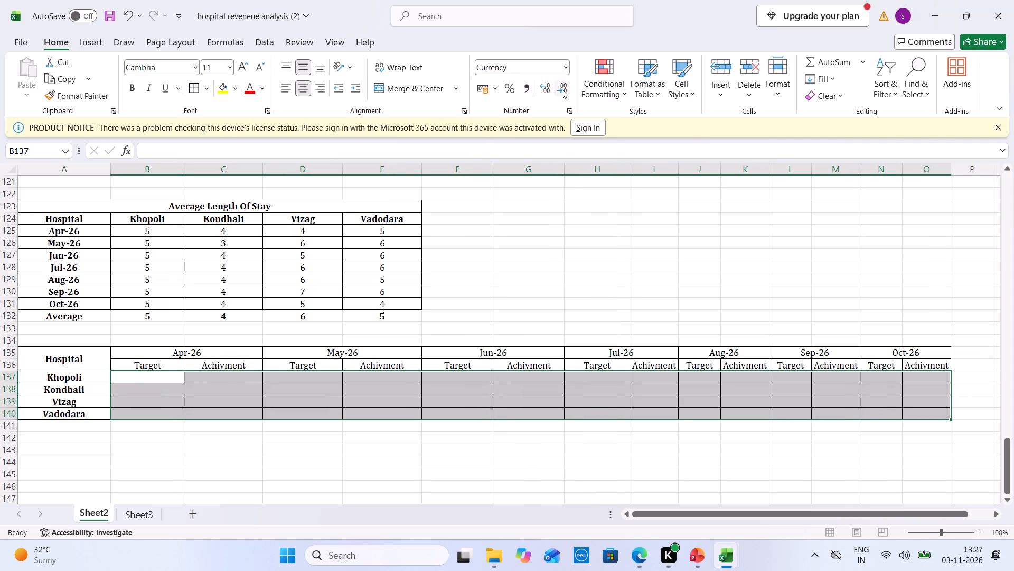
Make the month headers and the Target and Achivment subheaders in B135:O136 bold.
{"action": "left_click_drag", "start_coordinate": [150, 365], "coordinate": [891, 362]}
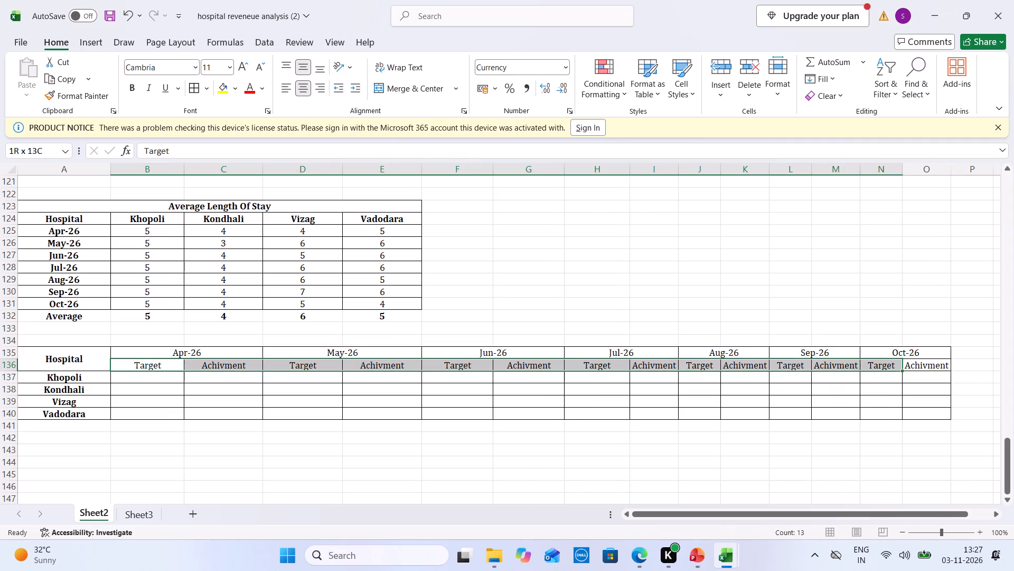
{"action": "left_click_drag", "start_coordinate": [891, 362], "coordinate": [919, 354]}
{"action": "left_click", "coordinate": [135, 84]}
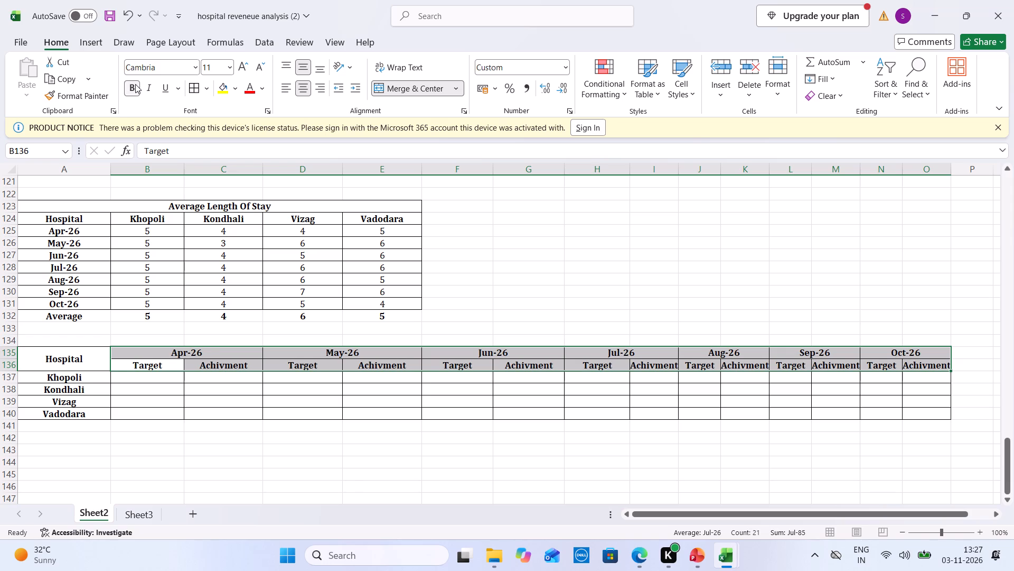
Starting from Khopoli's Apr-26 target cell B137, switch to the Monthly MIS workbook and examine Khopoli's Total Sale figures on MIS _4 Hospital.
{"action": "left_click", "coordinate": [138, 382]}
{"action": "key", "text": "ctrl+Tab"}
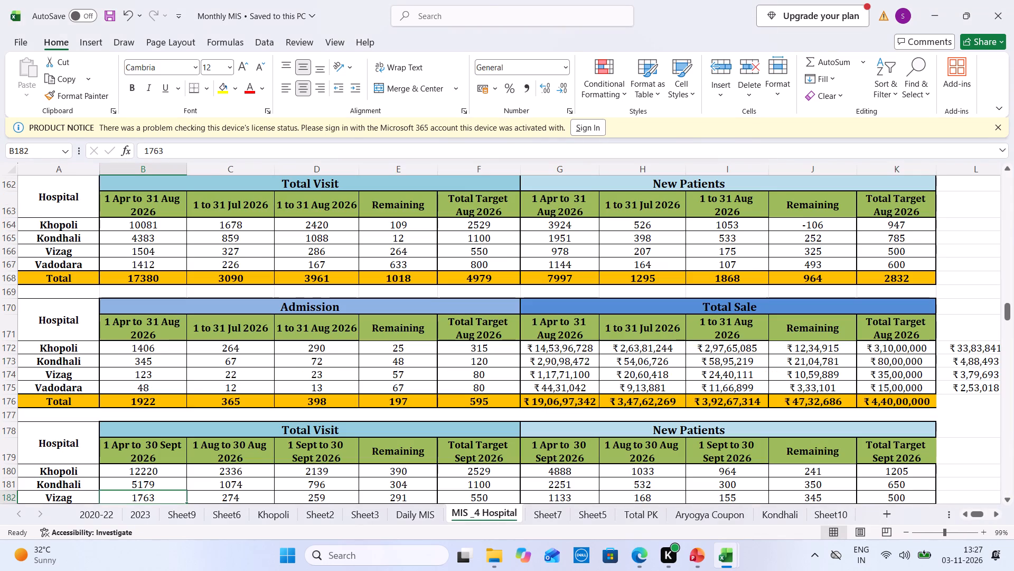
{"action": "left_click", "coordinate": [480, 351]}
{"action": "left_click", "coordinate": [808, 343]}
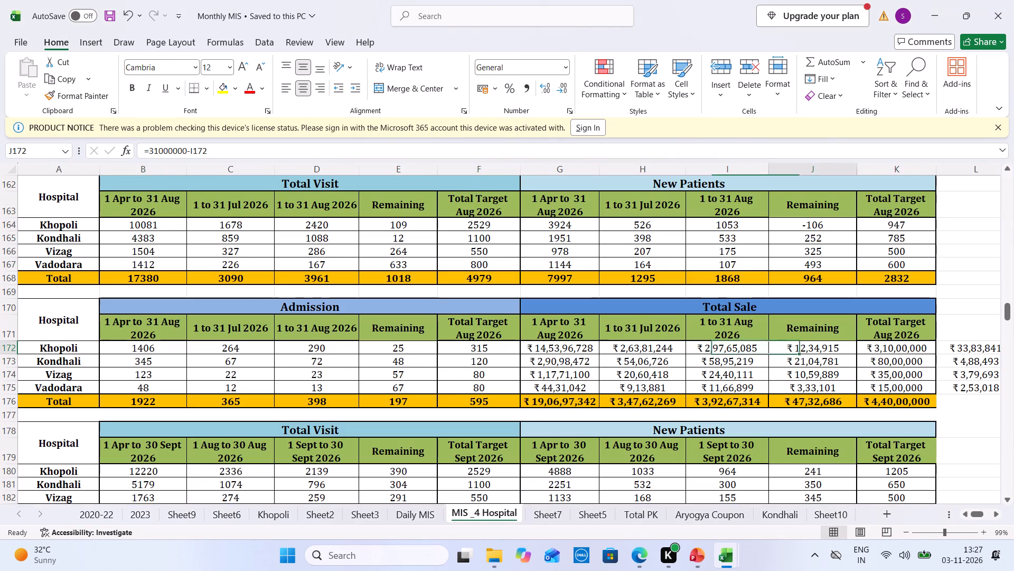
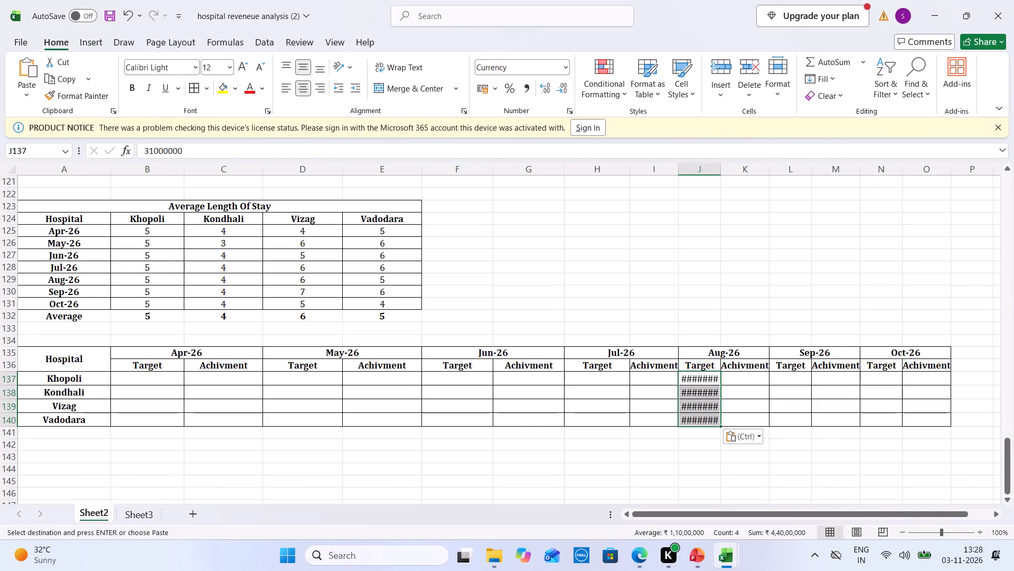
Autofit column J so the Aug-26 Target values fit their cells.
{"action": "double_click", "coordinate": [719, 169]}
Copy the Sept 2026 Total Sale targets, K188:K191 on MIS _4 Hospital in the Monthly MIS workbook, into the Sep-26 Target cells L137:L140.
{"action": "key", "text": "ctrl+Tab"}
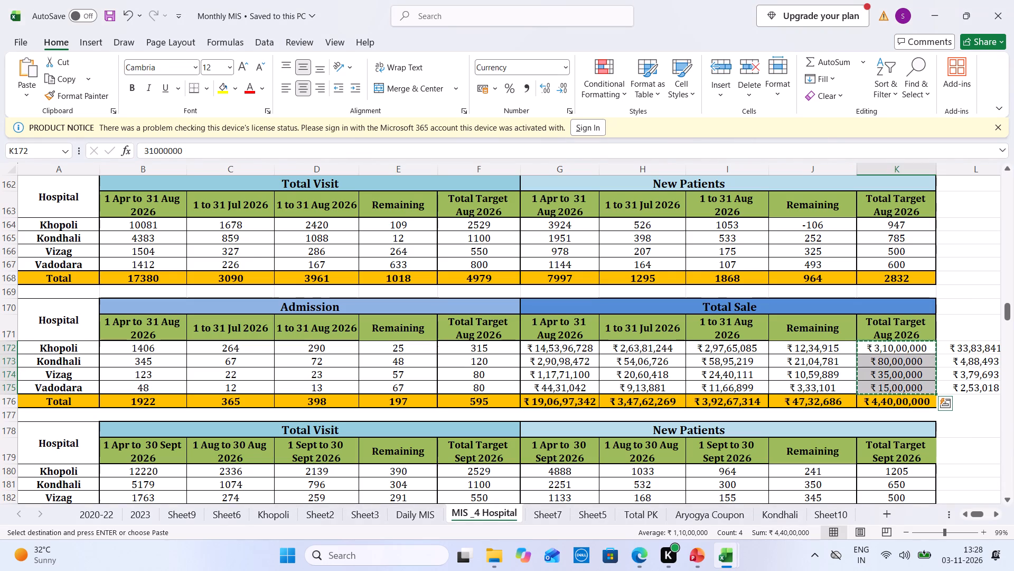
{"action": "key", "text": "Down"}
{"action": "key", "text": "Down"}
{"action": "key", "text": "Down"}
{"action": "key", "text": "Down"}
{"action": "key", "text": "Down"}
{"action": "key", "text": "Down"}
{"action": "key", "text": "Down"}
{"action": "key", "text": "Down"}
{"action": "key", "text": "Down"}
{"action": "key", "text": "Down"}
{"action": "key", "text": "Down"}
{"action": "key", "text": "Down"}
{"action": "key", "text": "Down"}
{"action": "key", "text": "Down"}
{"action": "key", "text": "Down"}
{"action": "key", "text": "Down"}
{"action": "key", "text": "Down"}
{"action": "key", "text": "Down"}
{"action": "key", "text": "Down"}
{"action": "key", "text": "Down"}
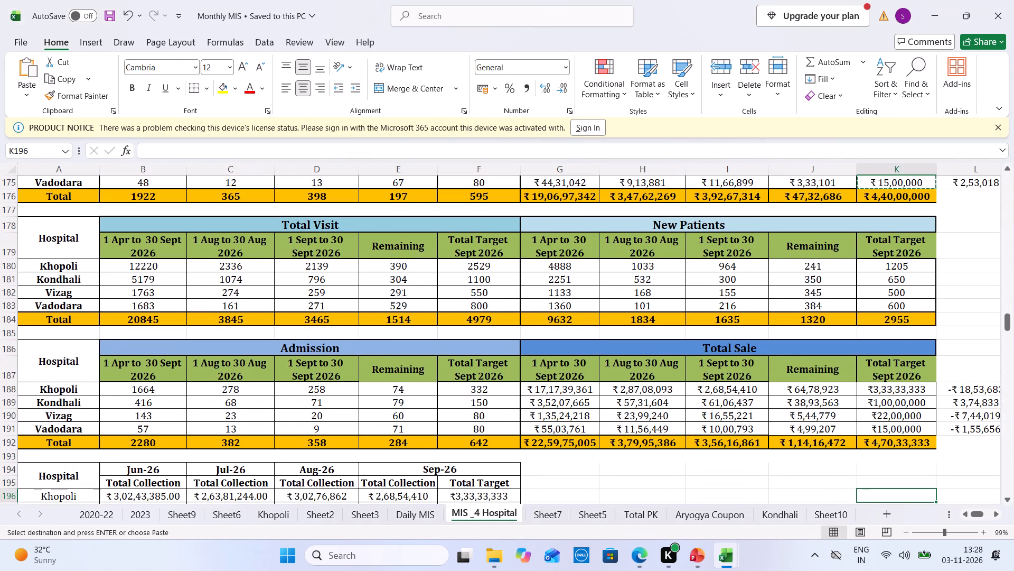
{"action": "left_click_drag", "start_coordinate": [890, 387], "coordinate": [889, 426]}
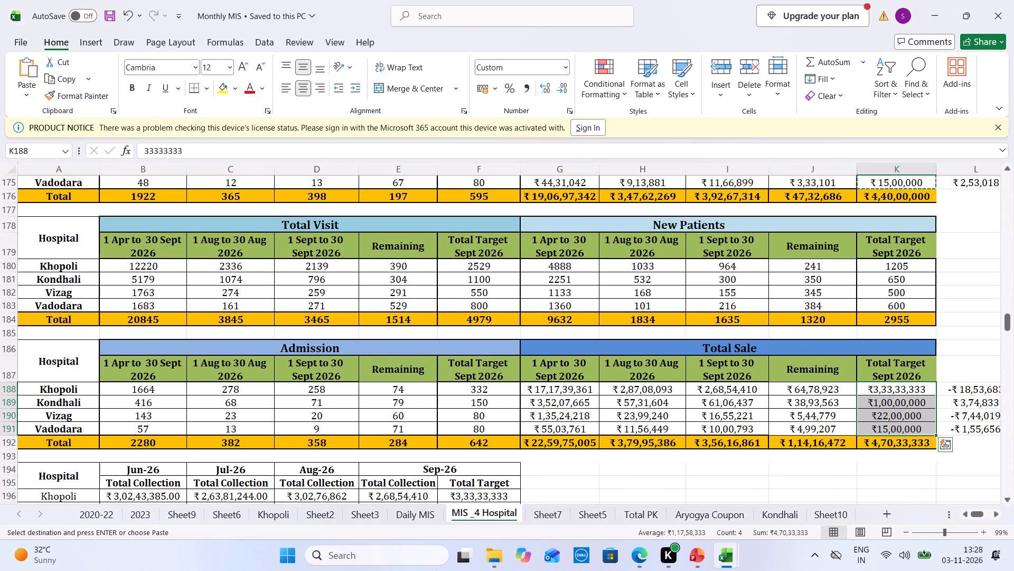
{"action": "key", "text": "ctrl+c"}
{"action": "key", "text": "ctrl+Tab"}
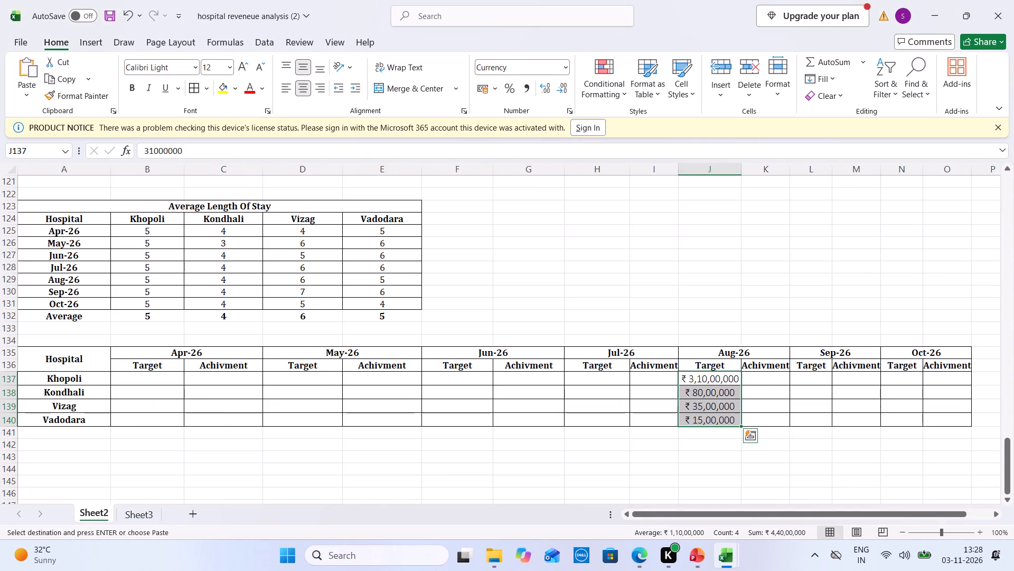
{"action": "key", "text": "ctrl+Tab"}
{"action": "left_click", "coordinate": [905, 388]}
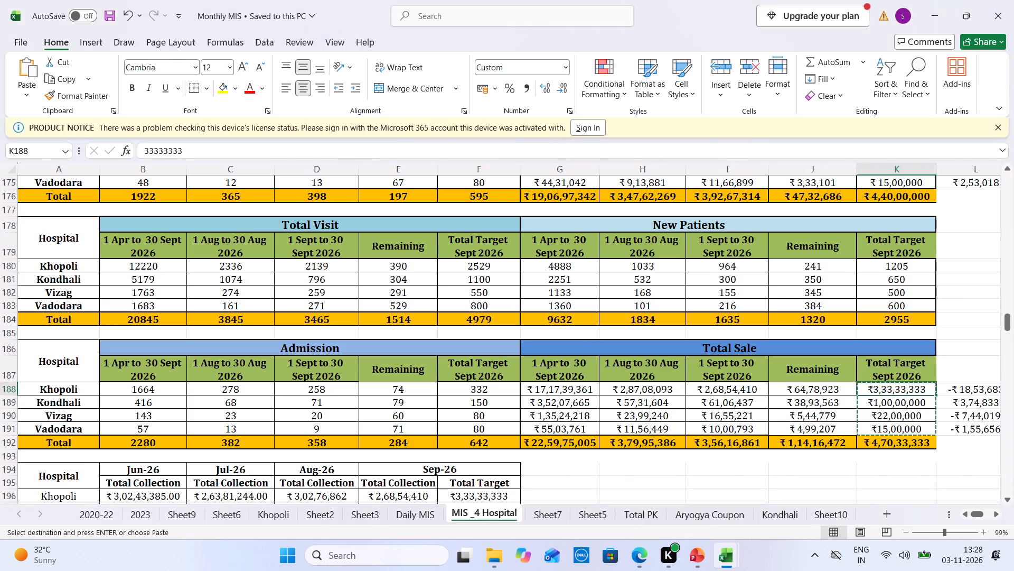
{"action": "left_click", "coordinate": [885, 402]}
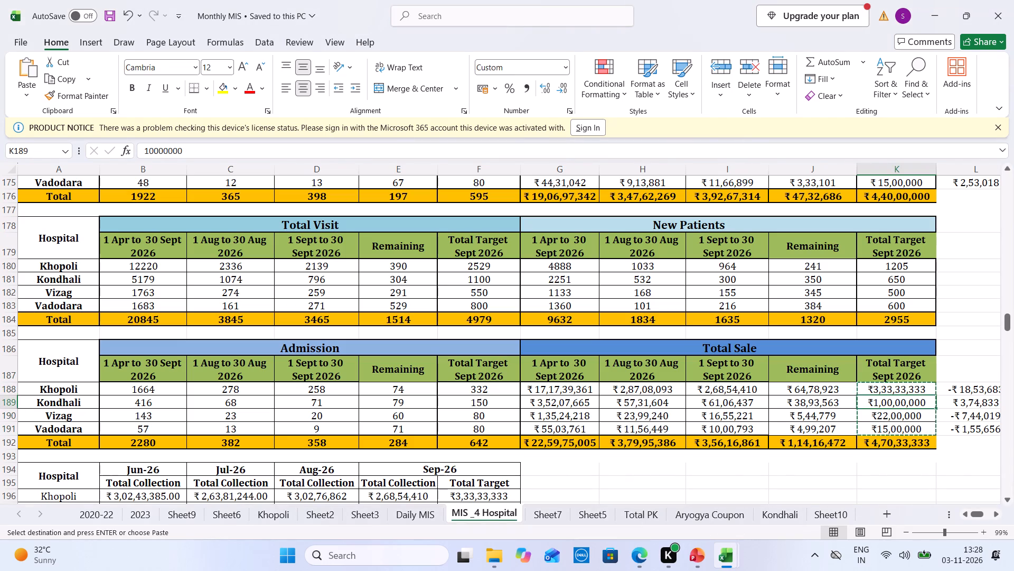
{"action": "key", "text": "ctrl+Tab"}
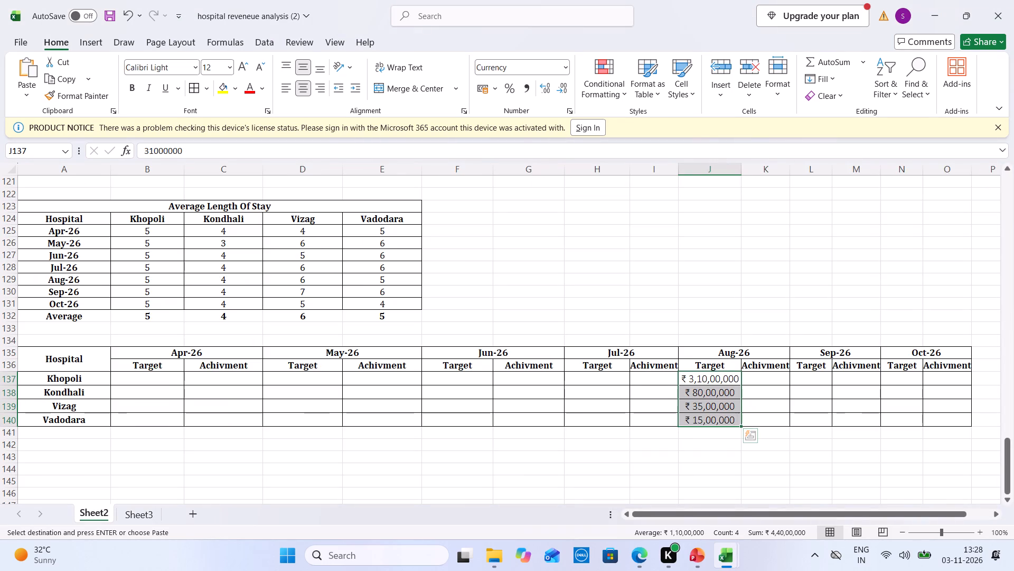
{"action": "left_click_drag", "start_coordinate": [857, 376], "coordinate": [809, 370]}
{"action": "left_click", "coordinate": [809, 370]}
{"action": "key", "text": "Down"}
{"action": "key", "text": "ctrl+v"}
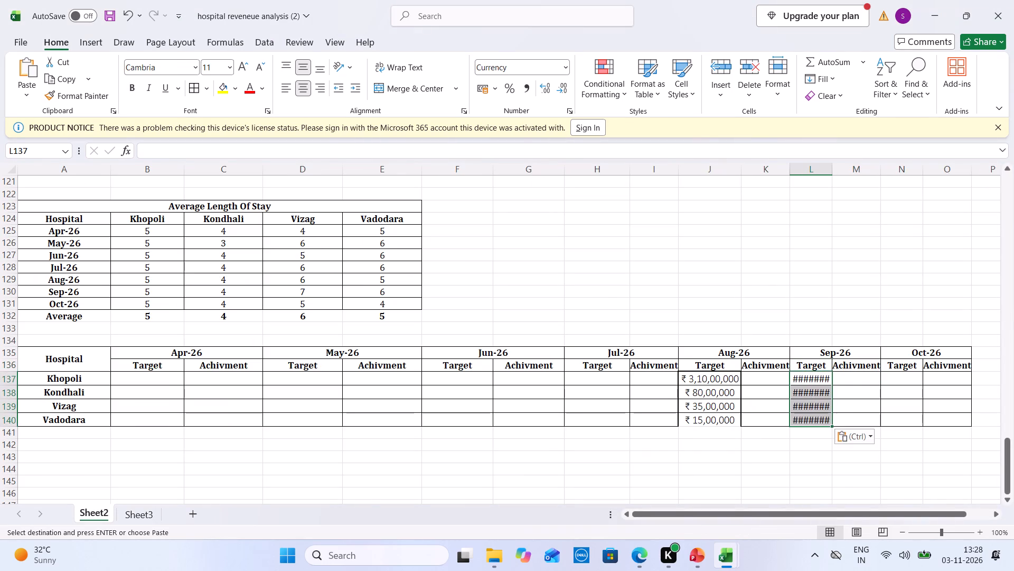
Copy the Oct 2026 Total Sale targets, K263:K266 on MIS _4 Hospital in the Monthly MIS workbook, into the Oct-26 Target cells N137:N140.
{"action": "key", "text": "ctrl+Tab"}
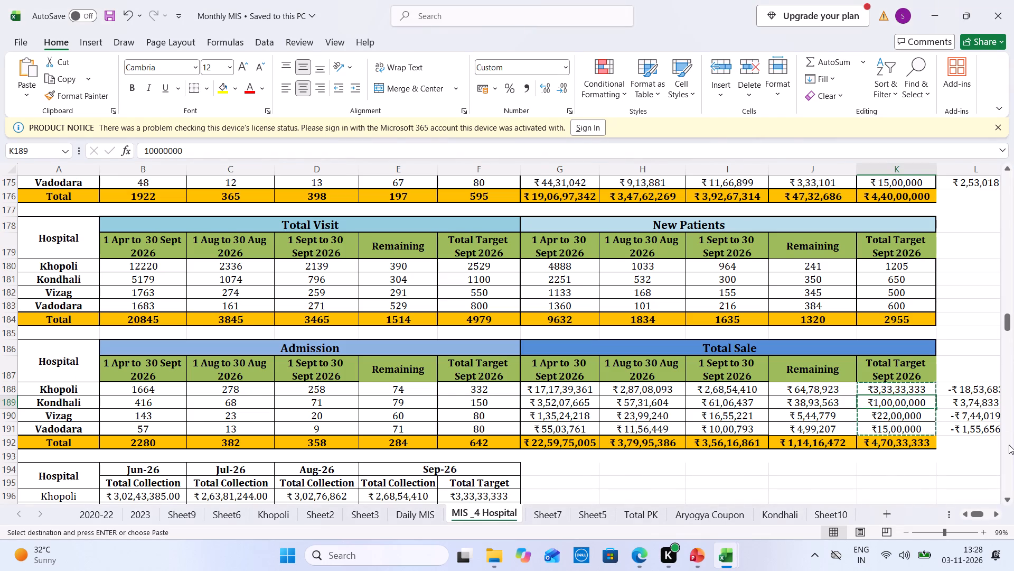
{"action": "left_click", "coordinate": [1009, 447]}
{"action": "key", "text": "Right"}
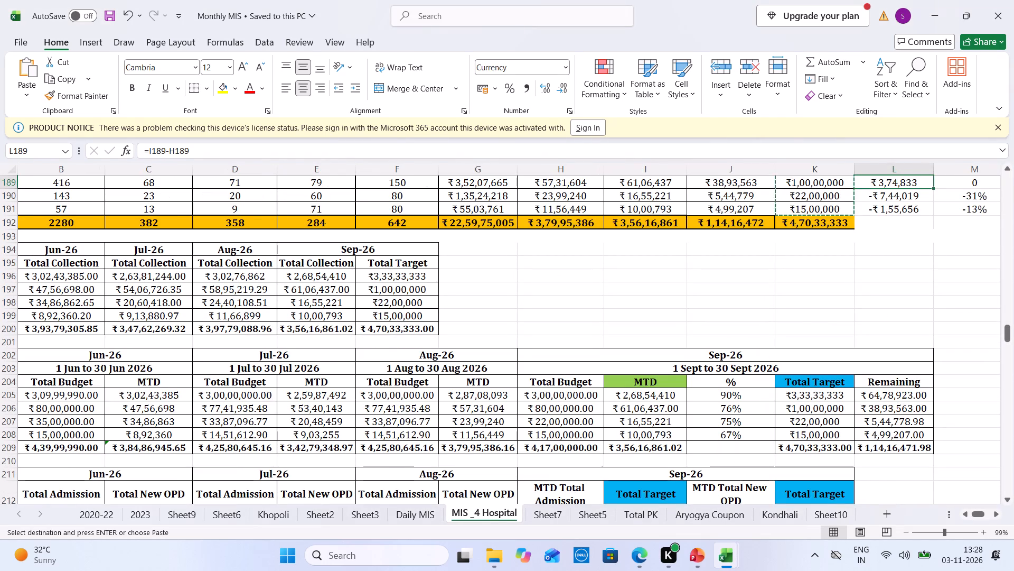
{"action": "left_click", "coordinate": [1011, 473]}
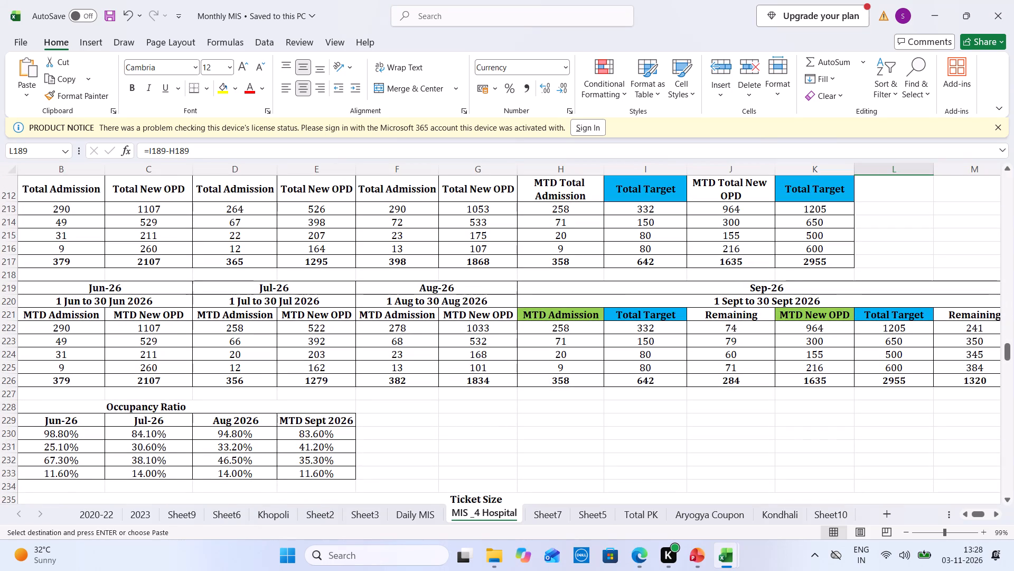
{"action": "left_click", "coordinate": [894, 447]}
{"action": "key", "text": "Down"}
{"action": "key", "text": "Down"}
{"action": "key", "text": "Down"}
{"action": "key", "text": "Down"}
{"action": "key", "text": "Down"}
{"action": "key", "text": "Down"}
{"action": "key", "text": "Down"}
{"action": "key", "text": "Down"}
{"action": "key", "text": "Down"}
{"action": "key", "text": "Down"}
{"action": "key", "text": "Down"}
{"action": "key", "text": "Down"}
{"action": "key", "text": "Down"}
{"action": "key", "text": "Down"}
{"action": "key", "text": "Down"}
{"action": "key", "text": "Down"}
{"action": "key", "text": "Down"}
{"action": "key", "text": "Down"}
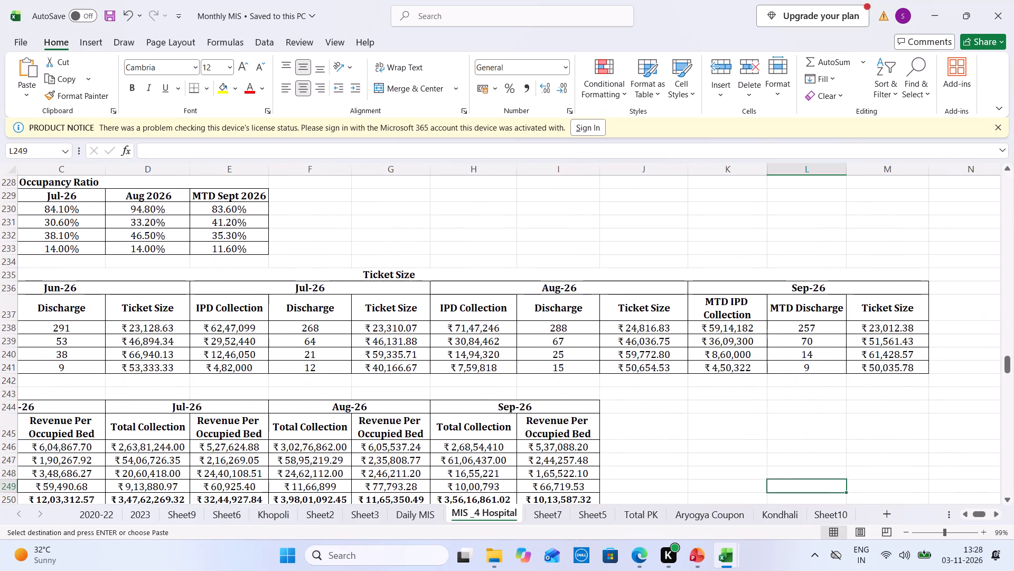
{"action": "key", "text": "Down"}
{"action": "key", "text": "Down"}
{"action": "key", "text": "Down"}
{"action": "key", "text": "Down"}
{"action": "key", "text": "Down"}
{"action": "key", "text": "Down"}
{"action": "key", "text": "Down"}
{"action": "key", "text": "Down"}
{"action": "key", "text": "Down"}
{"action": "key", "text": "Down"}
{"action": "key", "text": "Down"}
{"action": "key", "text": "Down"}
{"action": "key", "text": "Down"}
{"action": "key", "text": "Down"}
{"action": "key", "text": "Down"}
{"action": "key", "text": "Down"}
{"action": "key", "text": "Down"}
{"action": "key", "text": "Down"}
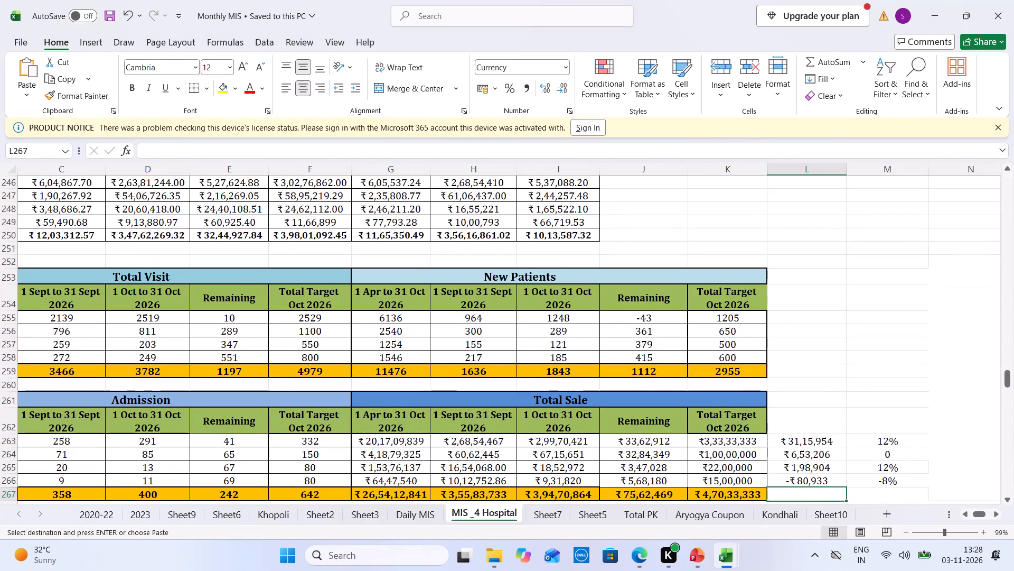
{"action": "left_click_drag", "start_coordinate": [737, 440], "coordinate": [741, 486]}
{"action": "key", "text": "ctrl+c"}
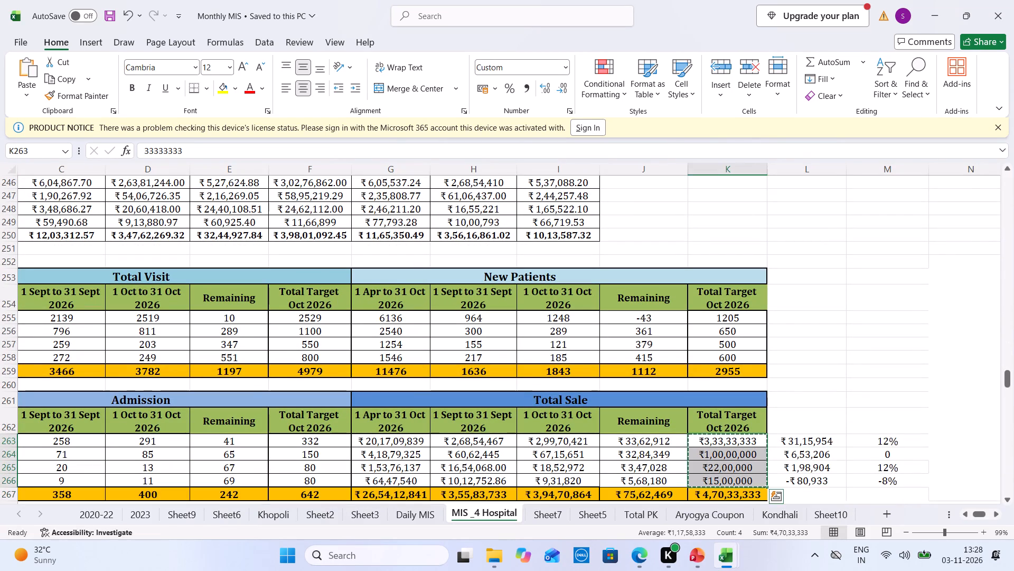
{"action": "key", "text": "ctrl+Tab"}
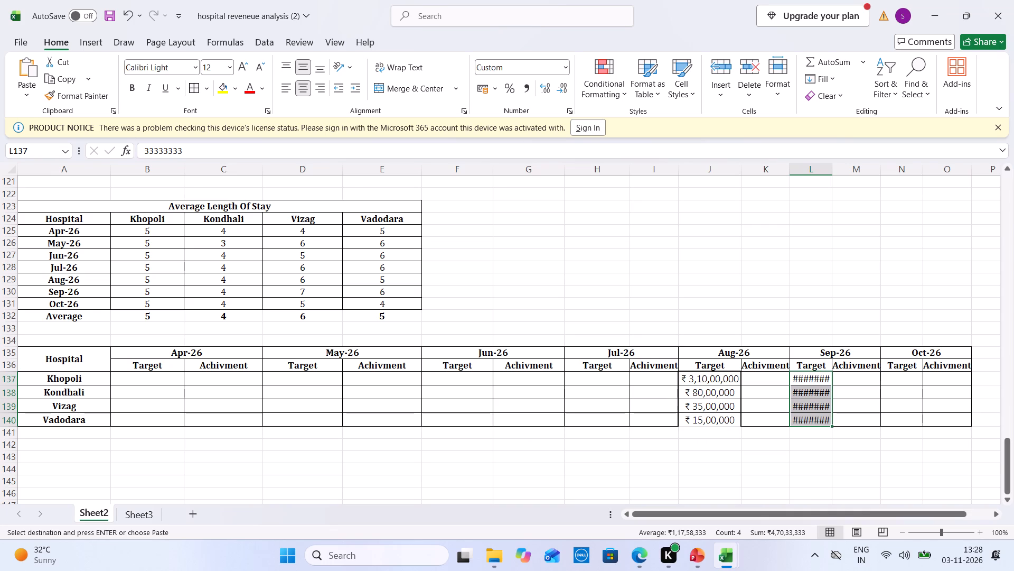
{"action": "left_click", "coordinate": [938, 371]}
{"action": "left_click", "coordinate": [900, 371]}
{"action": "left_click", "coordinate": [894, 375]}
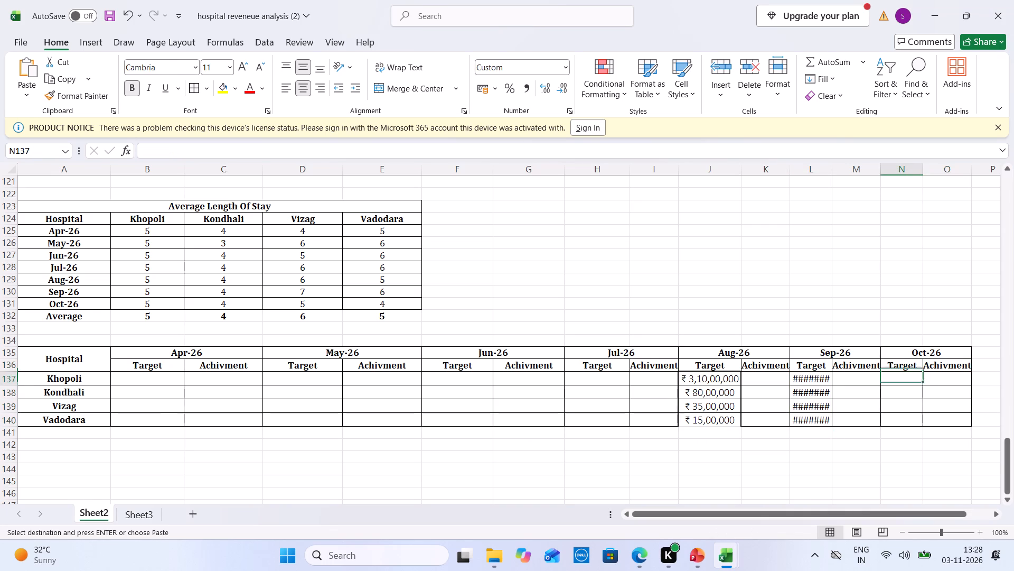
{"action": "key", "text": "ctrl+v"}
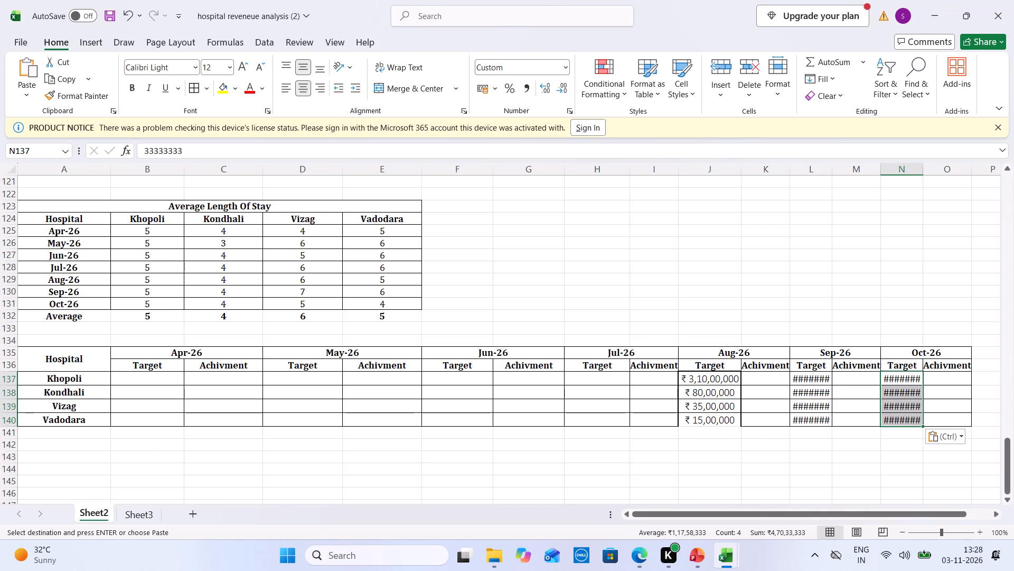
Select Khopoli's Jun-26 Target cell F137, and in Monthly MIS examine the July 2026 Total Sale block's Remaining formula for Khopoli, Q154 on MIS _4 Hospital.
{"action": "left_click", "coordinate": [479, 377]}
{"action": "key", "text": "ctrl+Tab"}
{"action": "key", "text": "Up"}
{"action": "key", "text": "Up"}
{"action": "key", "text": "Up"}
{"action": "key", "text": "Up"}
{"action": "key", "text": "Up"}
{"action": "key", "text": "Up"}
{"action": "key", "text": "Up"}
{"action": "key", "text": "Up"}
{"action": "key", "text": "Up"}
{"action": "key", "text": "Up"}
{"action": "key", "text": "Up"}
{"action": "key", "text": "Up"}
{"action": "key", "text": "Up"}
{"action": "key", "text": "Up"}
{"action": "key", "text": "Up"}
{"action": "key", "text": "Up"}
{"action": "key", "text": "Up"}
{"action": "key", "text": "Up"}
{"action": "key", "text": "Up"}
{"action": "key", "text": "Up"}
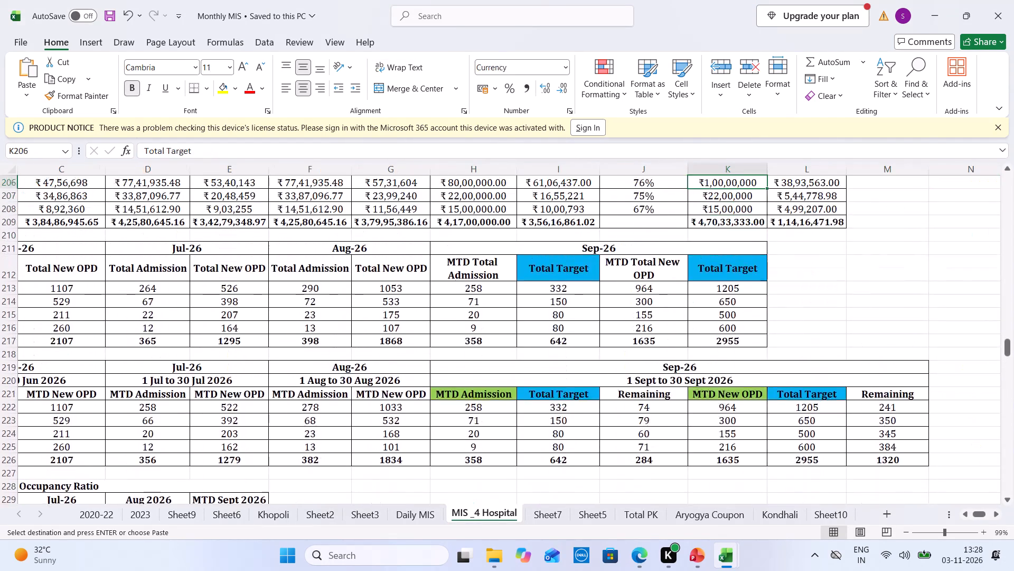
{"action": "key", "text": "Up"}
{"action": "key", "text": "Up"}
{"action": "key", "text": "Up"}
{"action": "key", "text": "Up"}
{"action": "key", "text": "Up"}
{"action": "key", "text": "Up"}
{"action": "key", "text": "Up"}
{"action": "key", "text": "Up"}
{"action": "key", "text": "Up"}
{"action": "key", "text": "Up"}
{"action": "key", "text": "Up"}
{"action": "key", "text": "Up"}
{"action": "key", "text": "Up"}
{"action": "key", "text": "Up"}
{"action": "key", "text": "Up"}
{"action": "key", "text": "Up"}
{"action": "key", "text": "Up"}
{"action": "key", "text": "Up"}
{"action": "key", "text": "Up"}
{"action": "key", "text": "Up"}
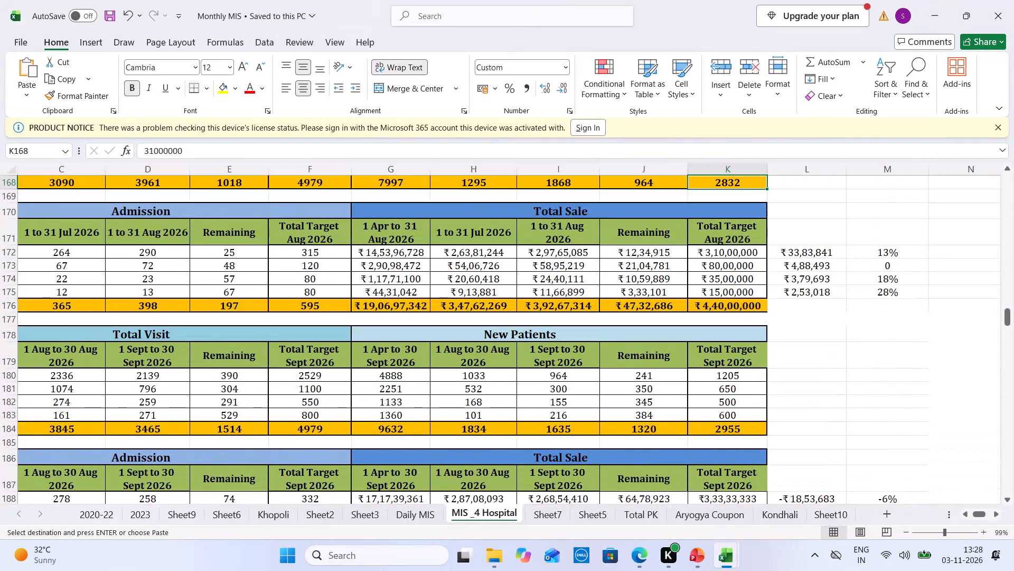
{"action": "key", "text": "Up"}
{"action": "key", "text": "Up"}
{"action": "key", "text": "Up"}
{"action": "key", "text": "Up"}
{"action": "key", "text": "Up"}
{"action": "key", "text": "Up"}
{"action": "key", "text": "Up"}
{"action": "key", "text": "Up"}
{"action": "key", "text": "Up"}
{"action": "key", "text": "Up"}
{"action": "key", "text": "Up"}
{"action": "key", "text": "Up"}
{"action": "key", "text": "Up"}
{"action": "key", "text": "Up"}
{"action": "key", "text": "Up"}
{"action": "key", "text": "Up"}
{"action": "key", "text": "Up"}
{"action": "key", "text": "Up"}
{"action": "key", "text": "Up"}
{"action": "key", "text": "Up"}
{"action": "key", "text": "Up"}
{"action": "key", "text": "Up"}
{"action": "key", "text": "Up"}
{"action": "key", "text": "Up"}
{"action": "key", "text": "Up"}
{"action": "key", "text": "Up"}
{"action": "key", "text": "Up"}
{"action": "key", "text": "Up"}
{"action": "key", "text": "Up"}
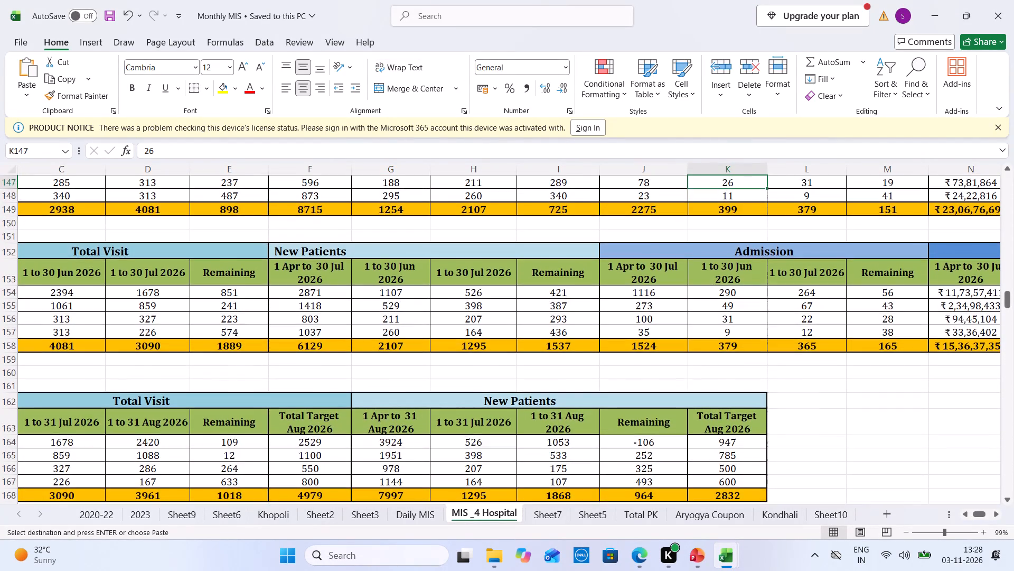
{"action": "key", "text": "Right"}
{"action": "key", "text": "Right"}
{"action": "key", "text": "Right"}
{"action": "key", "text": "Right"}
{"action": "key", "text": "Right"}
{"action": "key", "text": "Right"}
{"action": "key", "text": "Right"}
{"action": "key", "text": "Right"}
{"action": "key", "text": "Right"}
{"action": "key", "text": "Right"}
{"action": "key", "text": "Right"}
{"action": "key", "text": "Right"}
{"action": "key", "text": "Right"}
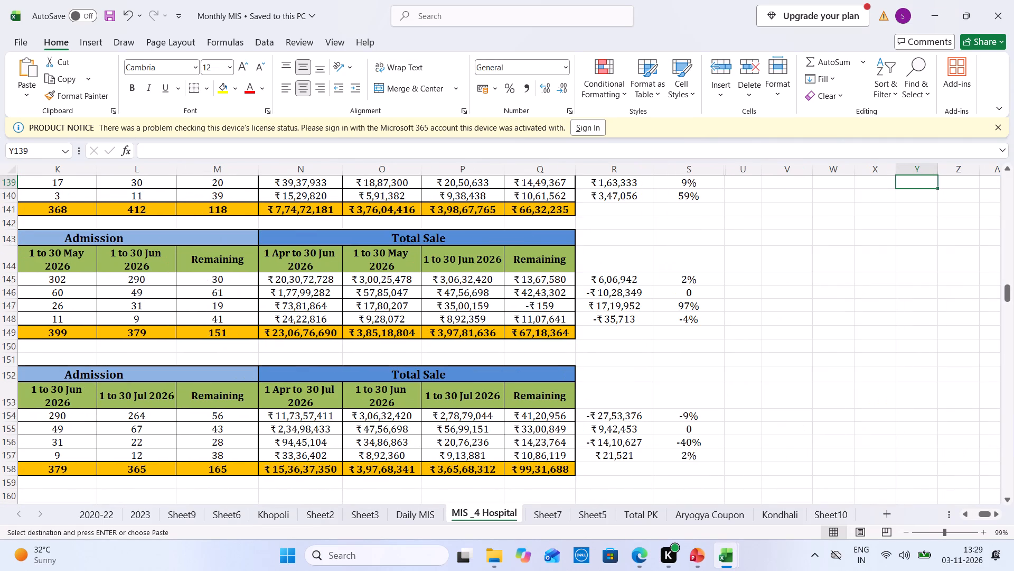
{"action": "left_click", "coordinate": [556, 413]}
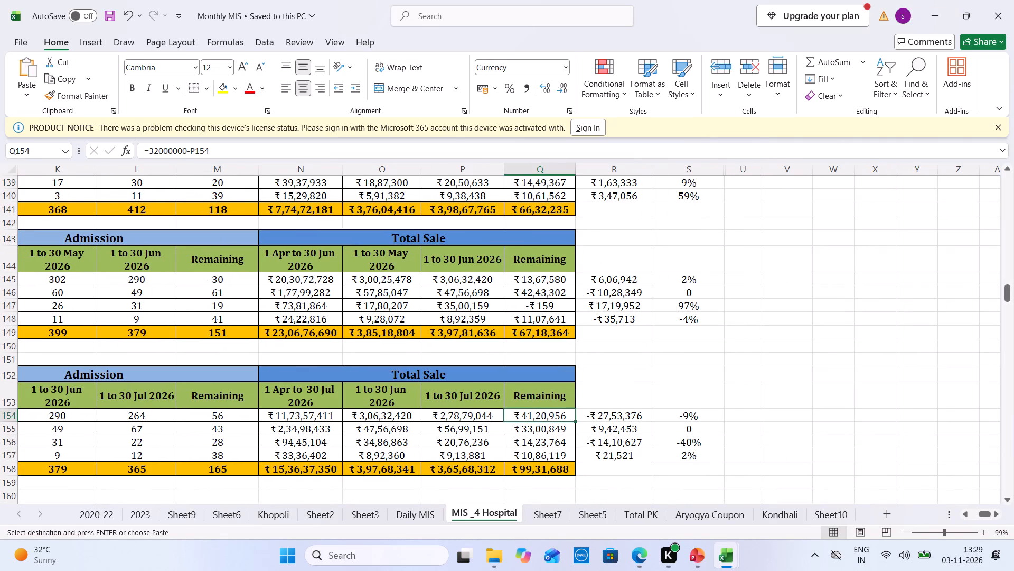
{"action": "key", "text": "Down"}
{"action": "key", "text": "Right"}
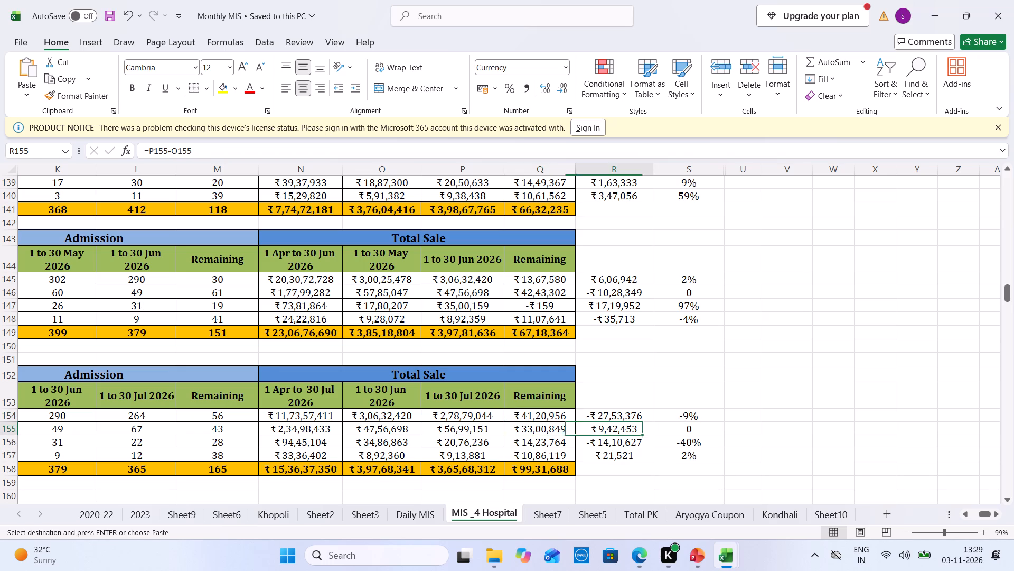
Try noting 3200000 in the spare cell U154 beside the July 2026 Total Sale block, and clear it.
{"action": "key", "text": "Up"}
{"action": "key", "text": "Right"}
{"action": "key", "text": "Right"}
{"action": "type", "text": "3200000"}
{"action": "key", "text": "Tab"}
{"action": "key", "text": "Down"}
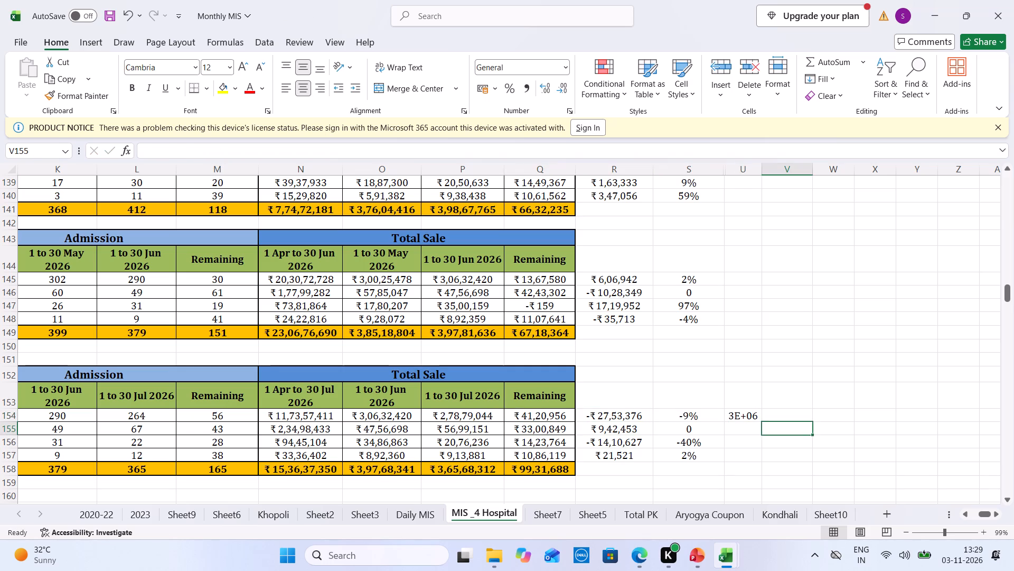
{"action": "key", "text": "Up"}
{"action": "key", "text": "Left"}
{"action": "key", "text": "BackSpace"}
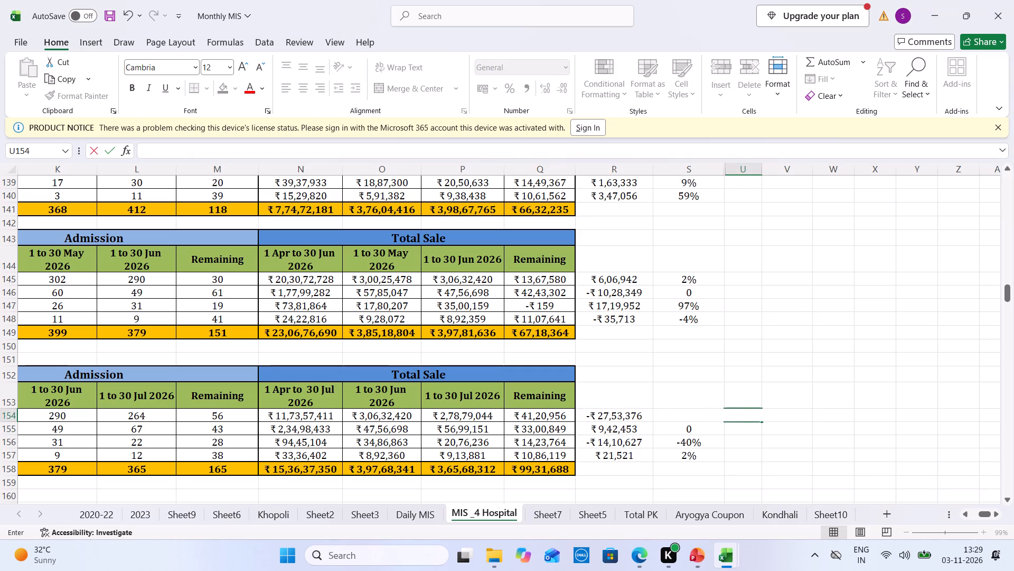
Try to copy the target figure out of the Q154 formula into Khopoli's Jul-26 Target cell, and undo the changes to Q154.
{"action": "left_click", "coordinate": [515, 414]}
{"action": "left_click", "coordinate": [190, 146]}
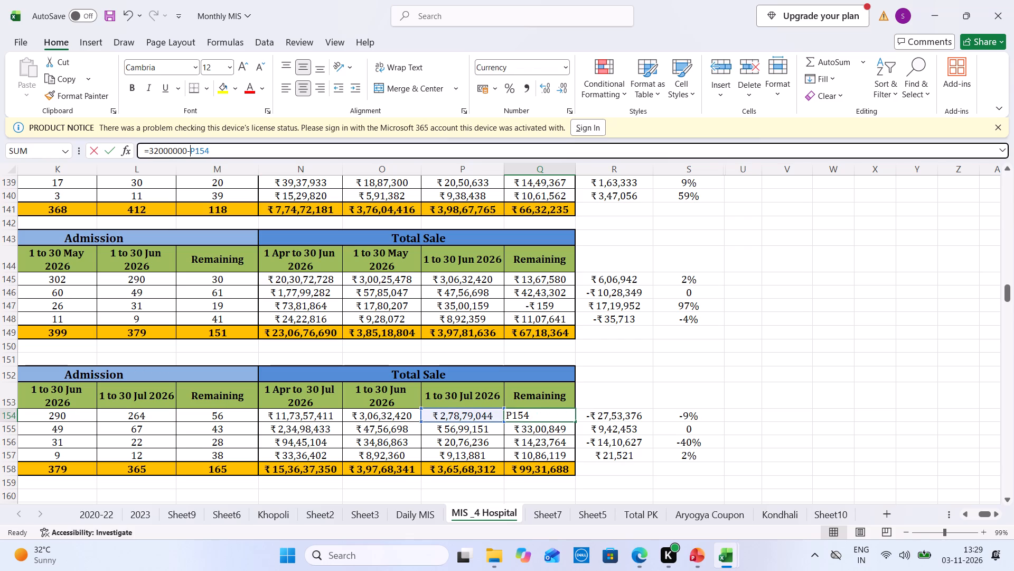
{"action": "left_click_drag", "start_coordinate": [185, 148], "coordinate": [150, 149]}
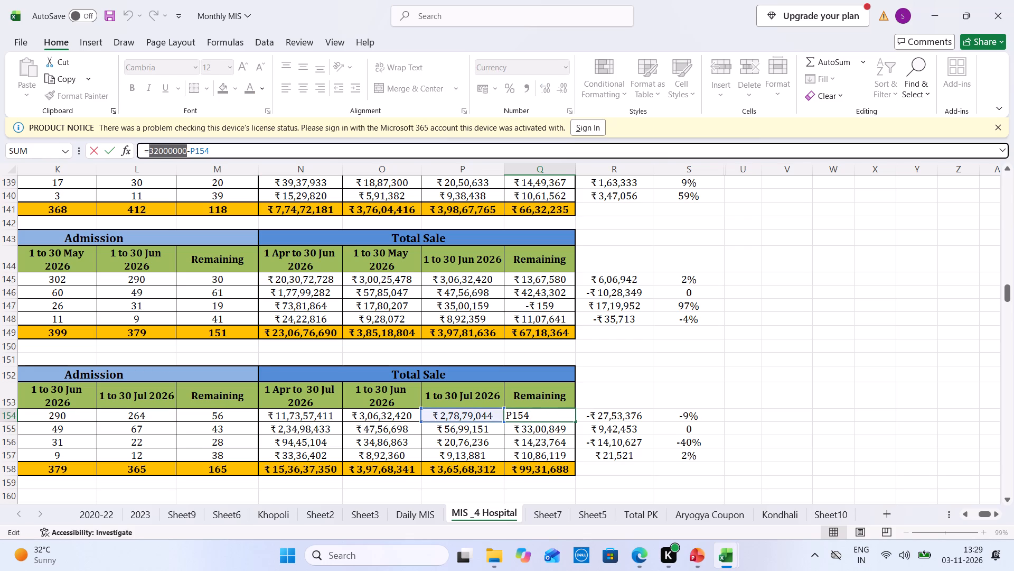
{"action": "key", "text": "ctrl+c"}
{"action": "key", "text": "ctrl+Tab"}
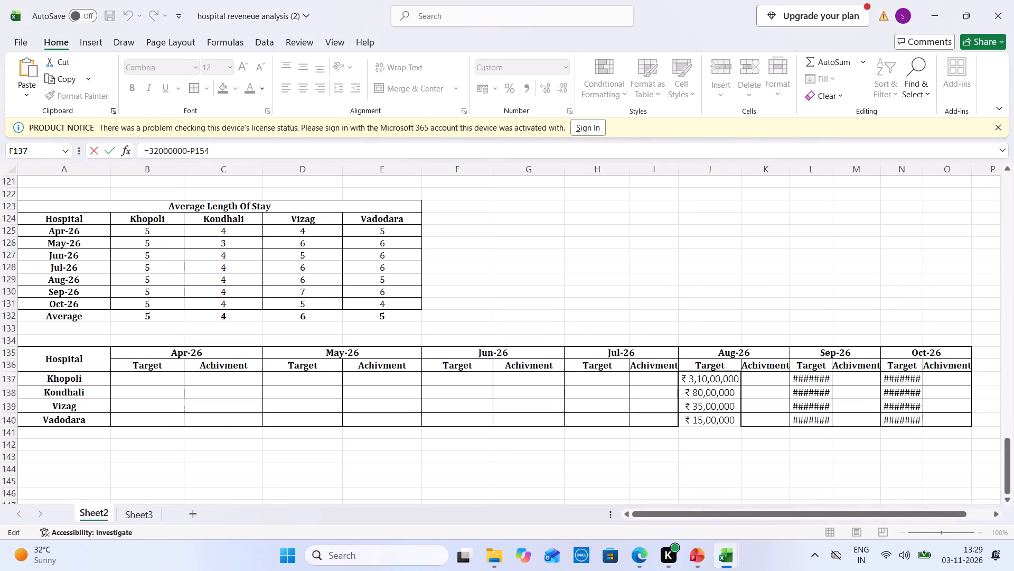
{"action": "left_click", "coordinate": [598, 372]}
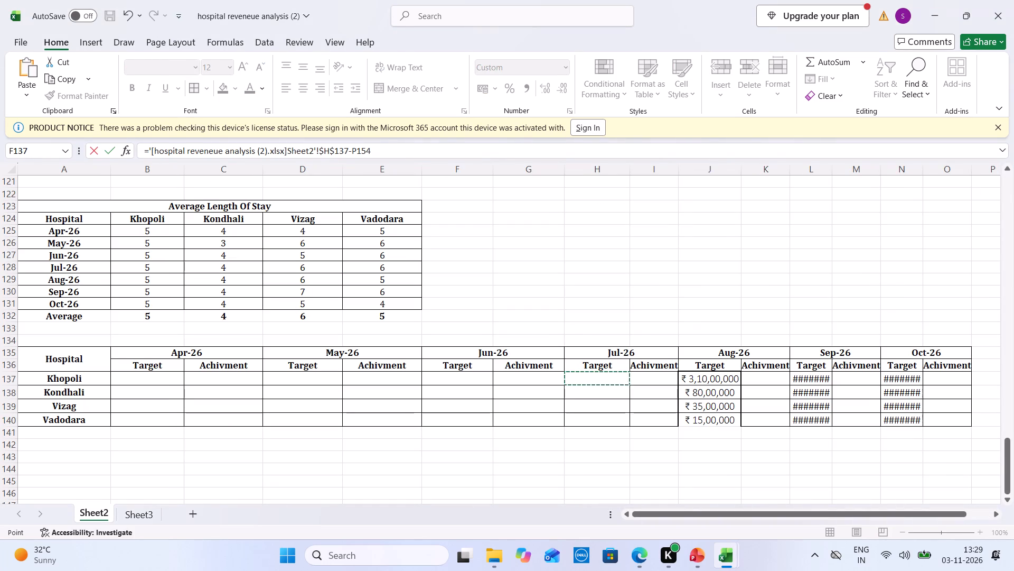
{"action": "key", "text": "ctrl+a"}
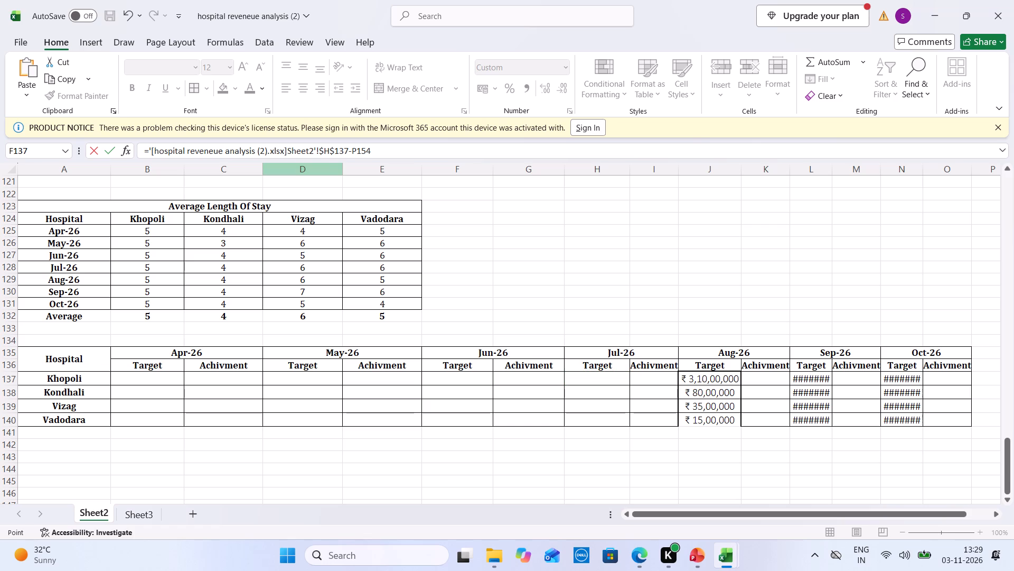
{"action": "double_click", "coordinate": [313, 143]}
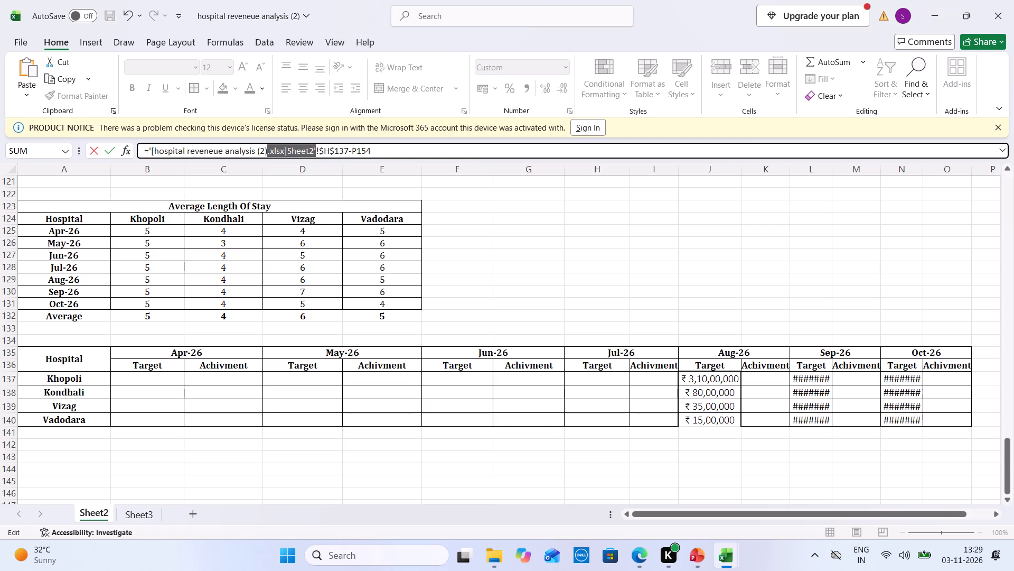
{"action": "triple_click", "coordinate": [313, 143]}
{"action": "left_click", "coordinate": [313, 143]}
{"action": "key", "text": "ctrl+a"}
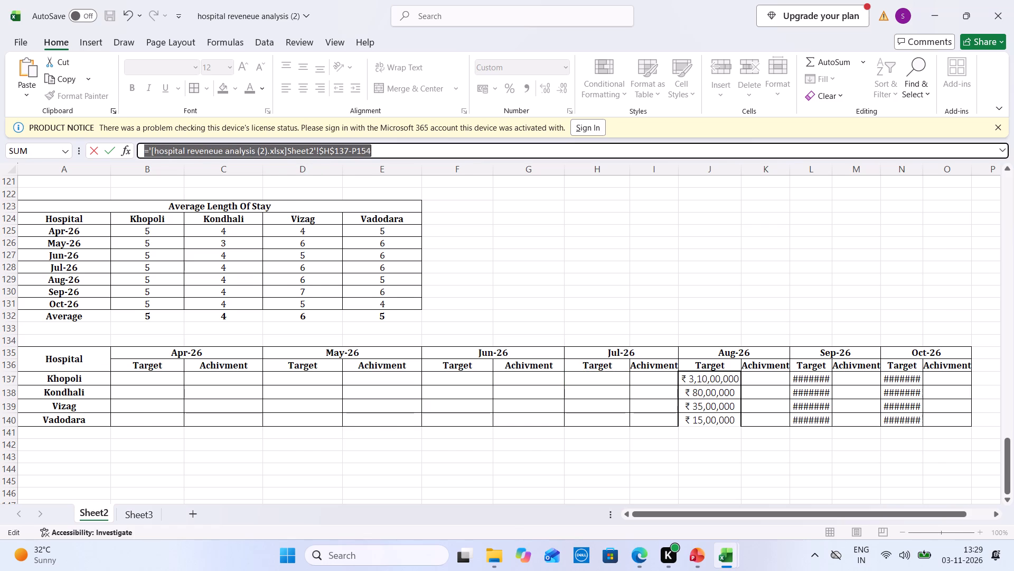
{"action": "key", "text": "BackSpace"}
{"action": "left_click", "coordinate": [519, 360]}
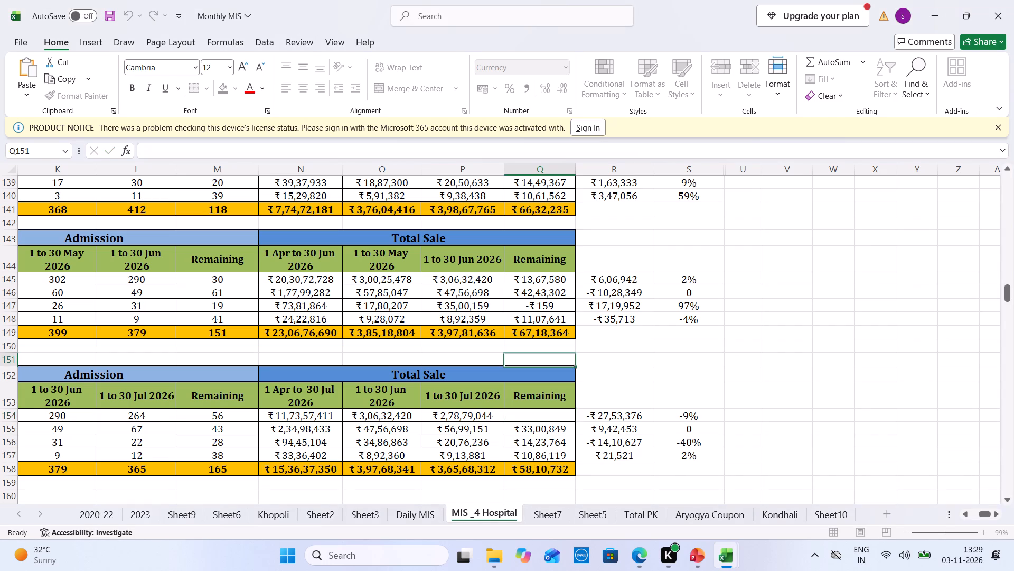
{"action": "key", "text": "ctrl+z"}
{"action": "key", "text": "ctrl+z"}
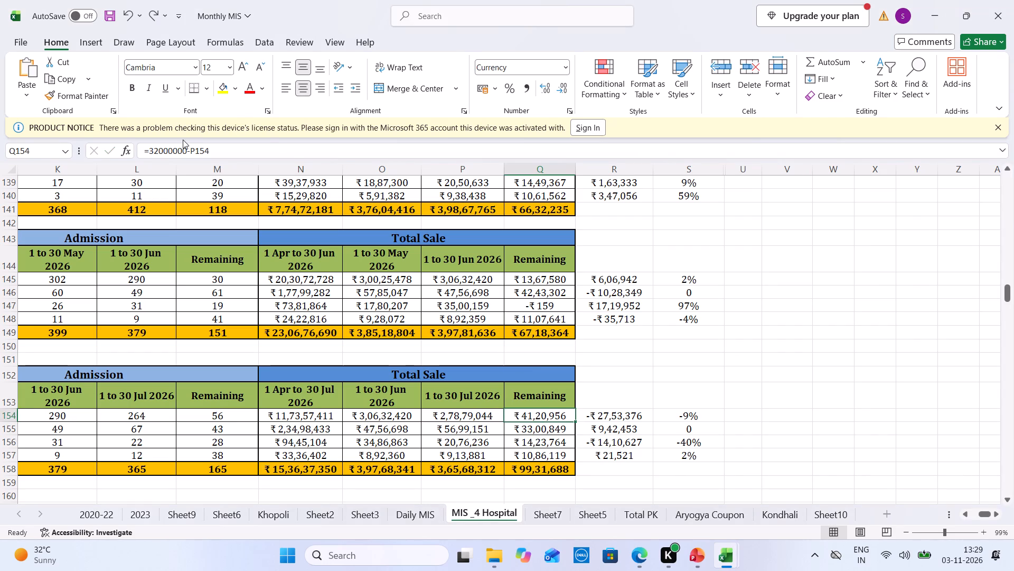
Enter 32000000, the target used in the Q154 formula on MIS _4 Hospital, as Khopoli's Jul-26 Target in H137.
{"action": "left_click", "coordinate": [172, 152]}
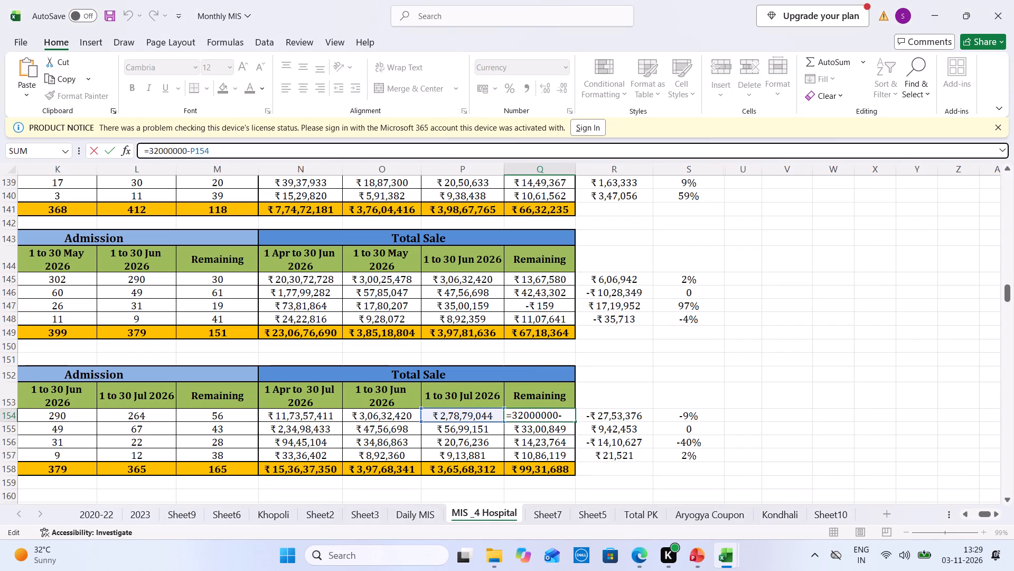
{"action": "left_click", "coordinate": [218, 144]}
{"action": "key", "text": "Return"}
{"action": "key", "text": "Tab"}
{"action": "key", "text": "ctrl+Tab"}
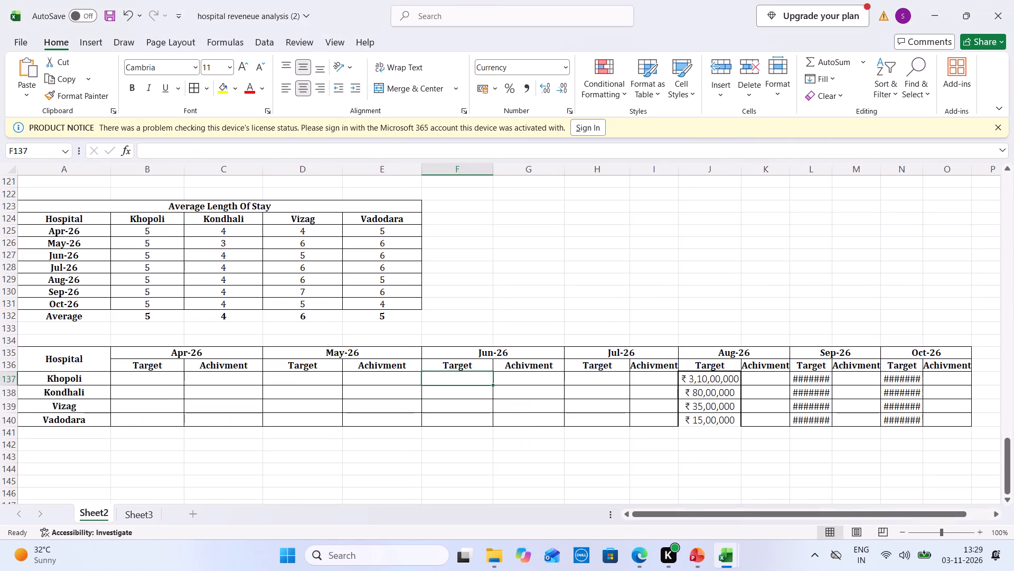
{"action": "key", "text": "Left"}
{"action": "key", "text": "Right"}
{"action": "key", "text": "Right"}
{"action": "key", "text": "Right"}
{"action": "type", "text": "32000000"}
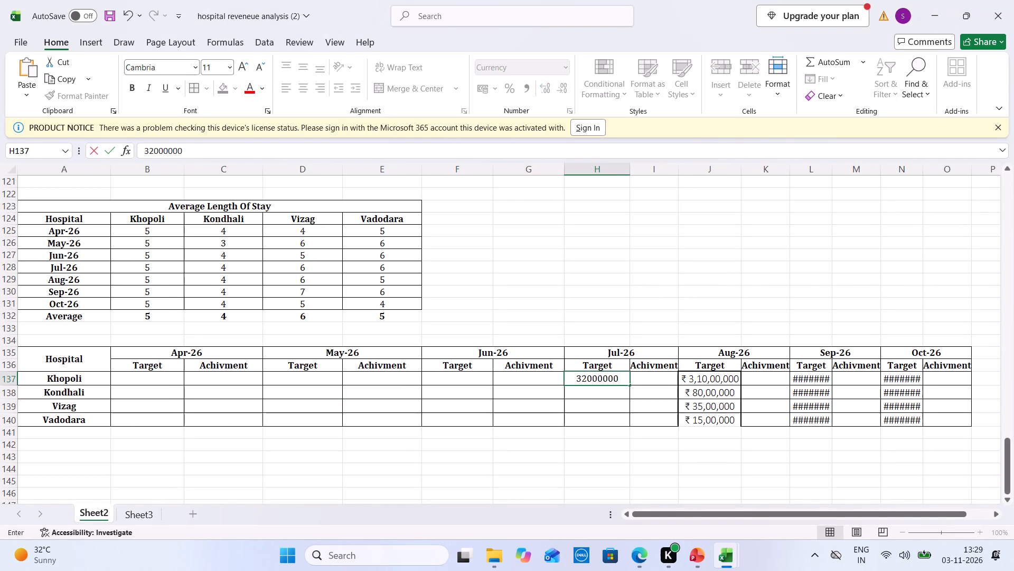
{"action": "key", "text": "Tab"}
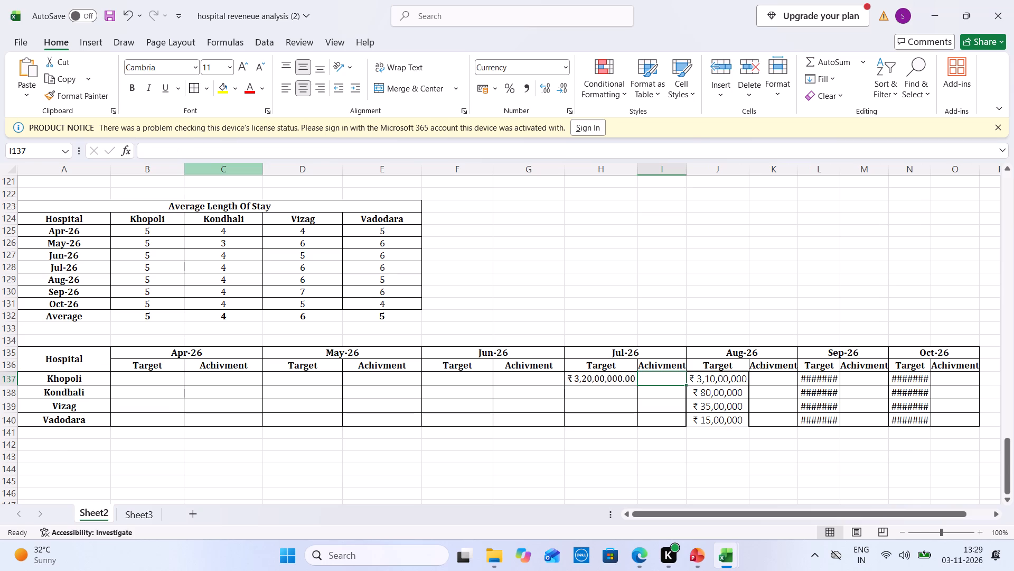
Enter 9000000, the target used in the Q146 formula on MIS _4 Hospital, as Kondhali's Jul-26 Target in H138.
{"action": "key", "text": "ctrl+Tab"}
{"action": "left_click", "coordinate": [464, 283]}
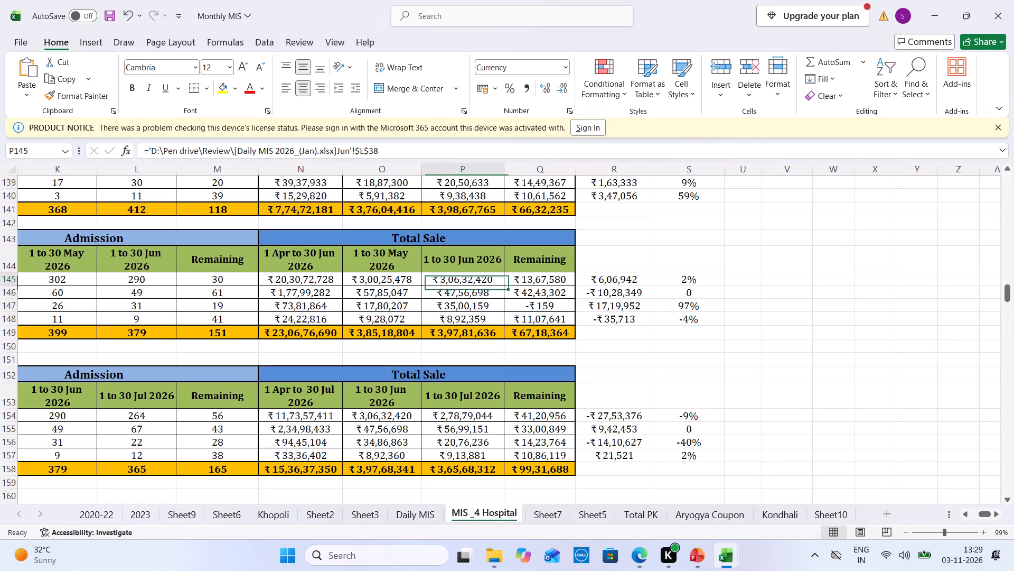
{"action": "key", "text": "Right"}
{"action": "key", "text": "Down"}
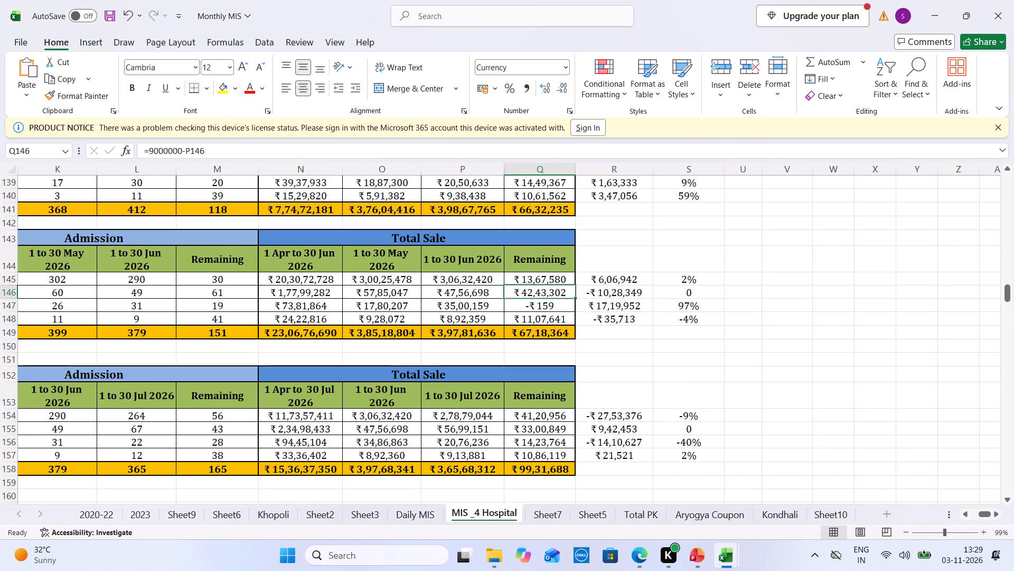
{"action": "key", "text": "ctrl+Tab"}
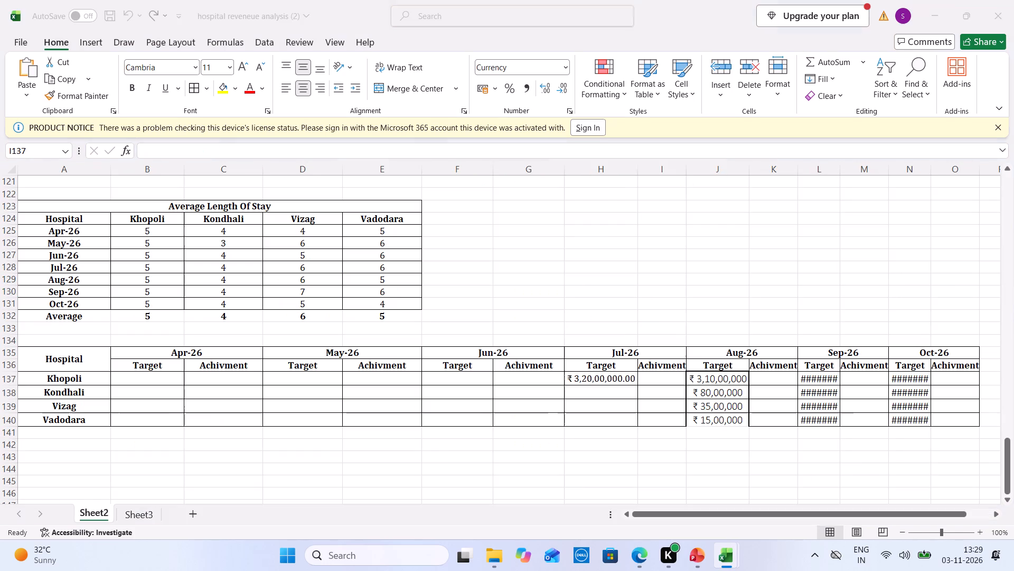
{"action": "key", "text": "Down"}
{"action": "key", "text": "Left"}
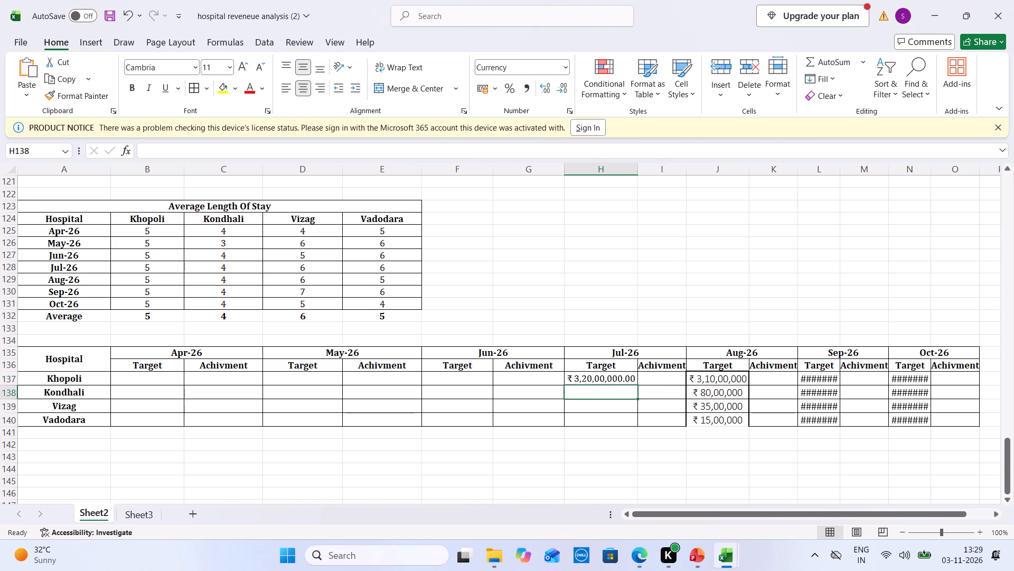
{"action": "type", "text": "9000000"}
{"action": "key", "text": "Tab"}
Enter 3500000, the target used in the Q147 formula on MIS _4 Hospital, as Vizag's Jul-26 Target in H139.
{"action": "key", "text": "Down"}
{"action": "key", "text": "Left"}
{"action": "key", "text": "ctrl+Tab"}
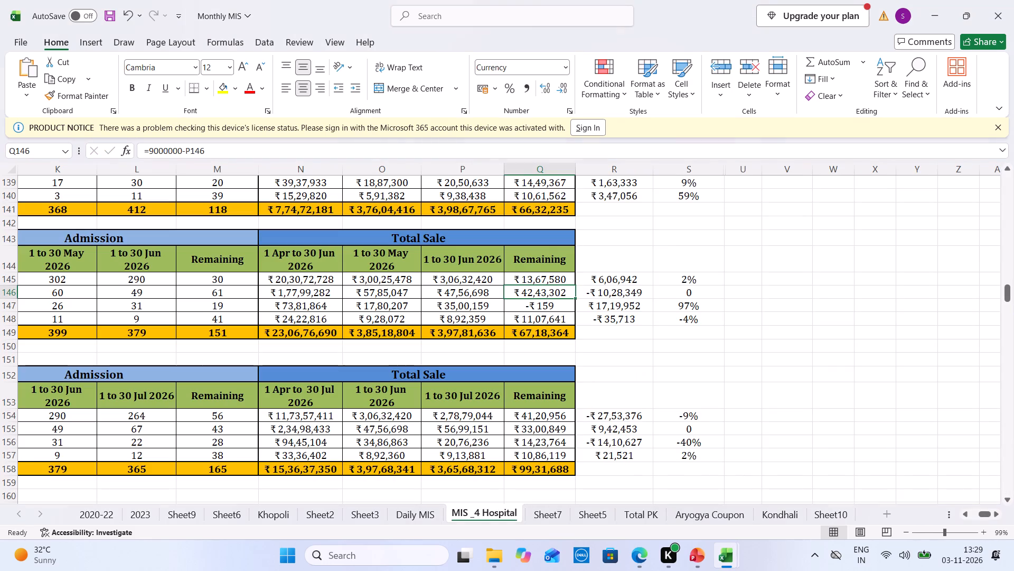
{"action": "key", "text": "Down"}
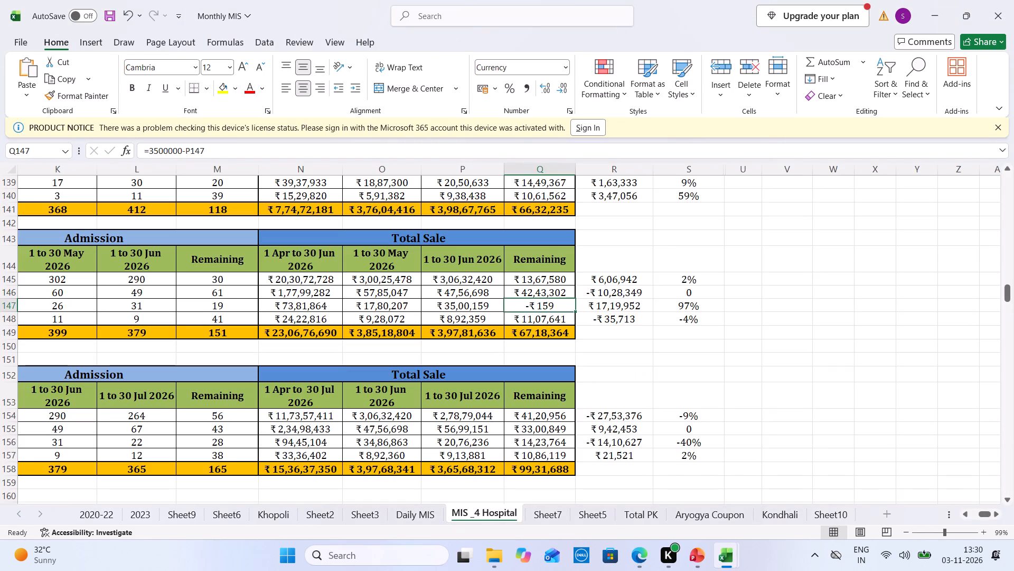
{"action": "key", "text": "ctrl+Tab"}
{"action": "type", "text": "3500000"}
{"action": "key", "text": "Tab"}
Enter 2000000, the target used in the Q148 formula on MIS _4 Hospital, as Vadodara's Jul-26 Target in H140.
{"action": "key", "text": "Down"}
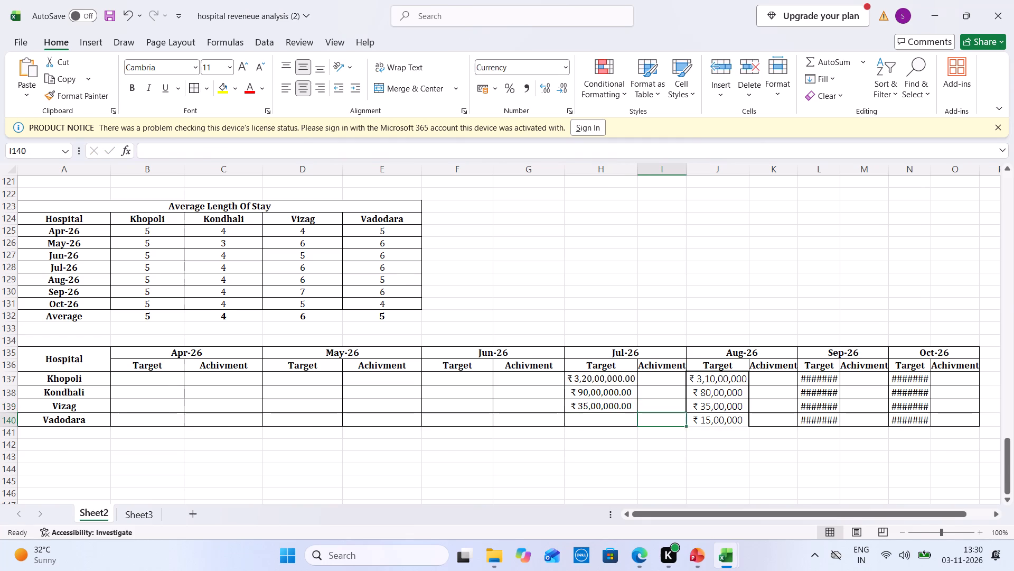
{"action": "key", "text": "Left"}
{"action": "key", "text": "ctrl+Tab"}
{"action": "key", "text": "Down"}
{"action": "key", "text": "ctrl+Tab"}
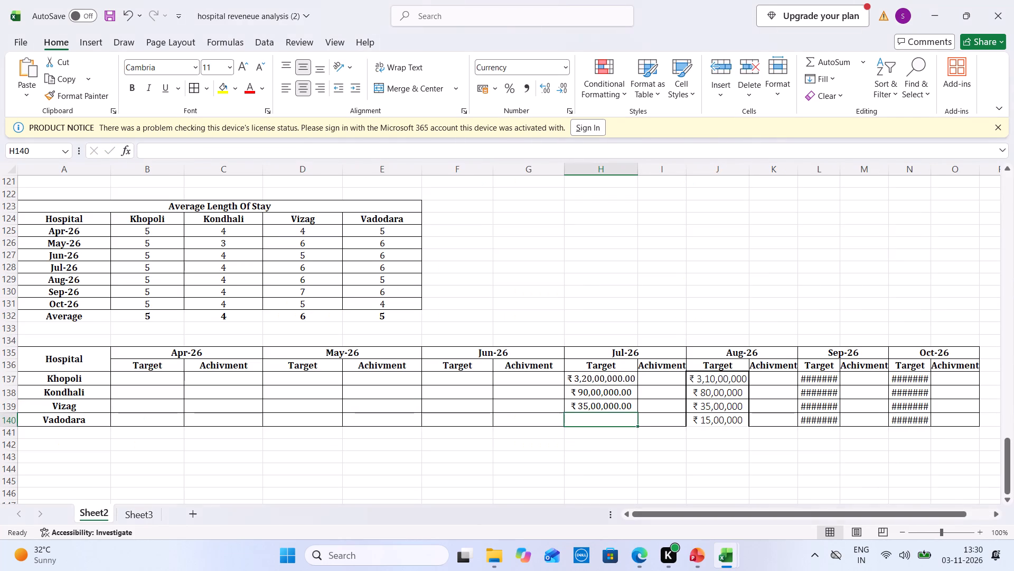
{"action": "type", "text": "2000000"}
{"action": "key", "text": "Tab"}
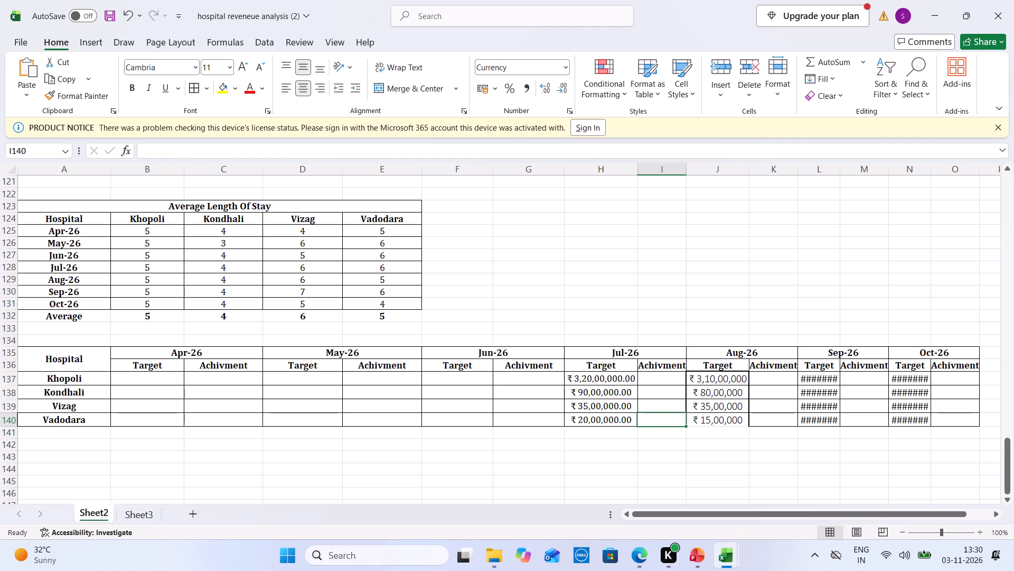
Check the targets used in the Remaining formulas of the April, May and June 2026 Total Sale tables on MIS _4 Hospital.
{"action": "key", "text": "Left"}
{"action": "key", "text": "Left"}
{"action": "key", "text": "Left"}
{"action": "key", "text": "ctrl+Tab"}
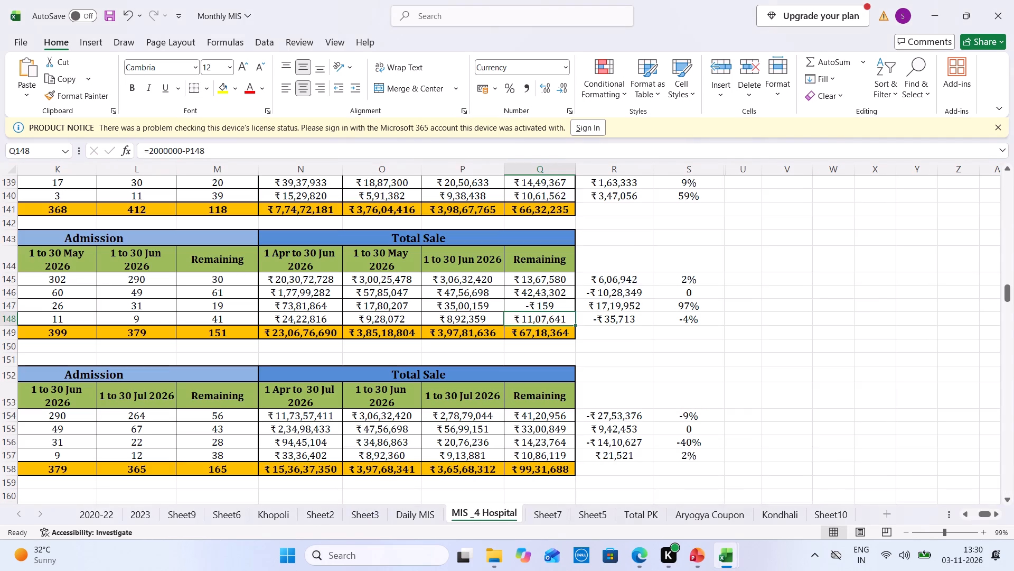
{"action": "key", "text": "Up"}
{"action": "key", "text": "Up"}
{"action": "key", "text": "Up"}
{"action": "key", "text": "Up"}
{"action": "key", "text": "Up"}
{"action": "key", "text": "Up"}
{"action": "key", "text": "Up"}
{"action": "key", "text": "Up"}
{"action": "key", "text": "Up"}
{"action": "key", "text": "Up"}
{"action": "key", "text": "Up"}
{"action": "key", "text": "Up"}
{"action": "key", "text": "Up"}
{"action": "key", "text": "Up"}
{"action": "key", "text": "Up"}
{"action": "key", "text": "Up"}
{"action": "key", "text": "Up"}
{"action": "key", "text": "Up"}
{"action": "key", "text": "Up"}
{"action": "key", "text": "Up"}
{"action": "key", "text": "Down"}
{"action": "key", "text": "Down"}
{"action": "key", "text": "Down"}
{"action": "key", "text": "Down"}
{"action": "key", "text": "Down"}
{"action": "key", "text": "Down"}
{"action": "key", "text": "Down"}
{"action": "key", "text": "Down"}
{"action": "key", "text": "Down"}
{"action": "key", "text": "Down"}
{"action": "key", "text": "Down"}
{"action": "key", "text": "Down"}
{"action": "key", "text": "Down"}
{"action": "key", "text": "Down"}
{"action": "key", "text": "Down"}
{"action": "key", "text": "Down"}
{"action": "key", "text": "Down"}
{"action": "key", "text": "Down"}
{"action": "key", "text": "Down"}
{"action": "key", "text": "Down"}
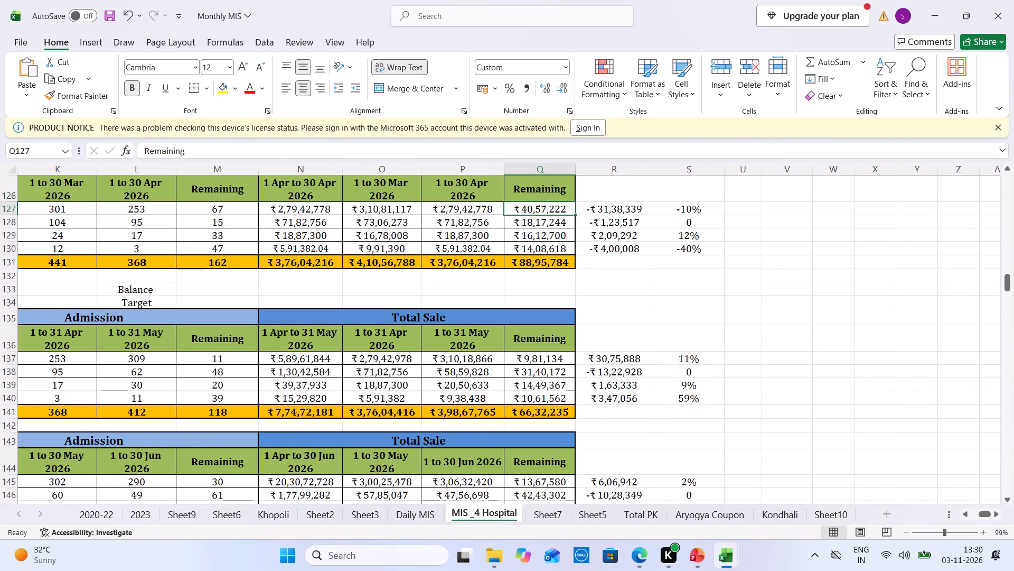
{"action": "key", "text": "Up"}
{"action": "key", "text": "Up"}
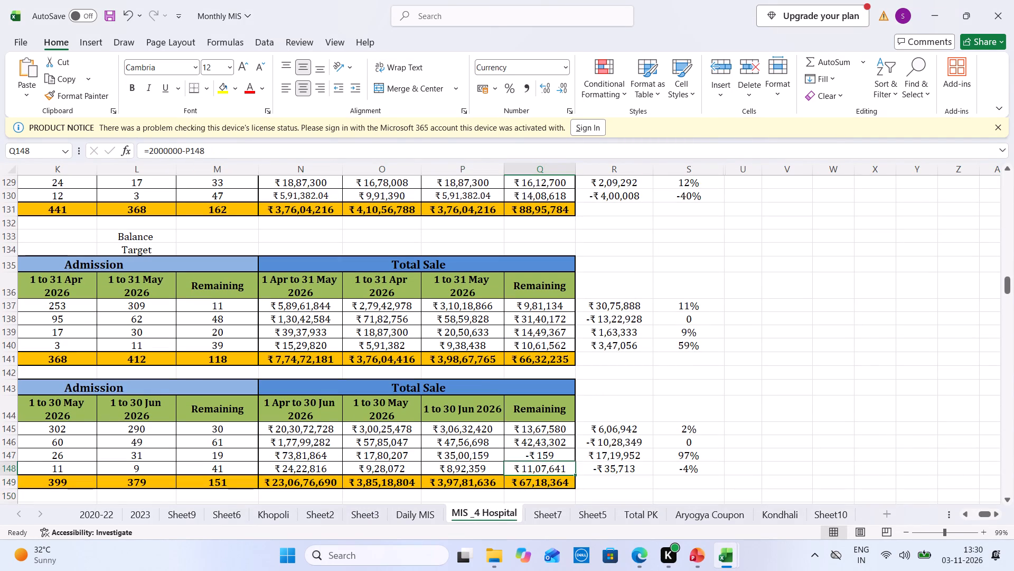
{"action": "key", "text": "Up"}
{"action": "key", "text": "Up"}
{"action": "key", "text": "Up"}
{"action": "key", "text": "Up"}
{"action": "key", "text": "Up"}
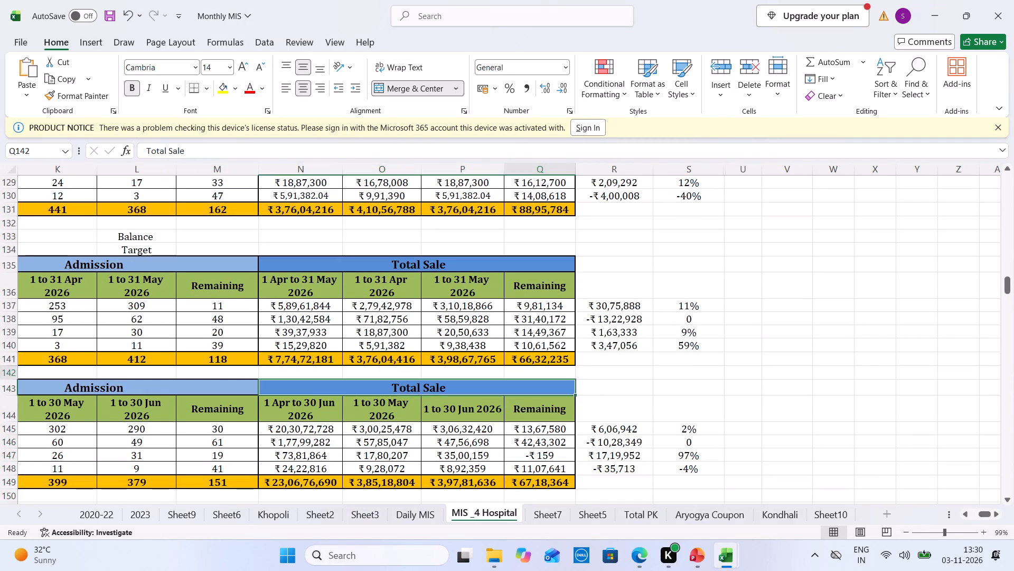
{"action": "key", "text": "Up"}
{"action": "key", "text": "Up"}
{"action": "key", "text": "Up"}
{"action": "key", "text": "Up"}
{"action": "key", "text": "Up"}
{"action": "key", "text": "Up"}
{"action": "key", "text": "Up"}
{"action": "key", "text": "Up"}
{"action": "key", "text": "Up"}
{"action": "key", "text": "Up"}
{"action": "key", "text": "Up"}
{"action": "key", "text": "Up"}
{"action": "key", "text": "Up"}
{"action": "key", "text": "Up"}
{"action": "key", "text": "Up"}
{"action": "key", "text": "Up"}
{"action": "key", "text": "Up"}
{"action": "key", "text": "Up"}
{"action": "key", "text": "Up"}
{"action": "key", "text": "Up"}
{"action": "key", "text": "Up"}
{"action": "key", "text": "Up"}
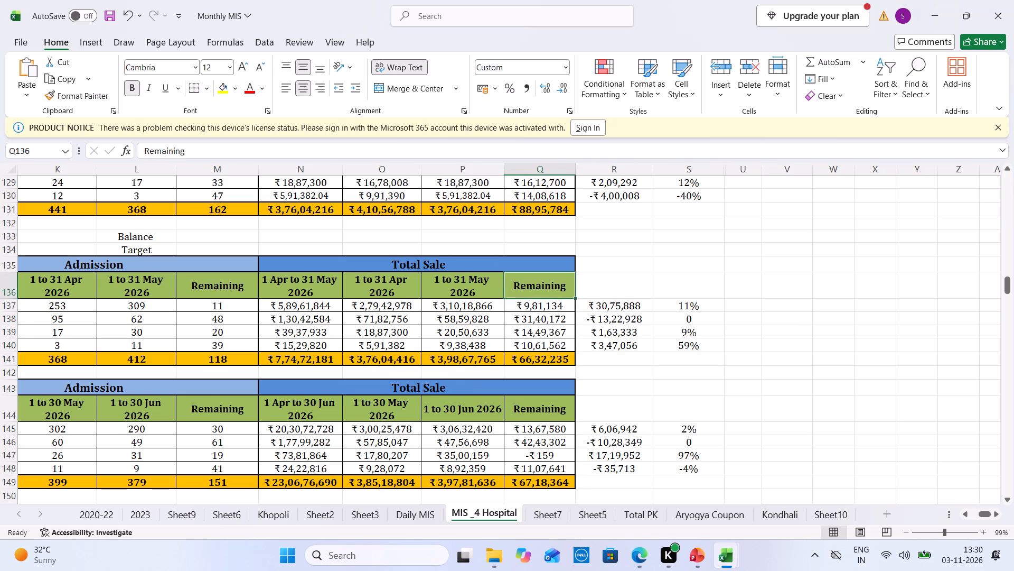
{"action": "key", "text": "Down"}
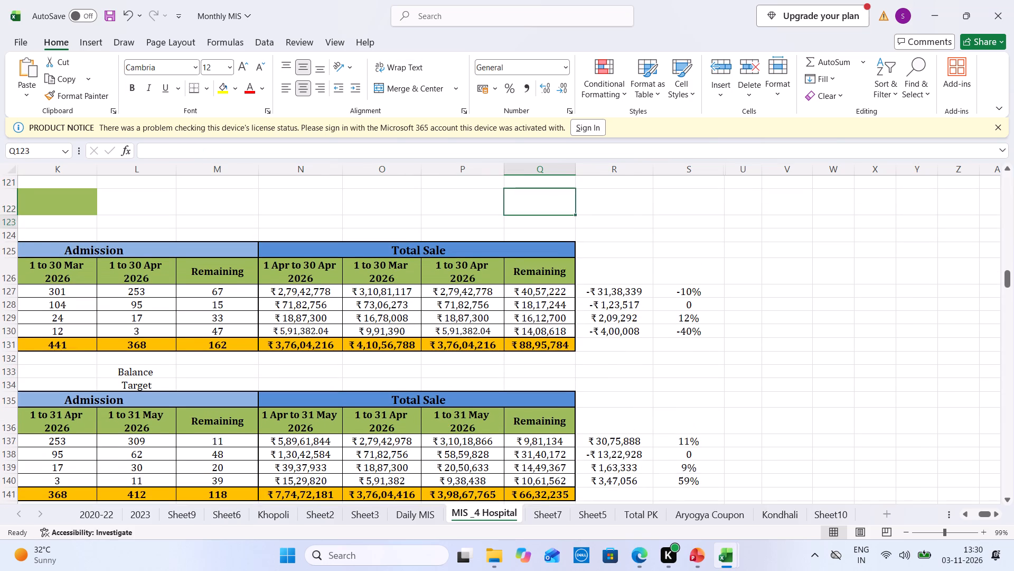
{"action": "key", "text": "Down"}
{"action": "key", "text": "Down"}
{"action": "key", "text": "Down"}
{"action": "key", "text": "Down"}
{"action": "key", "text": "Down"}
{"action": "key", "text": "Down"}
{"action": "key", "text": "Down"}
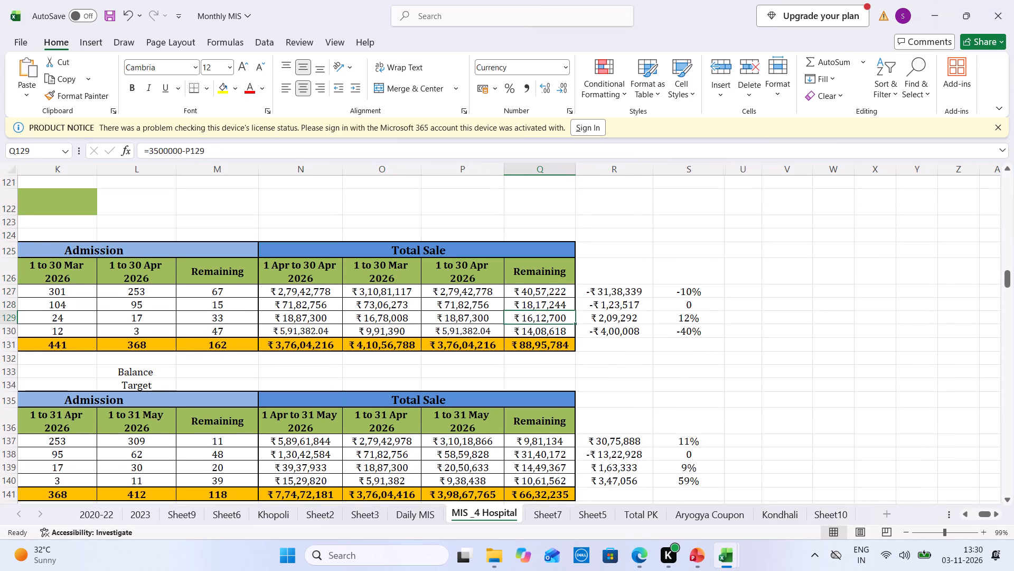
{"action": "key", "text": "Down"}
{"action": "key", "text": "Down"}
{"action": "key", "text": "Up"}
{"action": "key", "text": "Up"}
{"action": "key", "text": "Up"}
{"action": "key", "text": "Down"}
{"action": "key", "text": "Down"}
{"action": "key", "text": "Down"}
{"action": "key", "text": "Up"}
{"action": "key", "text": "Up"}
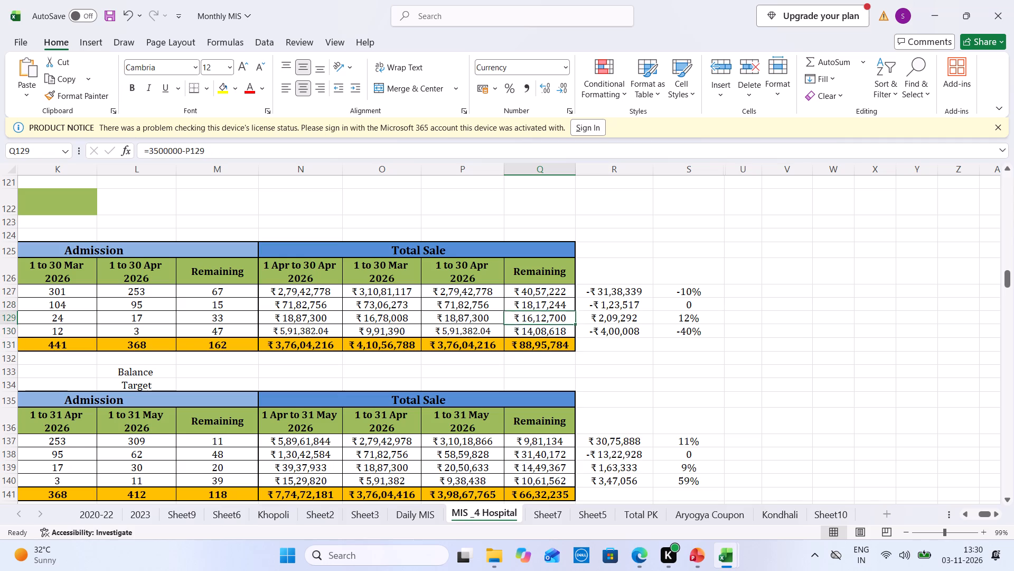
{"action": "key", "text": "Up"}
{"action": "key", "text": "Up"}
Copy the four Jul-26 Target values in H137:H140 into the Apr-26, May-26 and Jun-26 Target columns of the hospital revenue workbook.
{"action": "key", "text": "ctrl+Tab"}
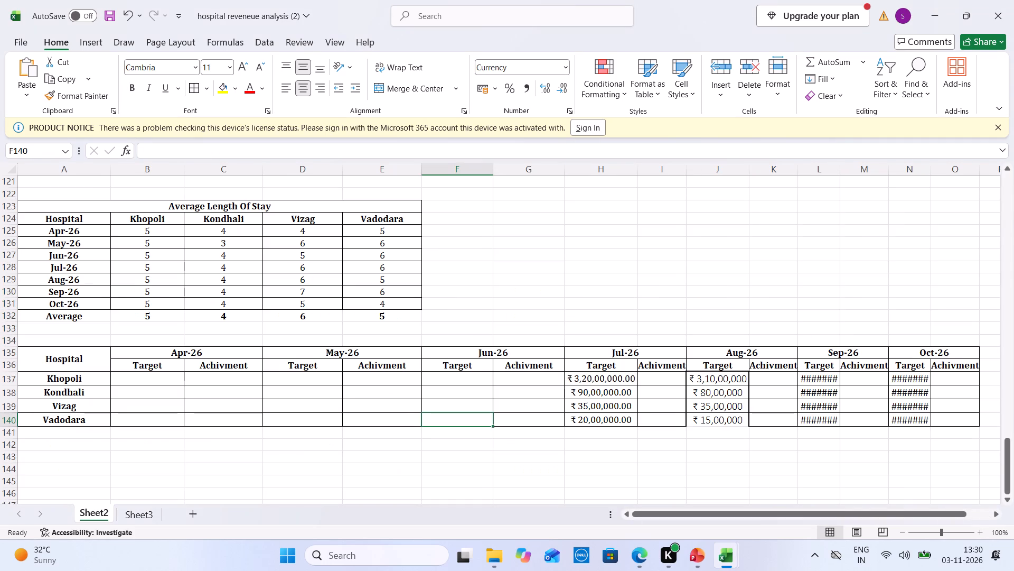
{"action": "left_click_drag", "start_coordinate": [598, 384], "coordinate": [596, 409]}
{"action": "left_click", "coordinate": [596, 409]}
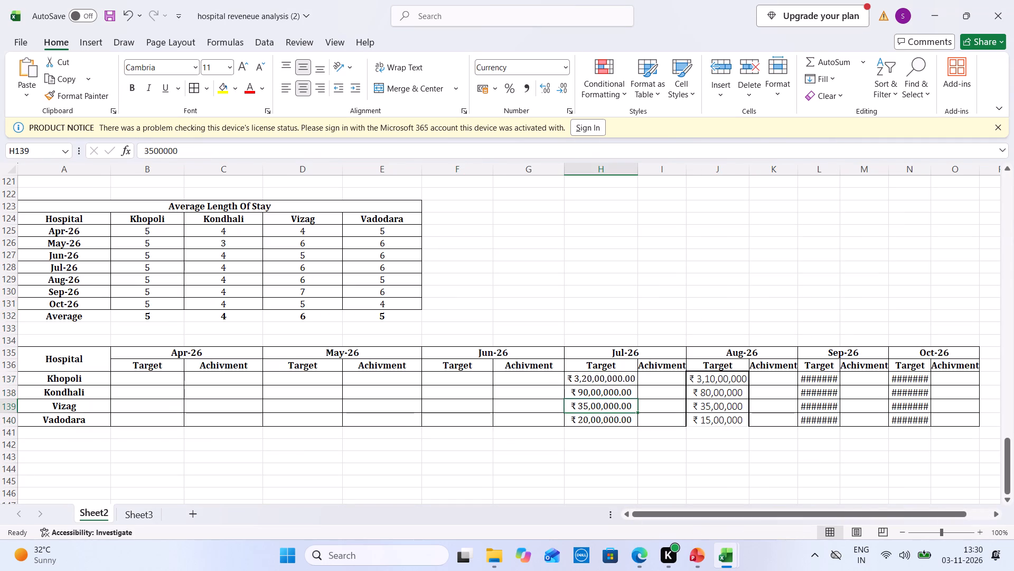
{"action": "left_click_drag", "start_coordinate": [596, 377], "coordinate": [591, 422]}
{"action": "key", "text": "ctrl+c"}
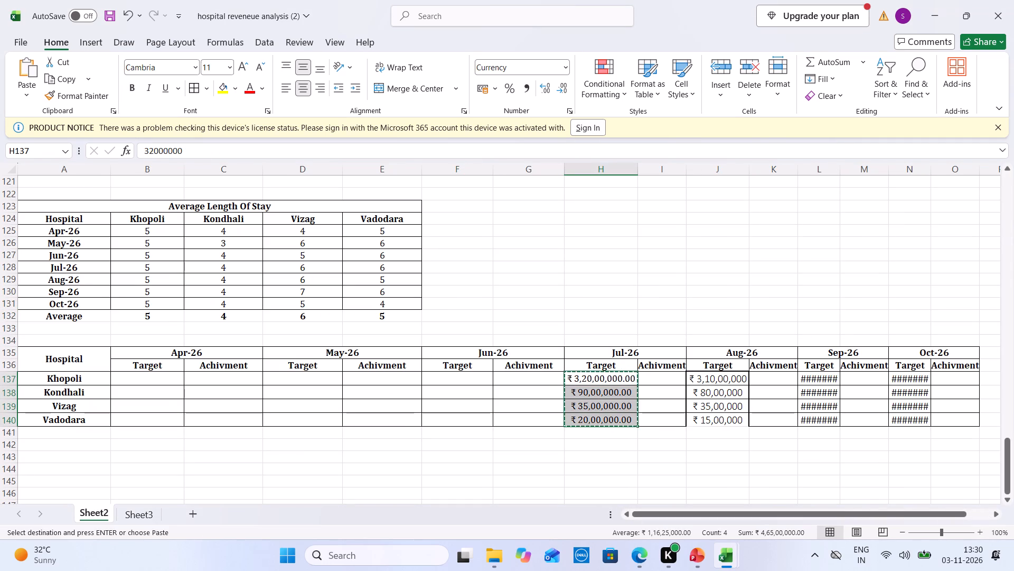
{"action": "left_click", "coordinate": [154, 375]}
{"action": "key", "text": "ctrl+v"}
{"action": "key", "text": "Right"}
{"action": "key", "text": "Right"}
{"action": "key", "text": "ctrl+v"}
{"action": "key", "text": "Right"}
{"action": "key", "text": "Right"}
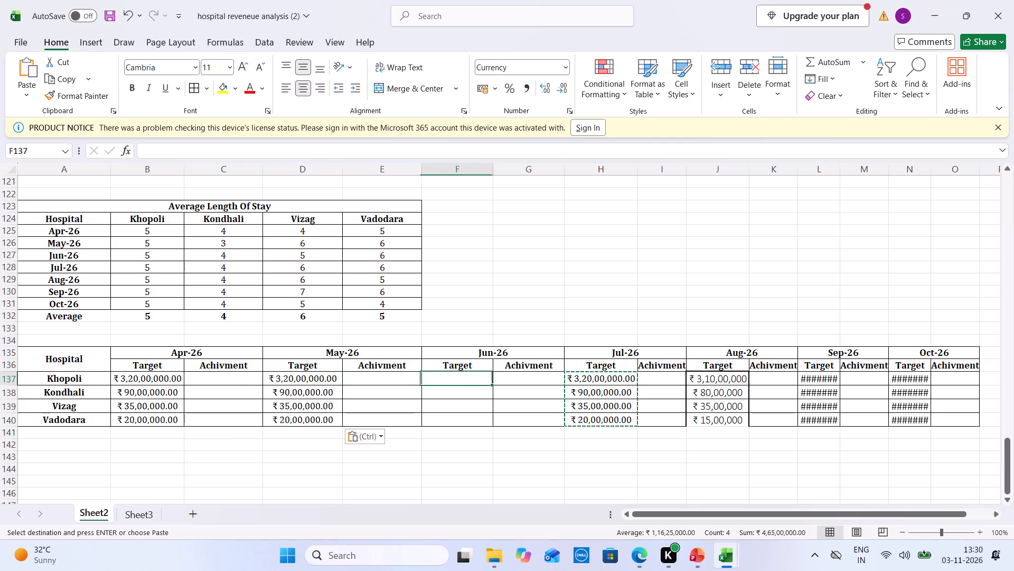
{"action": "key", "text": "ctrl+v"}
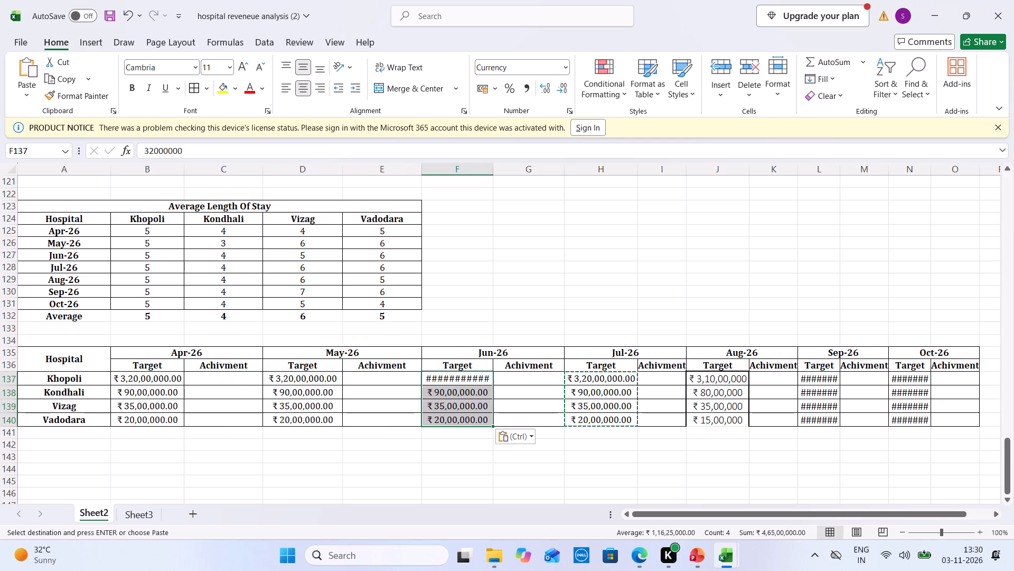
Set the font of the target and achievement table B135:O140 to Cambria and apply borders to its cells.
{"action": "left_click_drag", "start_coordinate": [135, 353], "coordinate": [932, 418]}
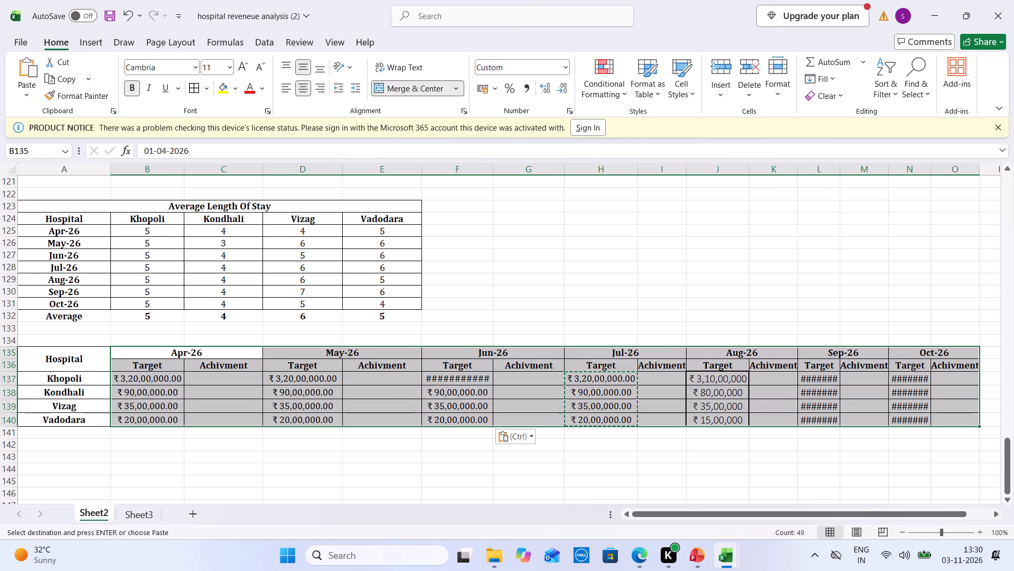
{"action": "left_click", "coordinate": [168, 68]}
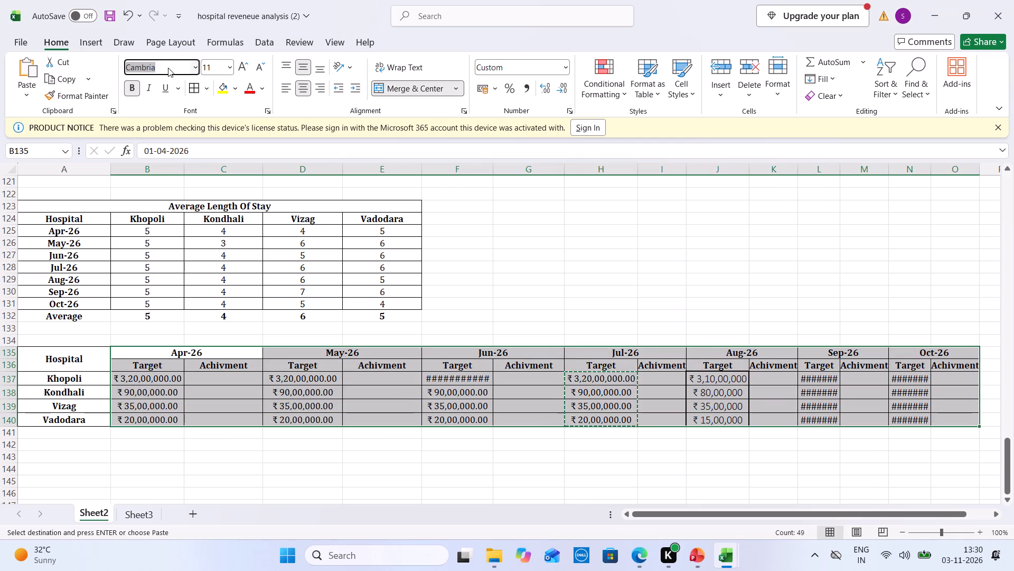
{"action": "type", "text": "cam"}
{"action": "key", "text": "Return"}
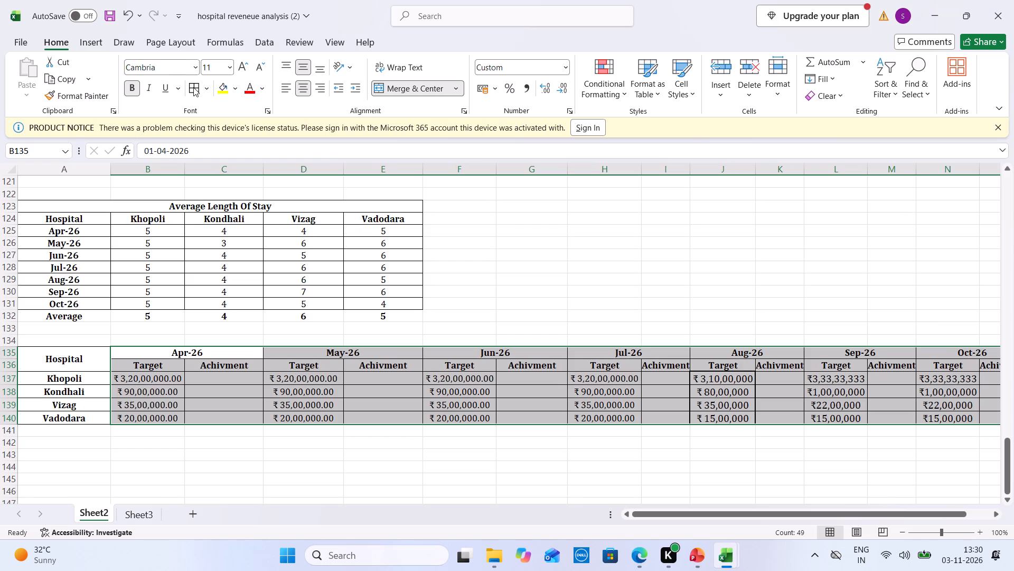
{"action": "left_click", "coordinate": [193, 87]}
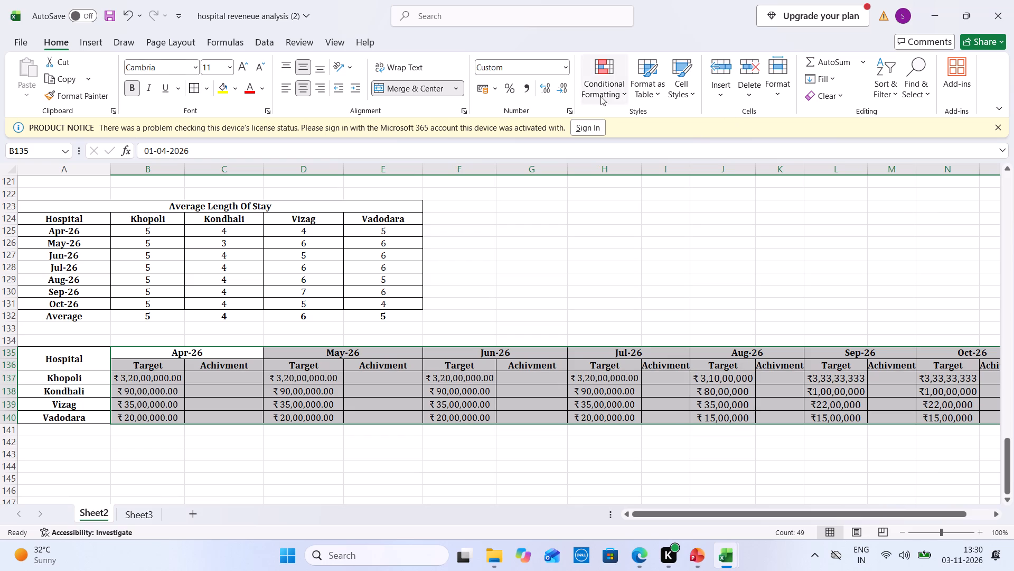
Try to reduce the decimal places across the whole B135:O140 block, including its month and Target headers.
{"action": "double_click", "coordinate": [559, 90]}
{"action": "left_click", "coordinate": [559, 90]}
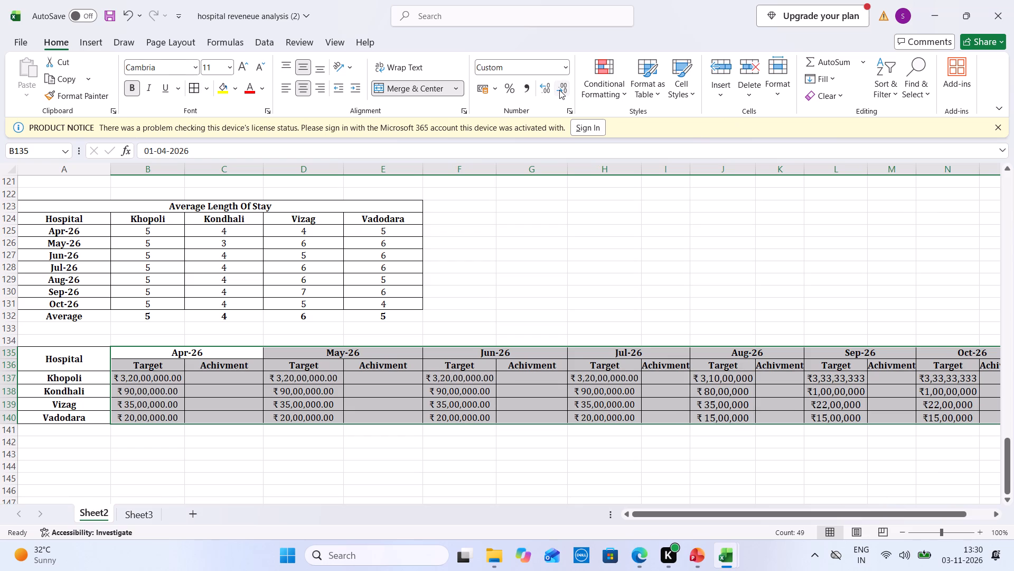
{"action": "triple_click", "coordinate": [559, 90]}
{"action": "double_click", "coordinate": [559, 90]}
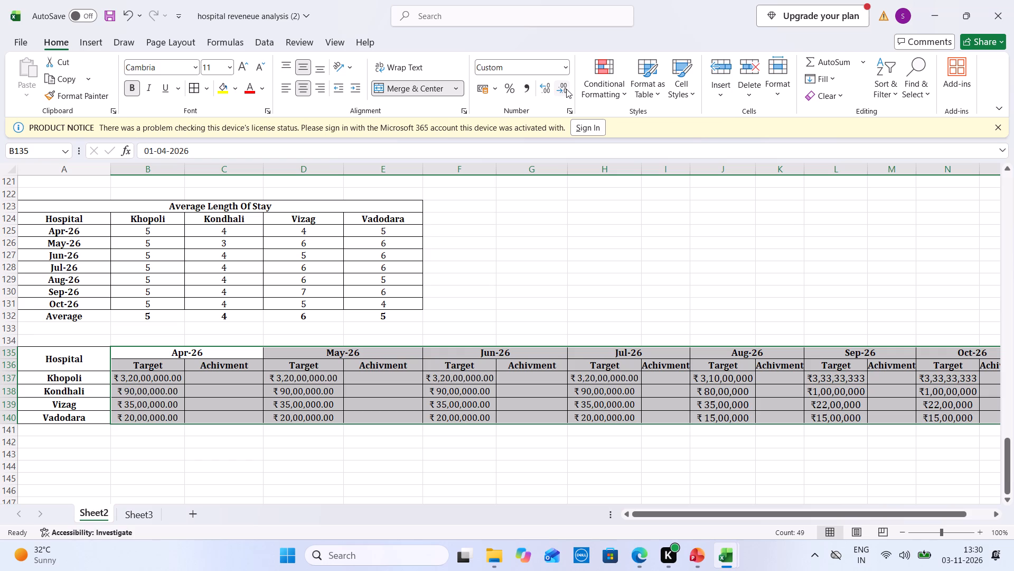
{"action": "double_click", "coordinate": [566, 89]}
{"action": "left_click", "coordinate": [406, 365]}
Show the amounts in B137:N140 with no decimal places.
{"action": "left_click_drag", "start_coordinate": [170, 380], "coordinate": [805, 406]}
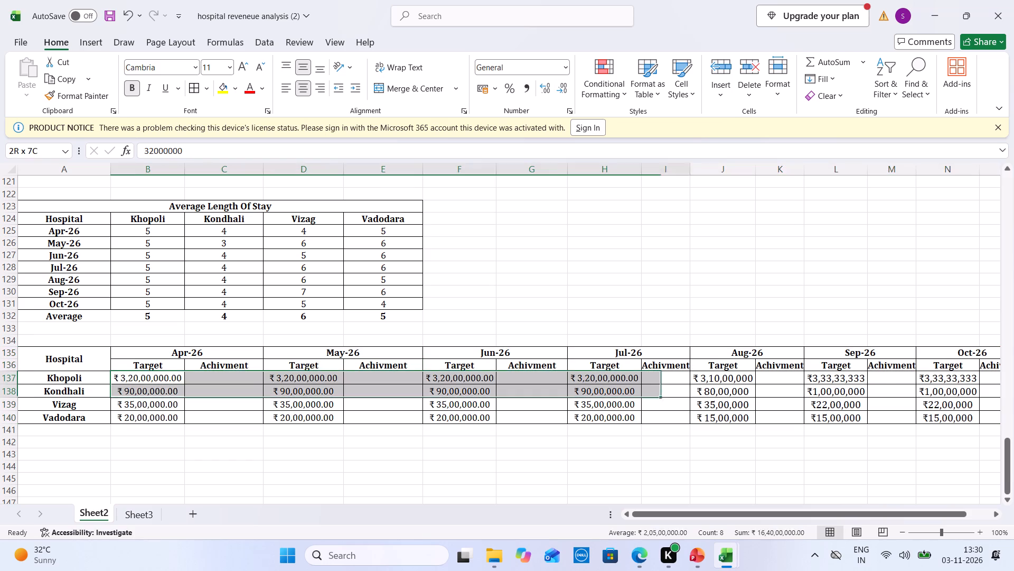
{"action": "left_click_drag", "start_coordinate": [805, 406], "coordinate": [858, 419]}
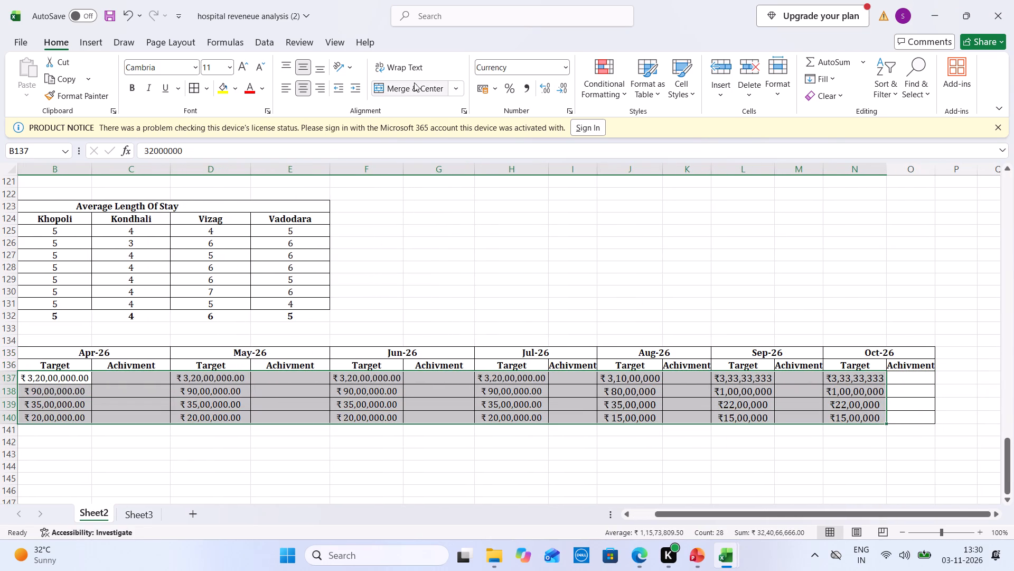
{"action": "left_click", "coordinate": [562, 83]}
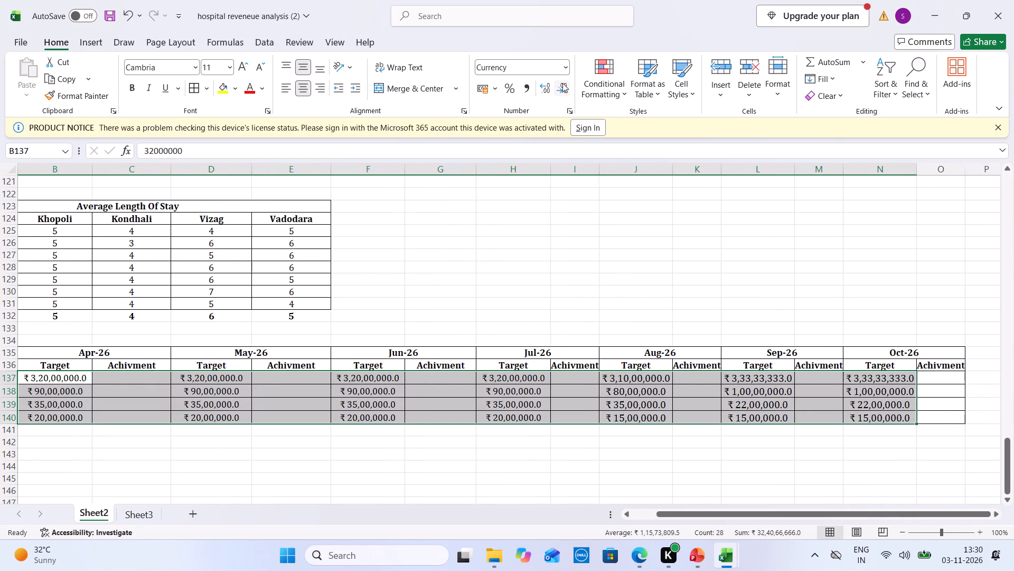
{"action": "left_click", "coordinate": [562, 83]}
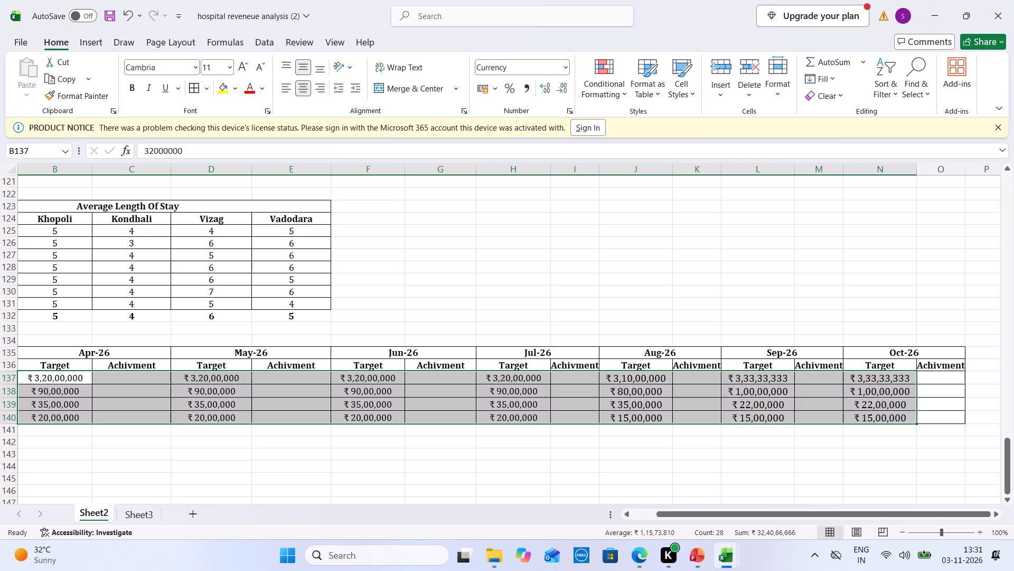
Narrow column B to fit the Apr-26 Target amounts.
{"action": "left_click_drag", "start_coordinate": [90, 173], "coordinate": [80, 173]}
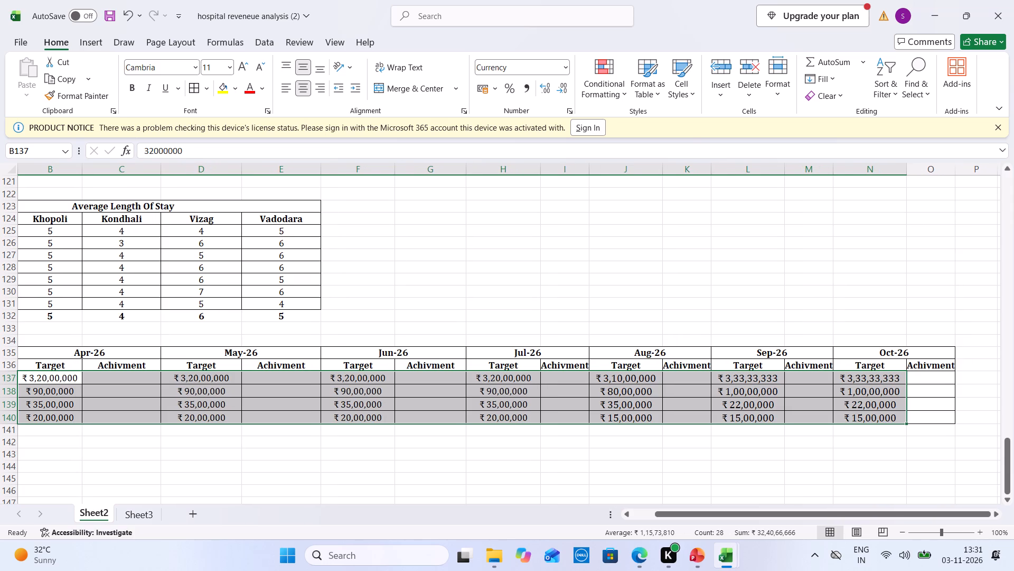
Save the hospital revenue workbook.
{"action": "left_click", "coordinate": [154, 395]}
{"action": "key", "text": "ctrl+s"}
Copy the 1 to 30 Apr 2026 Total Sale figures P127:P130 from MIS _4 Hospital into the Apr-26 Achivment cells C137:C140.
{"action": "key", "text": "Left"}
{"action": "key", "text": "Left"}
{"action": "key", "text": "Left"}
{"action": "key", "text": "Left"}
{"action": "key", "text": "Left"}
{"action": "key", "text": "Left"}
{"action": "key", "text": "Left"}
{"action": "key", "text": "Left"}
{"action": "key", "text": "Left"}
{"action": "key", "text": "Left"}
{"action": "key", "text": "Left"}
{"action": "key", "text": "Left"}
{"action": "key", "text": "Left"}
{"action": "key", "text": "Left"}
{"action": "key", "text": "Left"}
{"action": "key", "text": "Left"}
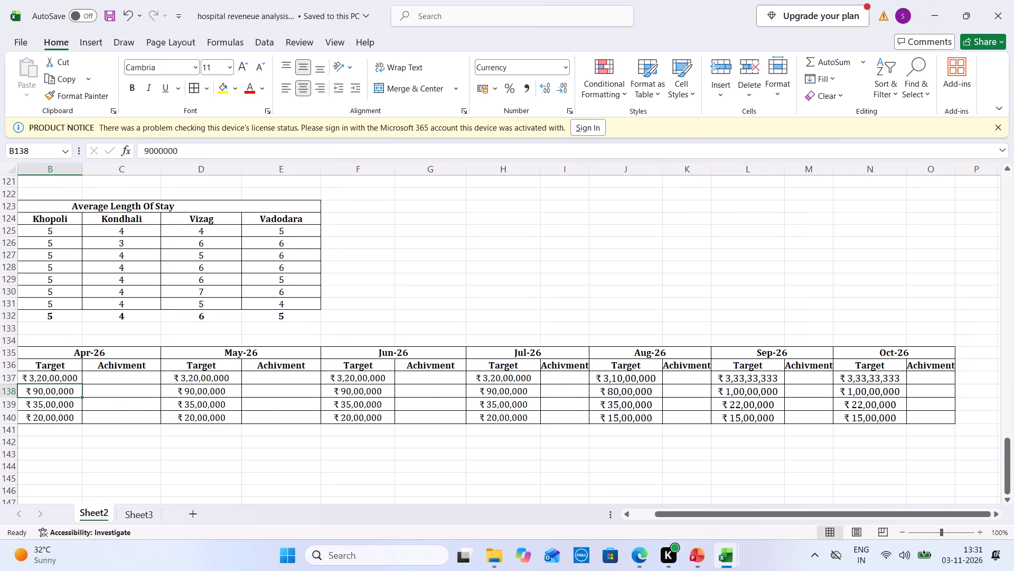
{"action": "left_click", "coordinate": [221, 372]}
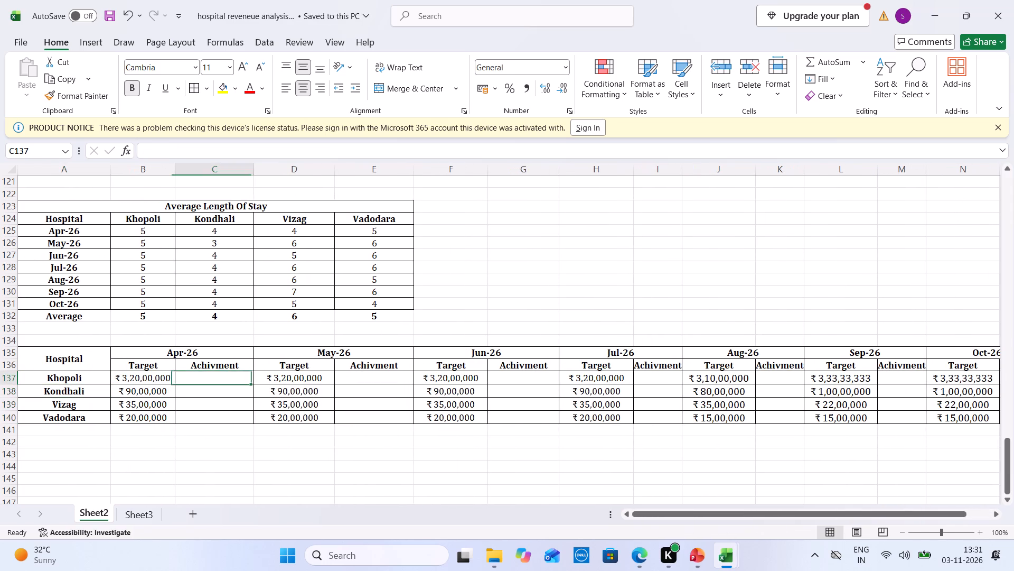
{"action": "key", "text": "ctrl+Tab"}
{"action": "key", "text": "Left"}
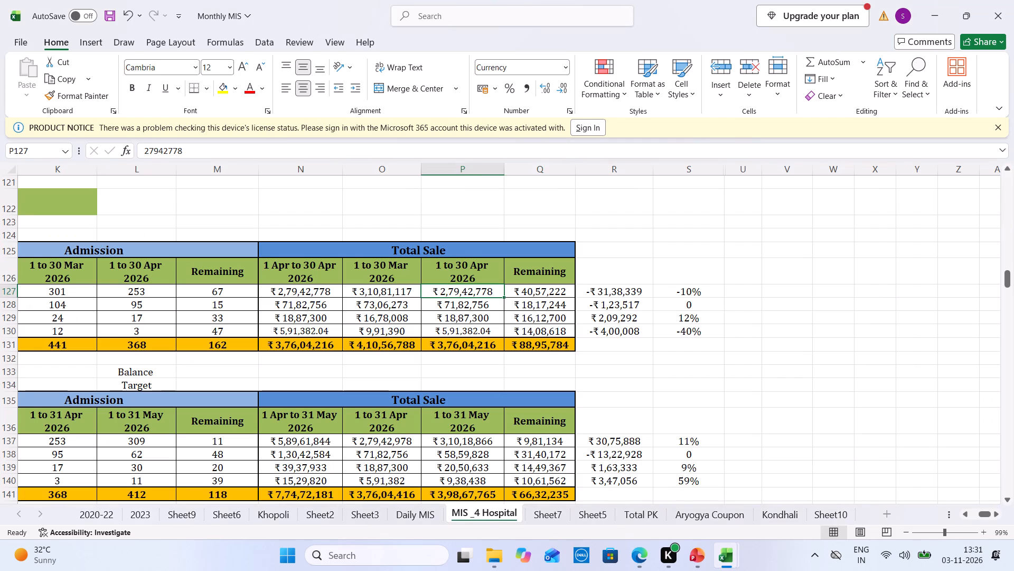
{"action": "left_click_drag", "start_coordinate": [484, 288], "coordinate": [477, 330]}
{"action": "key", "text": "ctrl+c"}
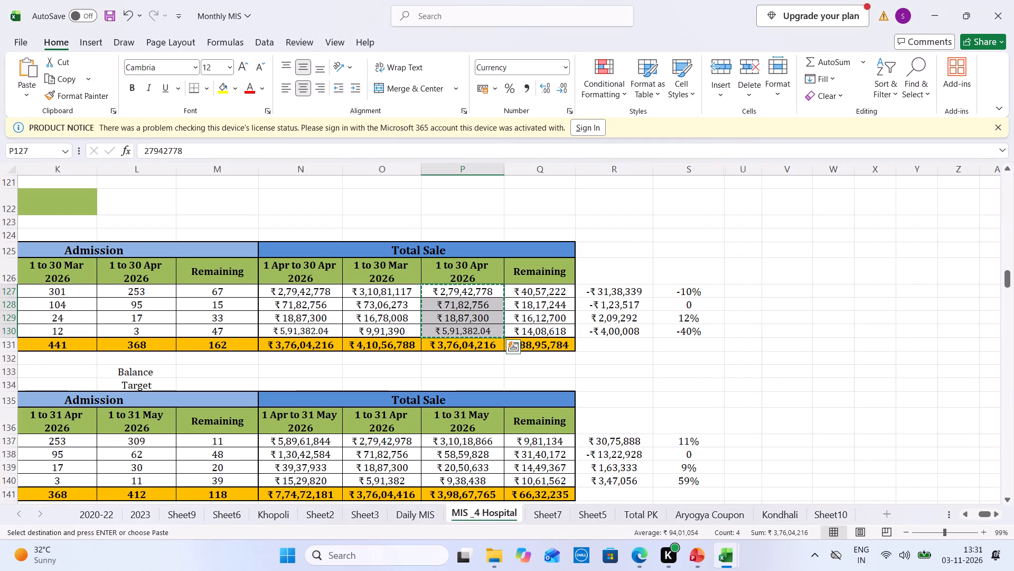
{"action": "key", "text": "ctrl+Tab"}
{"action": "key", "text": "ctrl+v"}
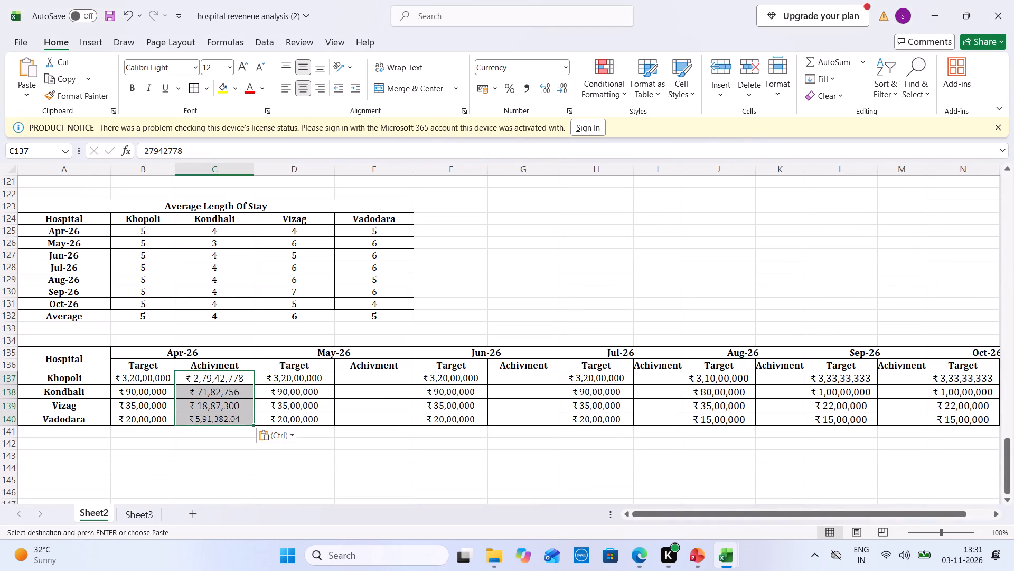
Widen column B to fit the Apr-26 amounts in the hospital-wise collection table at the top of Sheet2.
{"action": "left_click_drag", "start_coordinate": [1008, 463], "coordinate": [1009, 412]}
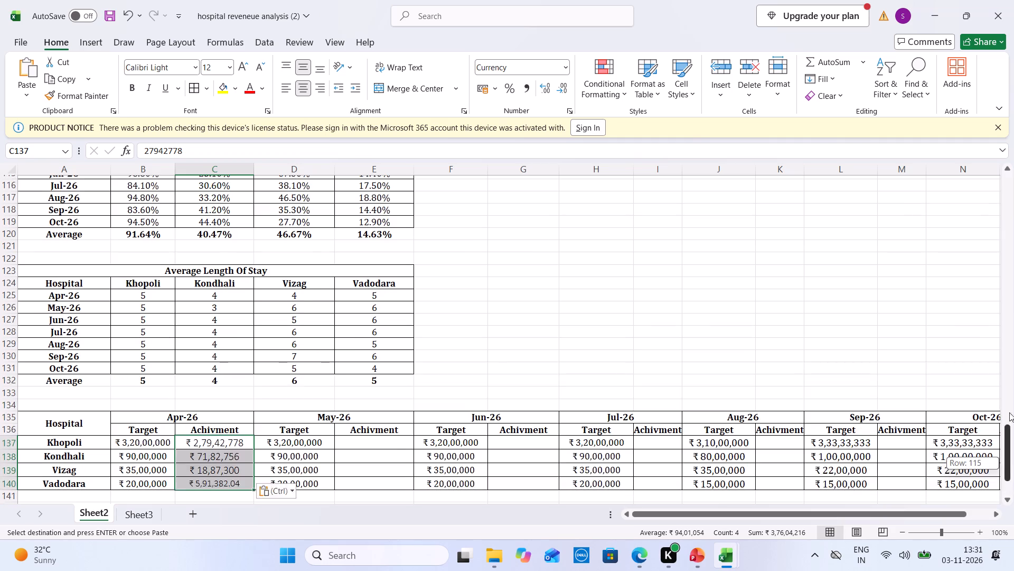
{"action": "left_click_drag", "start_coordinate": [1009, 412], "coordinate": [1013, 169]}
{"action": "left_click_drag", "start_coordinate": [174, 169], "coordinate": [180, 169]}
{"action": "left_click_drag", "start_coordinate": [181, 164], "coordinate": [190, 164]}
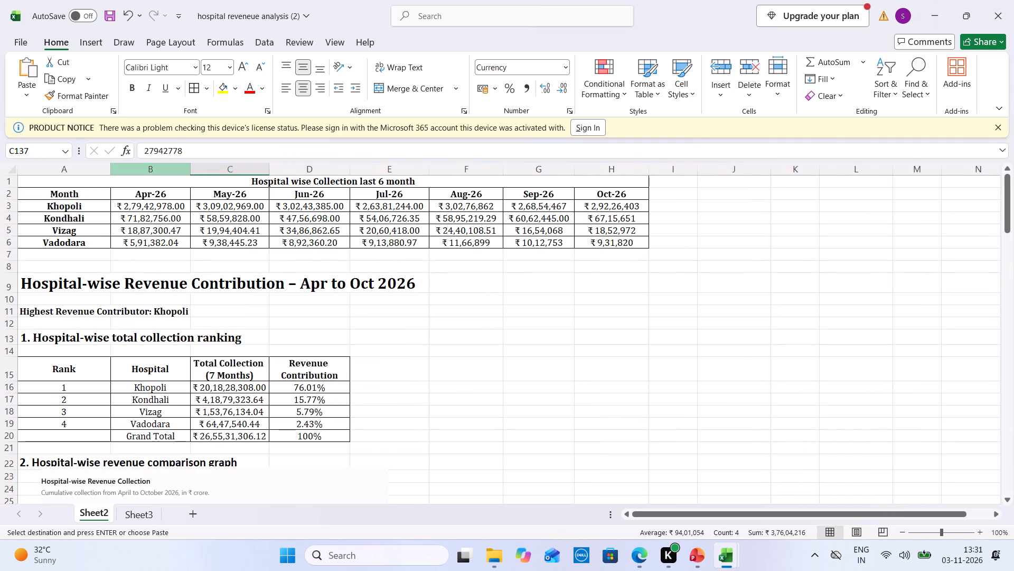
Copy the Apr-26 collections B3:B6 from the top table over the Apr-26 Achivment cells C137:C140.
{"action": "left_click_drag", "start_coordinate": [150, 204], "coordinate": [165, 238]}
{"action": "key", "text": "ctrl+c"}
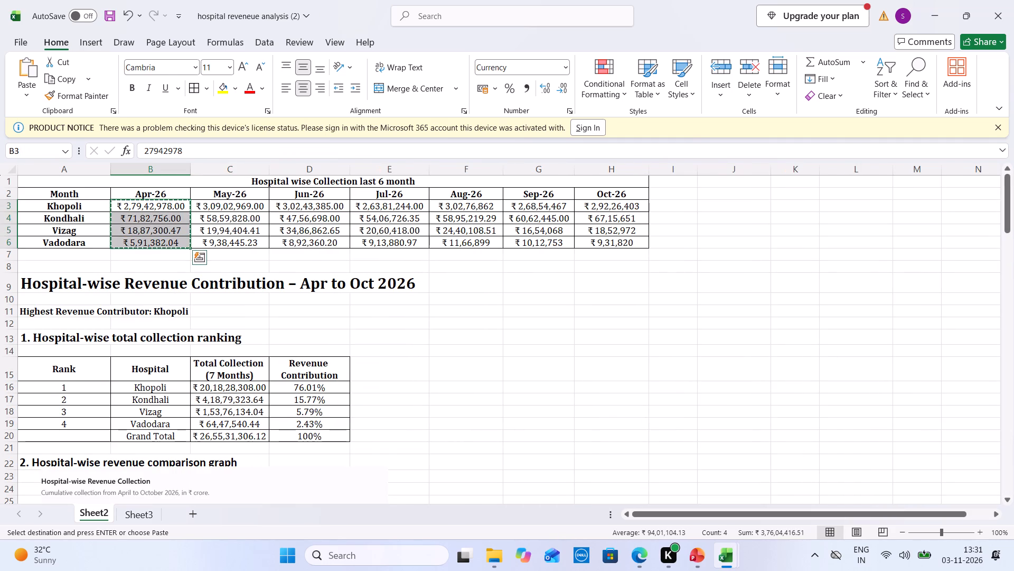
{"action": "left_click_drag", "start_coordinate": [1008, 203], "coordinate": [1013, 398]}
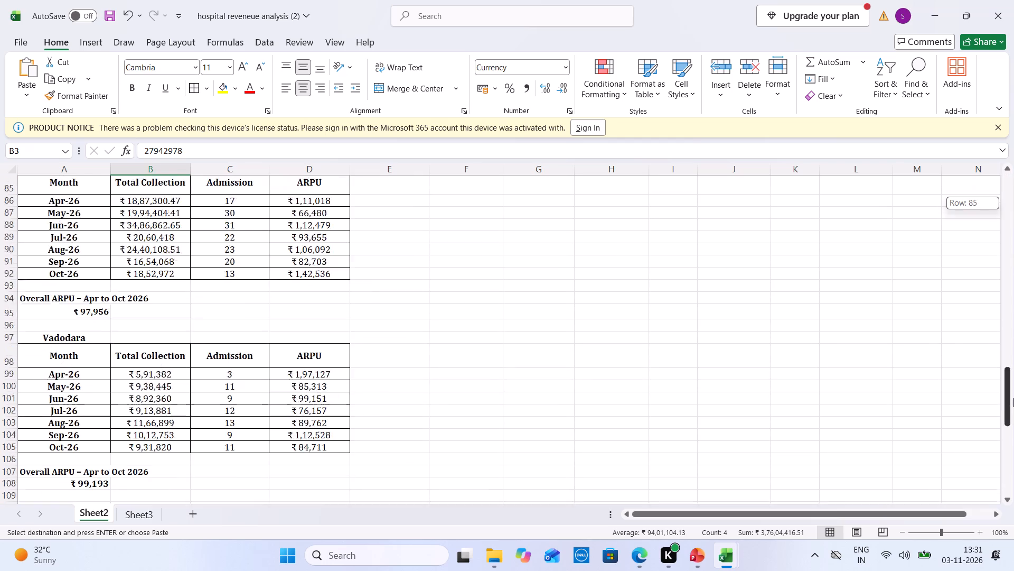
{"action": "left_click_drag", "start_coordinate": [1013, 398], "coordinate": [1013, 490]}
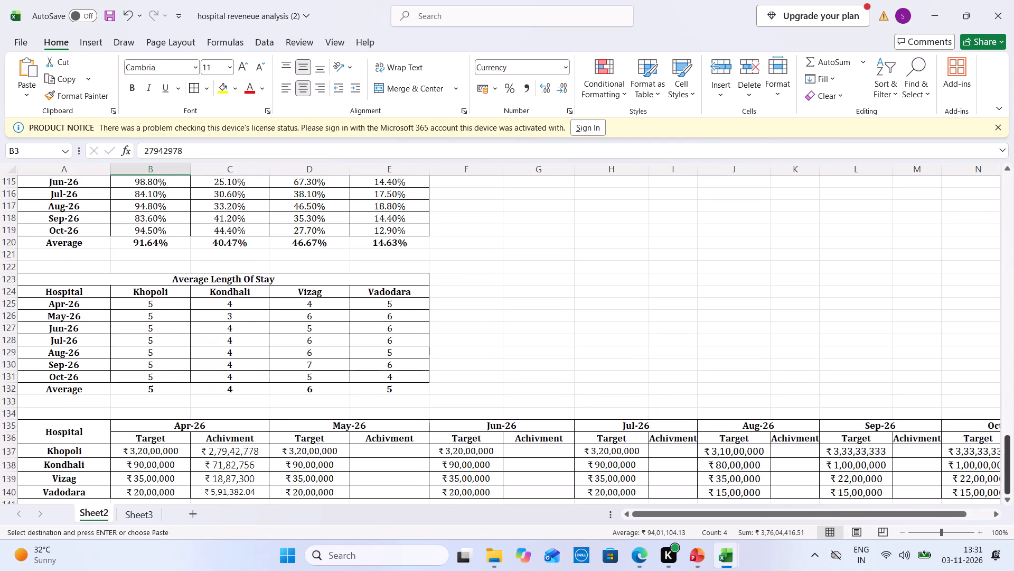
{"action": "left_click", "coordinate": [246, 449]}
{"action": "key", "text": "ctrl+v"}
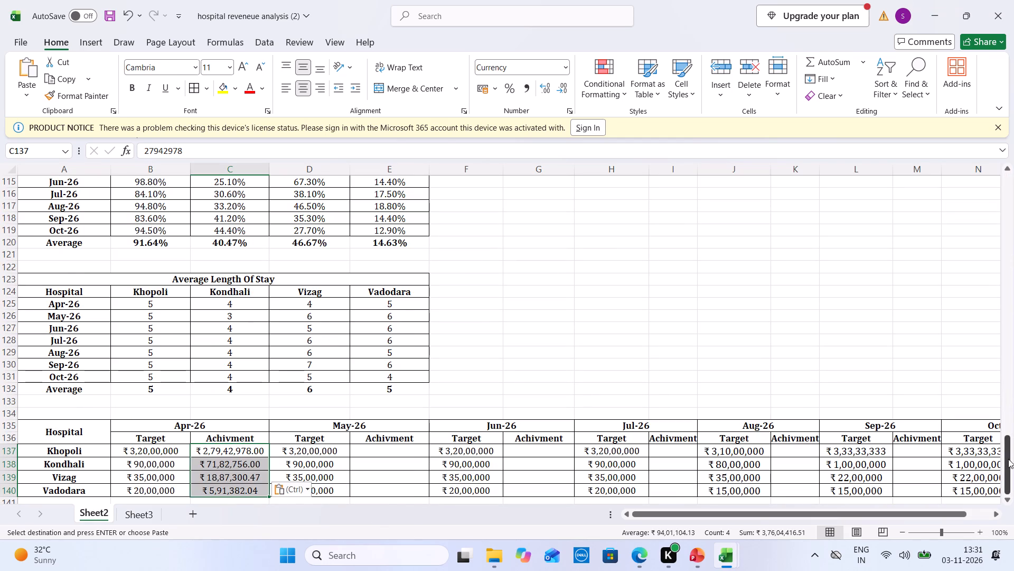
Copy the May-26 collections C3:C6 from the top table into the May-26 Achivment cells E137:E140.
{"action": "left_click_drag", "start_coordinate": [1008, 459], "coordinate": [1013, 177]}
{"action": "left_click_drag", "start_coordinate": [240, 208], "coordinate": [246, 236]}
{"action": "key", "text": "ctrl+c"}
{"action": "left_click_drag", "start_coordinate": [1010, 198], "coordinate": [1013, 440]}
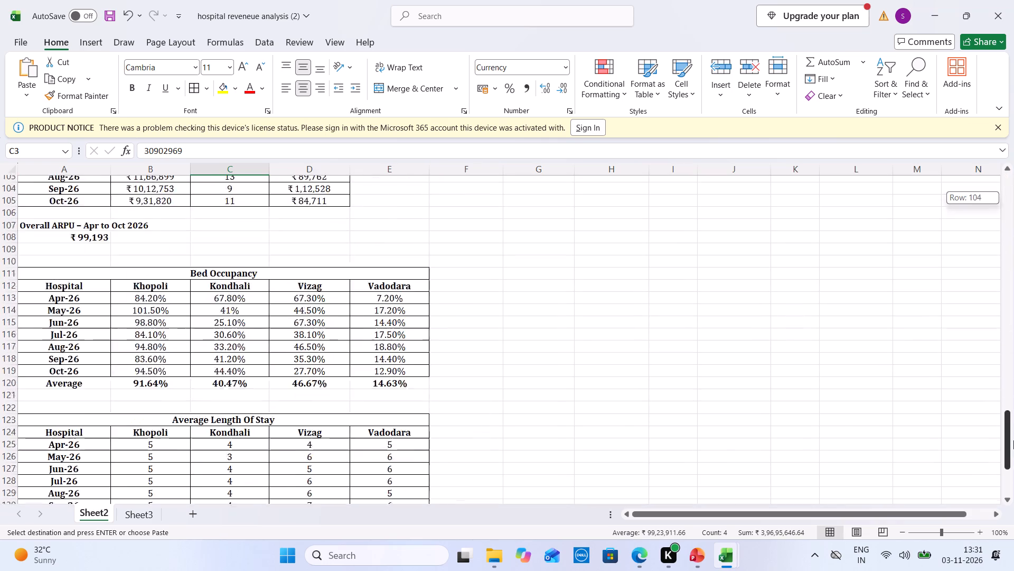
{"action": "left_click_drag", "start_coordinate": [1013, 440], "coordinate": [1013, 502]}
{"action": "left_click", "coordinate": [419, 453]}
{"action": "key", "text": "ctrl+v"}
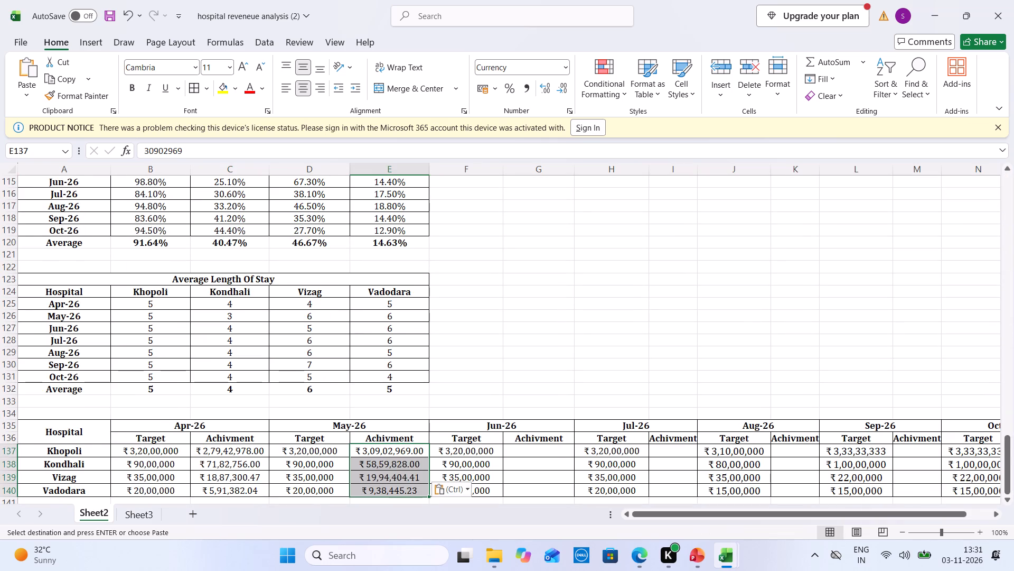
Copy the Jun-26 collections D3:D6 from the top table into the Jun-26 Achivment cells G137:G140.
{"action": "left_click_drag", "start_coordinate": [1008, 476], "coordinate": [1011, 176]}
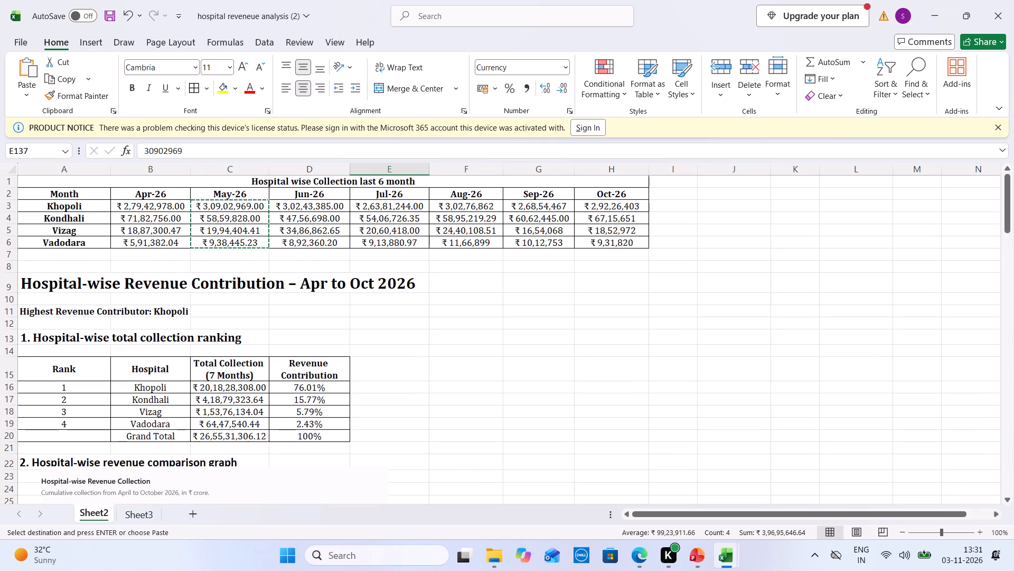
{"action": "left_click_drag", "start_coordinate": [318, 207], "coordinate": [325, 246]}
{"action": "key", "text": "c"}
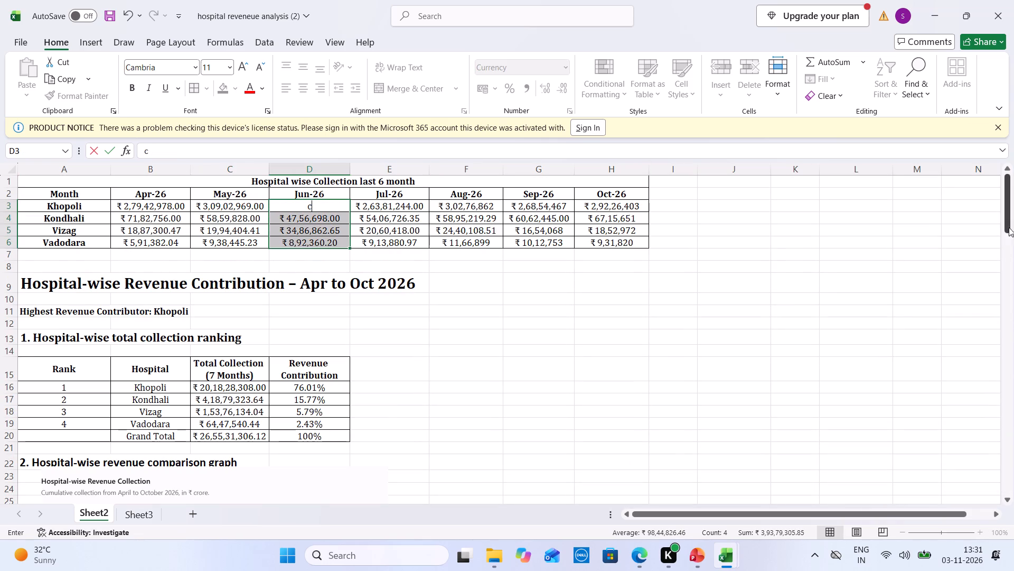
{"action": "left_click", "coordinate": [839, 312]}
{"action": "key", "text": "ctrl+z"}
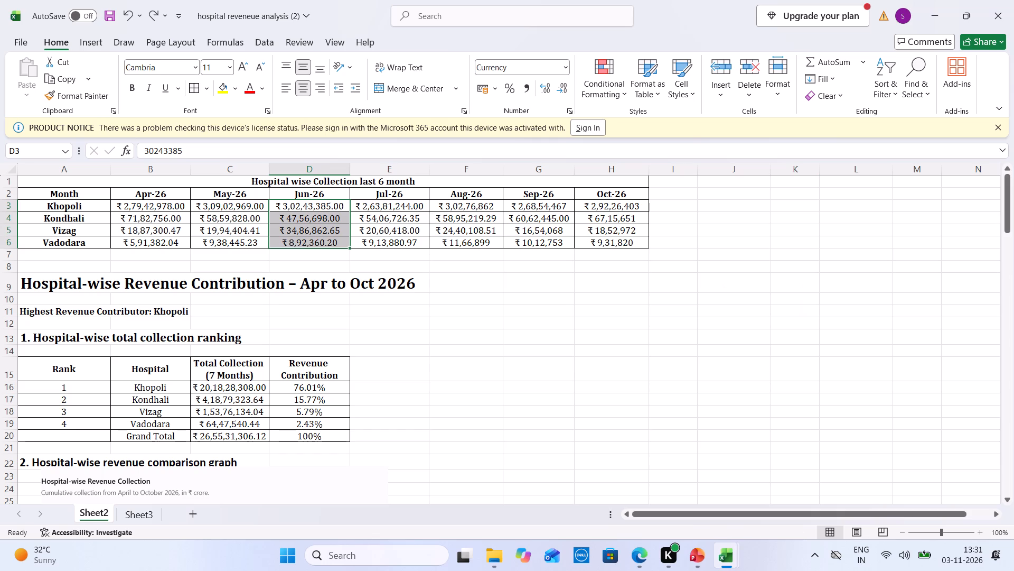
{"action": "key", "text": "ctrl+c"}
{"action": "left_click_drag", "start_coordinate": [1004, 196], "coordinate": [1013, 469]}
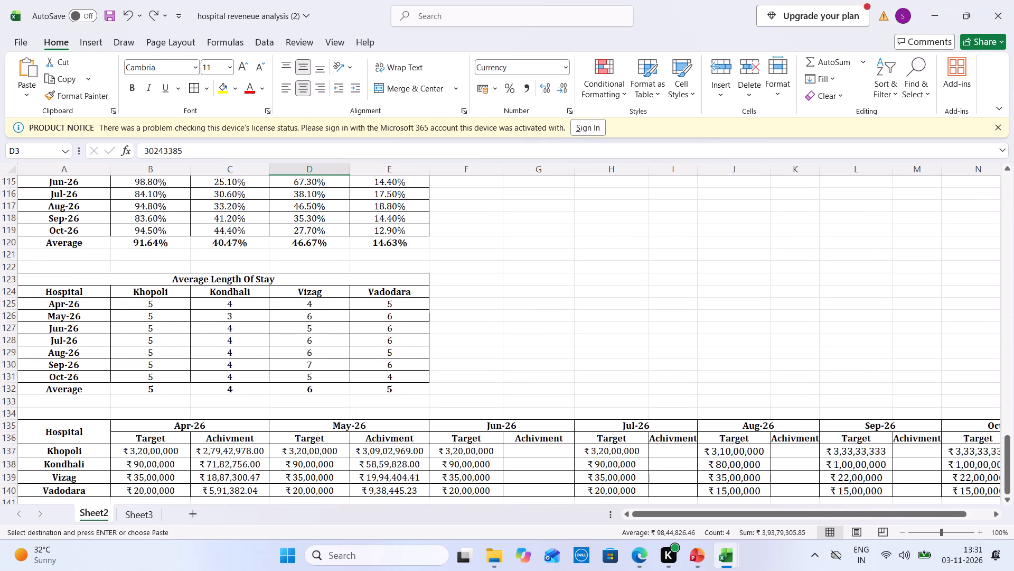
{"action": "left_click", "coordinate": [537, 454]}
{"action": "key", "text": "ctrl+v"}
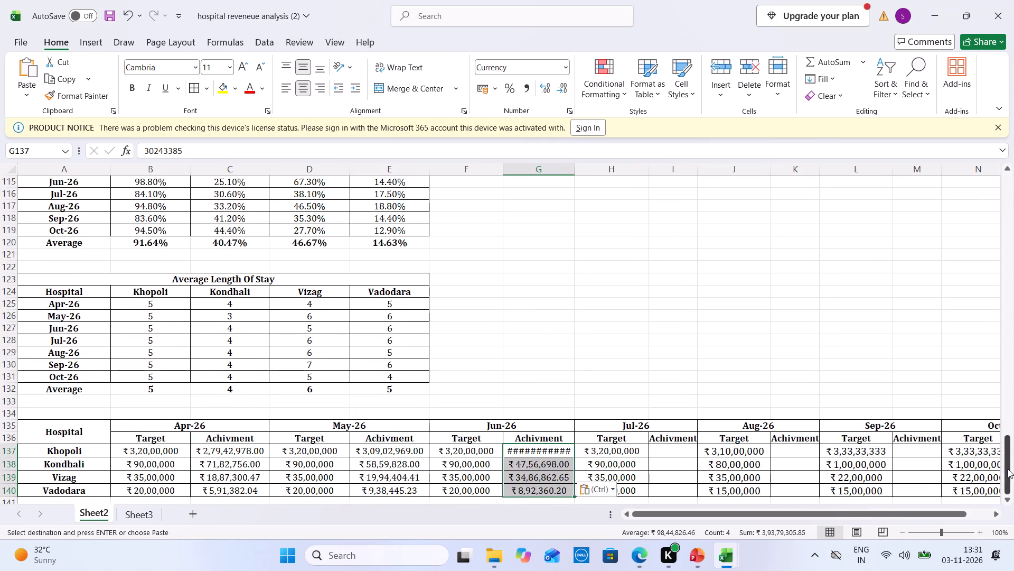
Copy the Jul-26 collections E3:E6 from the top table into the Jul-26 Achivment cells I137:I140.
{"action": "left_click_drag", "start_coordinate": [1008, 469], "coordinate": [1013, 174]}
{"action": "left_click_drag", "start_coordinate": [419, 207], "coordinate": [412, 248]}
{"action": "key", "text": "ctrl+c"}
{"action": "left_click_drag", "start_coordinate": [1013, 211], "coordinate": [1013, 407]}
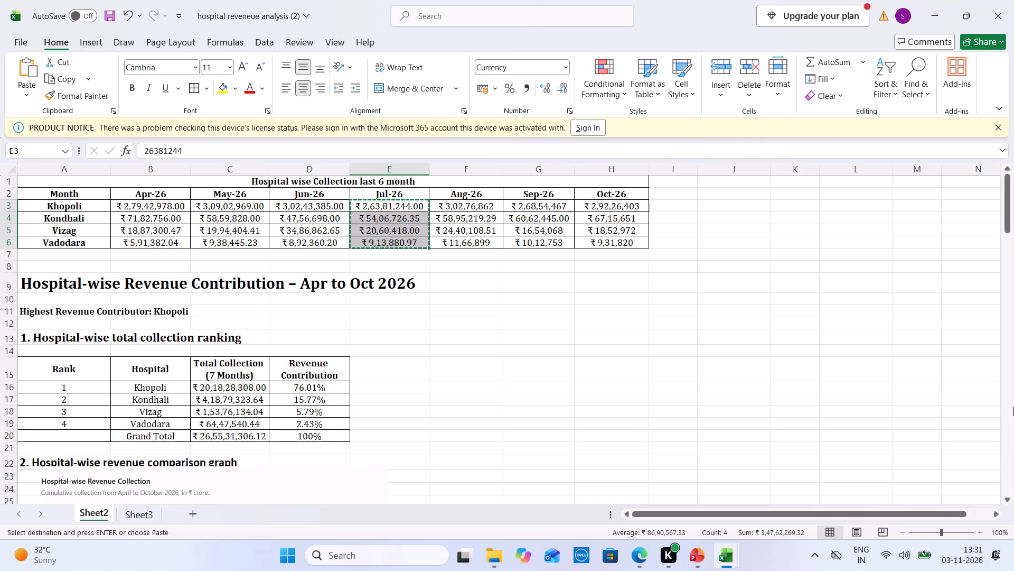
{"action": "left_click_drag", "start_coordinate": [1002, 209], "coordinate": [1013, 474]}
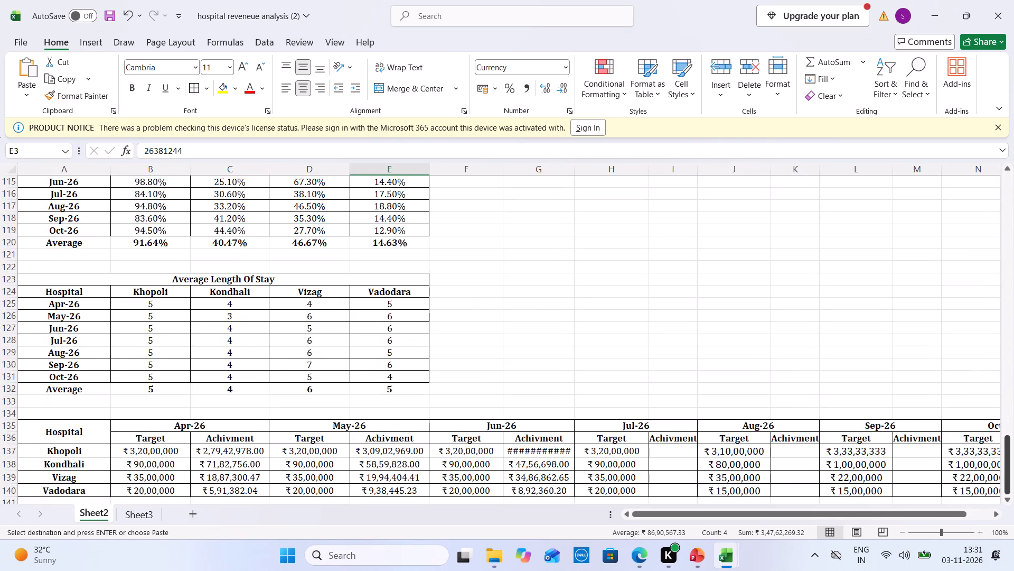
{"action": "left_click", "coordinate": [668, 455]}
{"action": "key", "text": "ctrl+v"}
Copy the Aug-26 collections F3:F6 from the top table into the Aug-26 Achivment cells K137:K140.
{"action": "left_click_drag", "start_coordinate": [1013, 472], "coordinate": [1013, 344]}
{"action": "left_click_drag", "start_coordinate": [1009, 467], "coordinate": [1013, 163]}
{"action": "left_click_drag", "start_coordinate": [492, 208], "coordinate": [493, 244]}
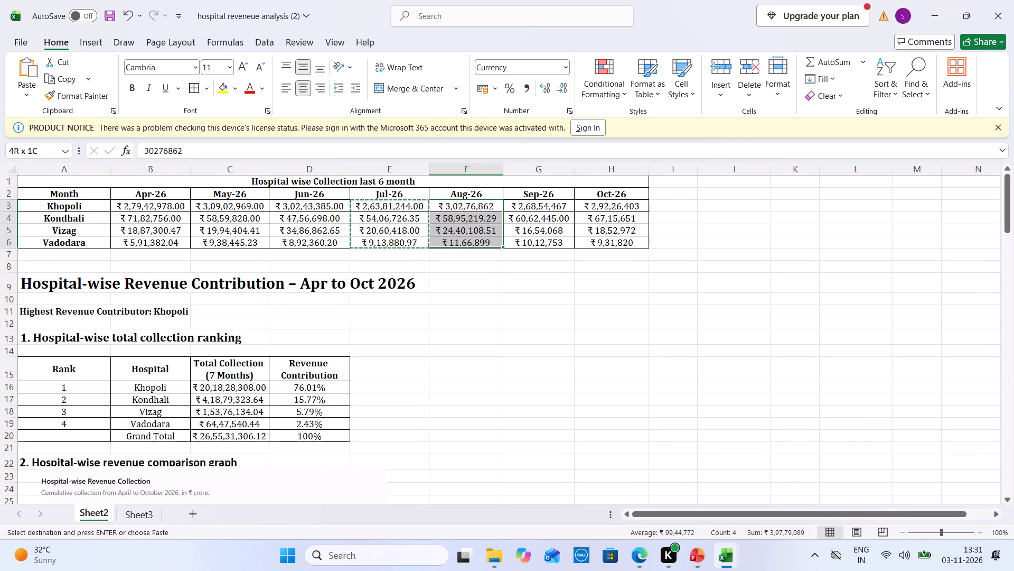
{"action": "left_click_drag", "start_coordinate": [493, 244], "coordinate": [493, 246]}
{"action": "key", "text": "ctrl+c"}
{"action": "left_click_drag", "start_coordinate": [1008, 215], "coordinate": [1013, 425]}
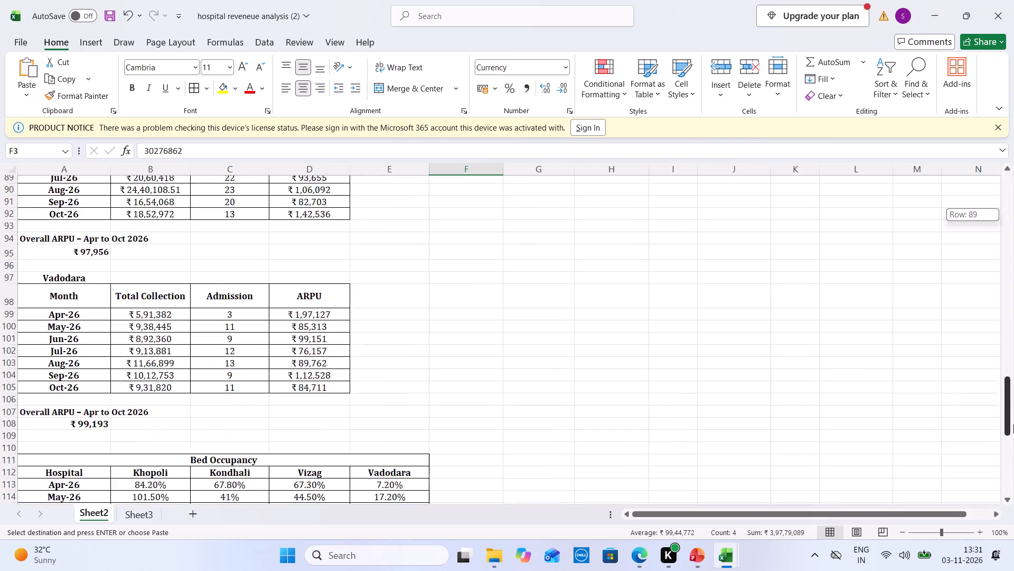
{"action": "left_click_drag", "start_coordinate": [1013, 425], "coordinate": [1013, 482]}
{"action": "left_click", "coordinate": [804, 445]}
{"action": "key", "text": "ctrl+v"}
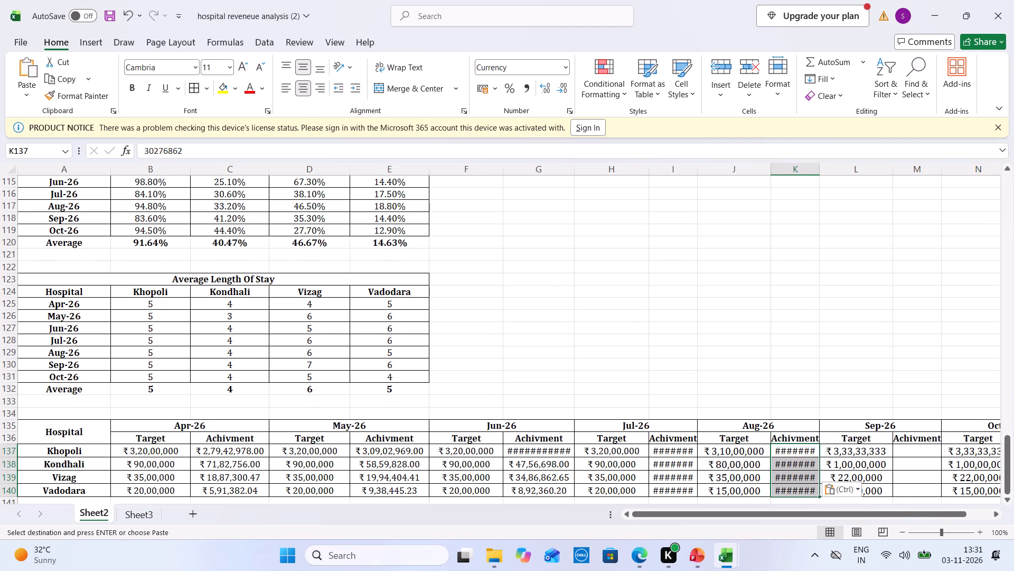
Copy the Sep-26 collections G3:G6 from the top table into the Sep-26 Achivment cells M137:M140.
{"action": "left_click_drag", "start_coordinate": [1008, 481], "coordinate": [1012, 208]}
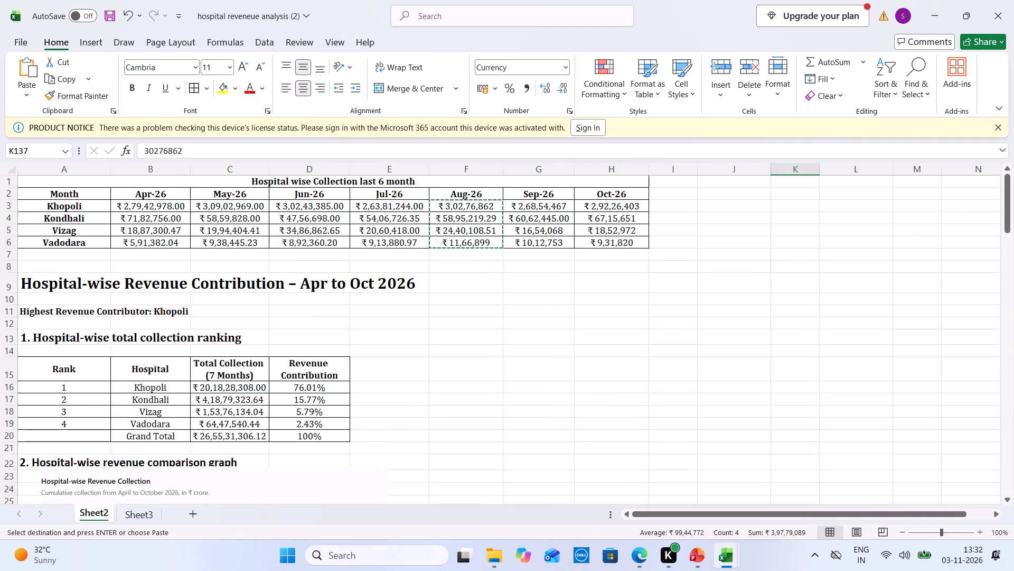
{"action": "left_click_drag", "start_coordinate": [558, 208], "coordinate": [561, 244]}
{"action": "key", "text": "ctrl+c"}
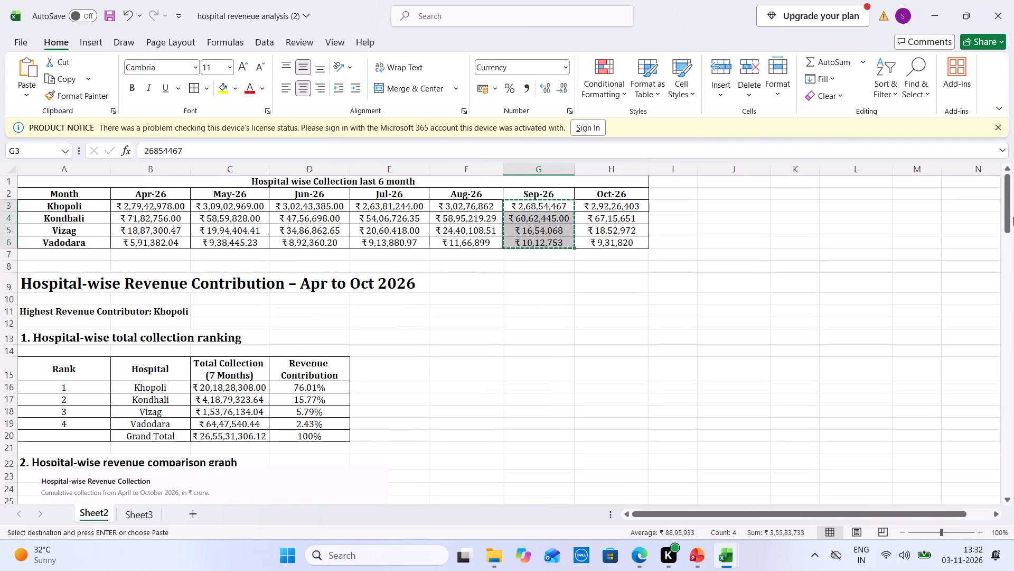
{"action": "left_click_drag", "start_coordinate": [1013, 217], "coordinate": [1013, 399]}
{"action": "left_click_drag", "start_coordinate": [1004, 218], "coordinate": [1013, 487]}
{"action": "left_click", "coordinate": [909, 452]}
{"action": "key", "text": "ctrl+v"}
Copy the Oct-26 collections H3:H6 from the top table into the Oct-26 Achivment cells O137:O140.
{"action": "left_click_drag", "start_coordinate": [1011, 467], "coordinate": [1011, 452]}
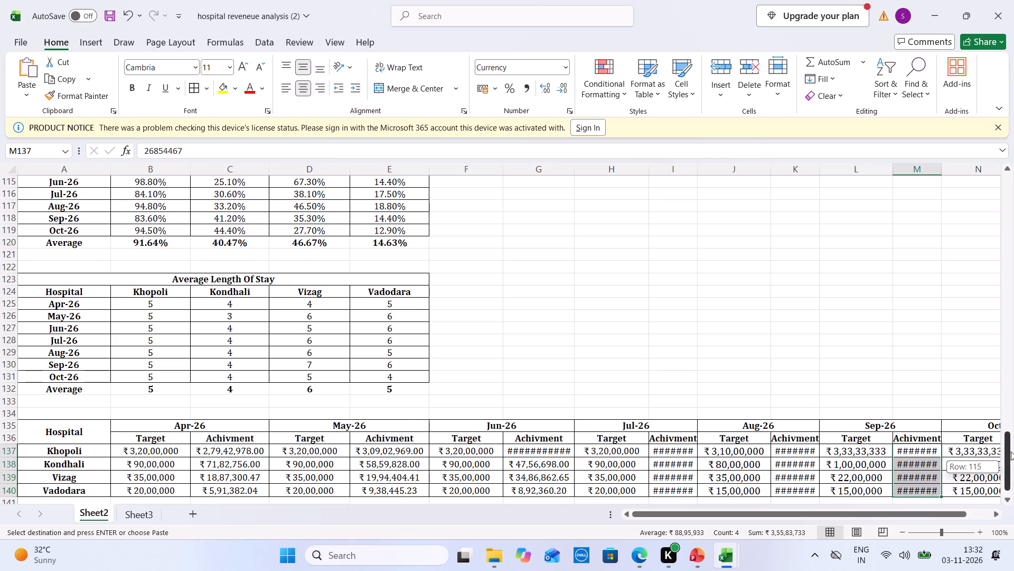
{"action": "left_click_drag", "start_coordinate": [1011, 452], "coordinate": [1010, 207]}
{"action": "left_click_drag", "start_coordinate": [631, 207], "coordinate": [636, 245]}
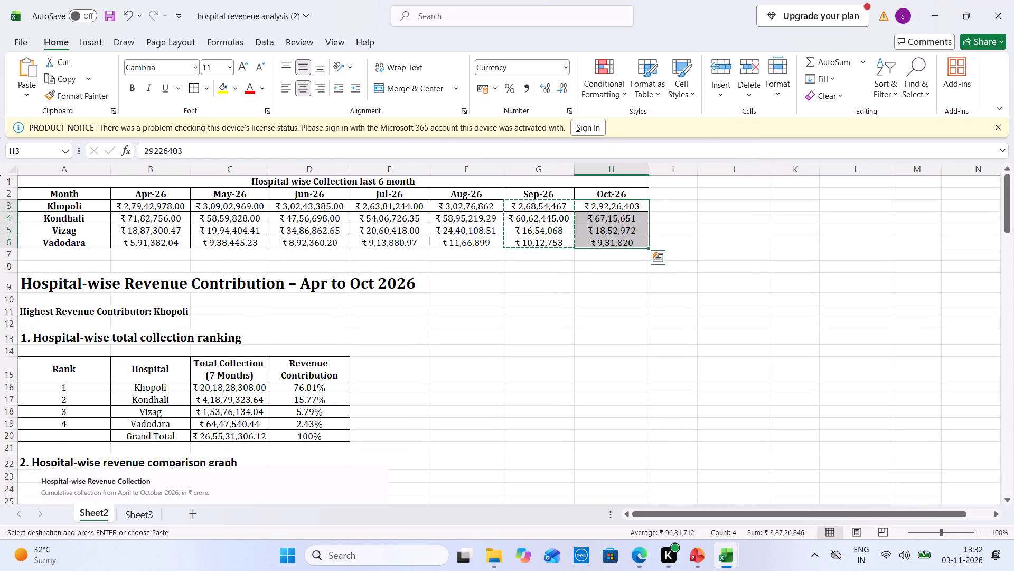
{"action": "key", "text": "ctrl+c"}
{"action": "left_click_drag", "start_coordinate": [1013, 217], "coordinate": [1013, 415]}
{"action": "left_click_drag", "start_coordinate": [1003, 218], "coordinate": [1013, 487]}
{"action": "left_click", "coordinate": [963, 457]}
{"action": "key", "text": "Right"}
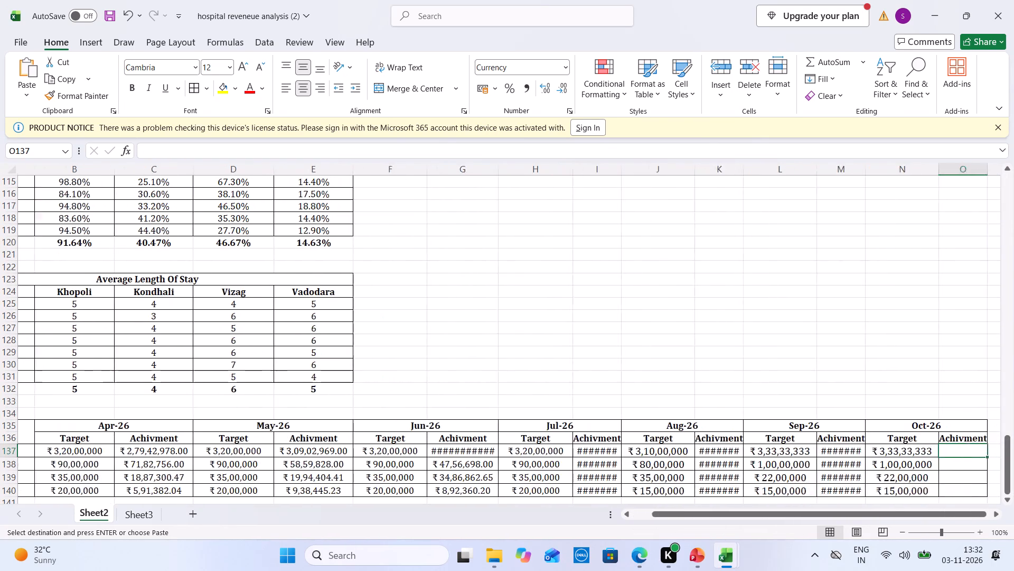
{"action": "key", "text": "Right"}
{"action": "key", "text": "Left"}
{"action": "key", "text": "ctrl+v"}
Widen the Achivment columns O, M, K, I and G to fit the Oct-26, Sep-26, Aug-26, Jul-26 and Jun-26 amounts.
{"action": "left_click_drag", "start_coordinate": [891, 169], "coordinate": [911, 176]}
{"action": "left_click_drag", "start_coordinate": [769, 170], "coordinate": [800, 173]}
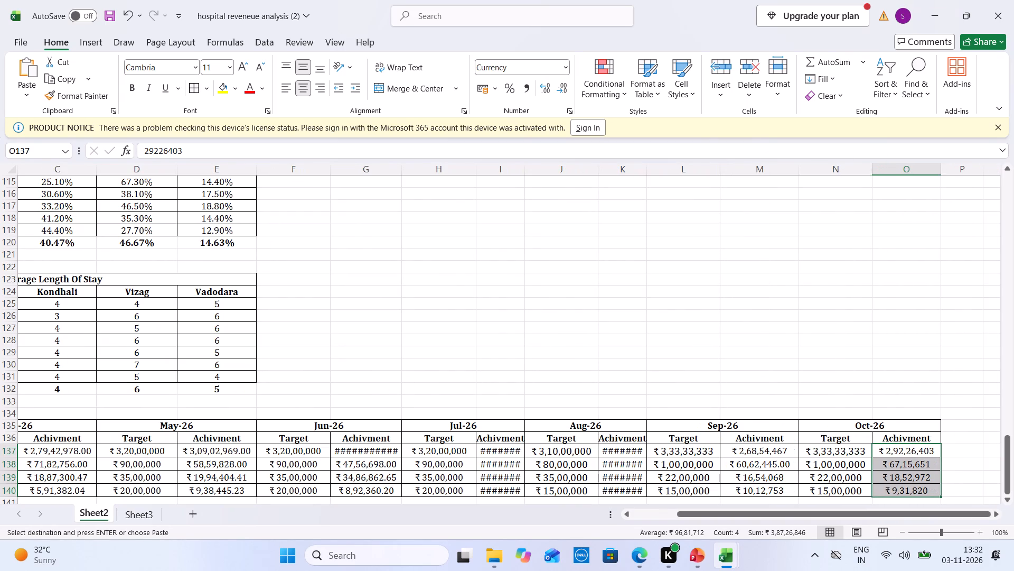
{"action": "left_click", "coordinate": [654, 175]}
{"action": "left_click_drag", "start_coordinate": [646, 171], "coordinate": [661, 171]}
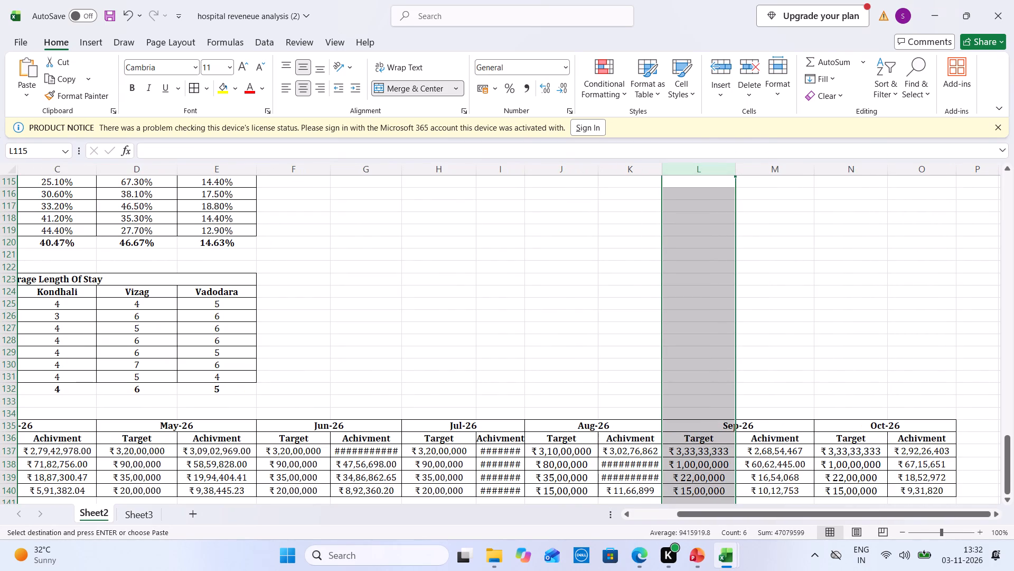
{"action": "left_click_drag", "start_coordinate": [661, 171], "coordinate": [680, 171]}
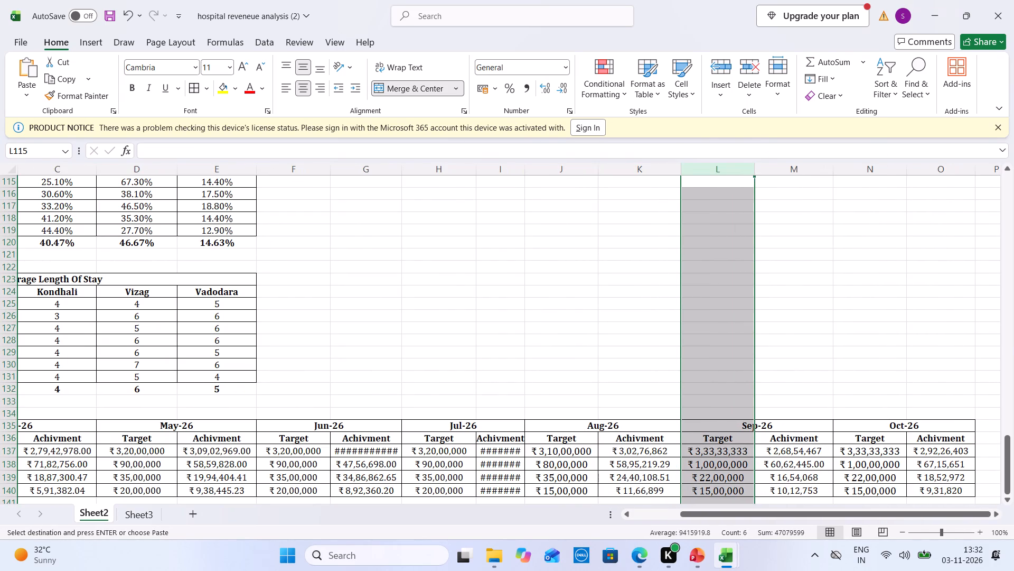
{"action": "left_click_drag", "start_coordinate": [594, 169], "coordinate": [600, 169]}
{"action": "left_click_drag", "start_coordinate": [525, 173], "coordinate": [538, 174]}
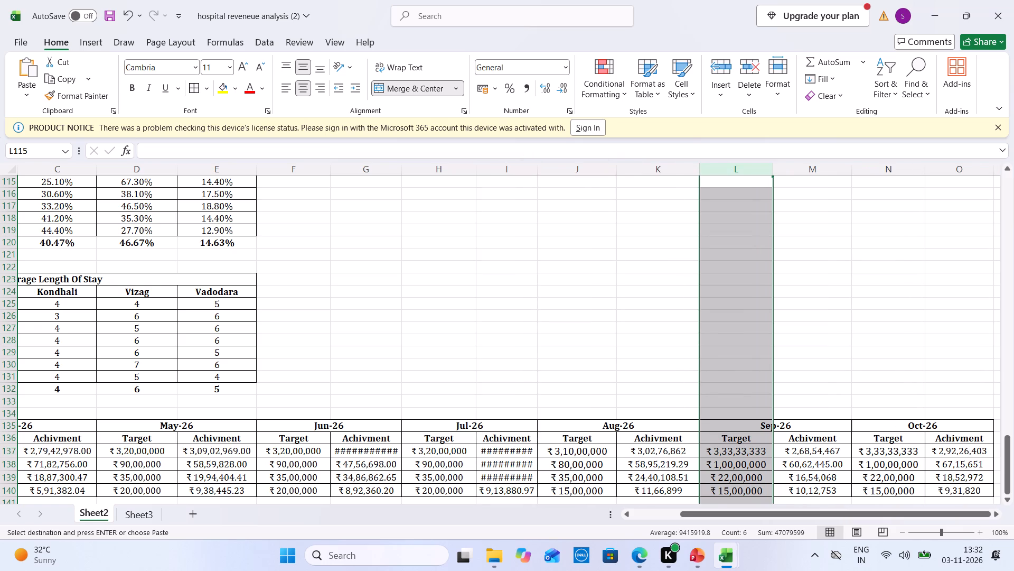
{"action": "left_click_drag", "start_coordinate": [538, 174], "coordinate": [556, 175]}
{"action": "left_click_drag", "start_coordinate": [400, 168], "coordinate": [418, 168]}
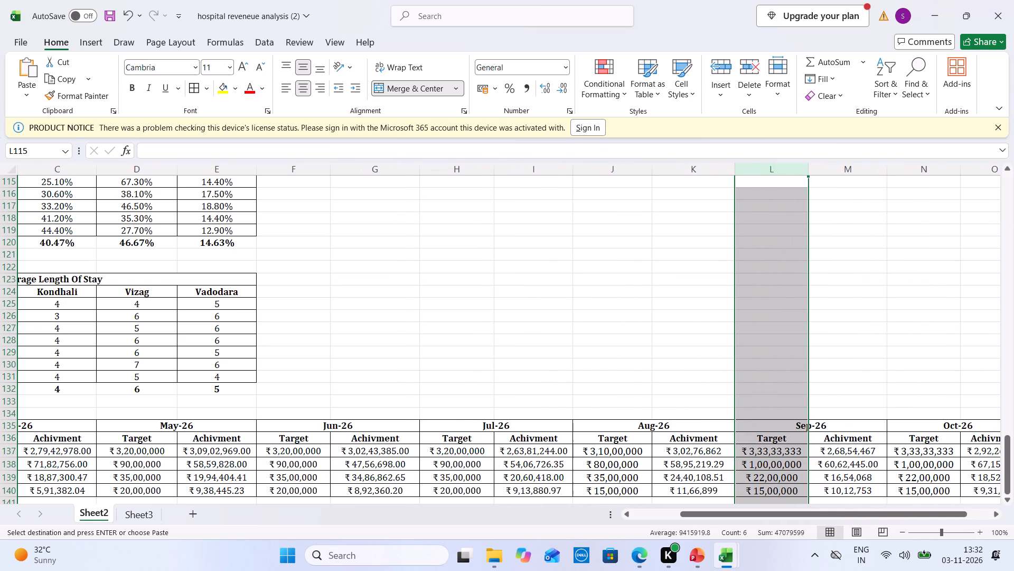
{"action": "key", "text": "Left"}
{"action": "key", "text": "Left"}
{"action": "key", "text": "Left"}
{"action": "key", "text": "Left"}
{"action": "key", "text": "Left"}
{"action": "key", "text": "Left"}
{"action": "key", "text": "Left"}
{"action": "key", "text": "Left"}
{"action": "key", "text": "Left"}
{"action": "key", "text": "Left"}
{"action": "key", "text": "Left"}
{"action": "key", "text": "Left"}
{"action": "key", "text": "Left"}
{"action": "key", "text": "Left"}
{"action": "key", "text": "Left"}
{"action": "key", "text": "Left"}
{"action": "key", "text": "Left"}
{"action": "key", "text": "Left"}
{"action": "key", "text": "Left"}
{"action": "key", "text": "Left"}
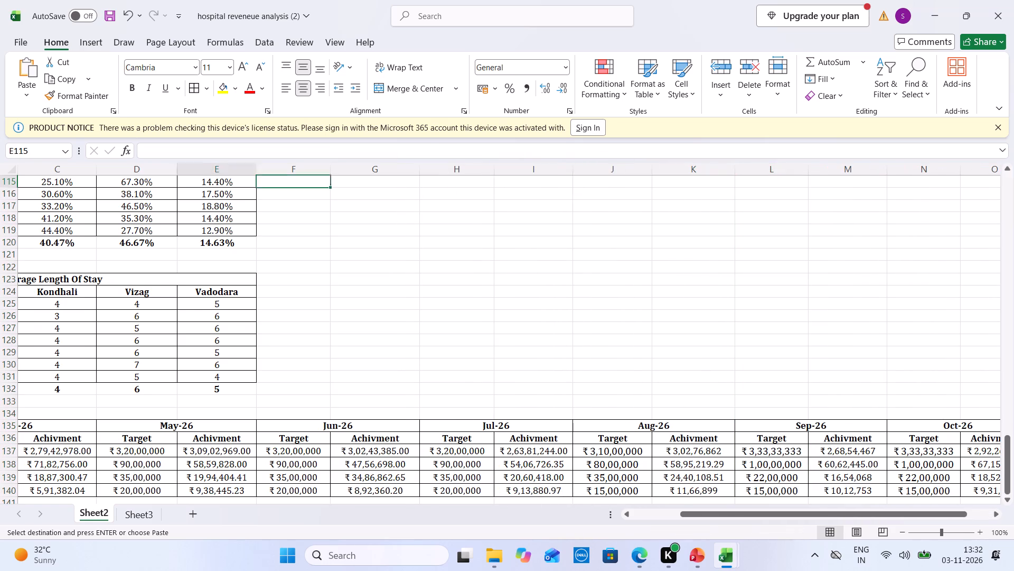
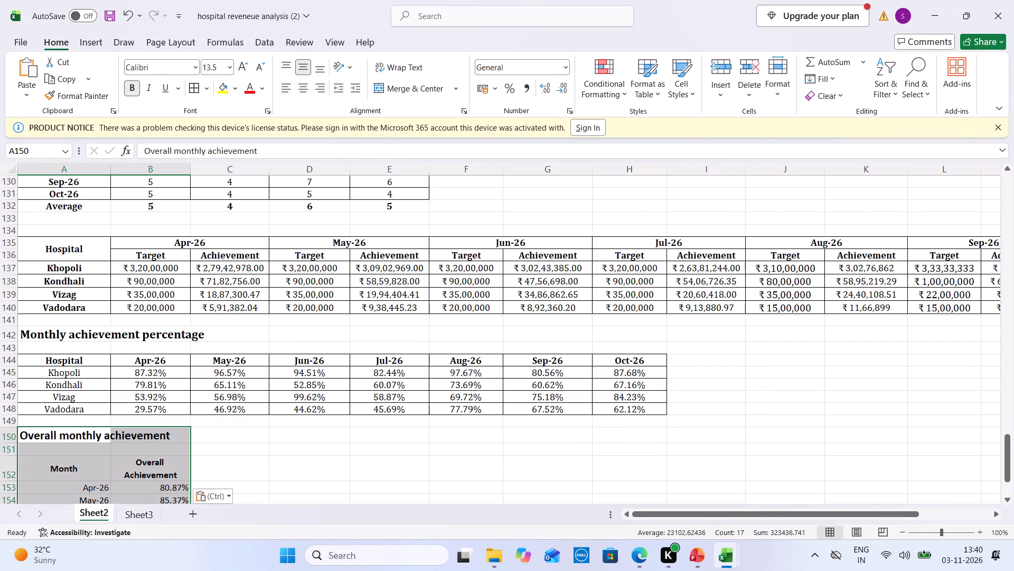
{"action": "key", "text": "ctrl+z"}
Add a bold "Average" column header in I144, right after Oct-26 in the percentage table.
{"action": "left_click", "coordinate": [704, 360]}
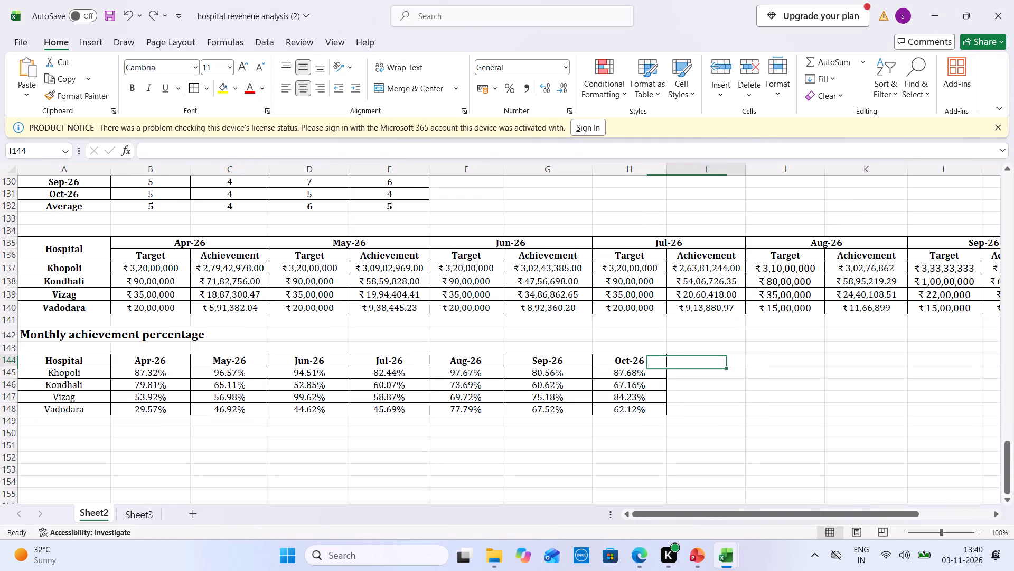
{"action": "type", "text": "AVerage"}
{"action": "key", "text": "Tab"}
{"action": "key", "text": "Left"}
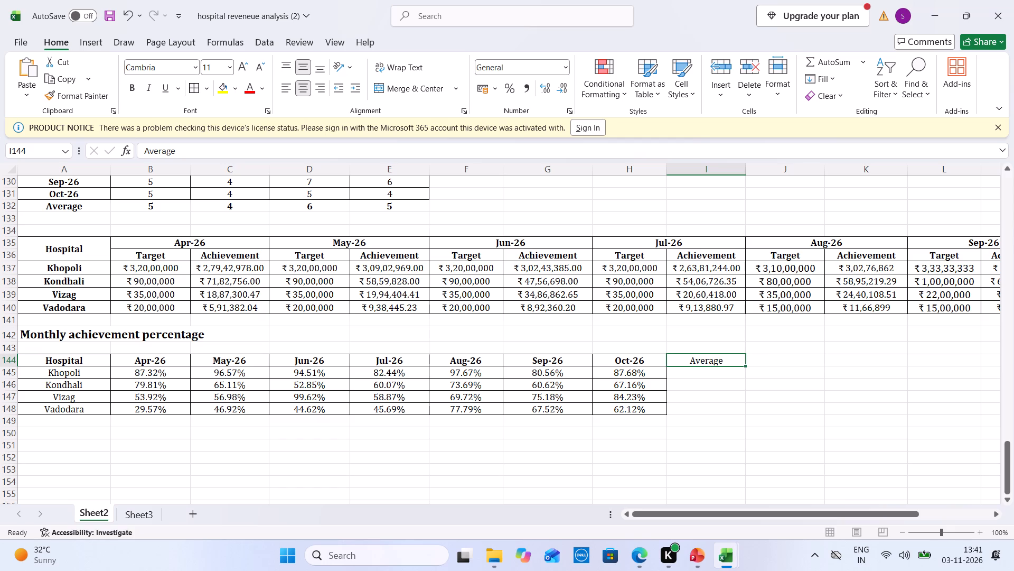
{"action": "left_click", "coordinate": [128, 81]}
Calculate Khopoli's average achievement from its Apr-26 to Oct-26 percentages in I145.
{"action": "left_click_drag", "start_coordinate": [176, 372], "coordinate": [720, 372]}
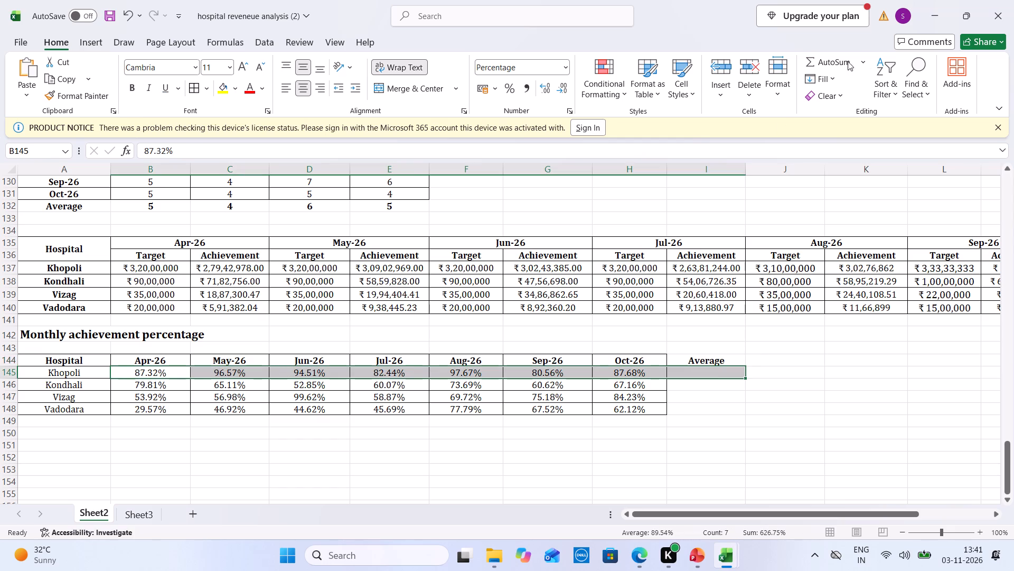
{"action": "left_click", "coordinate": [859, 65]}
{"action": "left_click", "coordinate": [857, 94]}
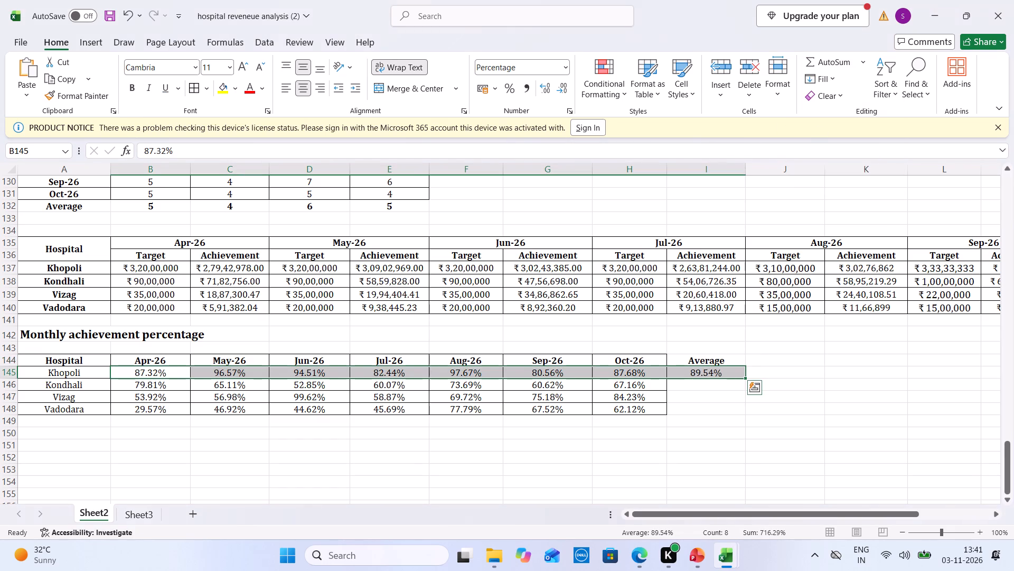
Make the four hospital names, Khopoli to Vadodara, bold in the percentage table.
{"action": "left_click_drag", "start_coordinate": [105, 376], "coordinate": [102, 413]}
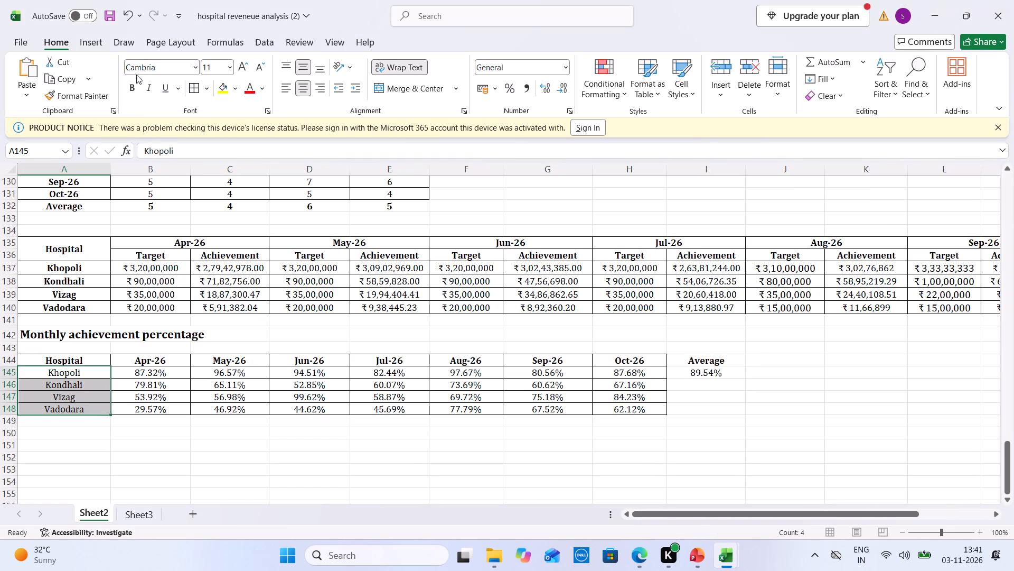
{"action": "left_click", "coordinate": [132, 88]}
Fill Khopoli's average formula down the Average column for Kondhali, Vizag and Vadodara.
{"action": "left_click", "coordinate": [726, 370]}
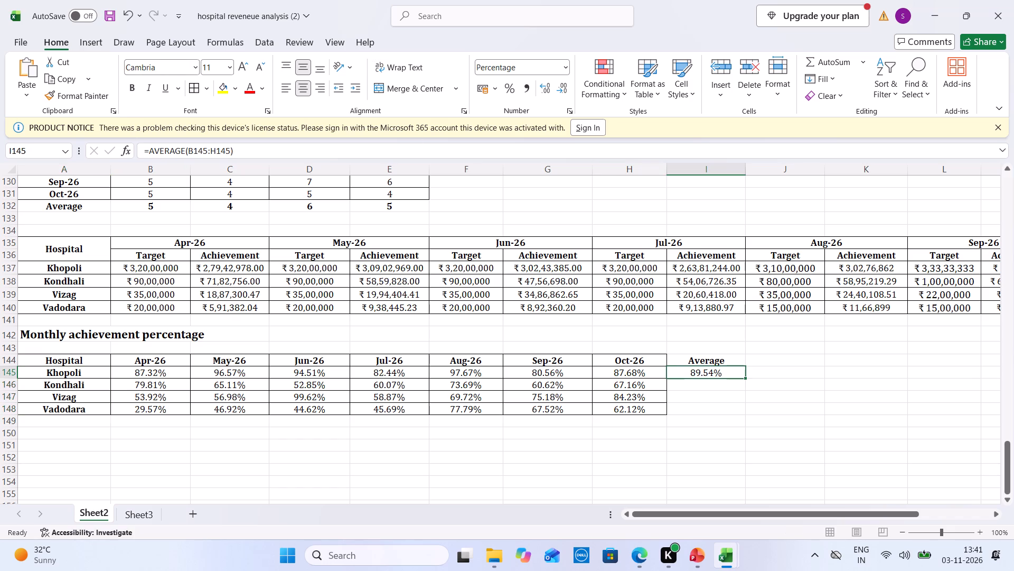
{"action": "left_click_drag", "start_coordinate": [746, 379], "coordinate": [744, 413]}
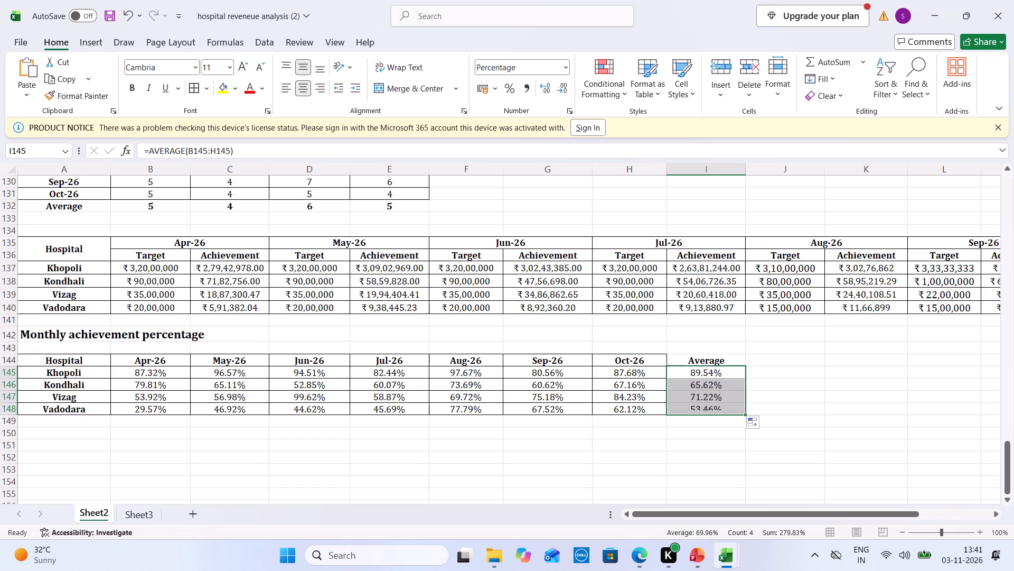
Compare the sheet's monthly percentages, especially the Apr-26 column's average, with ChatGPT's Overall monthly achievement table.
{"action": "left_click", "coordinate": [641, 552]}
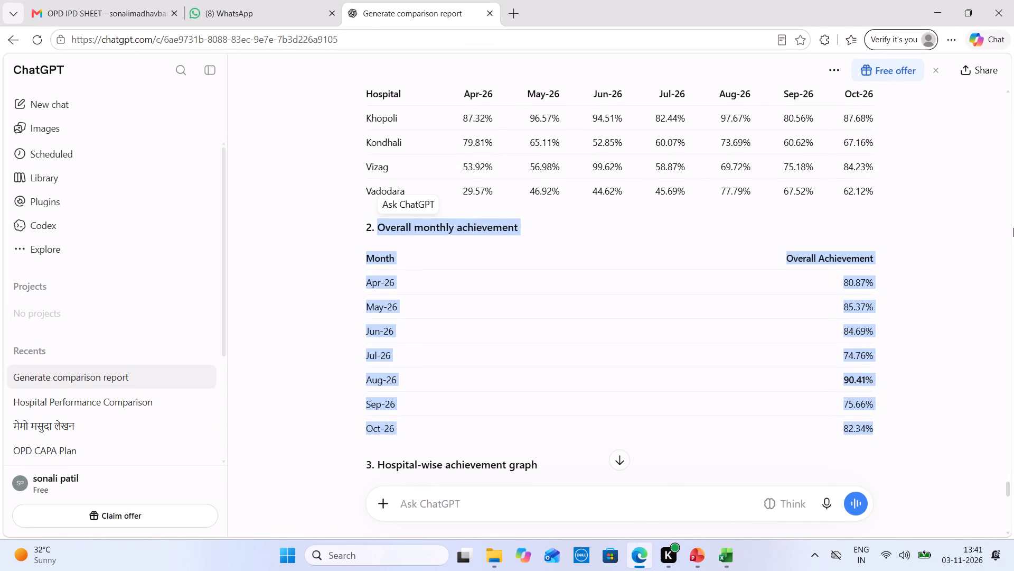
{"action": "left_click", "coordinate": [650, 559]}
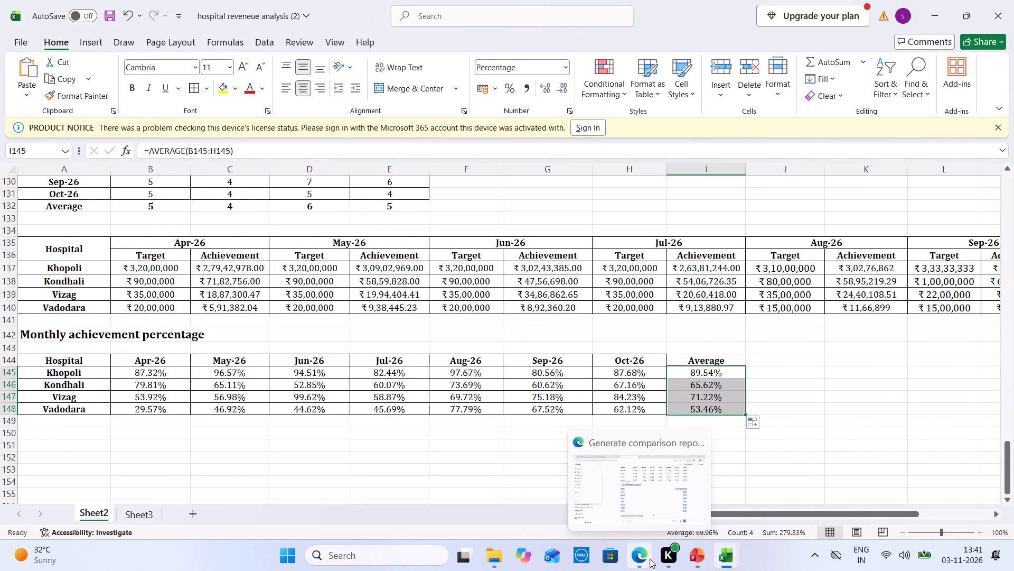
{"action": "left_click", "coordinate": [650, 559]}
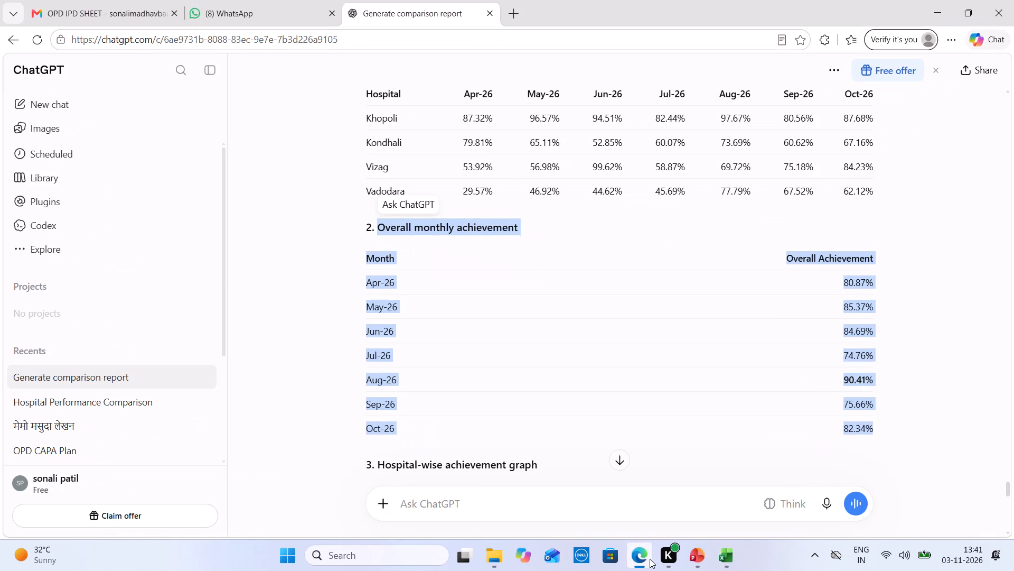
{"action": "left_click", "coordinate": [650, 559]}
{"action": "left_click_drag", "start_coordinate": [132, 373], "coordinate": [140, 398]}
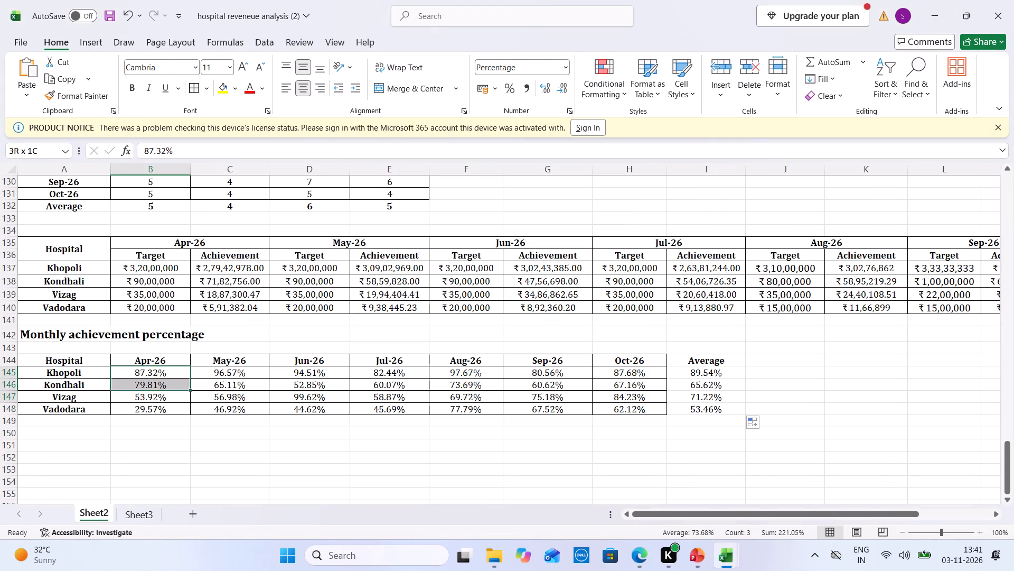
{"action": "left_click_drag", "start_coordinate": [140, 398], "coordinate": [143, 408]}
{"action": "left_click", "coordinate": [640, 558]}
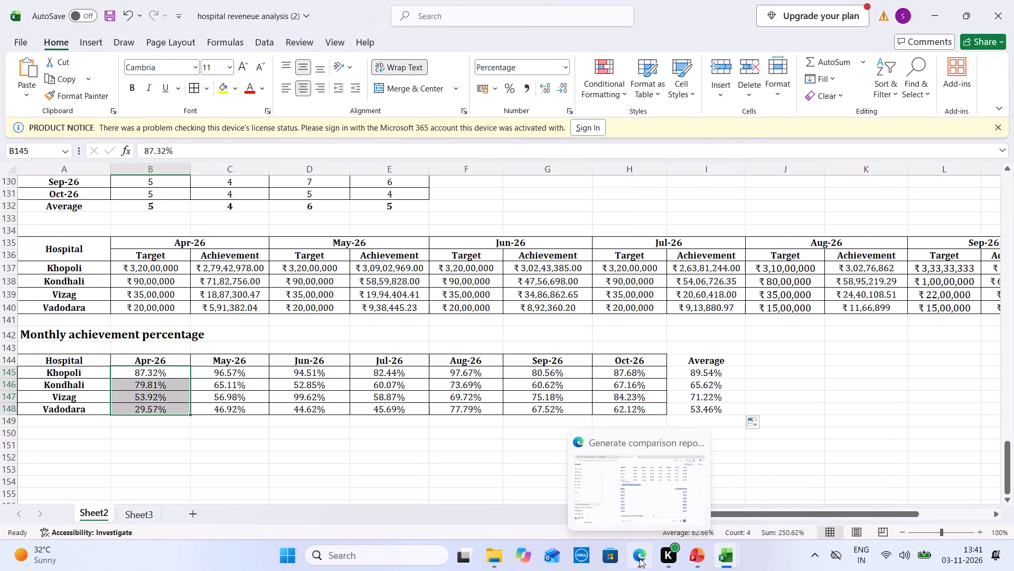
{"action": "left_click", "coordinate": [640, 558]}
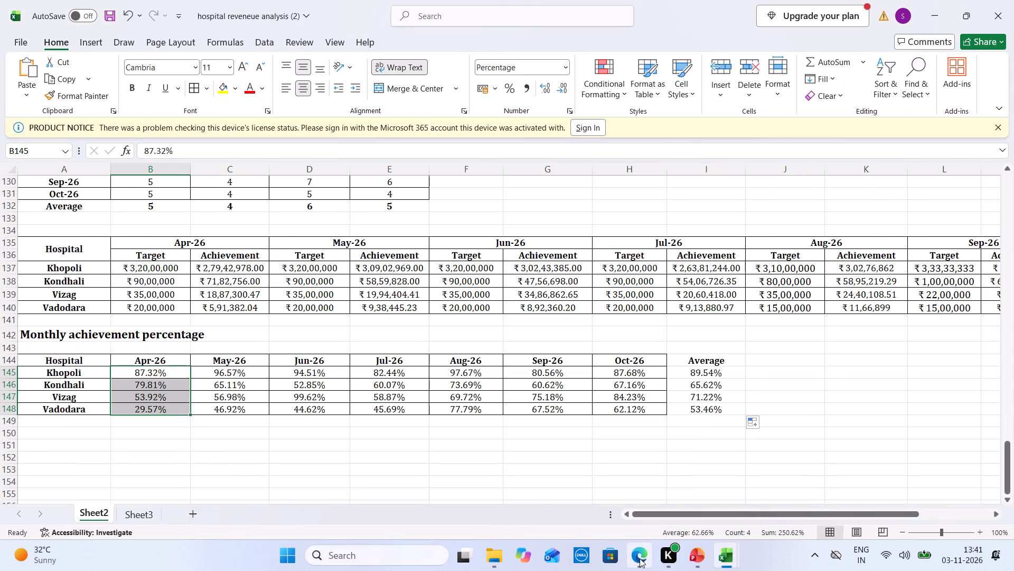
{"action": "left_click", "coordinate": [640, 558]}
{"action": "left_click", "coordinate": [640, 558]}
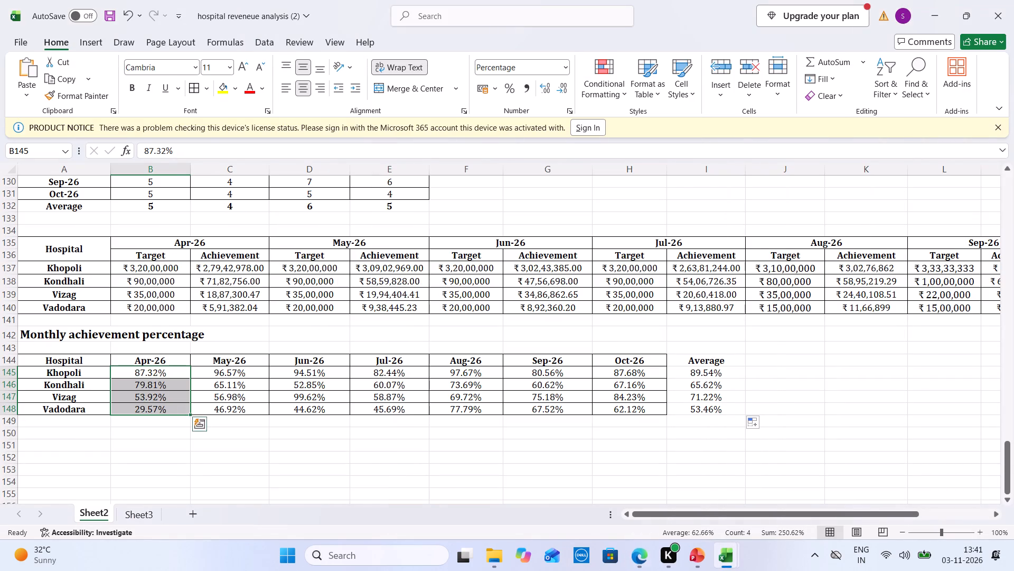
{"action": "left_click", "coordinate": [144, 371]}
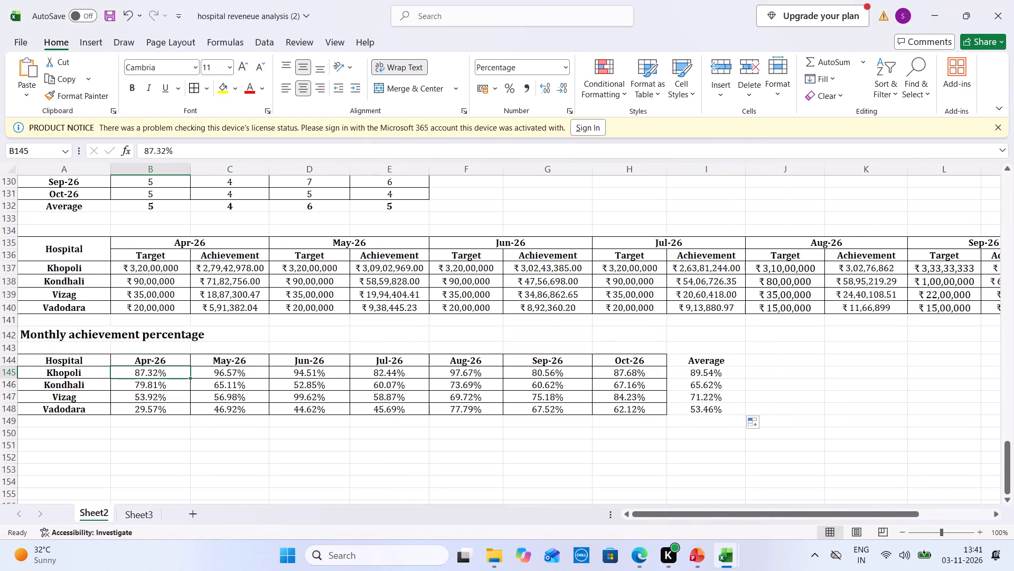
{"action": "left_click", "coordinate": [638, 557]}
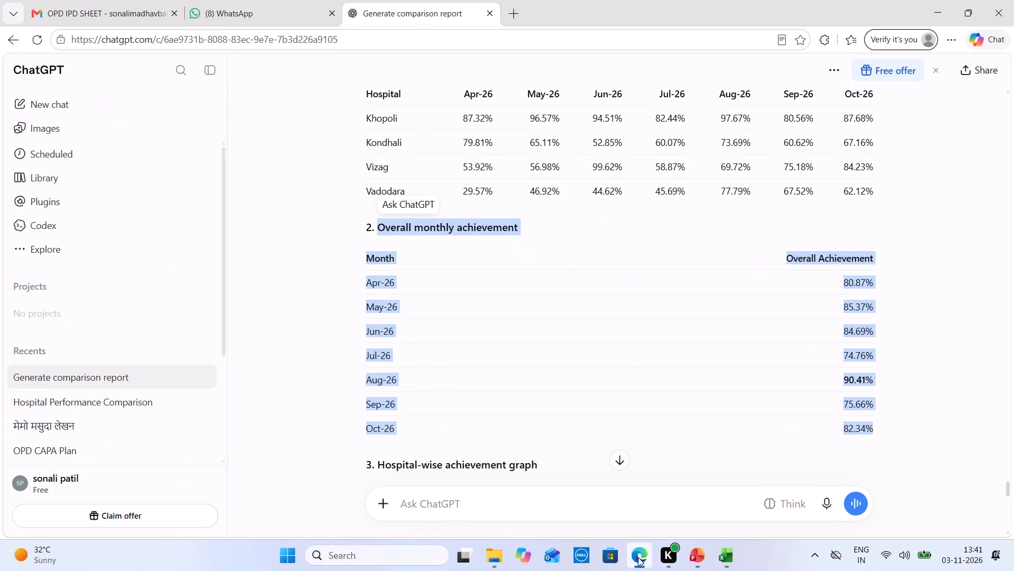
{"action": "left_click", "coordinate": [638, 557]}
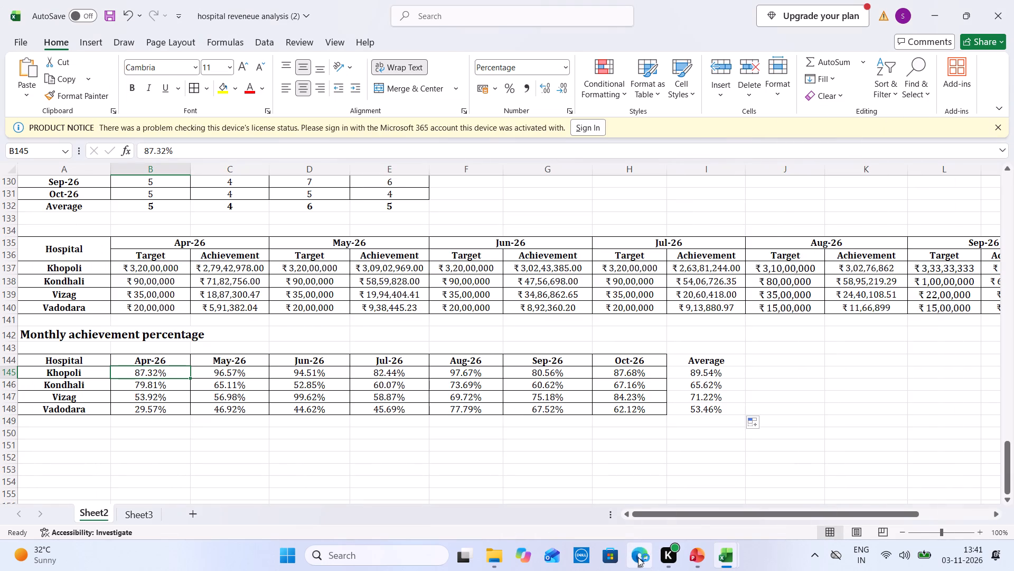
{"action": "left_click", "coordinate": [638, 557]}
{"action": "left_click", "coordinate": [638, 557]}
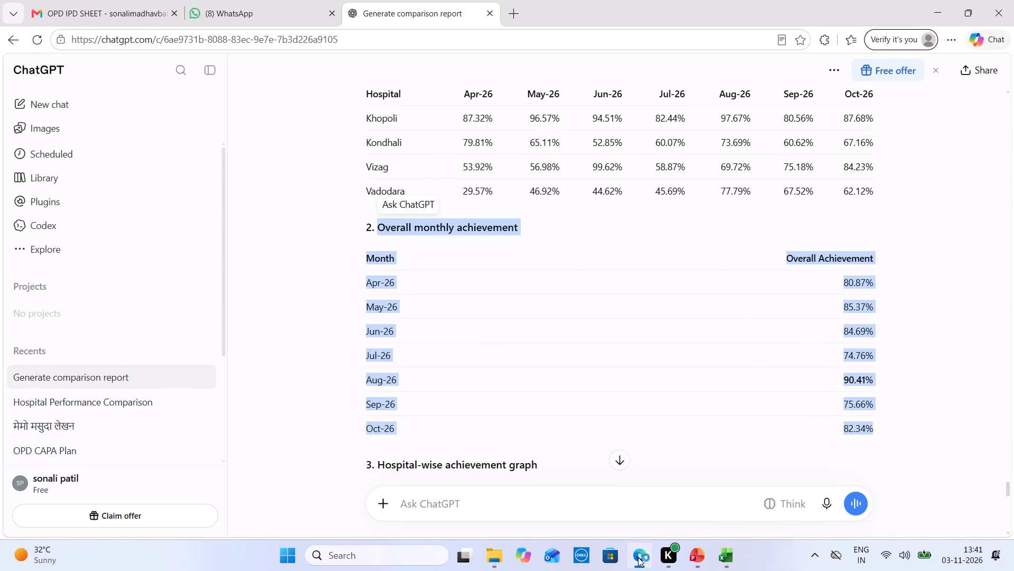
{"action": "left_click", "coordinate": [638, 557]}
Compare the sheet's averages for the four hospitals, including the Kondhali and Vizag rows, with ChatGPT's overall hospital-wise achievement table.
{"action": "left_click_drag", "start_coordinate": [1008, 487], "coordinate": [1008, 506]}
{"action": "left_click", "coordinate": [643, 552]}
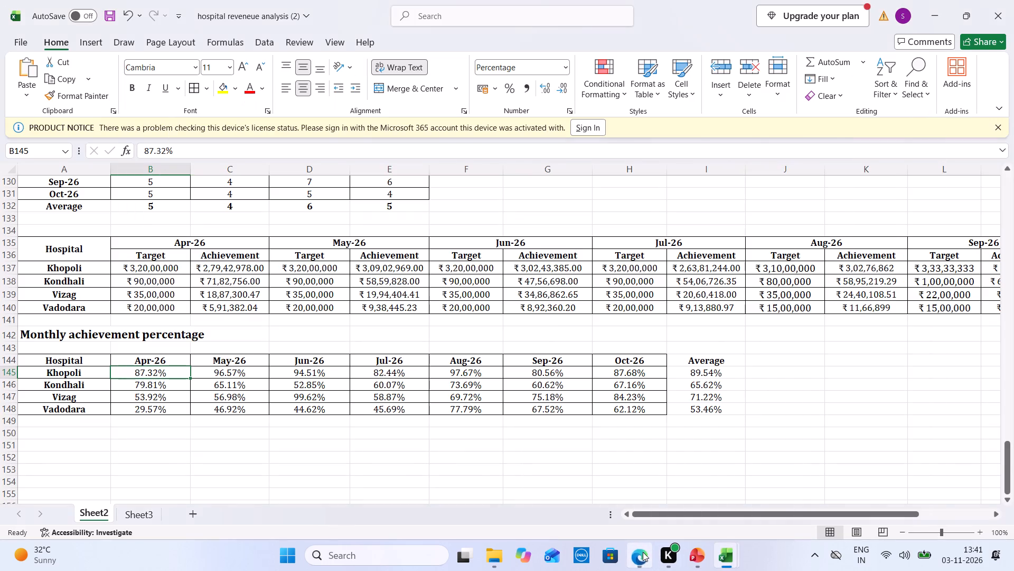
{"action": "left_click", "coordinate": [643, 552]}
{"action": "left_click", "coordinate": [643, 552]}
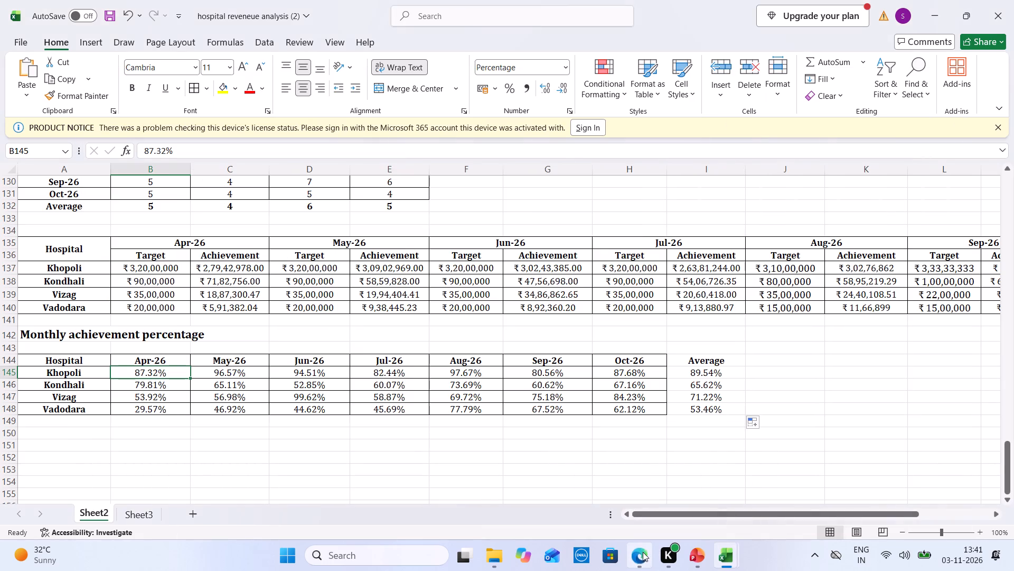
{"action": "left_click", "coordinate": [643, 552]}
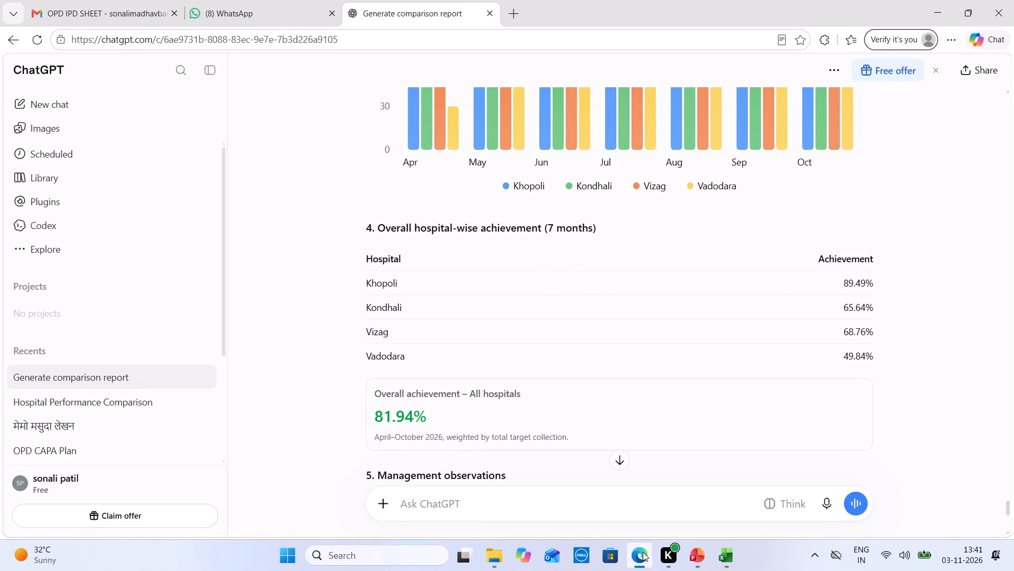
{"action": "left_click", "coordinate": [643, 552]}
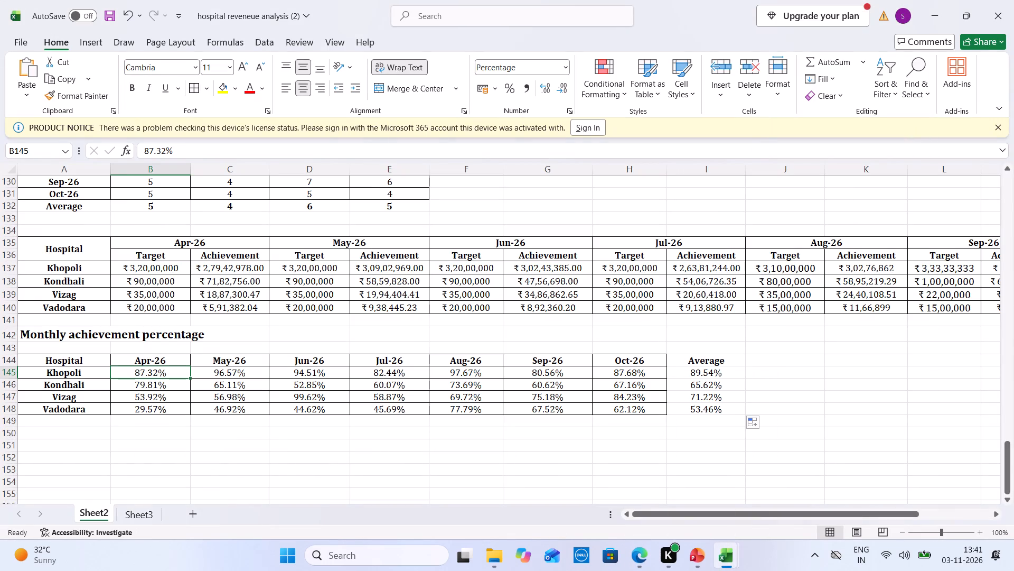
{"action": "left_click_drag", "start_coordinate": [182, 384], "coordinate": [630, 380]}
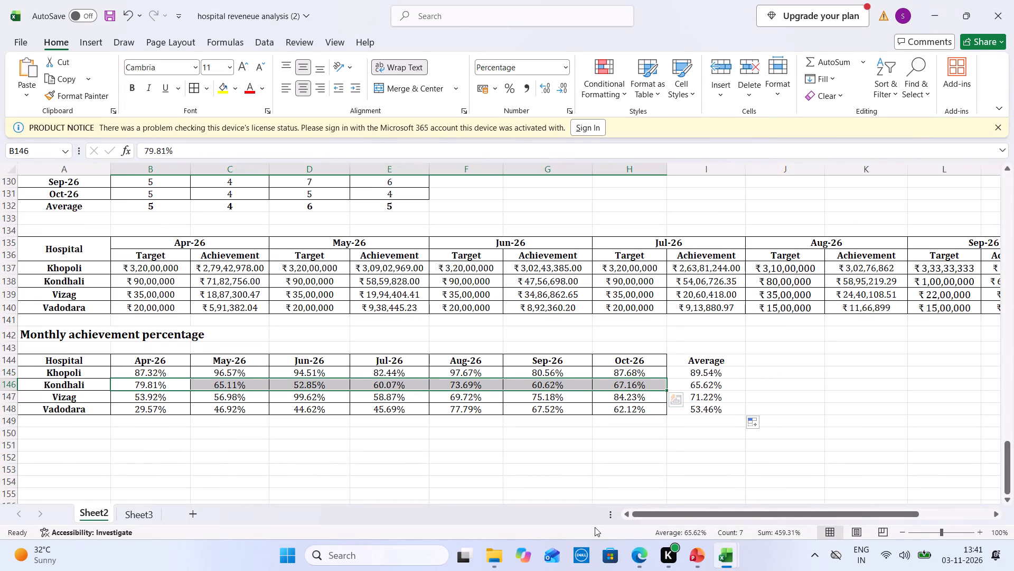
{"action": "left_click", "coordinate": [645, 539]}
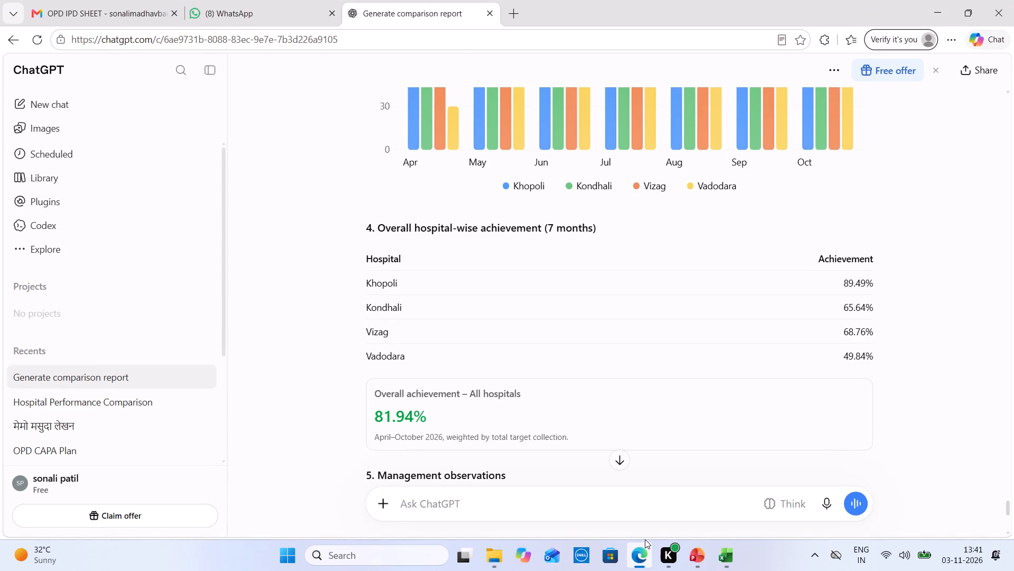
{"action": "left_click", "coordinate": [645, 549]}
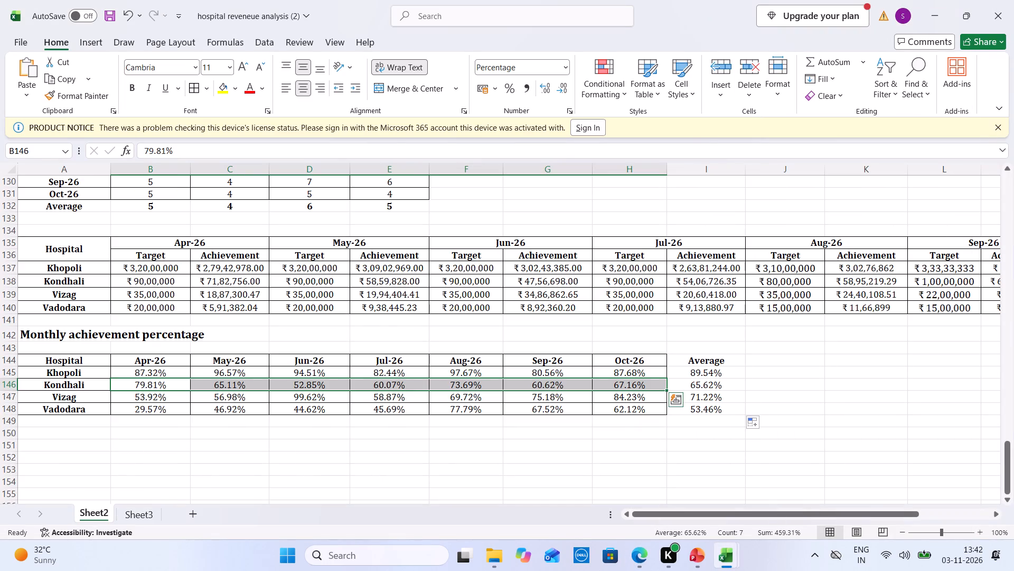
{"action": "left_click_drag", "start_coordinate": [172, 399], "coordinate": [640, 398]}
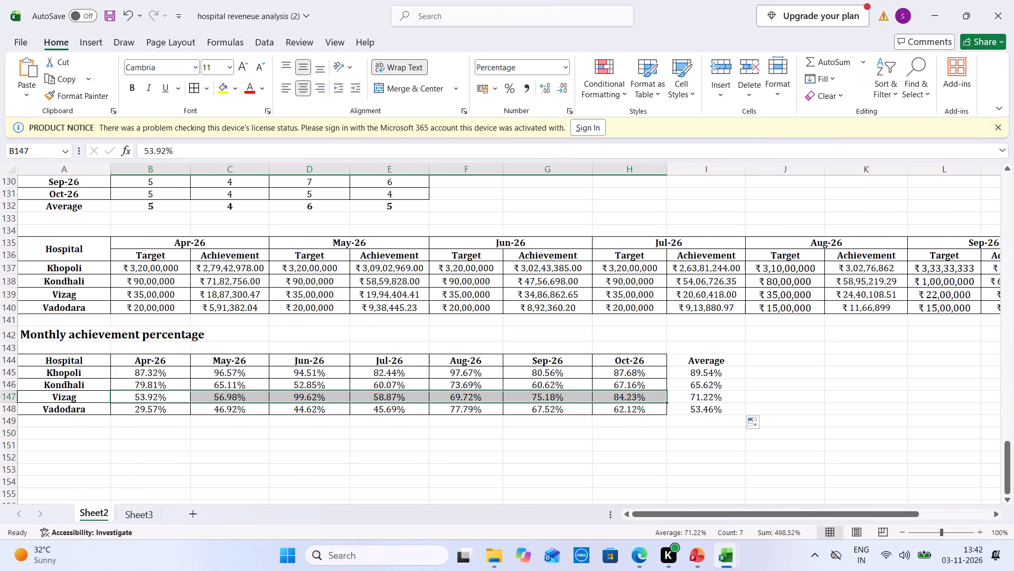
{"action": "left_click", "coordinate": [636, 551]}
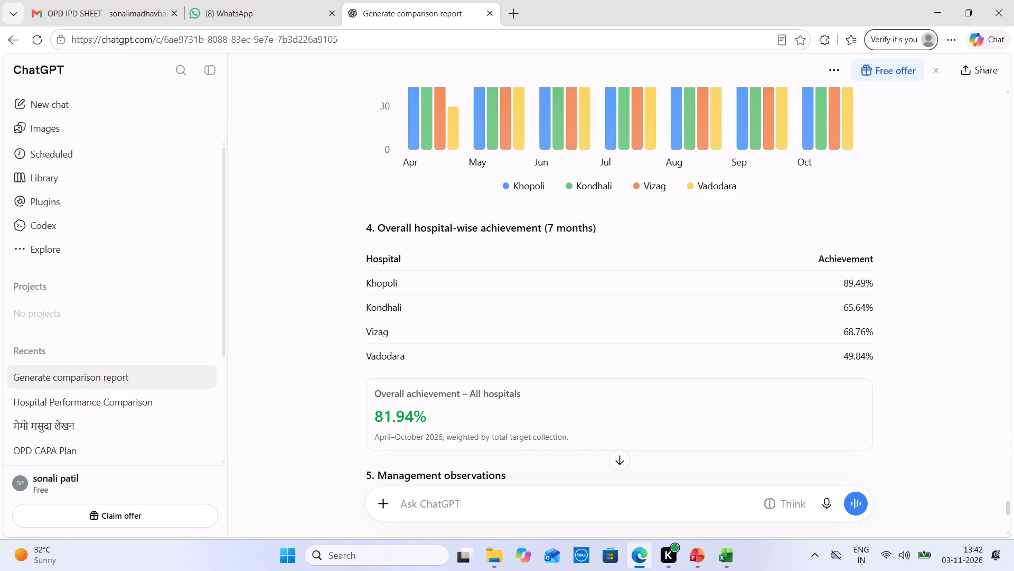
{"action": "left_click", "coordinate": [645, 550]}
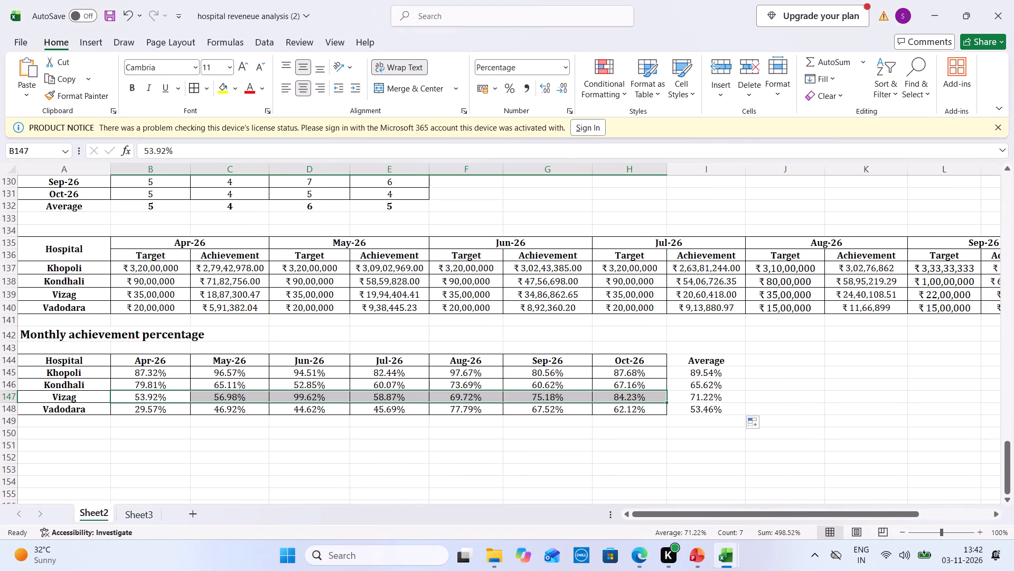
{"action": "left_click", "coordinate": [294, 447]}
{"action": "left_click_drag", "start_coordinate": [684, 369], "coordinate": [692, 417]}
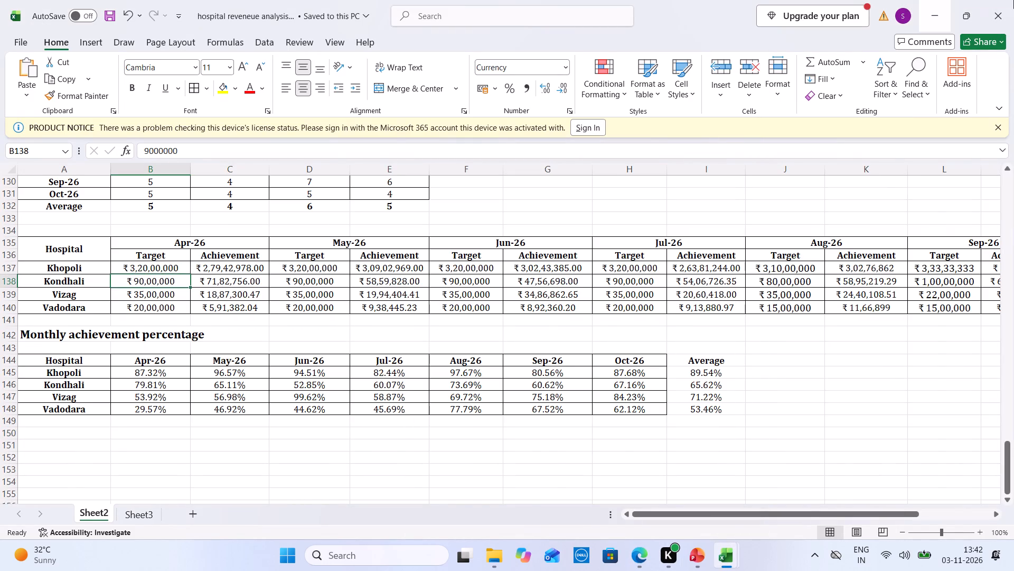
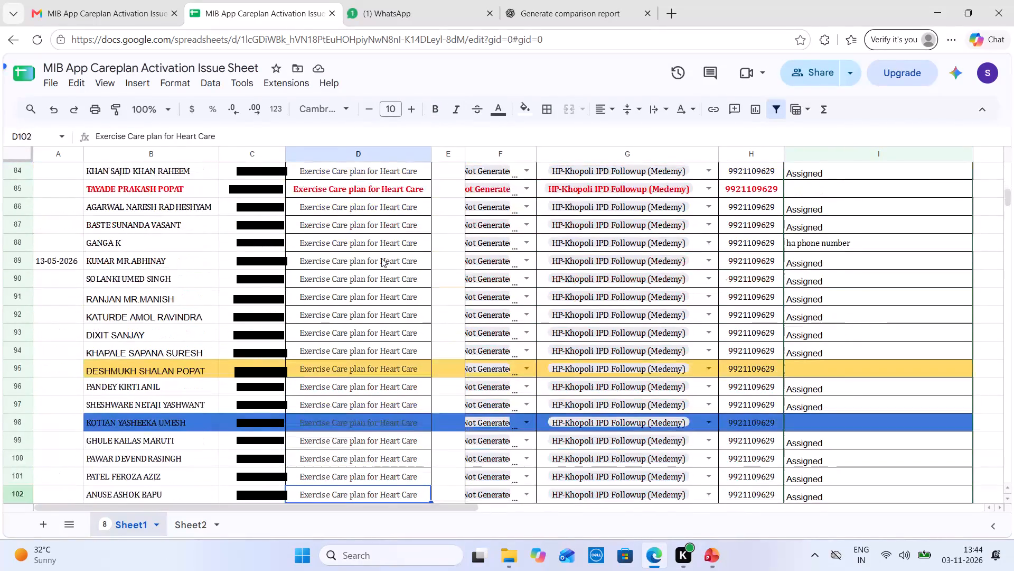
Find the last patient entries, dated 10-29-2026, at the end of Sheet1 in the MIB App Careplan Activation Issue Sheet.
{"action": "left_click", "coordinate": [1002, 194]}
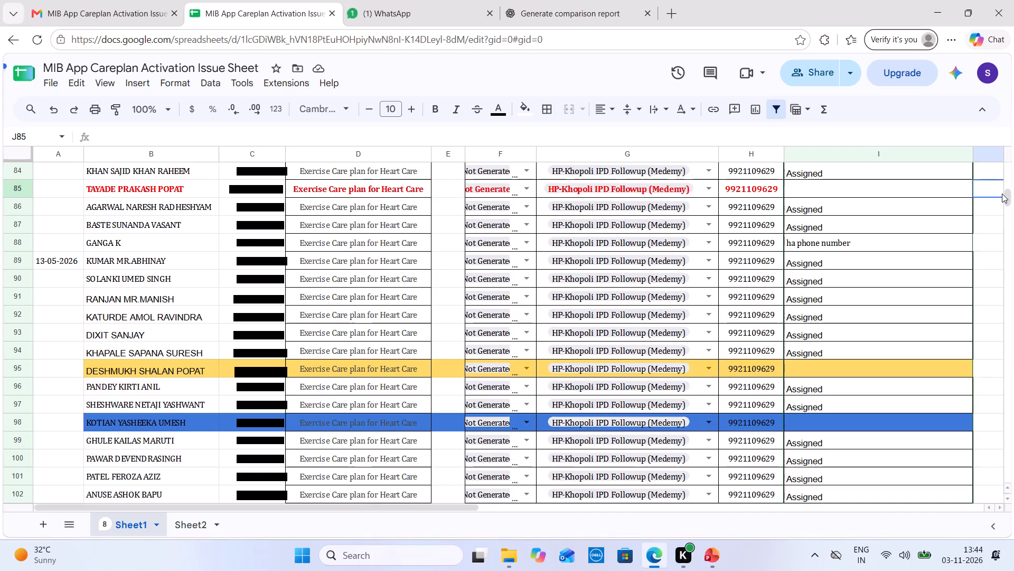
{"action": "left_click_drag", "start_coordinate": [1007, 198], "coordinate": [1013, 364]}
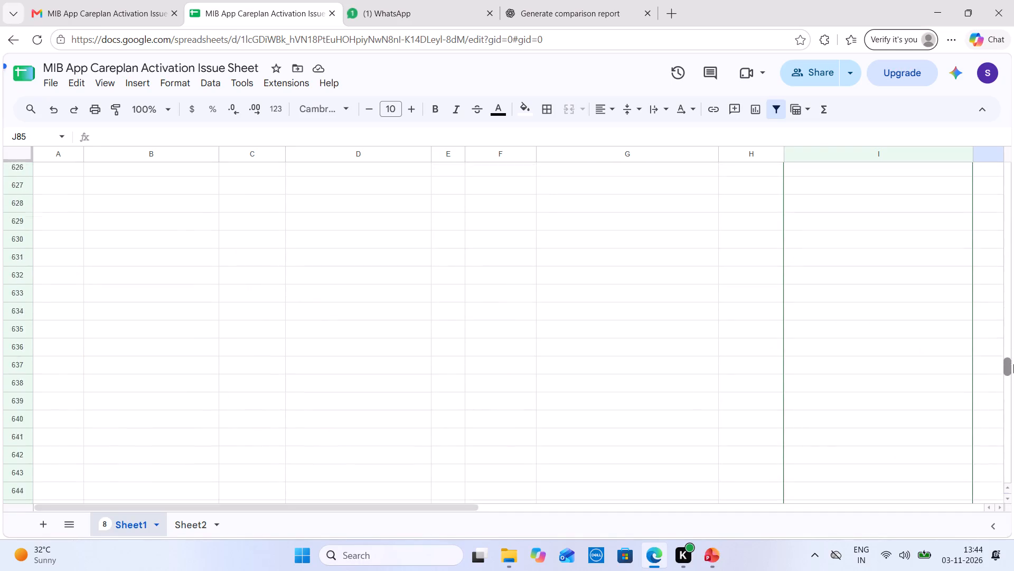
{"action": "left_click_drag", "start_coordinate": [1013, 364], "coordinate": [1012, 342]}
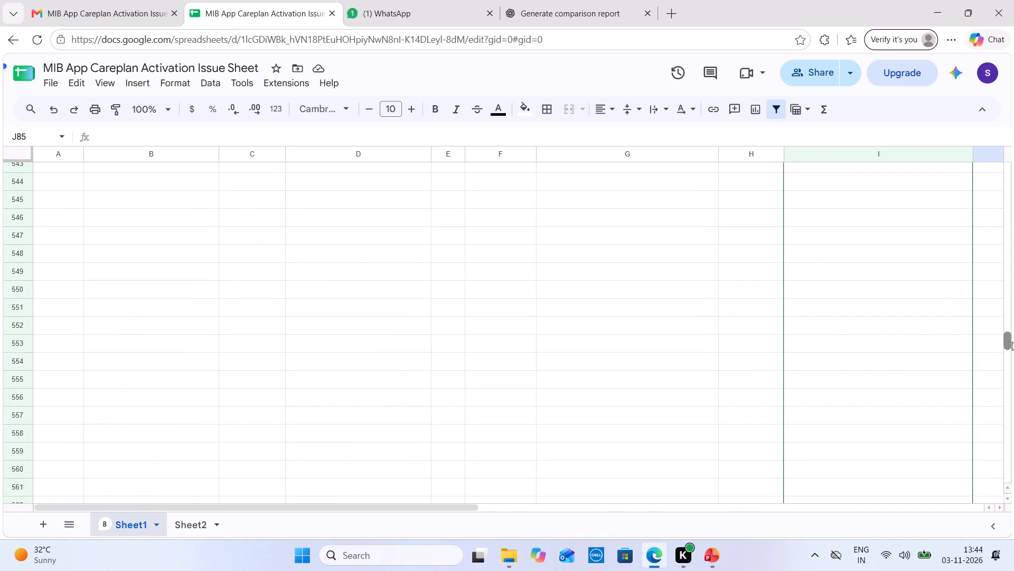
{"action": "left_click_drag", "start_coordinate": [1012, 342], "coordinate": [1011, 334]}
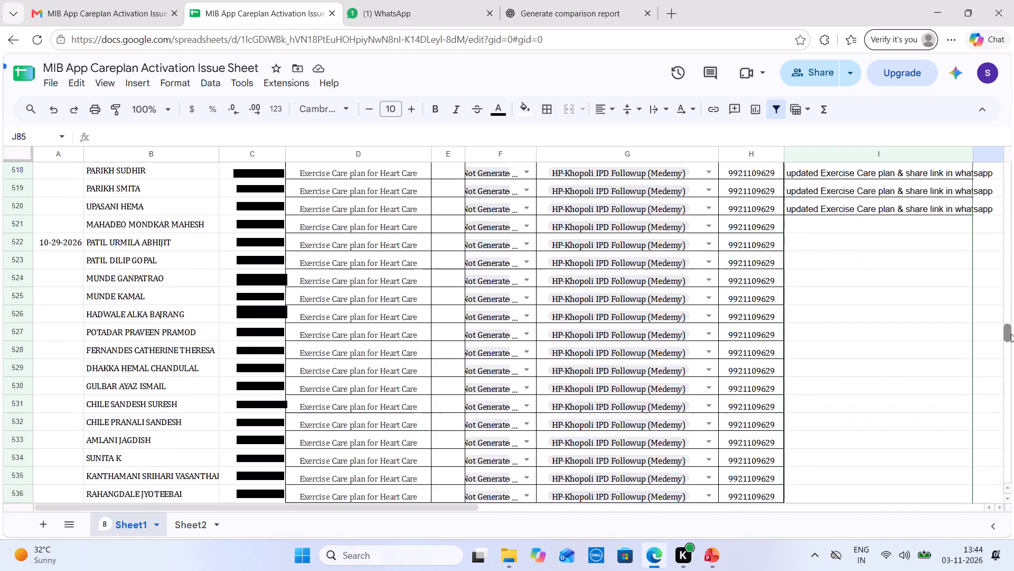
{"action": "left_click_drag", "start_coordinate": [1011, 334], "coordinate": [1011, 338]}
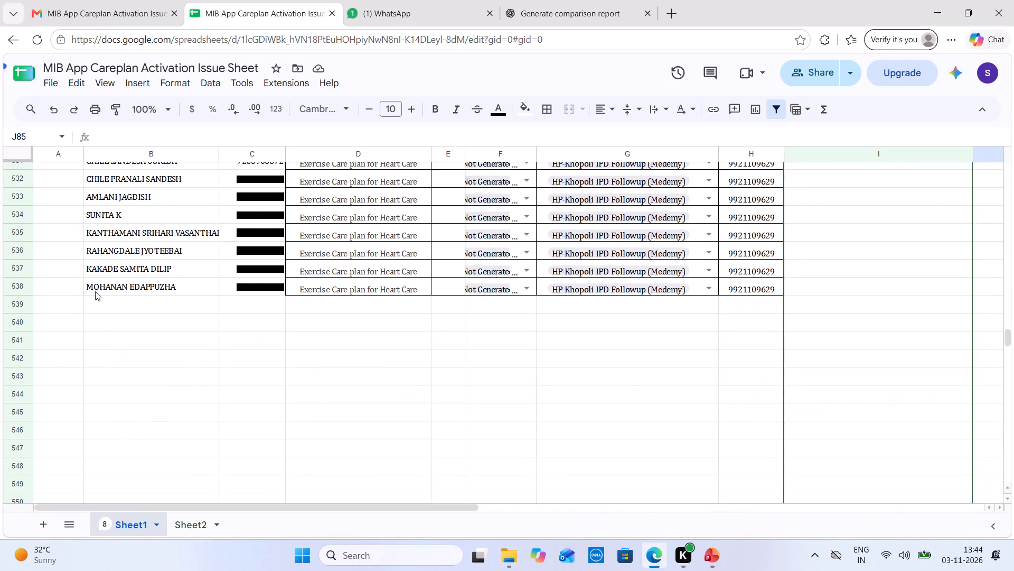
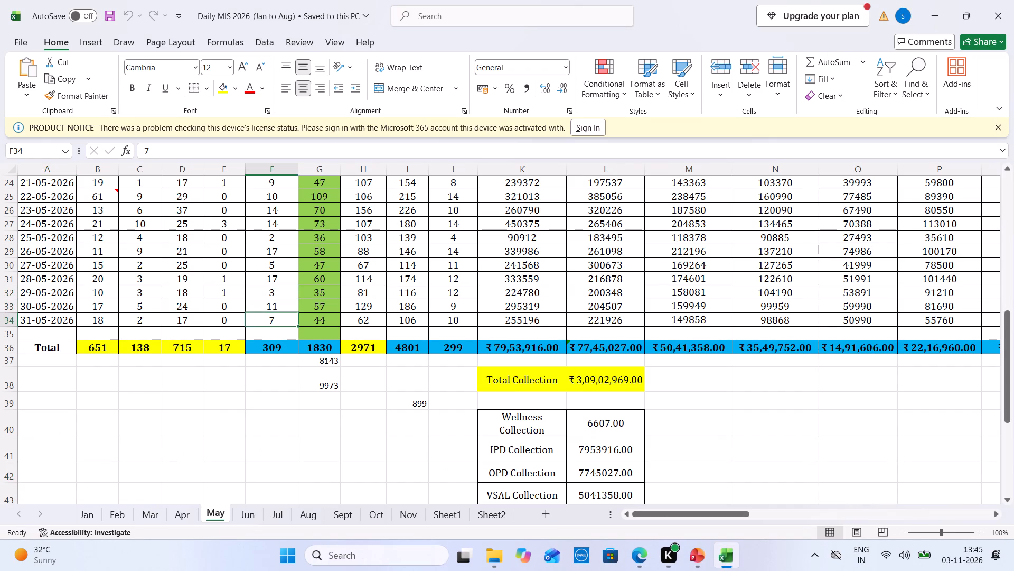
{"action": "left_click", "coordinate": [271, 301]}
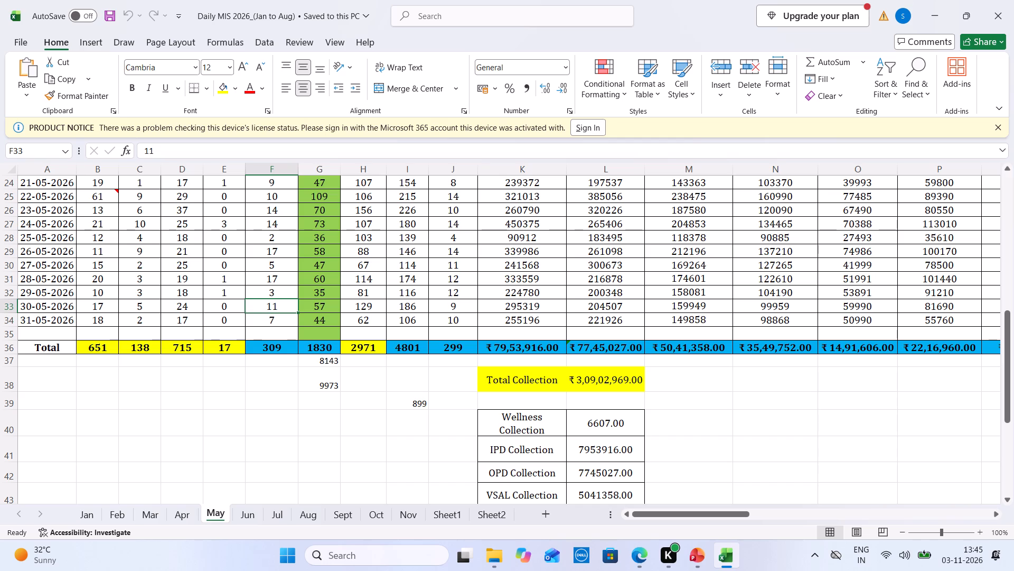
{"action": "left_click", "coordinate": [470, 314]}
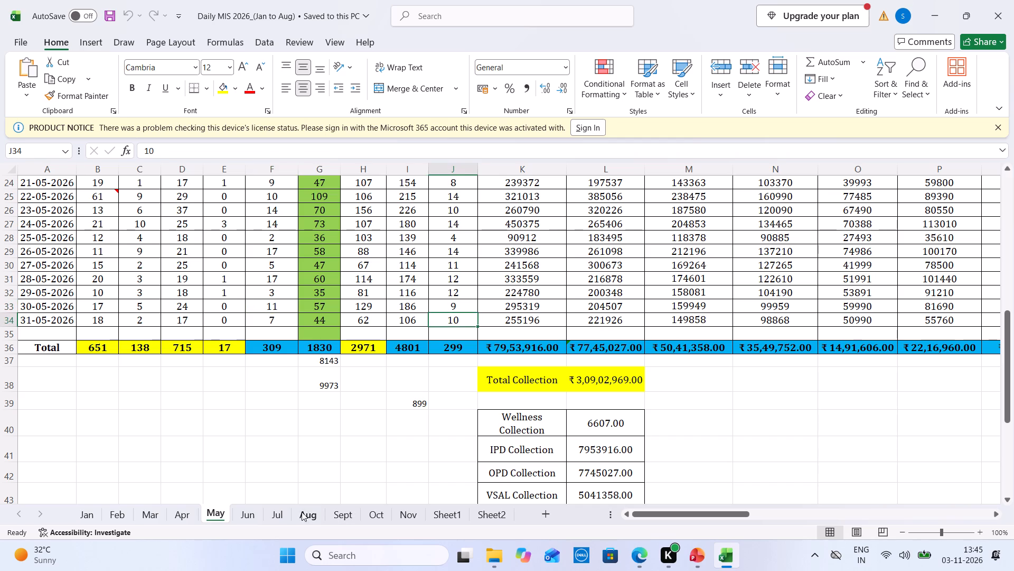
Examine the daily patient counts and collection figures on the Oct sheet down to the 31-10-2026 row.
{"action": "left_click", "coordinate": [385, 523]}
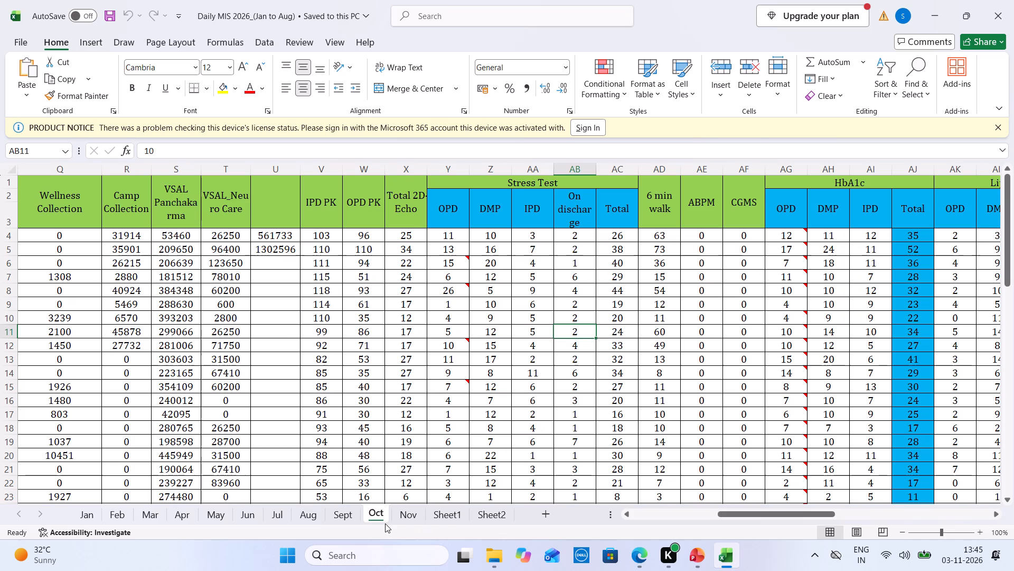
{"action": "left_click", "coordinate": [368, 467]}
{"action": "key", "text": "Left"}
{"action": "key", "text": "Left"}
{"action": "key", "text": "Left"}
{"action": "key", "text": "Left"}
{"action": "key", "text": "Left"}
{"action": "key", "text": "Left"}
{"action": "key", "text": "Left"}
{"action": "key", "text": "Left"}
{"action": "key", "text": "Left"}
{"action": "key", "text": "Left"}
{"action": "key", "text": "Left"}
{"action": "key", "text": "Left"}
{"action": "key", "text": "Left"}
{"action": "key", "text": "Left"}
{"action": "key", "text": "Left"}
{"action": "key", "text": "Left"}
{"action": "key", "text": "Left"}
{"action": "key", "text": "Left"}
{"action": "key", "text": "Left"}
{"action": "key", "text": "Left"}
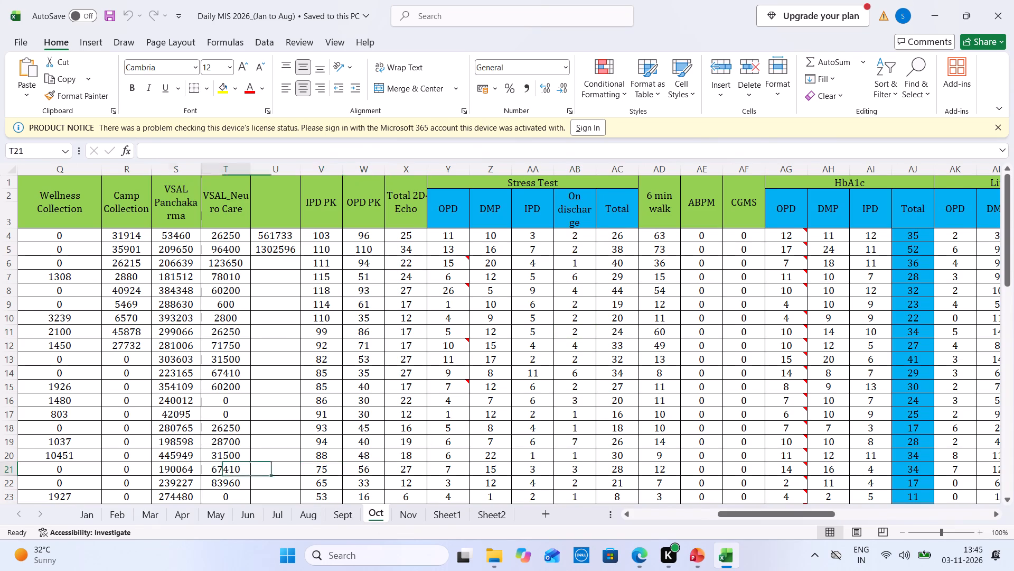
{"action": "key", "text": "Down"}
{"action": "key", "text": "Down"}
{"action": "key", "text": "Down"}
{"action": "key", "text": "Down"}
{"action": "key", "text": "Down"}
{"action": "key", "text": "Down"}
{"action": "key", "text": "Down"}
{"action": "key", "text": "Down"}
{"action": "key", "text": "Down"}
{"action": "key", "text": "Down"}
{"action": "key", "text": "Down"}
{"action": "key", "text": "Down"}
{"action": "key", "text": "Down"}
{"action": "key", "text": "Down"}
{"action": "key", "text": "Down"}
{"action": "key", "text": "Down"}
{"action": "key", "text": "Down"}
{"action": "key", "text": "Down"}
{"action": "key", "text": "Down"}
{"action": "key", "text": "Down"}
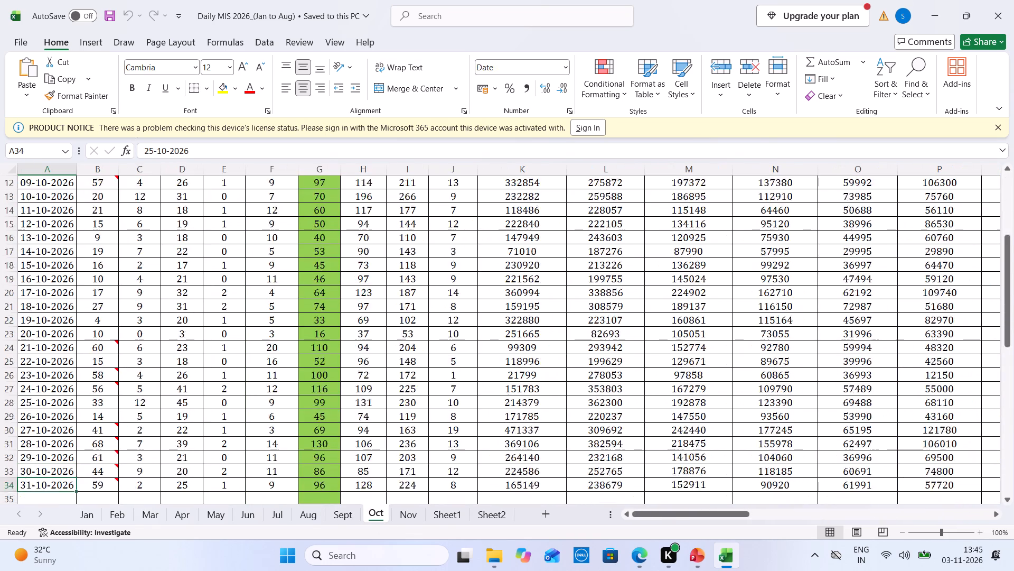
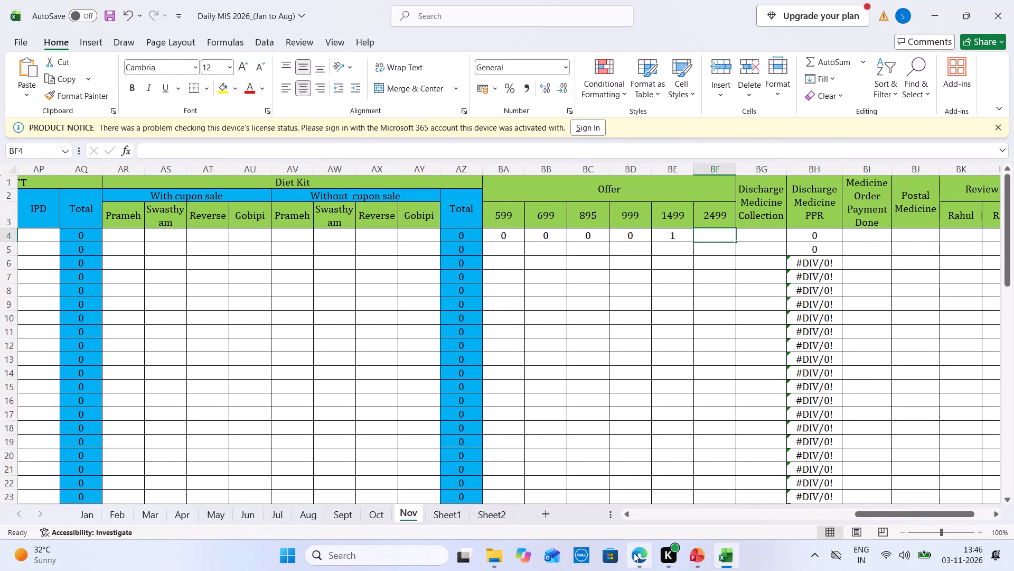
Enter 10 for the 2499 offer in row 4 of the Nov sheet, and go back to the start of row 5's offer entries.
{"action": "type", "text": "0"}
{"action": "key", "text": "Down"}
{"action": "key", "text": "Left"}
{"action": "key", "text": "Left"}
{"action": "key", "text": "Left"}
{"action": "key", "text": "Left"}
{"action": "key", "text": "Left"}
{"action": "key", "text": "Left"}
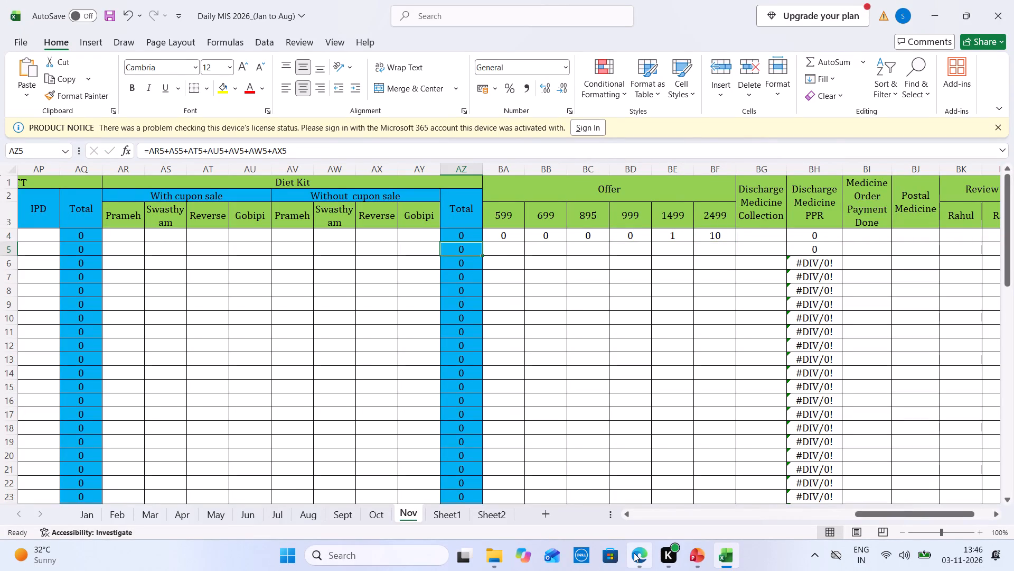
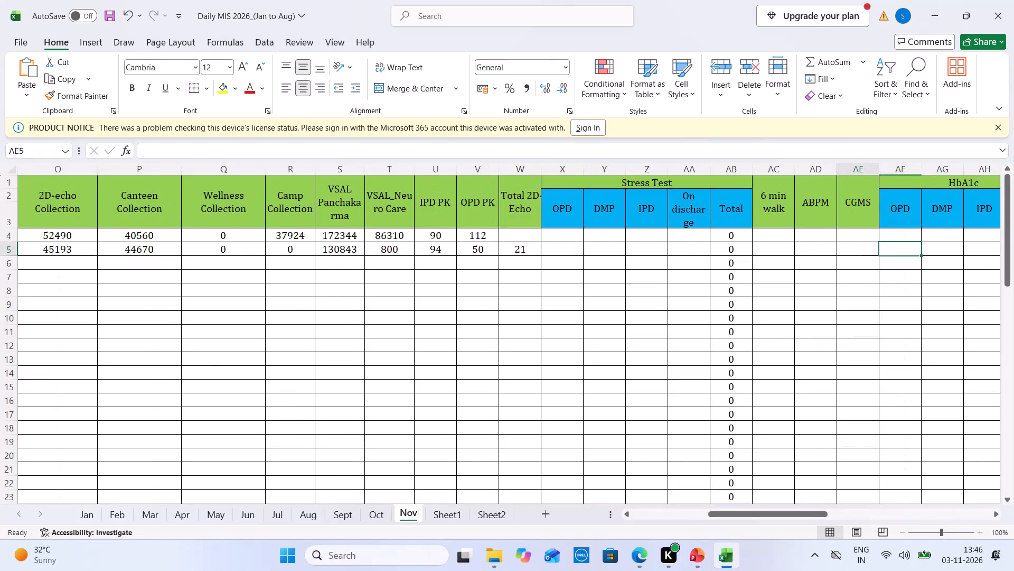
Fill row 5 of the Nov sheet with 13 for 6 min walk, 0 for ABPM and 0 for CGMS.
{"action": "key", "text": "Left"}
{"action": "key", "text": "Left"}
{"action": "type", "text": "13"}
{"action": "key", "text": "Right"}
{"action": "key", "text": "0"}
{"action": "key", "text": "Right"}
{"action": "key", "text": "0"}
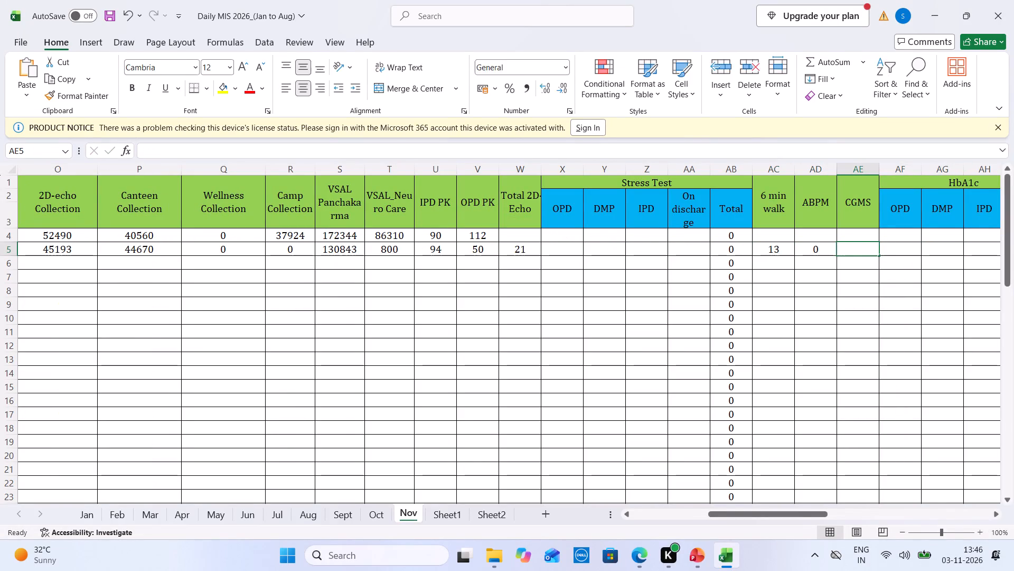
Enter 0 for both CGMS and ABPM in row 4 of the Nov sheet.
{"action": "key", "text": "Up"}
{"action": "key", "text": "0"}
{"action": "key", "text": "Left"}
{"action": "key", "text": "0"}
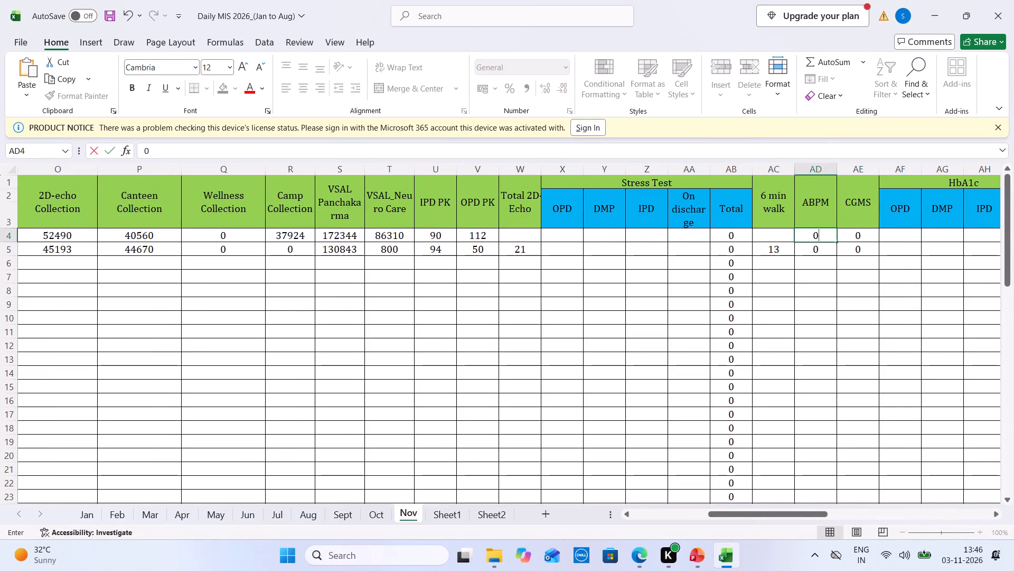
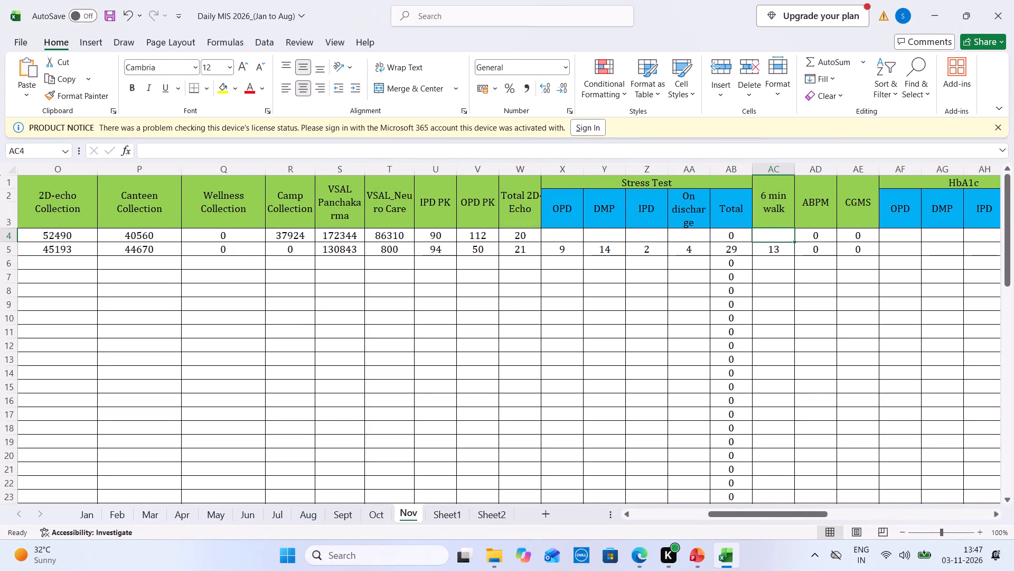
Enter 54 as the 6 min walk count in row 4 of the Nov sheet.
{"action": "type", "text": "54"}
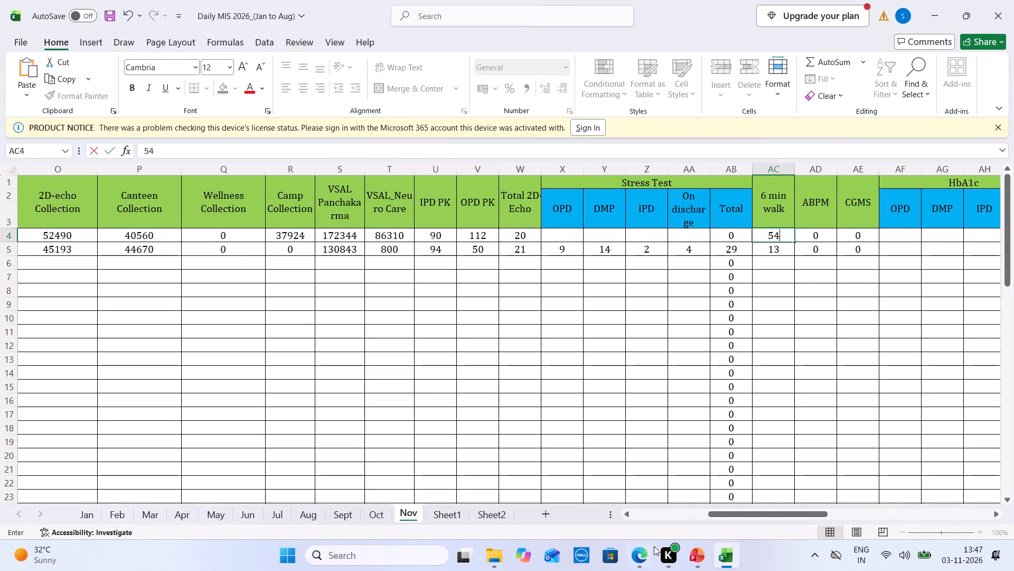
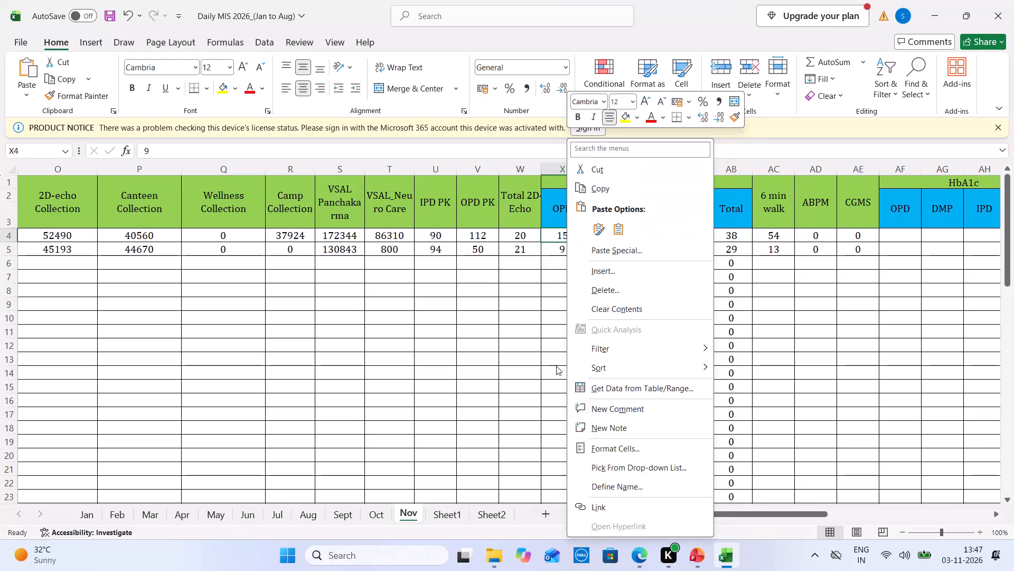
Add a note reading "6 camp" to the Stress Test OPD count in row 4 of the Nov sheet.
{"action": "left_click", "coordinate": [613, 423]}
{"action": "type", "text": "6 camp"}
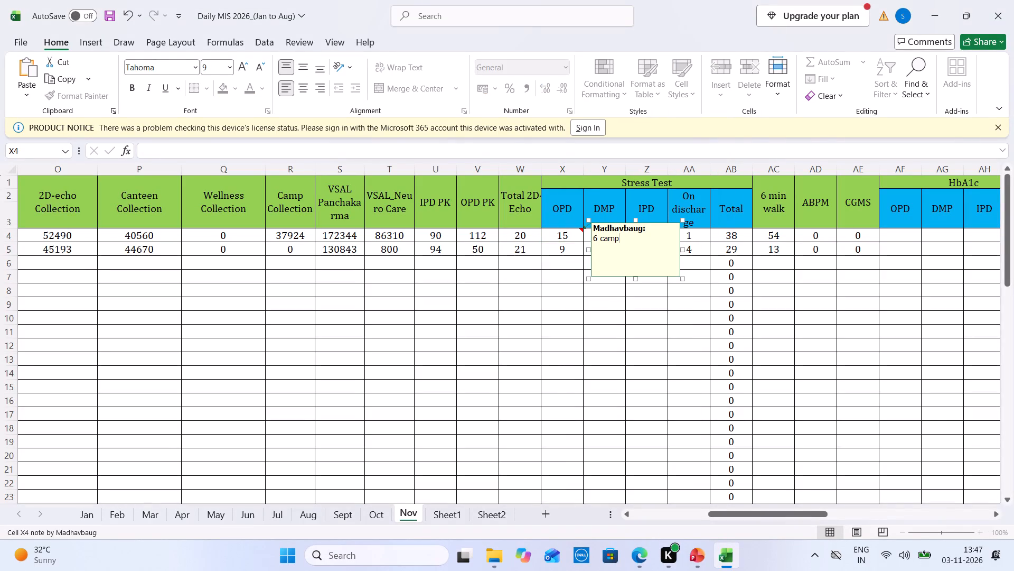
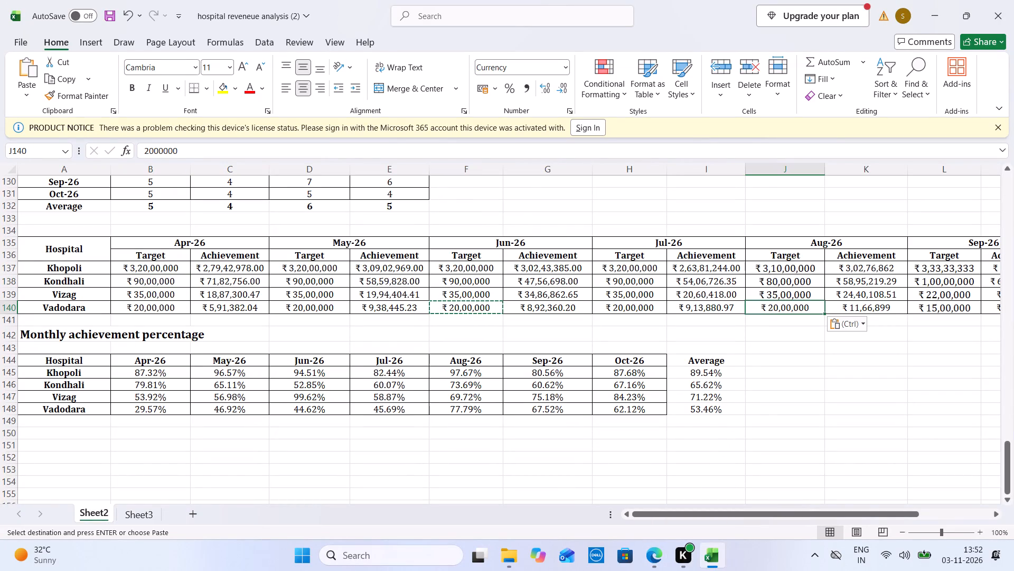
Paste the copied ₹ 20,00,000 target into Vadadora's Sep-26 and Oct-26 Target cells in row 140.
{"action": "left_click", "coordinate": [938, 307]}
{"action": "key", "text": "ctrl+v"}
{"action": "key", "text": "Right"}
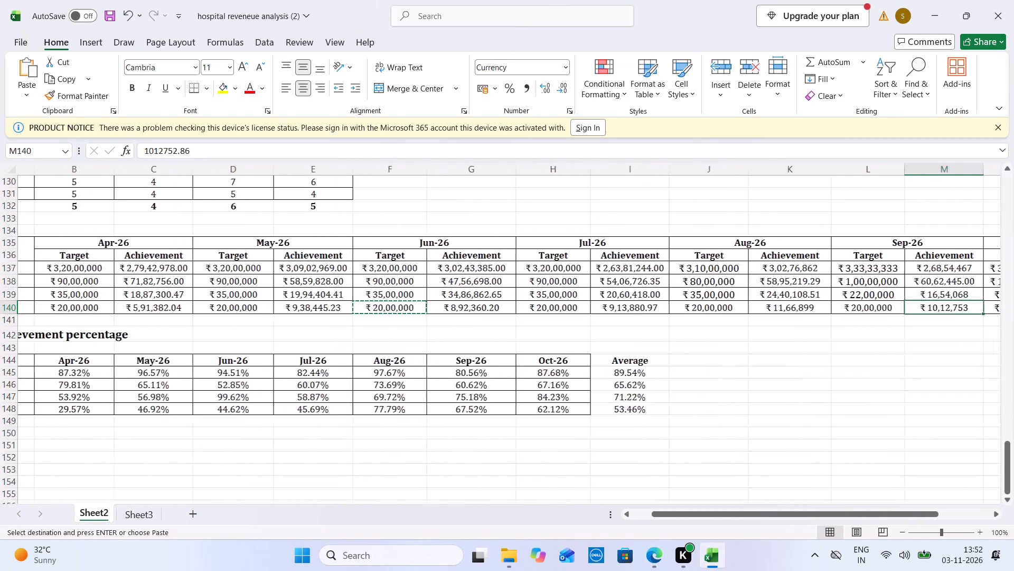
{"action": "key", "text": "Right"}
{"action": "key", "text": "Right"}
{"action": "key", "text": "Left"}
{"action": "key", "text": "ctrl+v"}
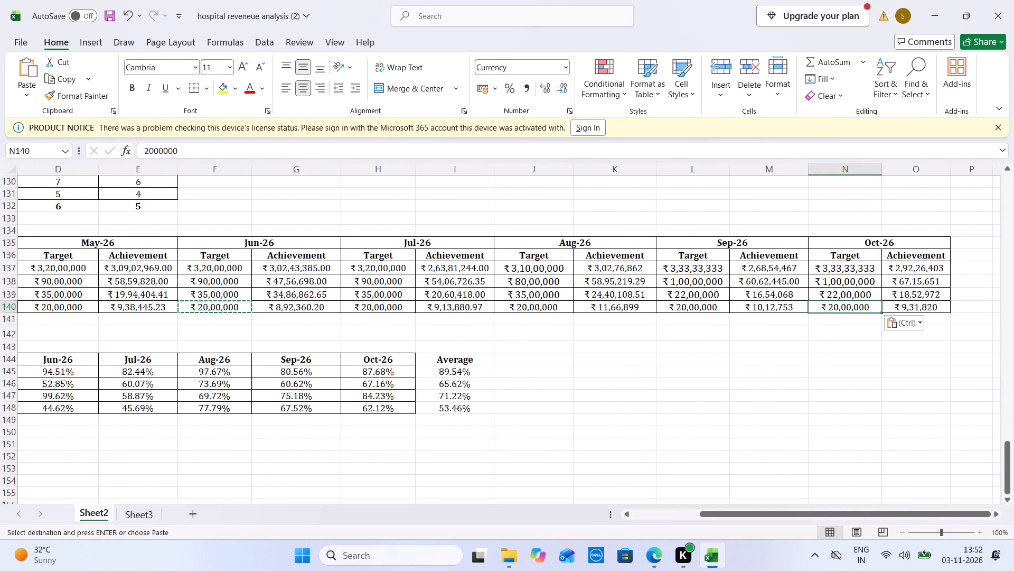
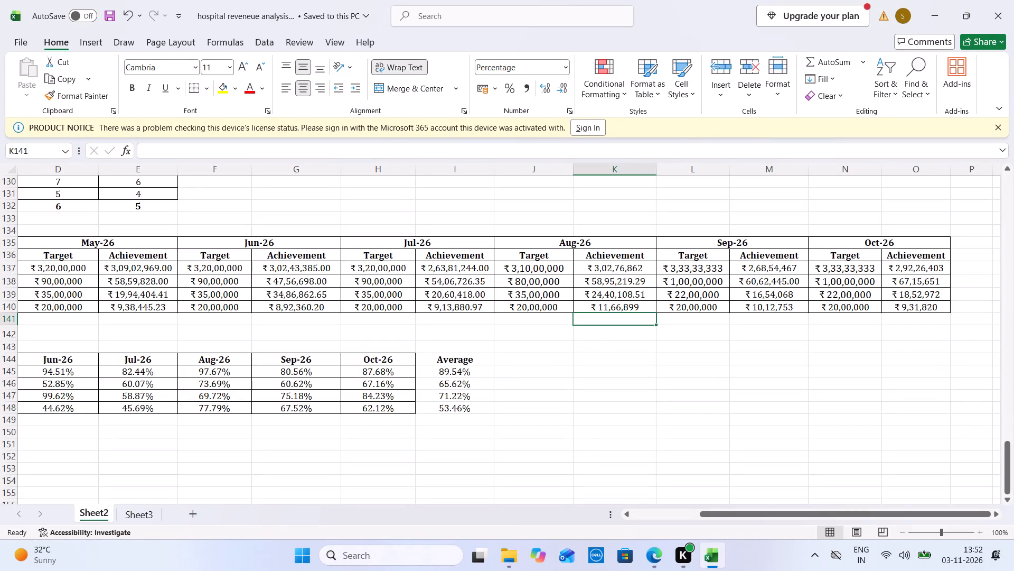
Calculate Vadadora's Aug-26 achievement ratio in K141 with the formula =K140/J140.
{"action": "key", "text": "equal"}
{"action": "key", "text": "Up"}
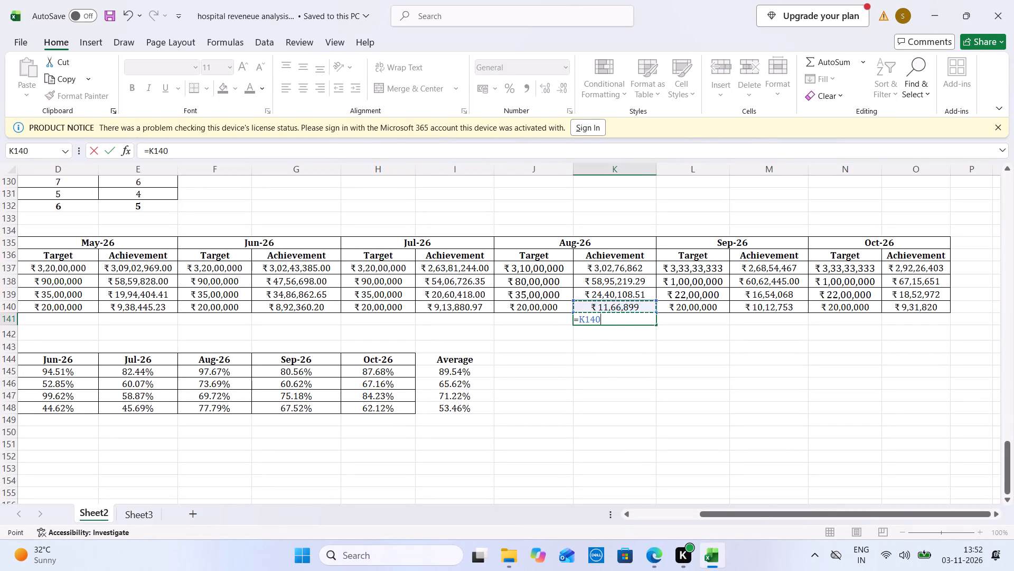
{"action": "key", "text": "slash"}
{"action": "key", "text": "Left"}
{"action": "key", "text": "Up"}
{"action": "key", "text": "Return"}
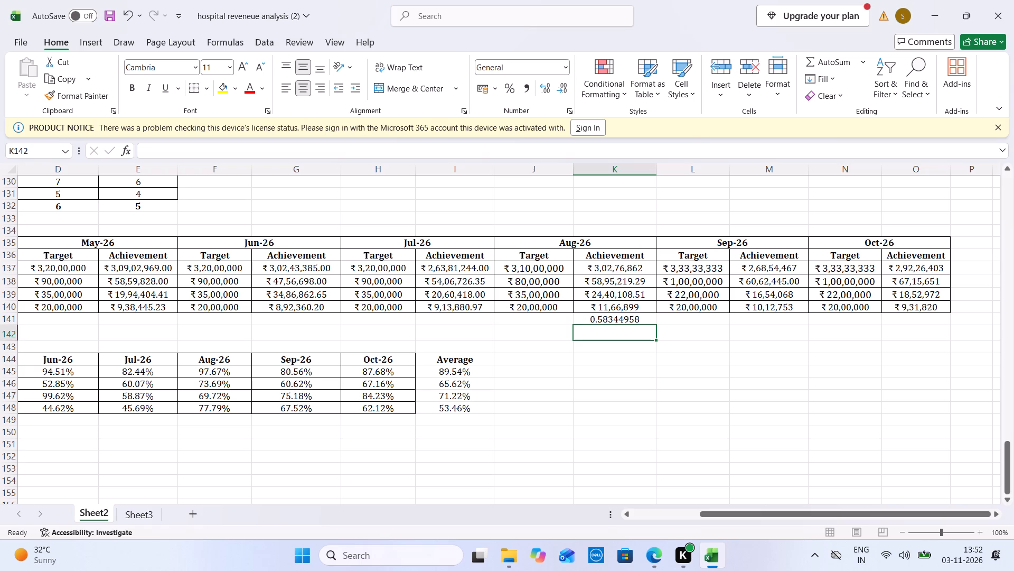
Set the Aug-26 percentage in F148 to 58.34% and clear the helper formula from K141.
{"action": "left_click", "coordinate": [233, 408]}
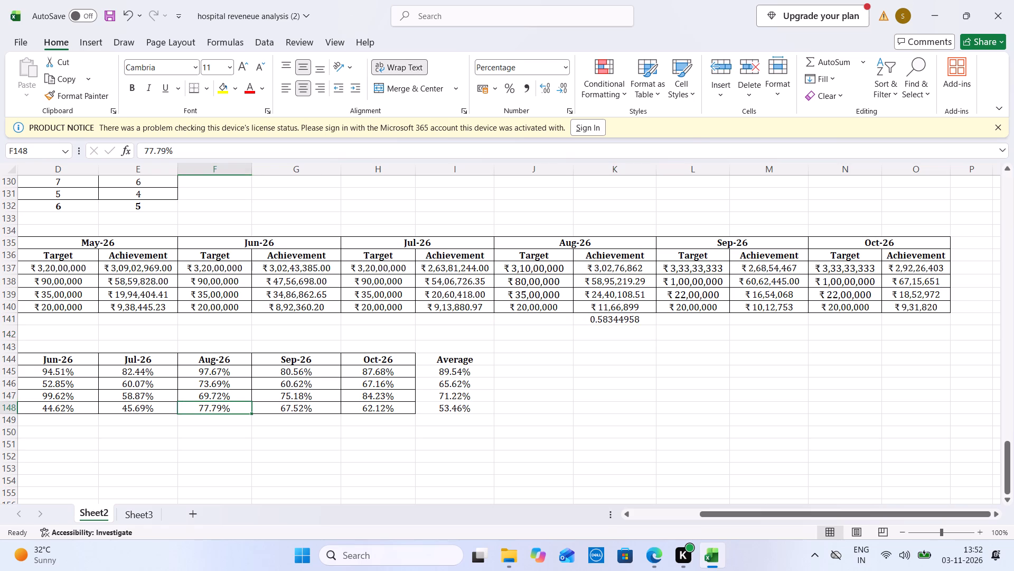
{"action": "type", "text": "58"}
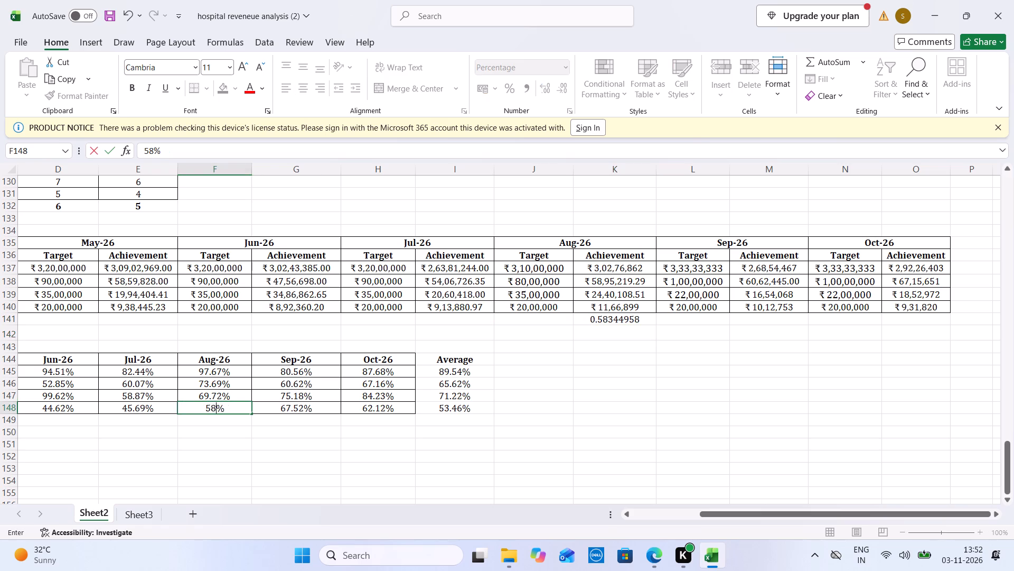
{"action": "type", "text": ".34"}
{"action": "key", "text": "Right"}
{"action": "left_click", "coordinate": [623, 320]}
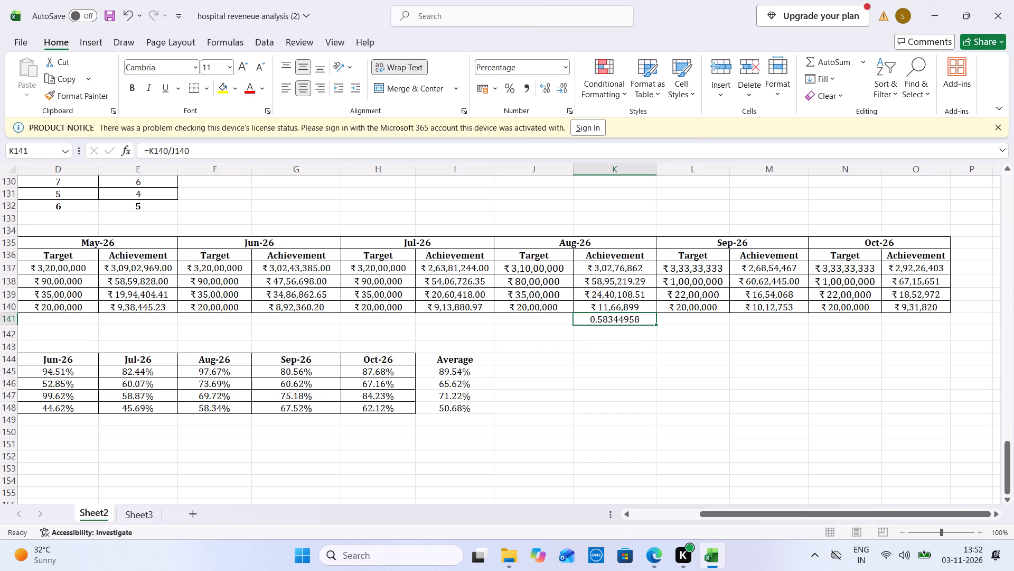
{"action": "key", "text": "BackSpace"}
{"action": "key", "text": "Right"}
Calculate Vadadora's Sep-26 achievement ratio in M141 with the formula =M140/L140.
{"action": "key", "text": "Right"}
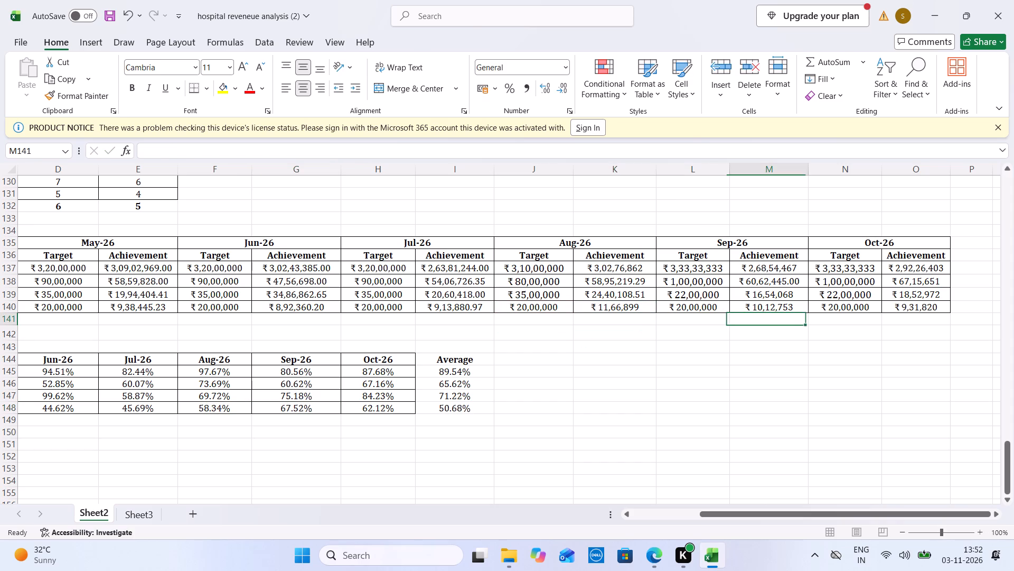
{"action": "key", "text": "equal"}
{"action": "key", "text": "Down"}
{"action": "key", "text": "Up"}
{"action": "key", "text": "Up"}
{"action": "key", "text": "slash"}
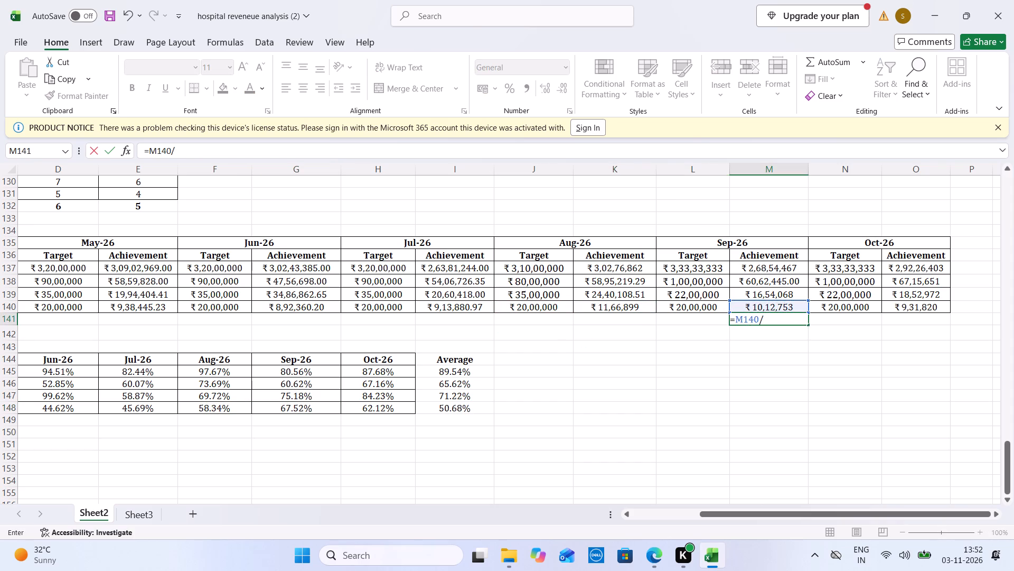
{"action": "left_click", "coordinate": [685, 302]}
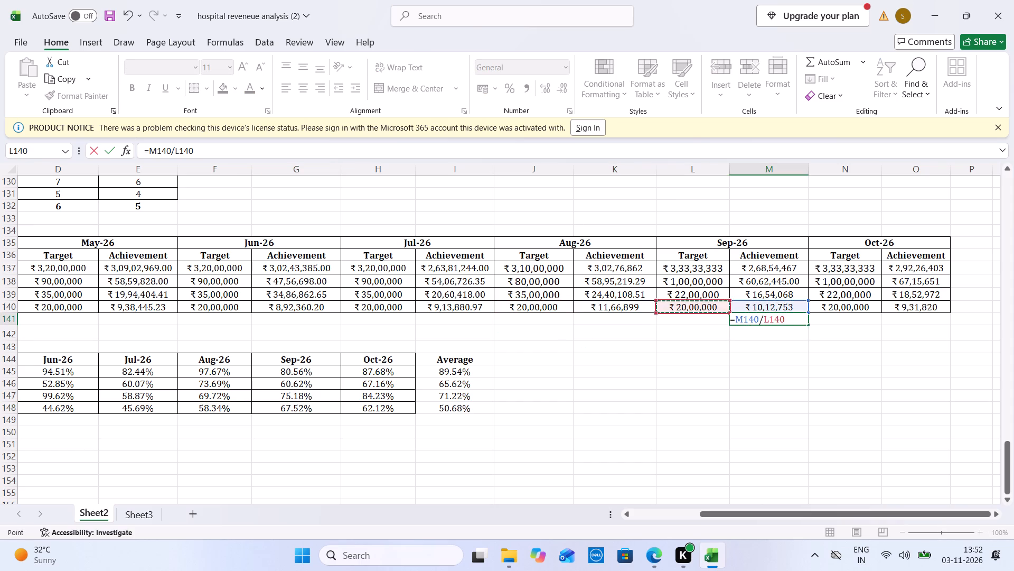
{"action": "key", "text": "Return"}
Set the Sep-26 percentage in G148 to 50.63% and clear the helper formula from M141.
{"action": "left_click", "coordinate": [307, 404]}
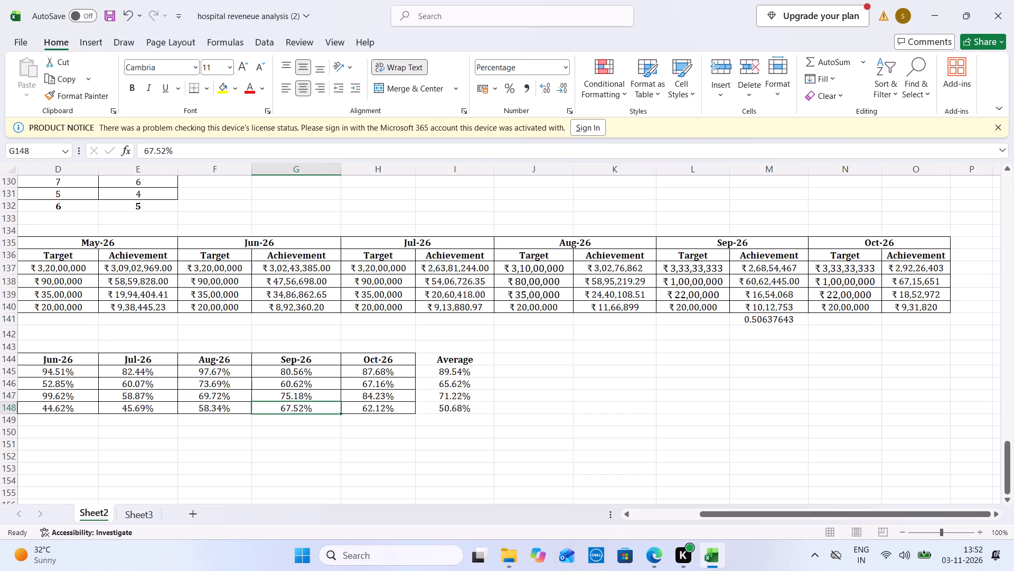
{"action": "type", "text": "50.63"}
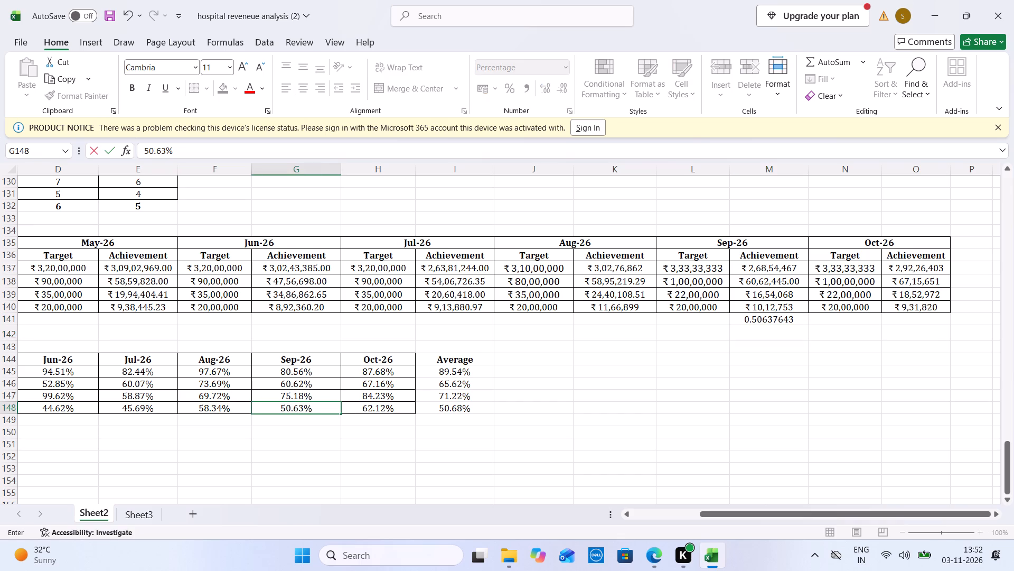
{"action": "left_click", "coordinate": [773, 314]}
{"action": "key", "text": "BackSpace"}
{"action": "key", "text": "Right"}
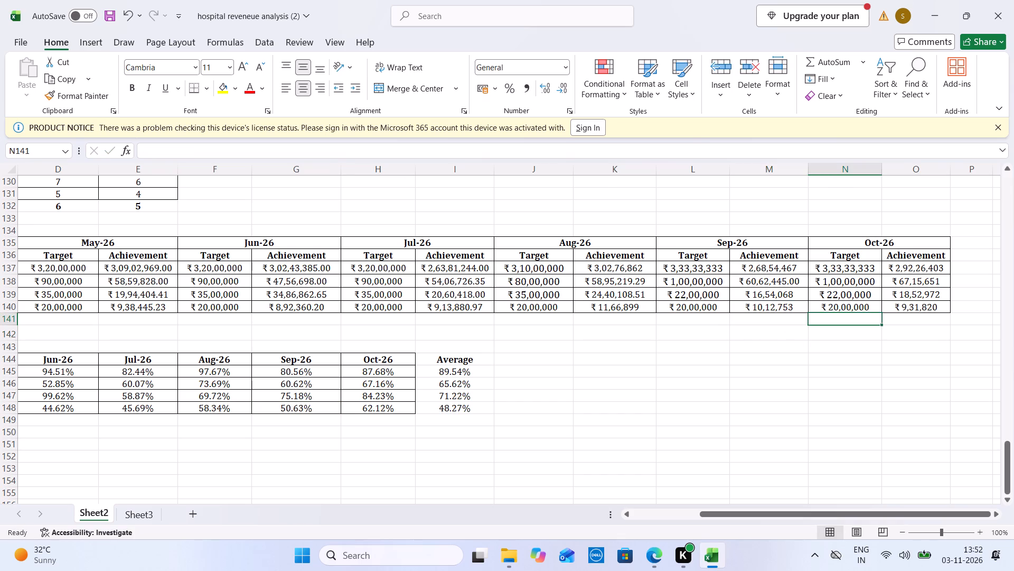
Calculate Vadadora's Oct-26 achievement ratio in N141 by dividing O140 by N140.
{"action": "key", "text": "equal"}
{"action": "key", "text": "Up"}
{"action": "key", "text": "Right"}
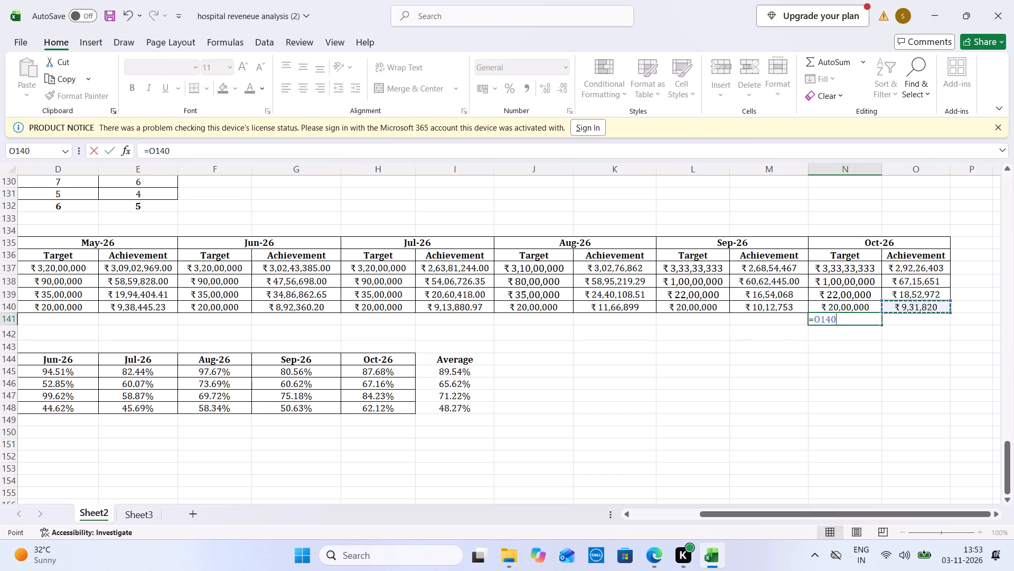
{"action": "key", "text": "slash"}
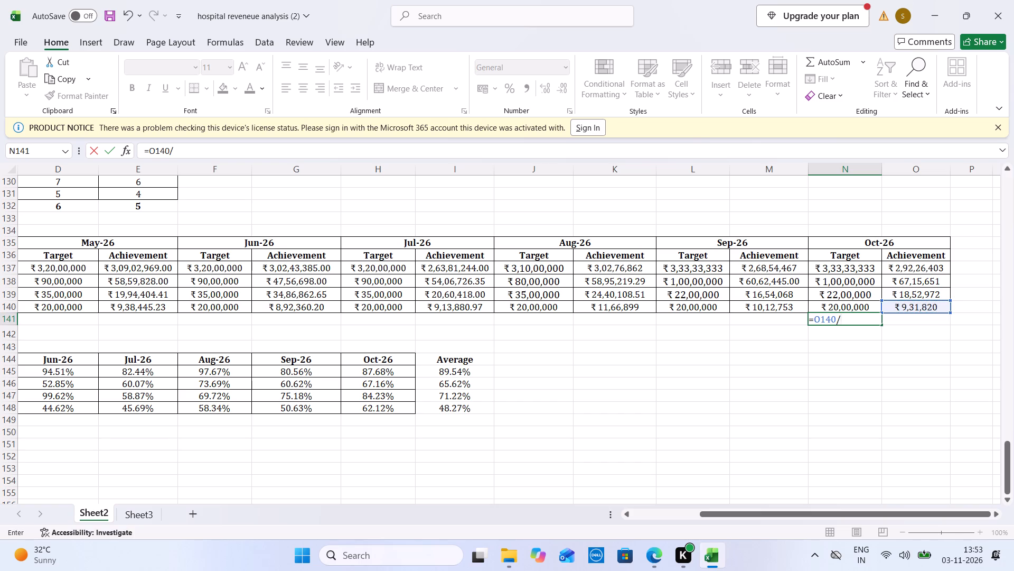
{"action": "left_click", "coordinate": [864, 300]}
{"action": "key", "text": "Down"}
{"action": "key", "text": "Return"}
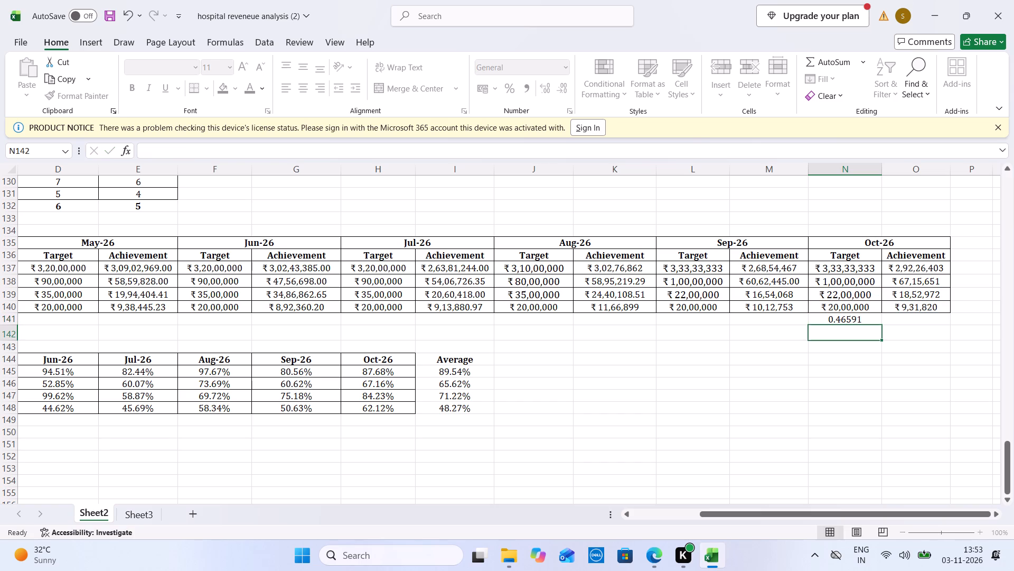
Set the Oct-26 percentage in H148 to 46.59% and clear the helper formula from N141.
{"action": "left_click", "coordinate": [383, 408]}
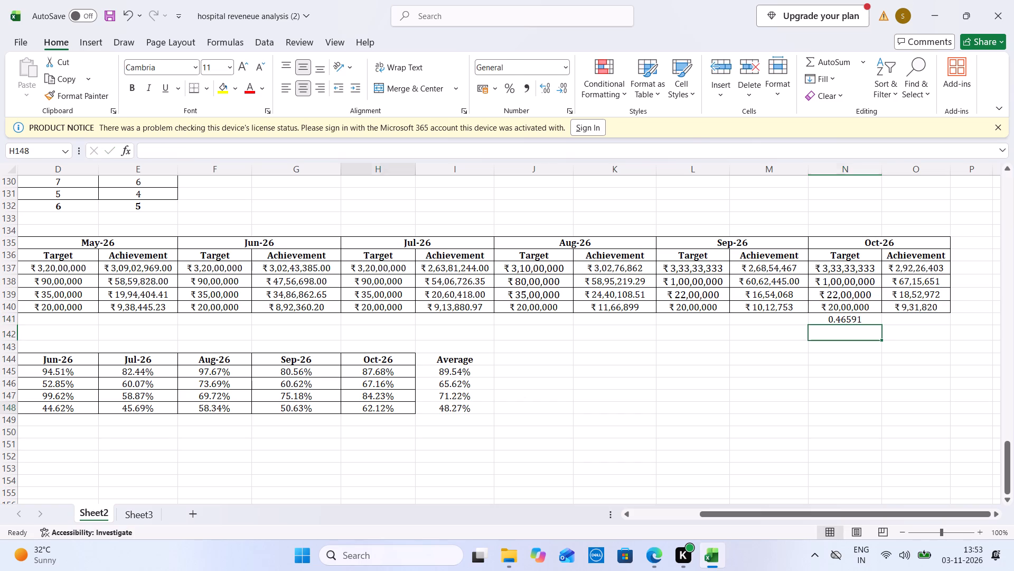
{"action": "type", "text": "46.59"}
{"action": "left_click", "coordinate": [533, 429]}
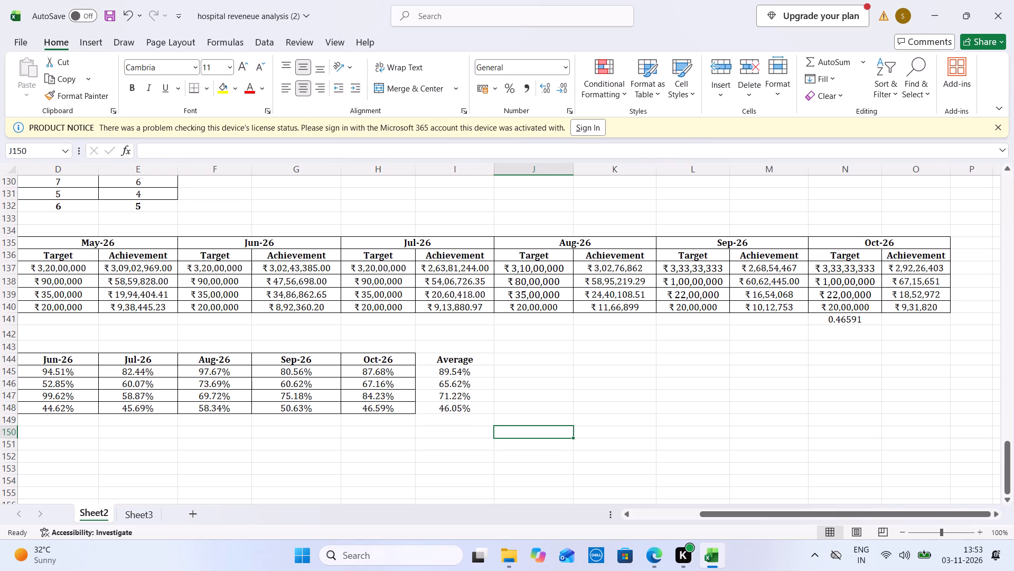
{"action": "left_click", "coordinate": [834, 315]}
{"action": "key", "text": "BackSpace"}
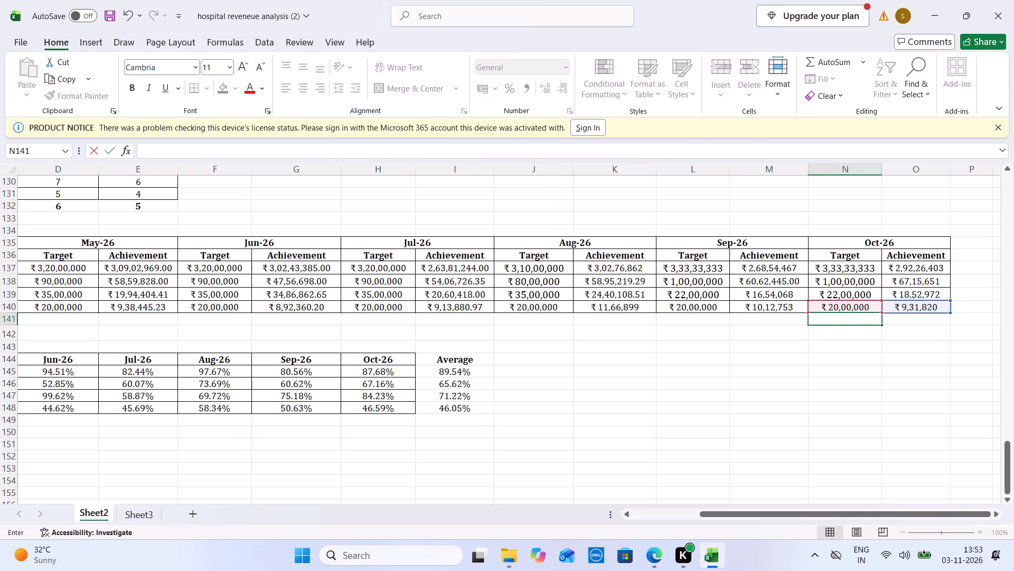
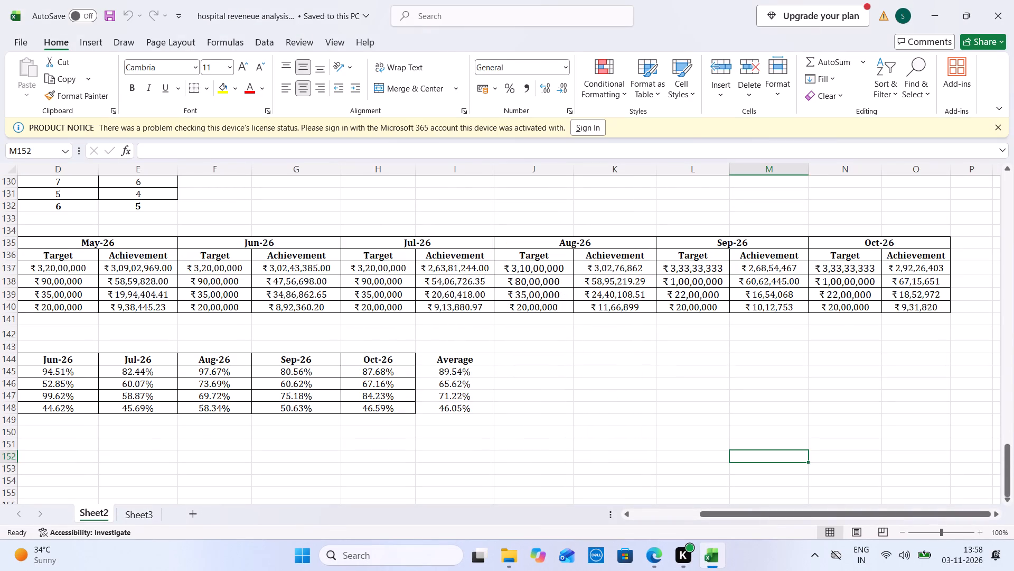
Replace Vizag's Apr-26 target in B139 with the ₹20,00,000 target copied from Vadodara's cell B140.
{"action": "left_click", "coordinate": [356, 269]}
{"action": "key", "text": "Down"}
{"action": "key", "text": "Left"}
{"action": "key", "text": "Left"}
{"action": "key", "text": "Left"}
{"action": "key", "text": "Left"}
{"action": "key", "text": "Left"}
{"action": "key", "text": "Left"}
{"action": "key", "text": "Left"}
{"action": "key", "text": "Left"}
{"action": "key", "text": "Left"}
{"action": "key", "text": "Left"}
{"action": "key", "text": "Left"}
{"action": "key", "text": "Left"}
{"action": "key", "text": "Left"}
{"action": "key", "text": "Left"}
{"action": "key", "text": "Left"}
{"action": "key", "text": "Left"}
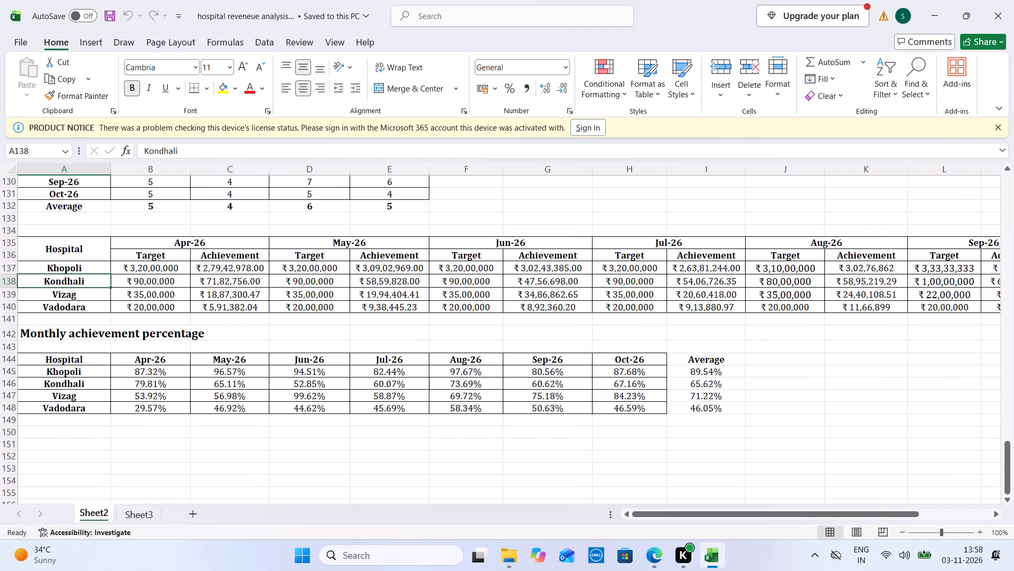
{"action": "left_click", "coordinate": [174, 293]}
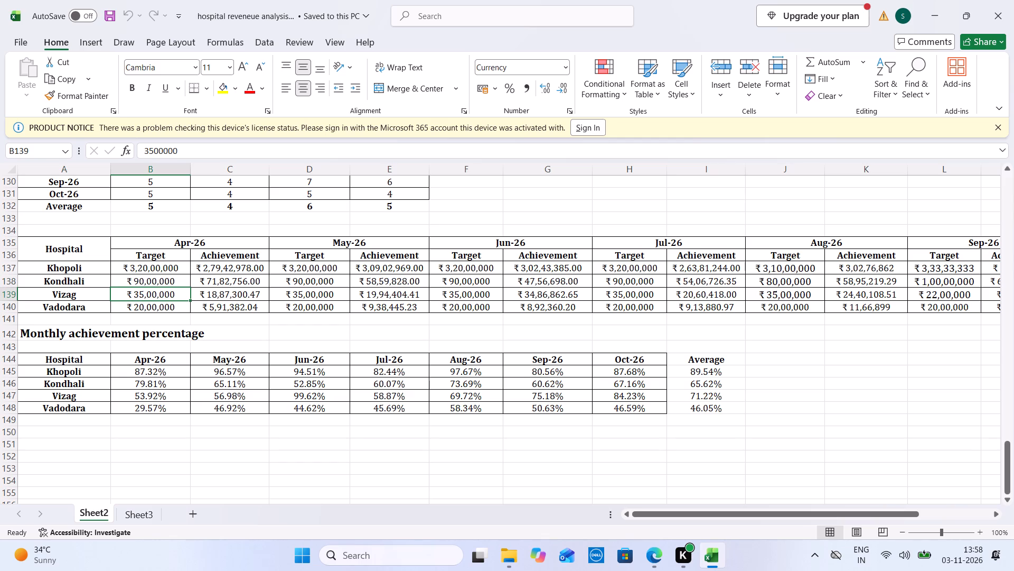
{"action": "key", "text": "Right"}
{"action": "key", "text": "Right"}
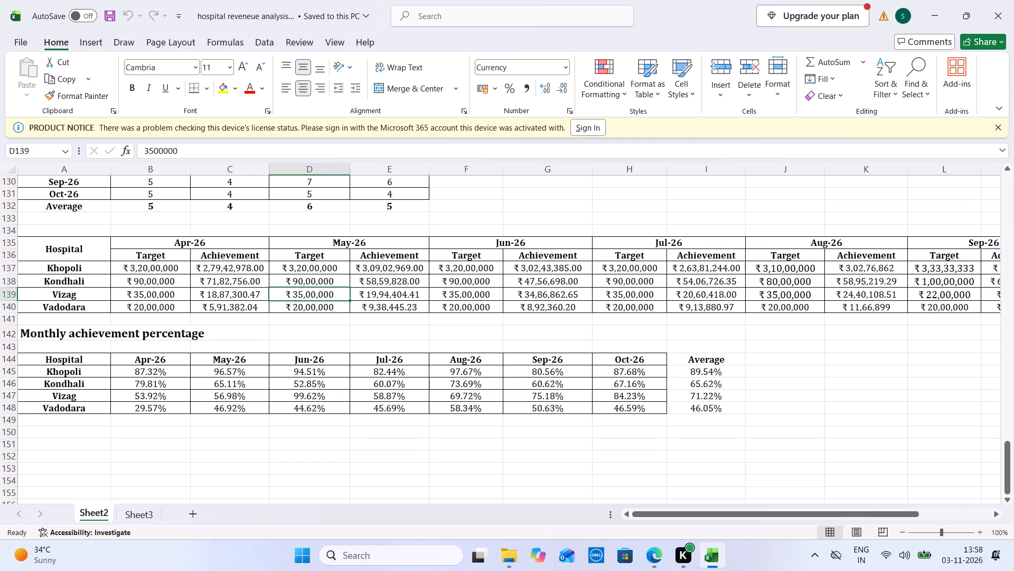
{"action": "key", "text": "Left"}
{"action": "key", "text": "Left"}
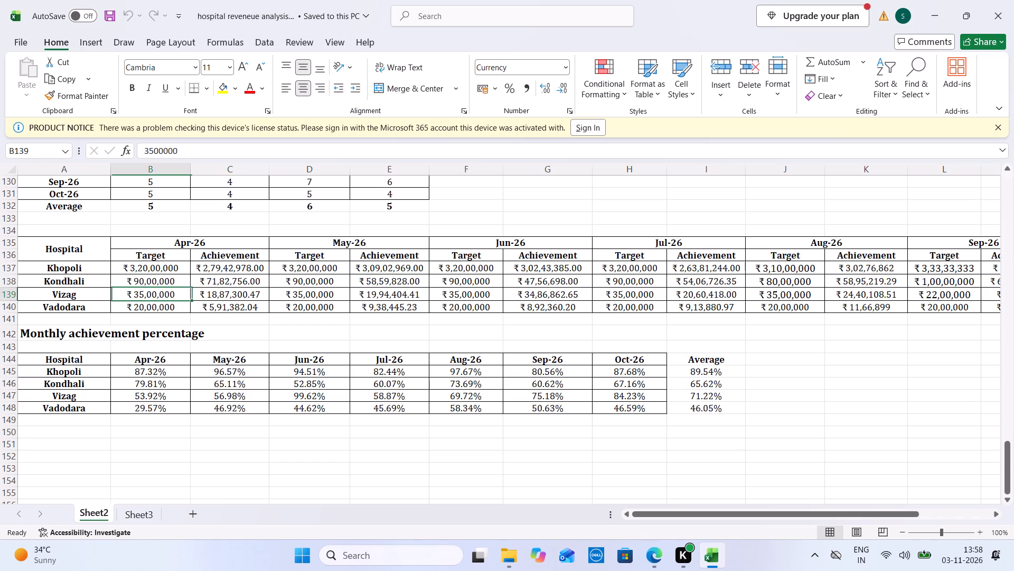
{"action": "key", "text": "ctrl+c"}
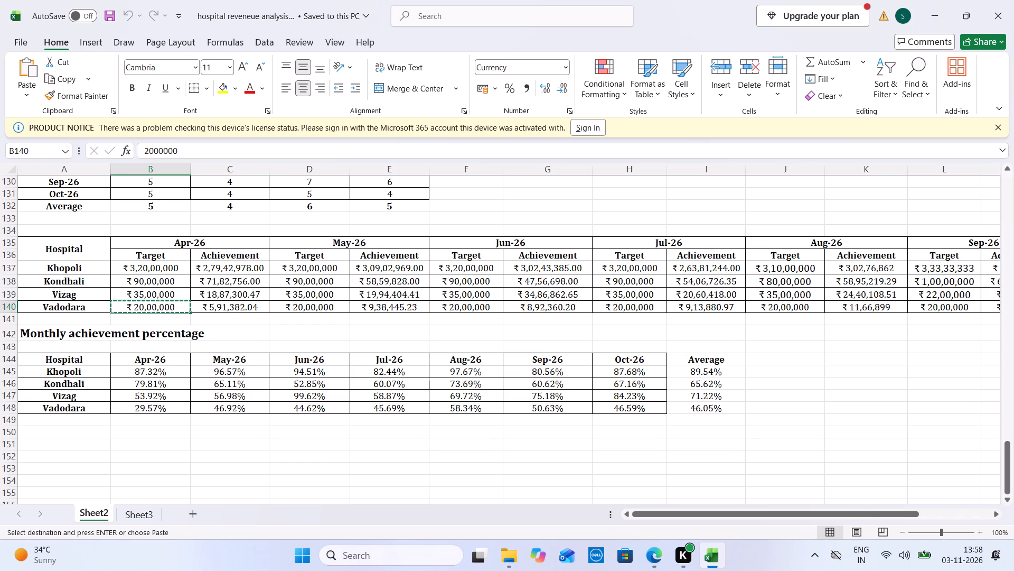
{"action": "key", "text": "Up"}
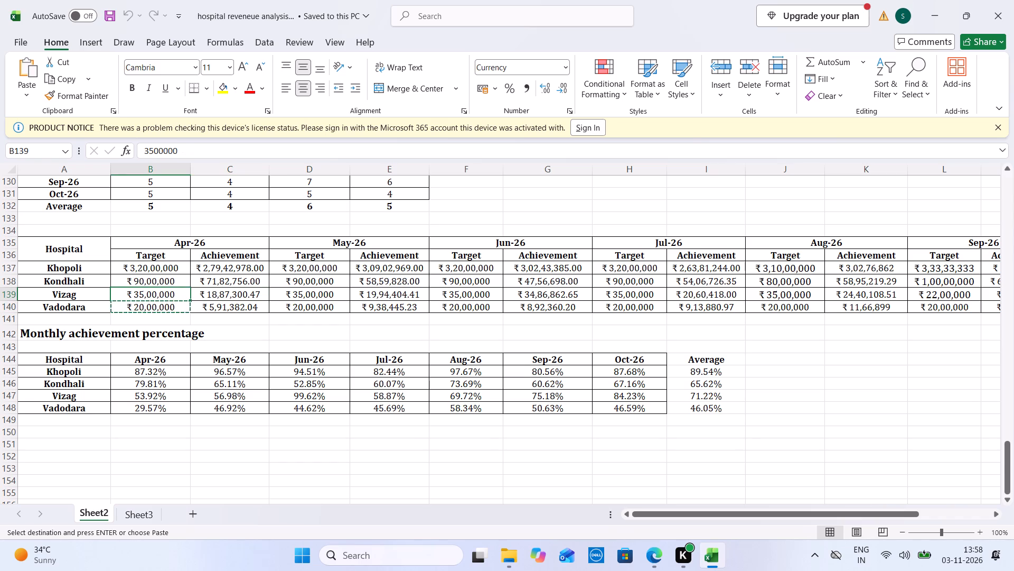
{"action": "left_click", "coordinate": [468, 291]}
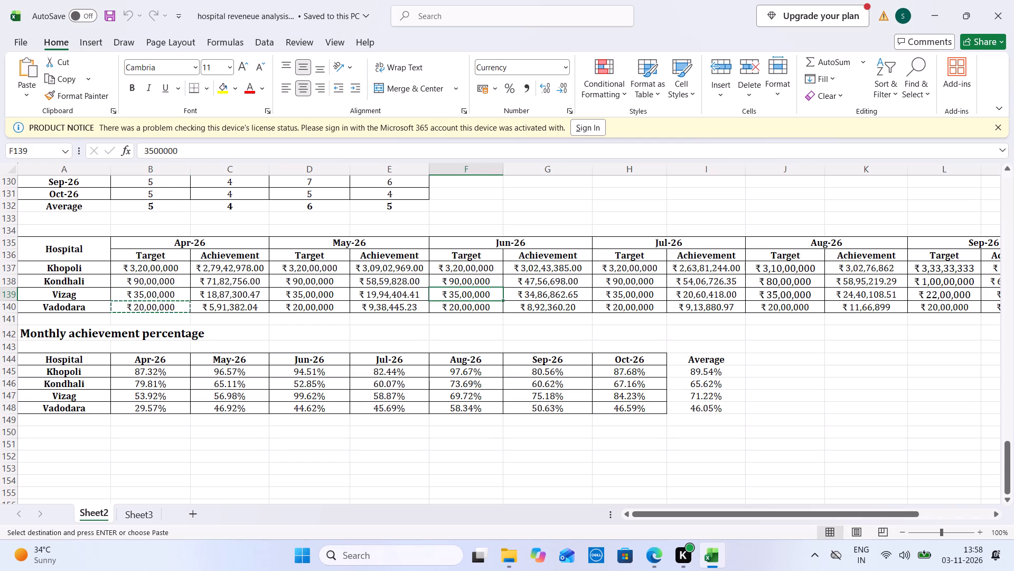
{"action": "left_click", "coordinate": [168, 294]}
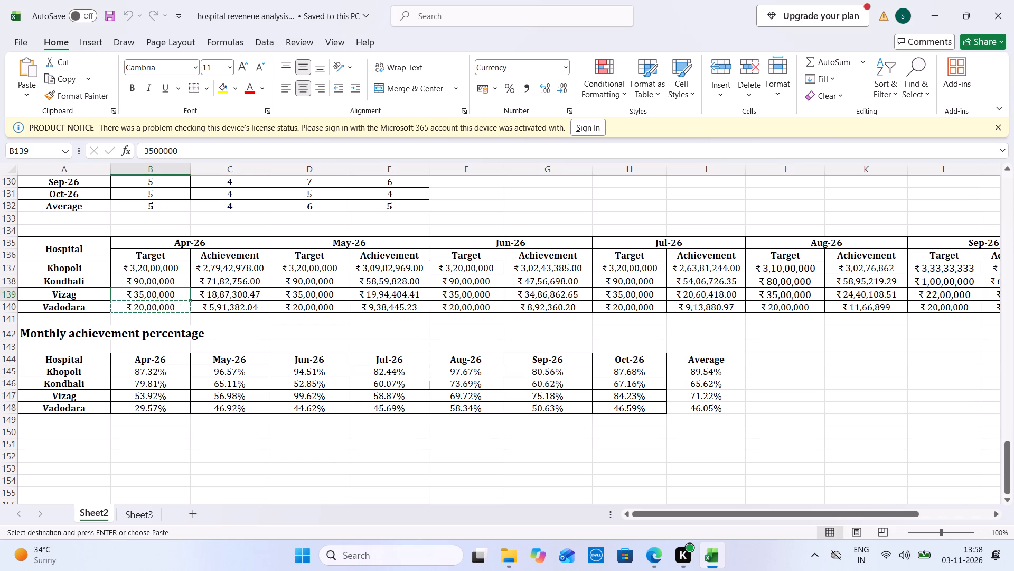
{"action": "key", "text": "ctrl+v"}
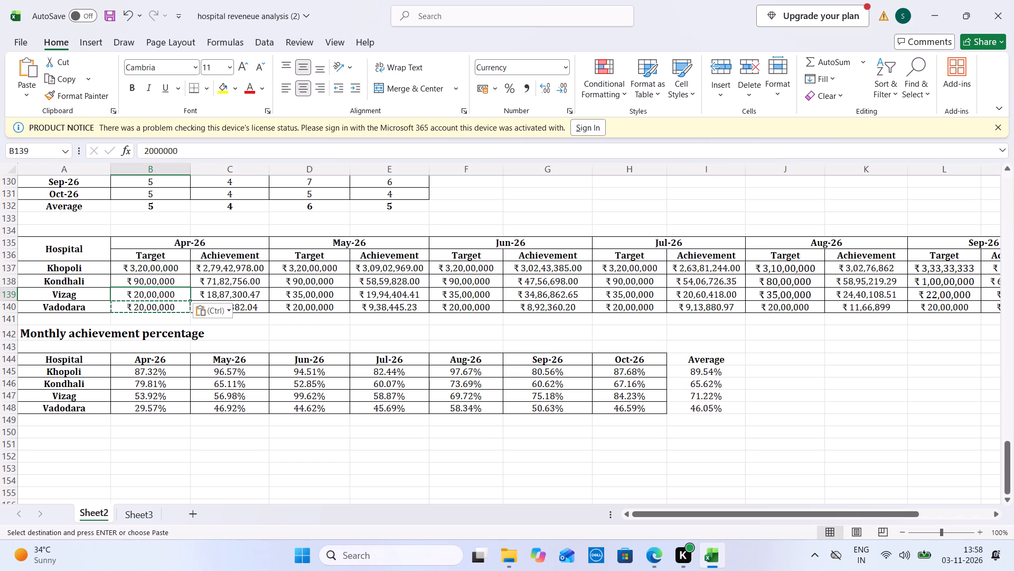
Paste the same ₹20,00,000 target into Vizag's May-26 through Oct-26 target cells in row 139.
{"action": "left_click", "coordinate": [304, 300]}
{"action": "key", "text": "ctrl+v"}
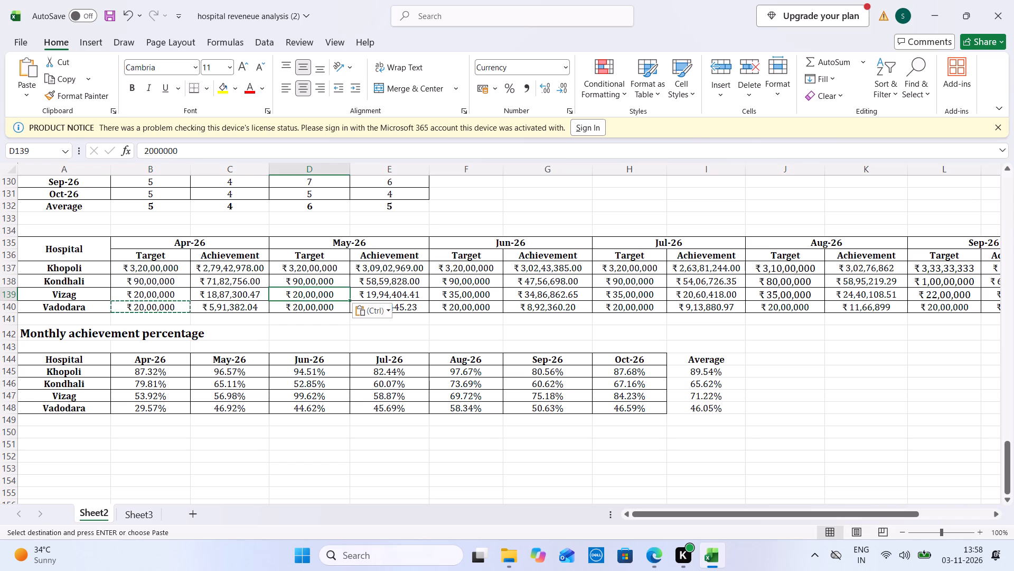
{"action": "left_click", "coordinate": [475, 298]}
{"action": "key", "text": "ctrl+v"}
{"action": "left_click", "coordinate": [620, 299]}
{"action": "key", "text": "ctrl+v"}
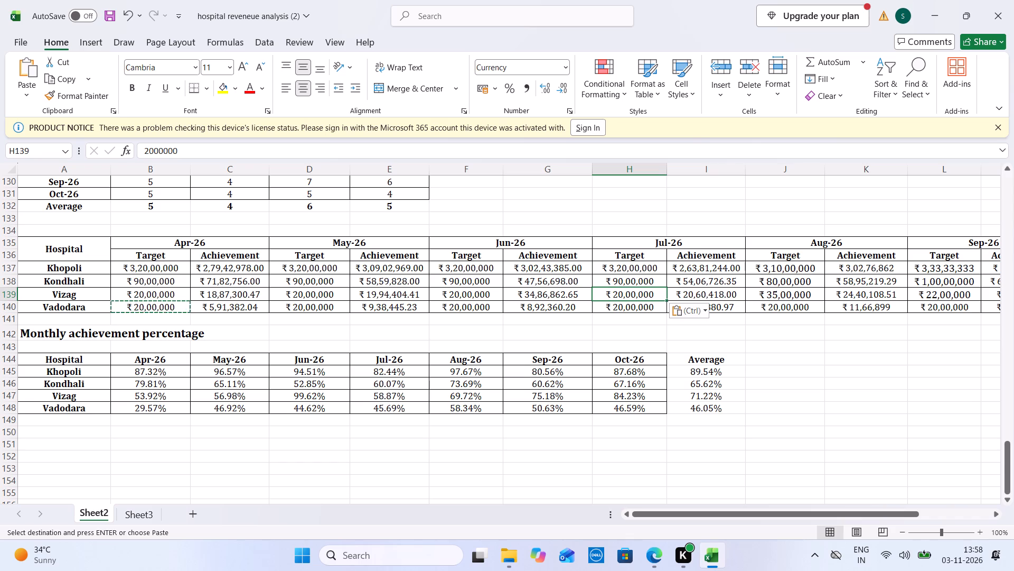
{"action": "left_click", "coordinate": [807, 296]}
{"action": "key", "text": "ctrl+v"}
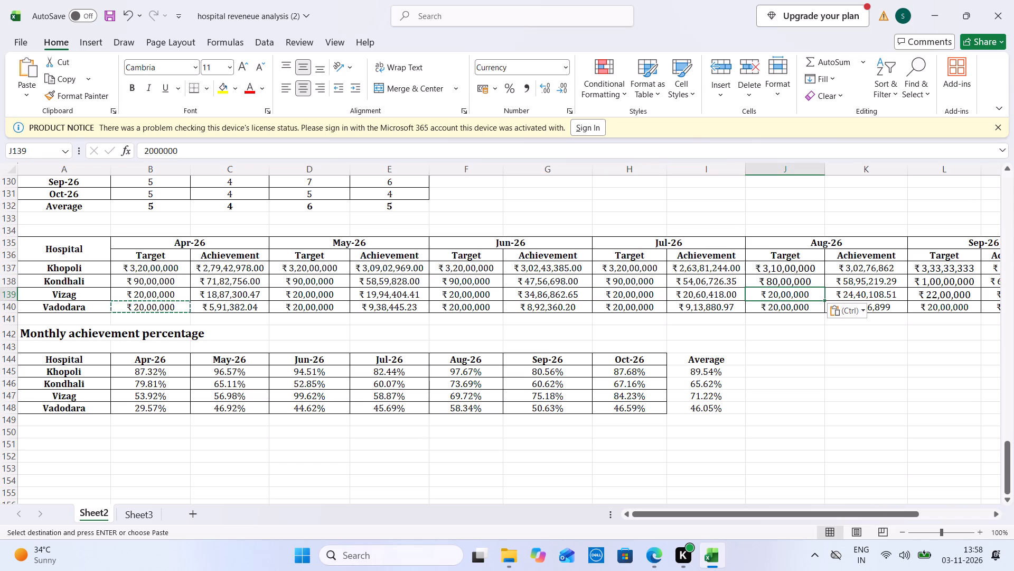
{"action": "left_click", "coordinate": [942, 296]}
{"action": "key", "text": "ctrl+v"}
{"action": "key", "text": "Right"}
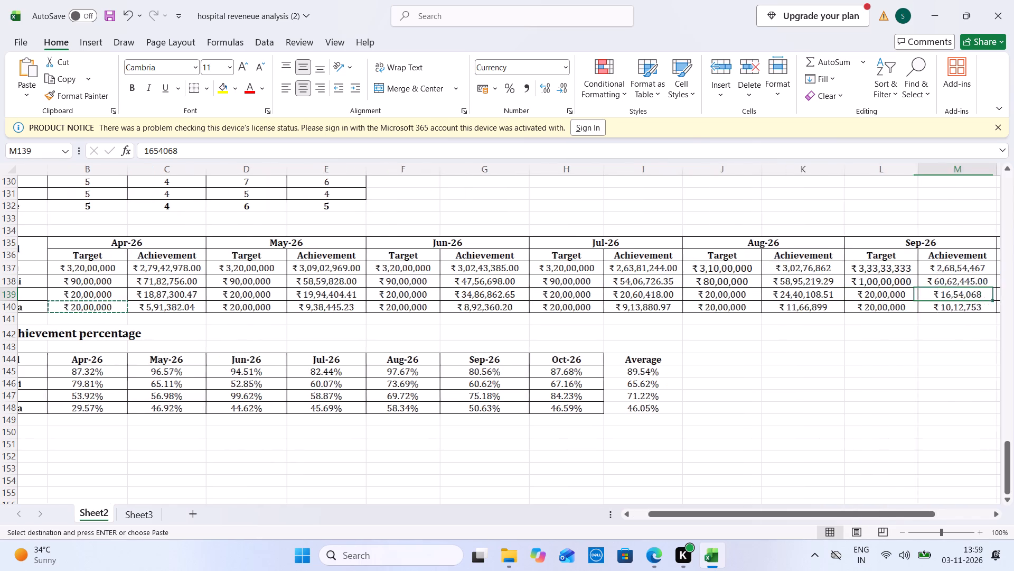
{"action": "key", "text": "Right"}
{"action": "key", "text": "Right"}
{"action": "key", "text": "Left"}
{"action": "key", "text": "ctrl+v"}
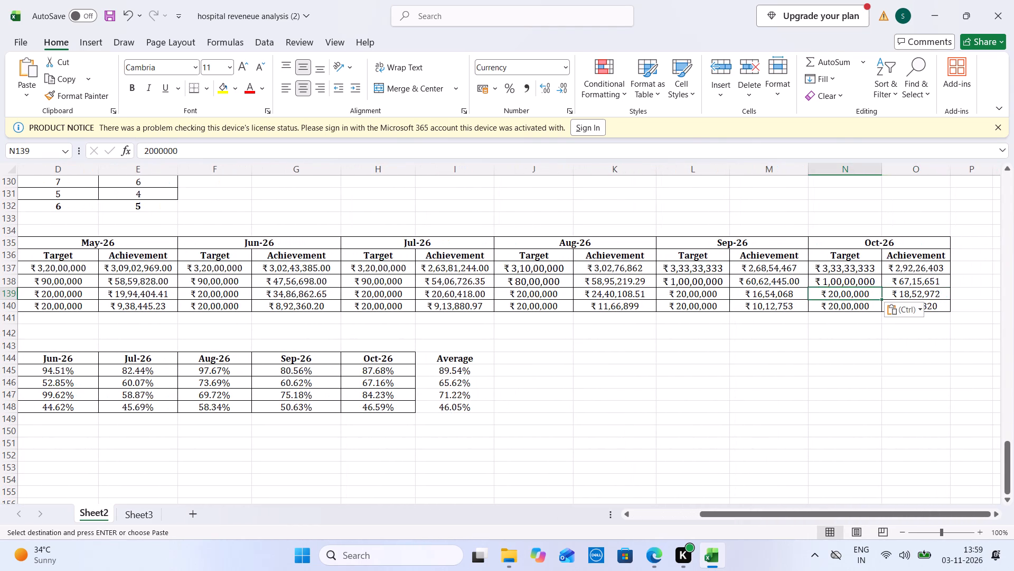
Calculate Vizag's Apr-26 achievement ratio in C141 with the formula =C139/B139.
{"action": "key", "text": "Left"}
{"action": "key", "text": "Left"}
{"action": "key", "text": "Left"}
{"action": "key", "text": "Left"}
{"action": "key", "text": "Left"}
{"action": "key", "text": "Left"}
{"action": "key", "text": "Left"}
{"action": "key", "text": "Left"}
{"action": "key", "text": "Left"}
{"action": "key", "text": "Left"}
{"action": "key", "text": "Left"}
{"action": "key", "text": "Left"}
{"action": "key", "text": "Left"}
{"action": "key", "text": "Left"}
{"action": "key", "text": "Left"}
{"action": "key", "text": "Left"}
{"action": "key", "text": "Left"}
{"action": "key", "text": "Left"}
{"action": "key", "text": "Left"}
{"action": "key", "text": "Left"}
{"action": "key", "text": "Left"}
{"action": "key", "text": "Left"}
{"action": "key", "text": "Left"}
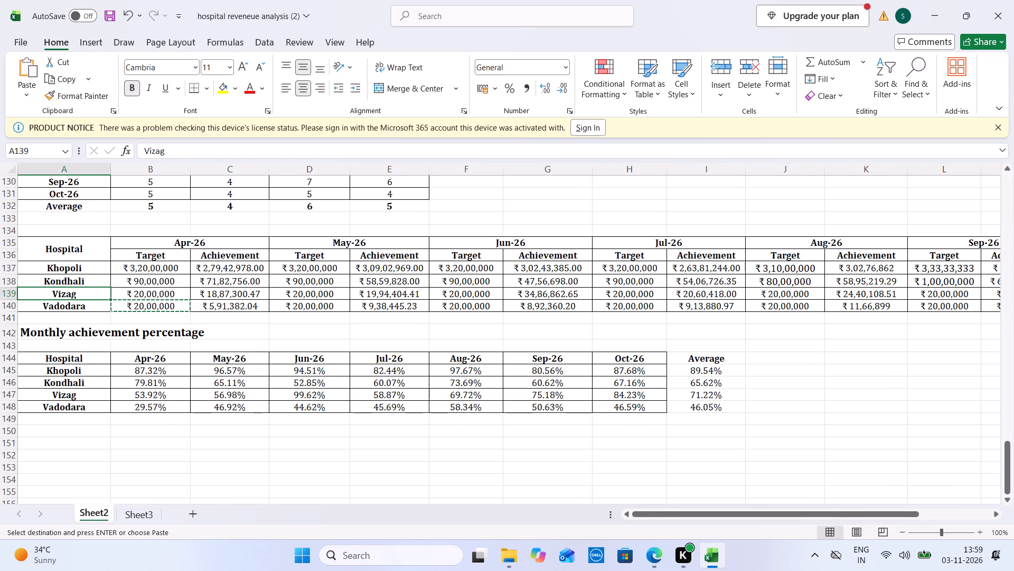
{"action": "left_click", "coordinate": [264, 320]}
{"action": "key", "text": "equal"}
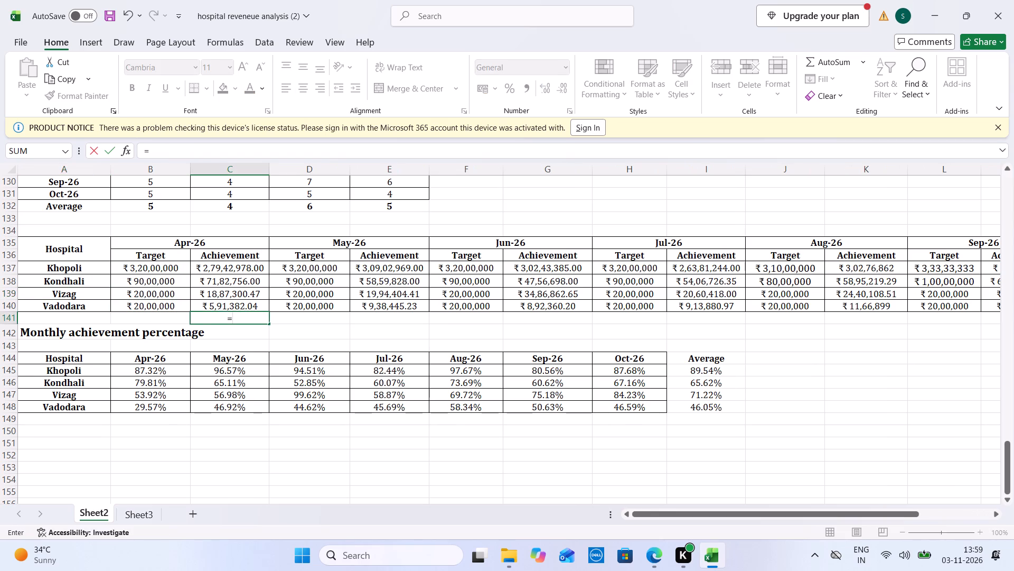
{"action": "left_click", "coordinate": [232, 295]}
{"action": "key", "text": "slash"}
{"action": "key", "text": "Left"}
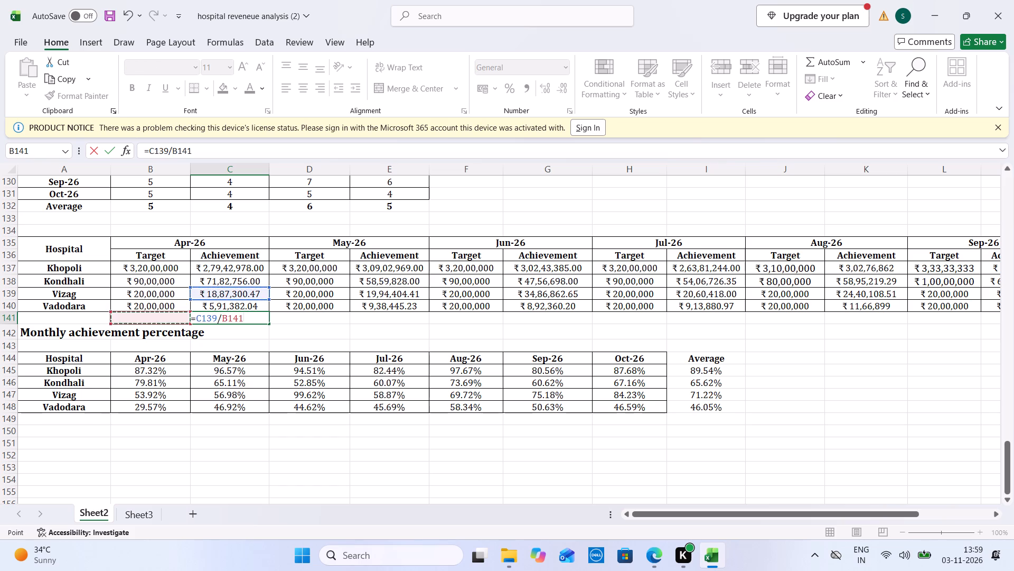
{"action": "key", "text": "Left"}
{"action": "key", "text": "Up"}
{"action": "key", "text": "Right"}
{"action": "key", "text": "Down"}
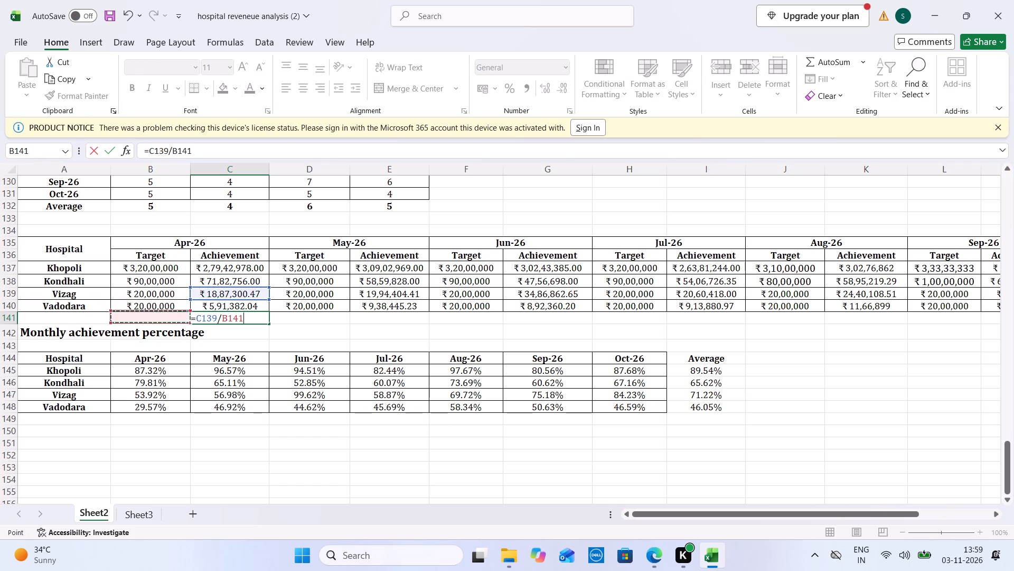
{"action": "key", "text": "Up"}
{"action": "key", "text": "Up"}
{"action": "key", "text": "Return"}
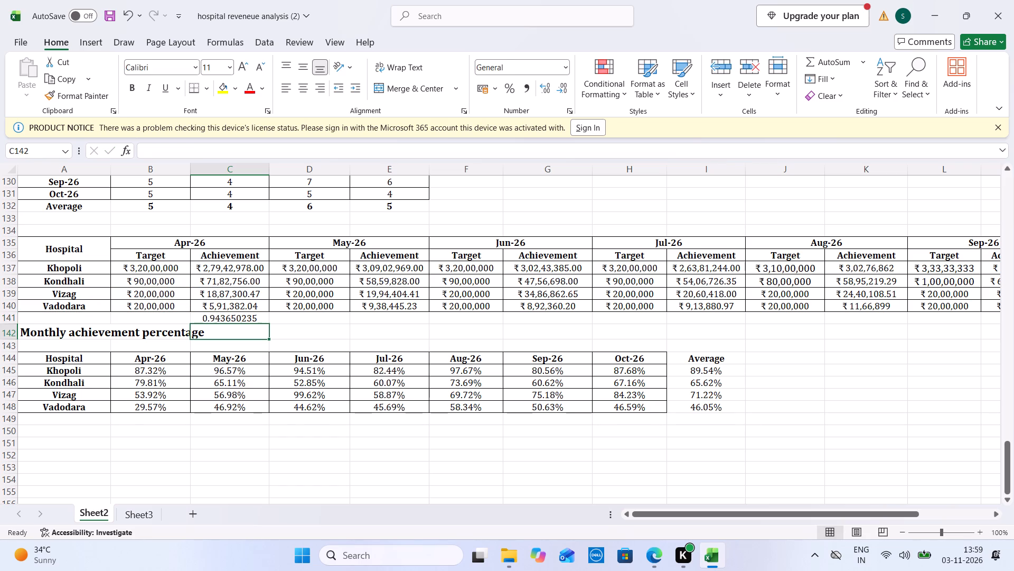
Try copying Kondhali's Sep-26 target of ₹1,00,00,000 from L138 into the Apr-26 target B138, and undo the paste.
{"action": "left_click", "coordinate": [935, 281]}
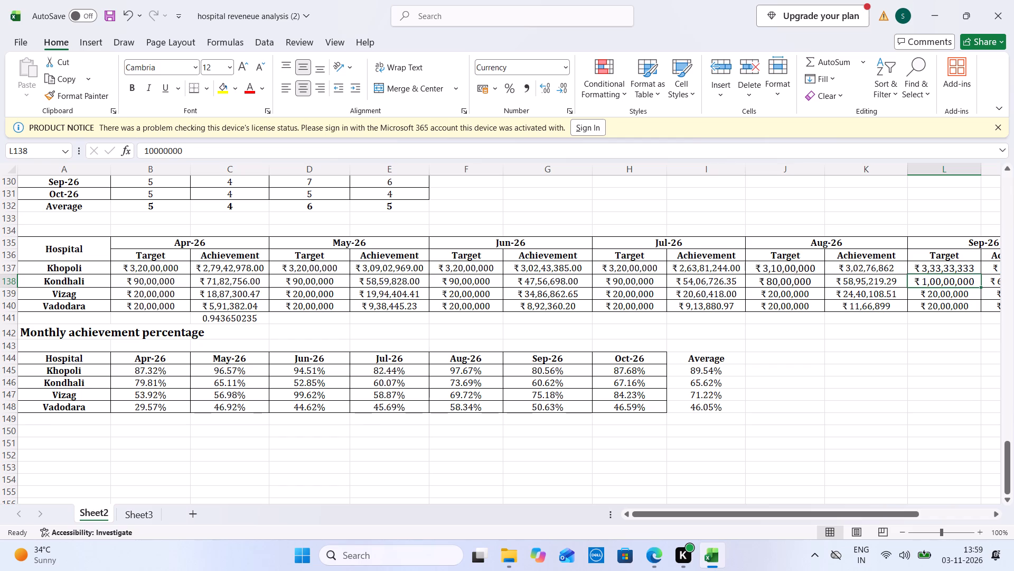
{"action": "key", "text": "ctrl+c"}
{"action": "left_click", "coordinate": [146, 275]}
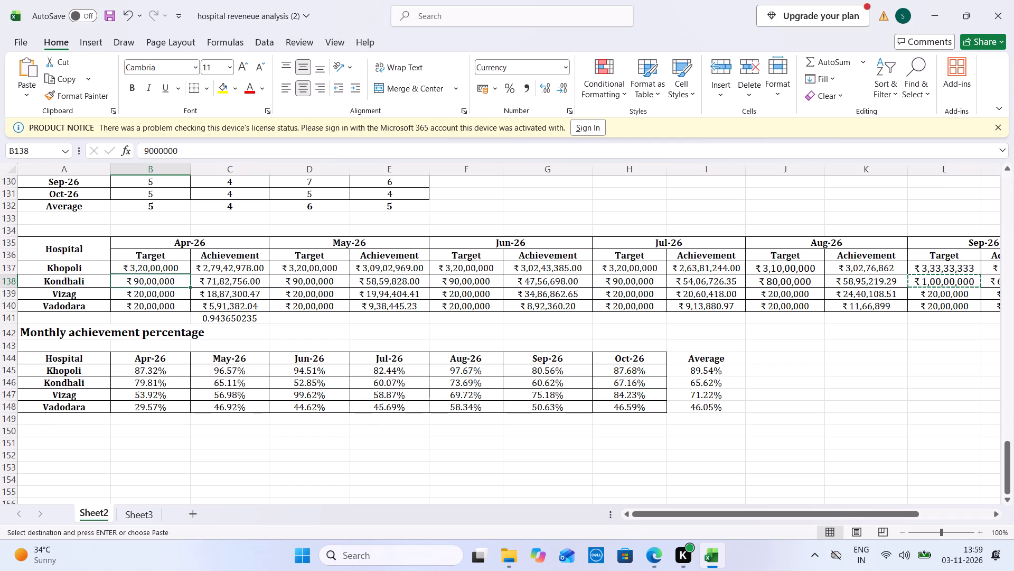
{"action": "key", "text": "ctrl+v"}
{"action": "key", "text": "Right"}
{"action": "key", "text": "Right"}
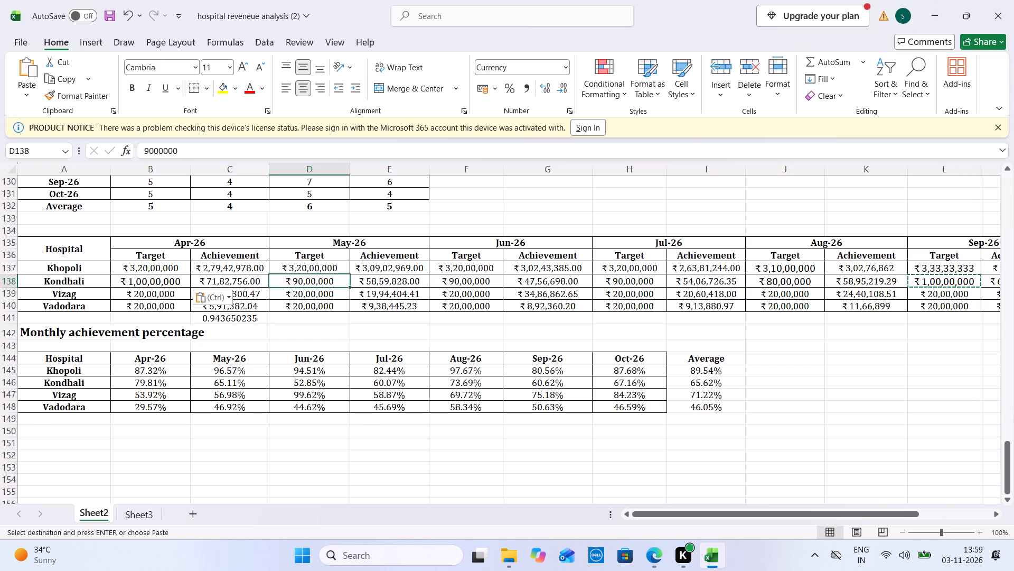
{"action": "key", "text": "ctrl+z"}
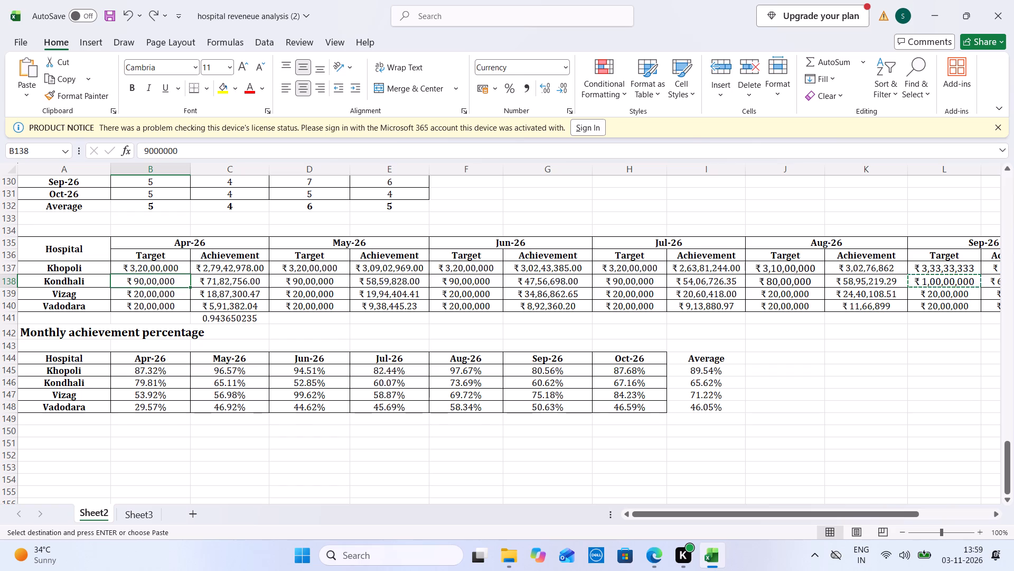
Set Vizag's Apr-26 percentage in B147 to 94.36%.
{"action": "left_click", "coordinate": [159, 393]}
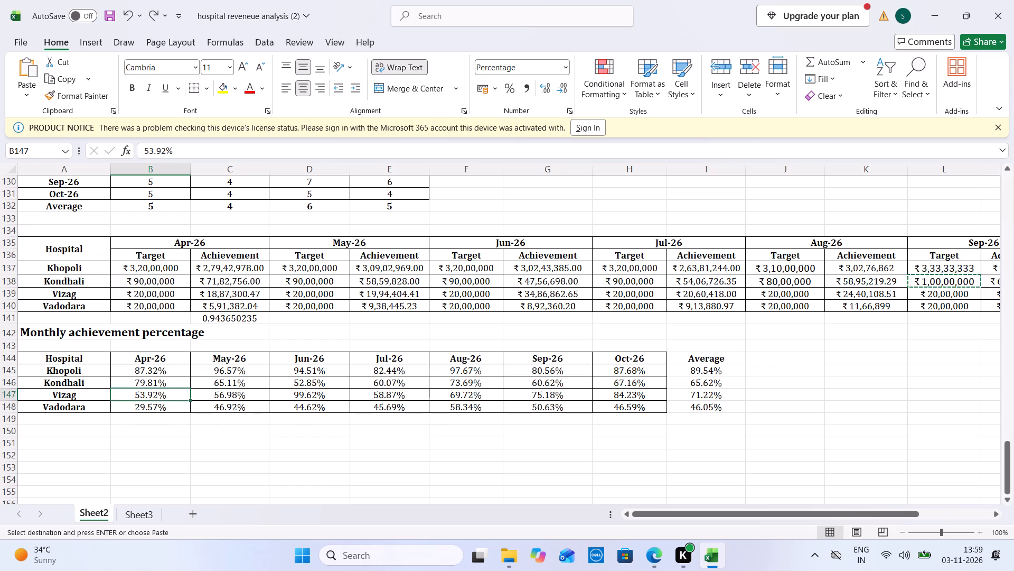
{"action": "type", "text": "94.36"}
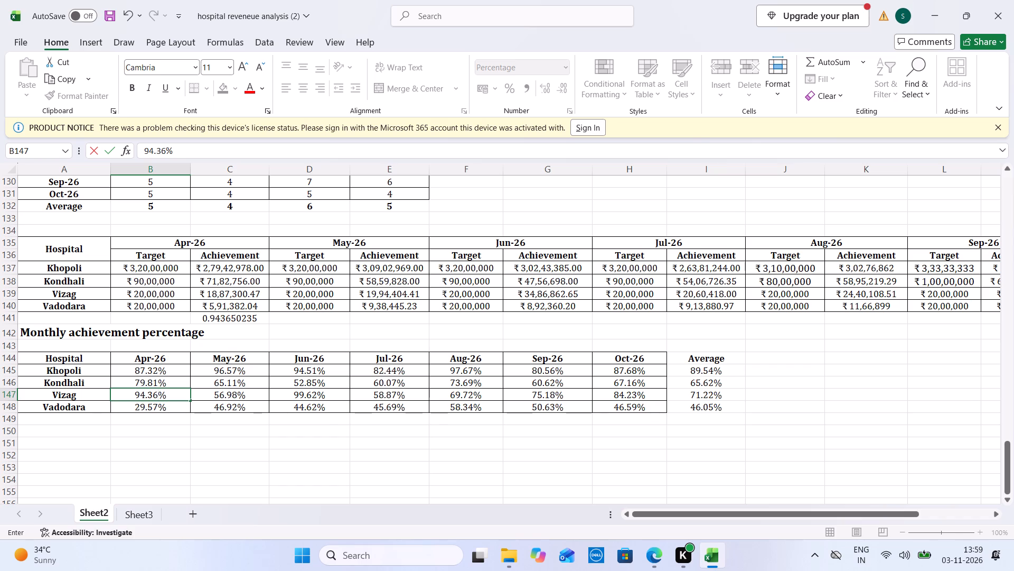
Copy the ratio formula from C141 to E141 to calculate Vizag's May-26 achievement.
{"action": "left_click", "coordinate": [241, 320]}
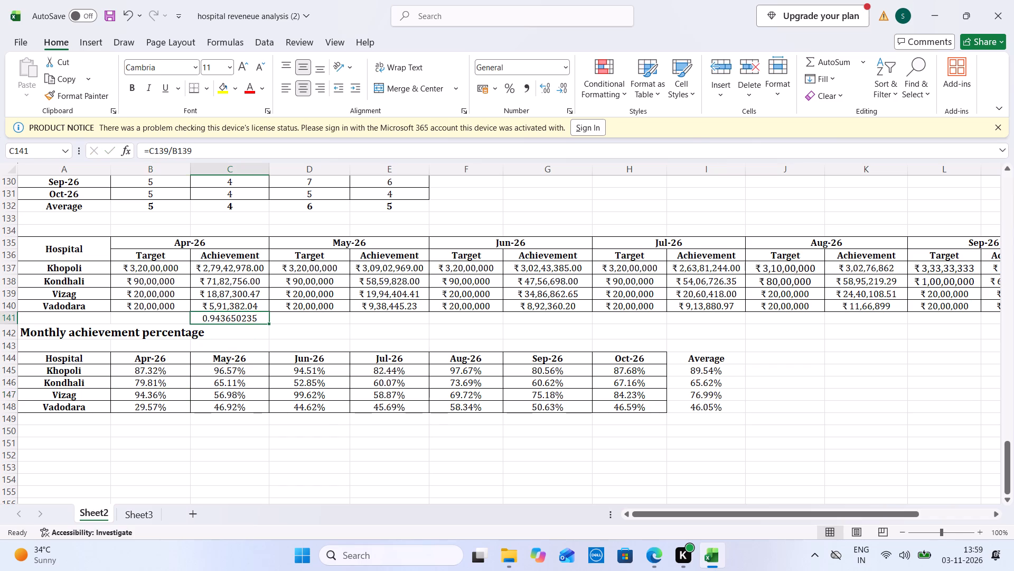
{"action": "key", "text": "ctrl+c"}
{"action": "key", "text": "Right"}
{"action": "key", "text": "Right"}
{"action": "key", "text": "ctrl+v"}
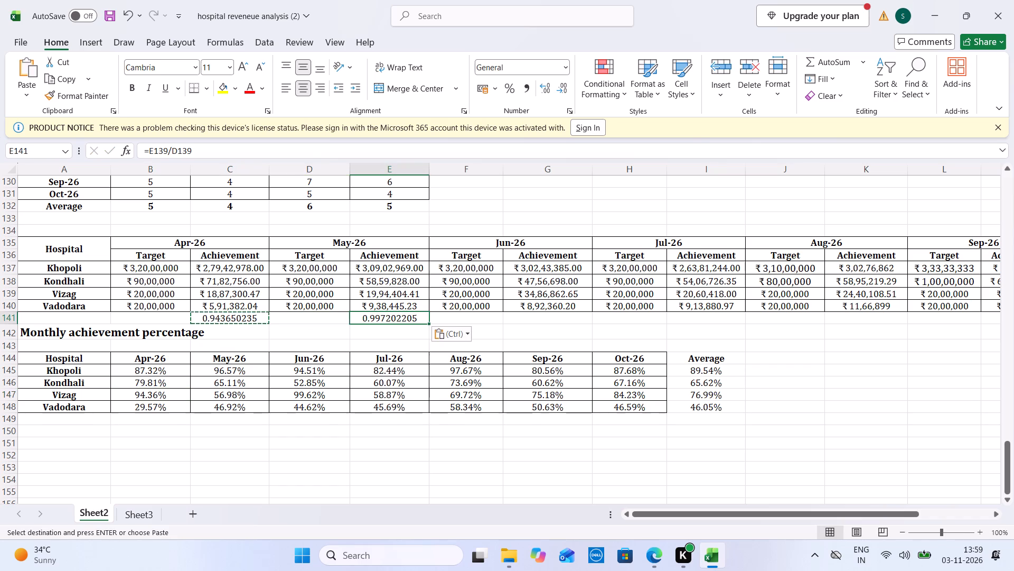
Set Vizag's May-26 percentage in C147 to 99.72%.
{"action": "left_click", "coordinate": [229, 394]}
{"action": "type", "text": "99.72"}
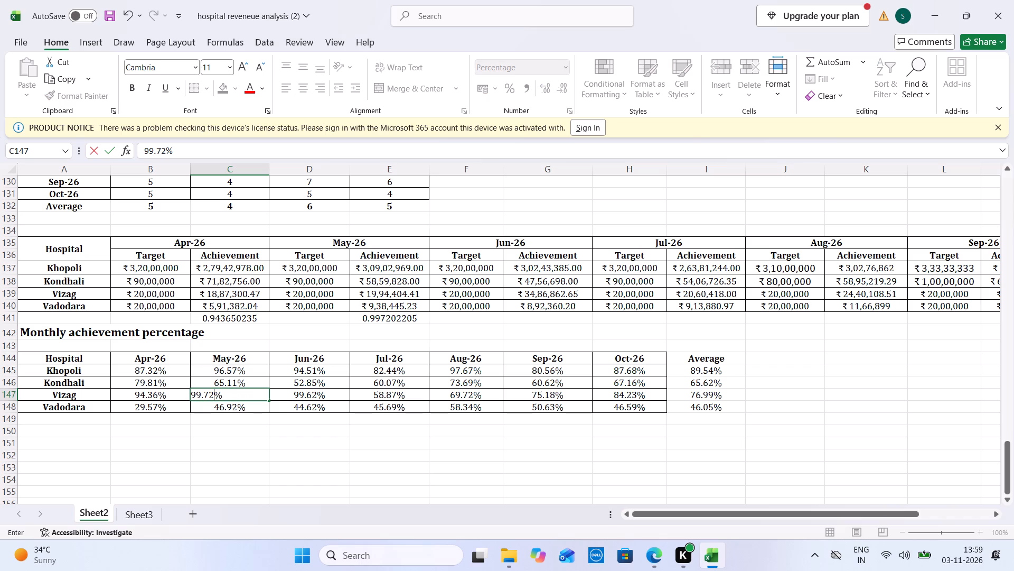
Calculate Vizag's Jun-26 achievement ratio in G141 with the formula =G139/F139.
{"action": "left_click", "coordinate": [542, 317]}
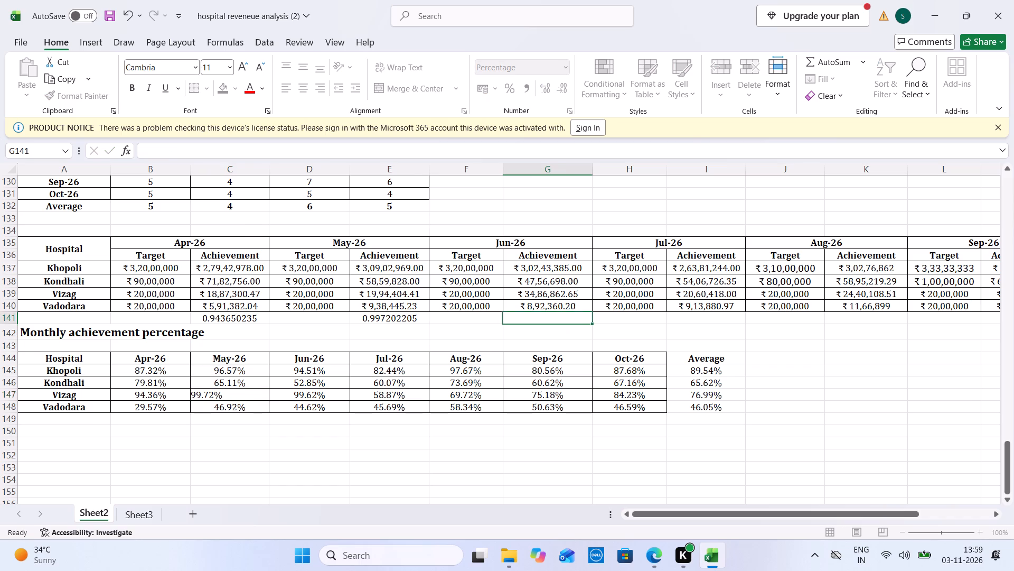
{"action": "key", "text": "ctrl+v"}
{"action": "left_click", "coordinate": [419, 320]}
{"action": "key", "text": "ctrl+c"}
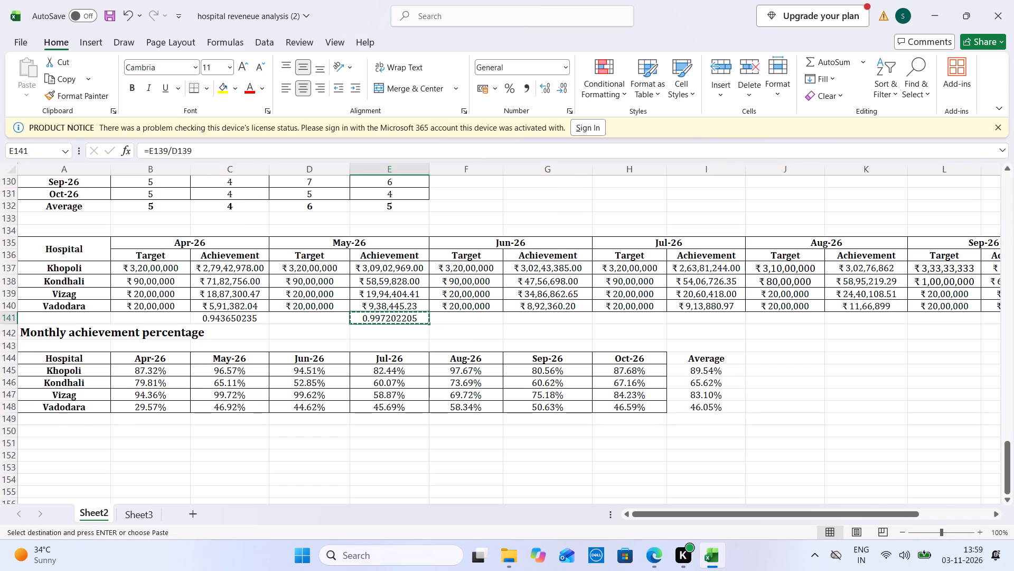
{"action": "left_click", "coordinate": [536, 317]}
{"action": "key", "text": "ctrl+v"}
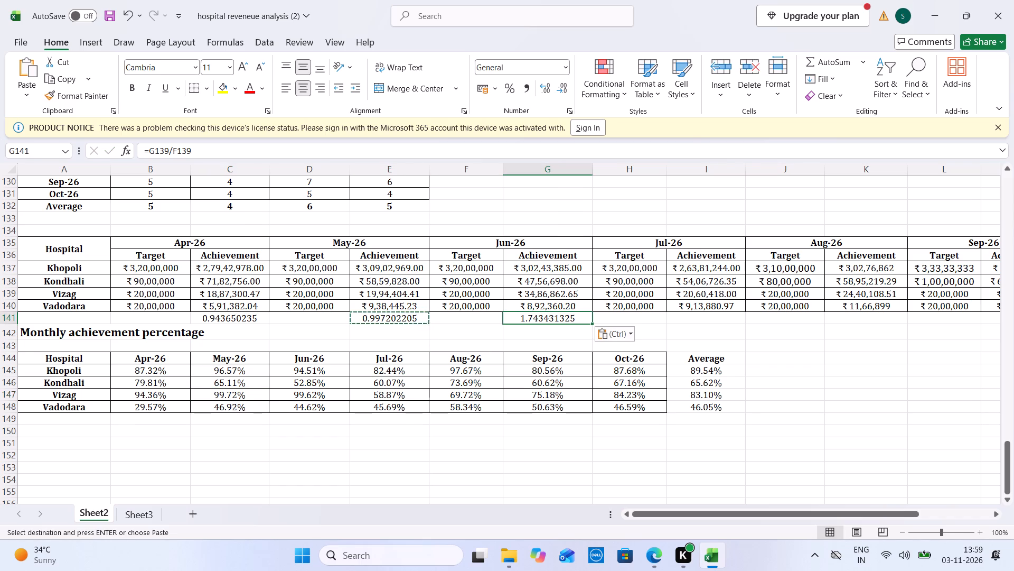
{"action": "key", "text": "equal"}
{"action": "left_click", "coordinate": [532, 299]}
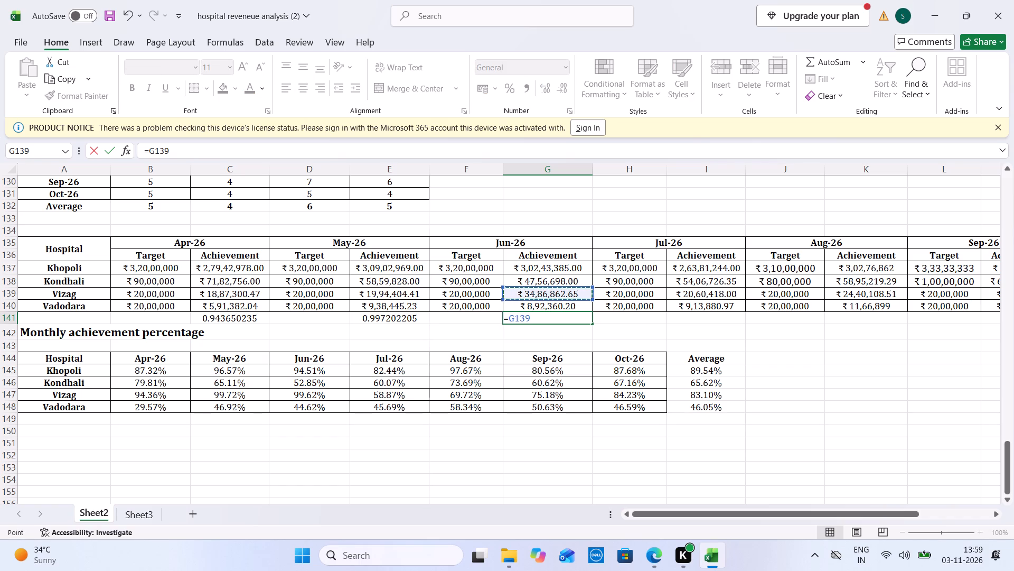
{"action": "key", "text": "slash"}
{"action": "left_click", "coordinate": [491, 294]}
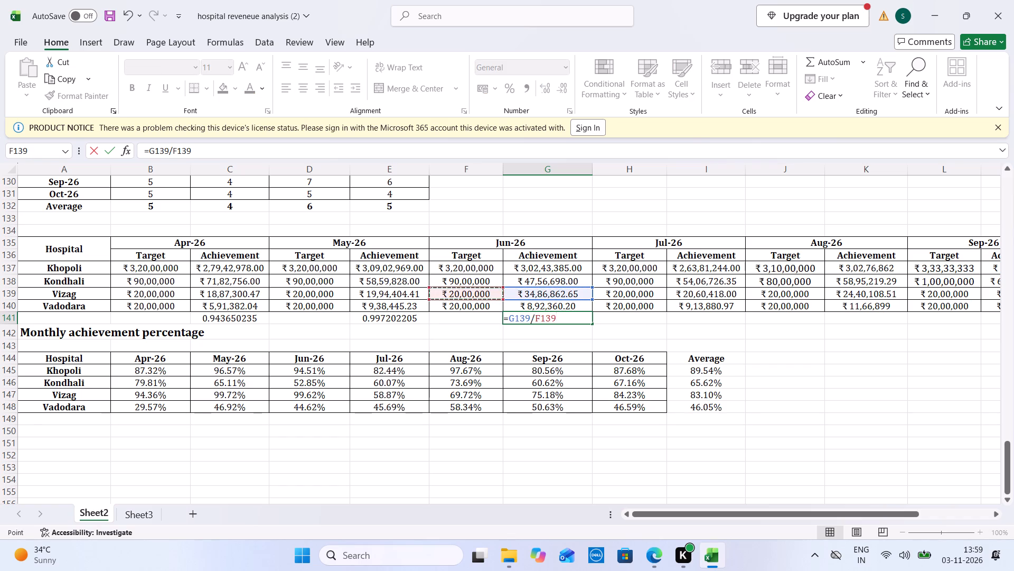
{"action": "key", "text": "Return"}
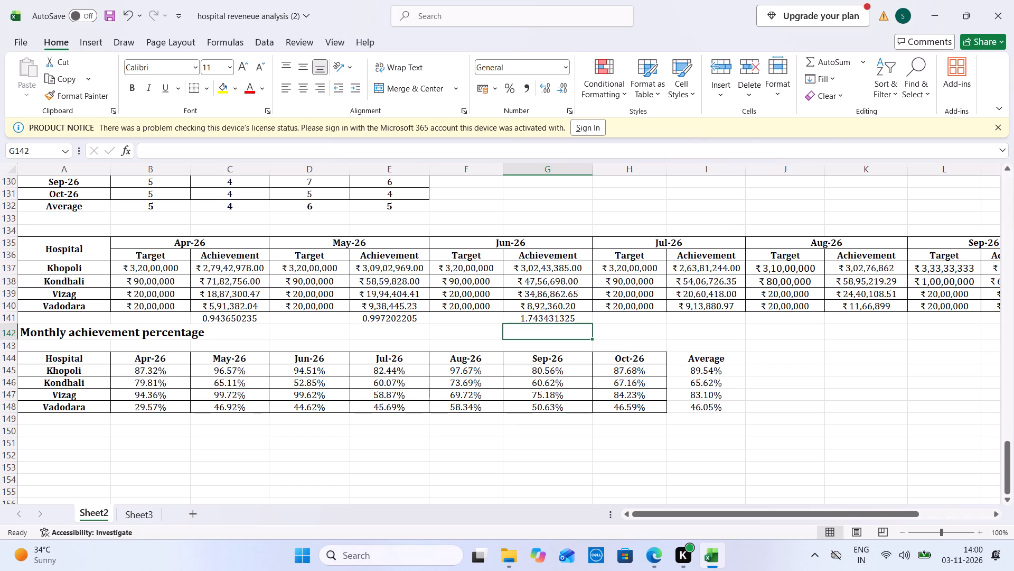
Select the hospital target and achievement table from the Hospital header in A135 across the monthly columns.
{"action": "left_click_drag", "start_coordinate": [65, 263], "coordinate": [248, 249]}
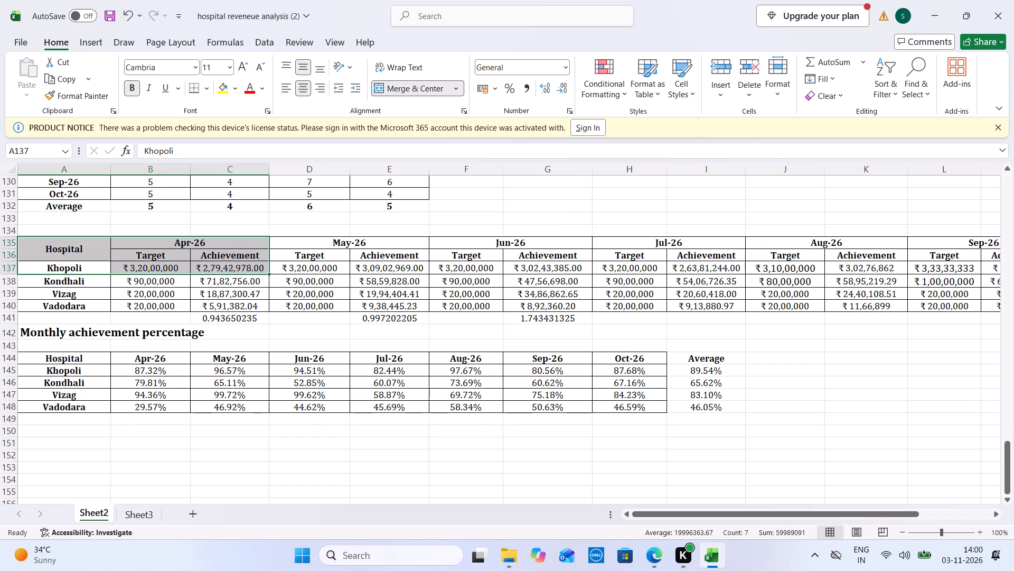
{"action": "left_click_drag", "start_coordinate": [91, 249], "coordinate": [904, 297]}
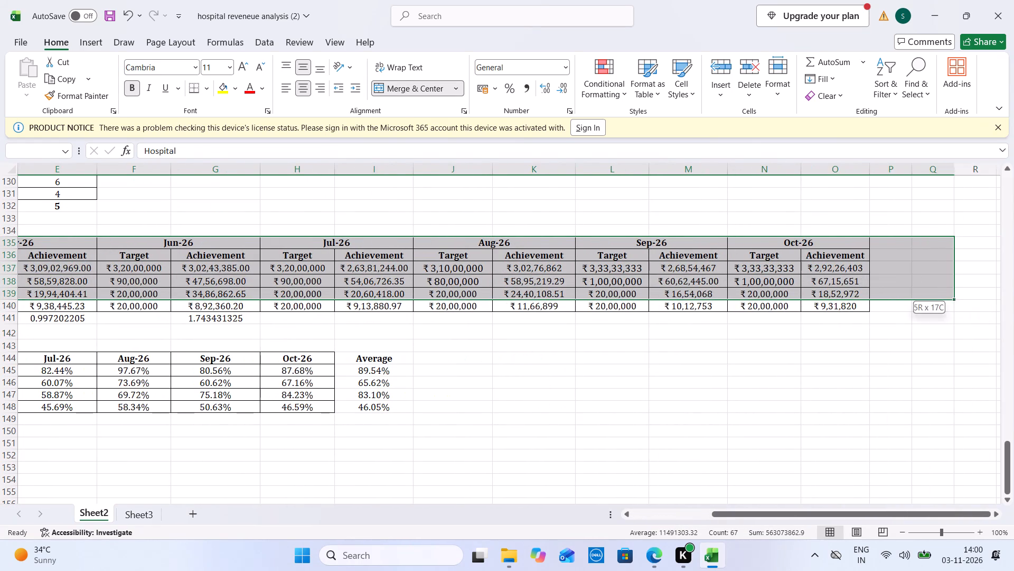
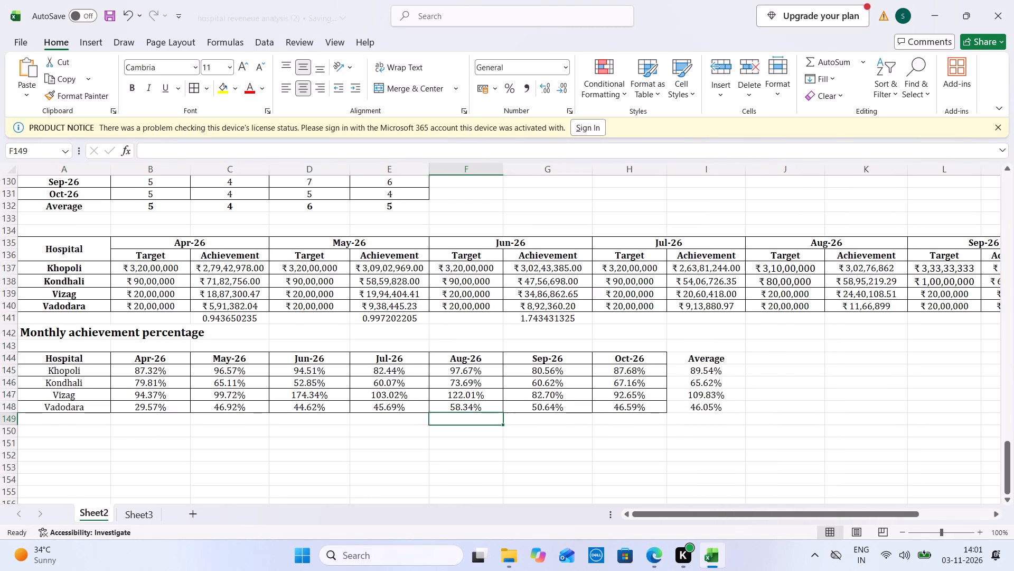
{"action": "key", "text": "ctrl+s"}
{"action": "left_click", "coordinate": [1013, 0]}
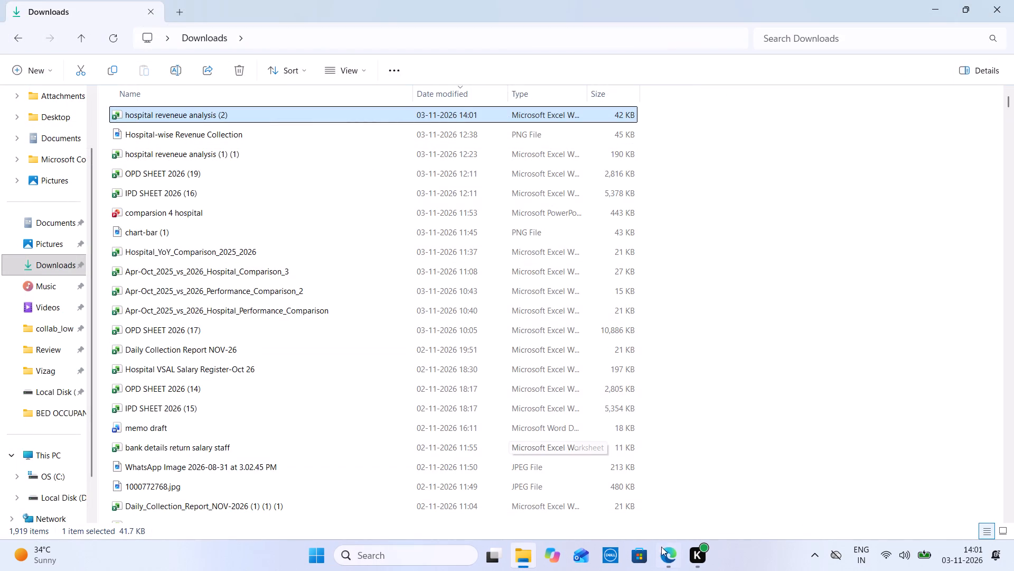
Switch from File Explorer back to the Edge browser window.
{"action": "left_click", "coordinate": [665, 558]}
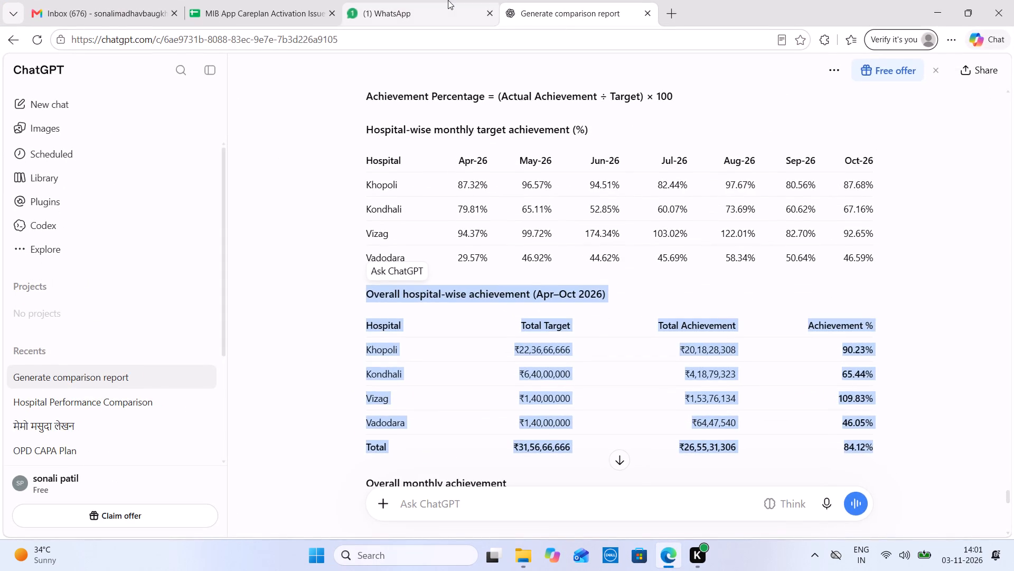